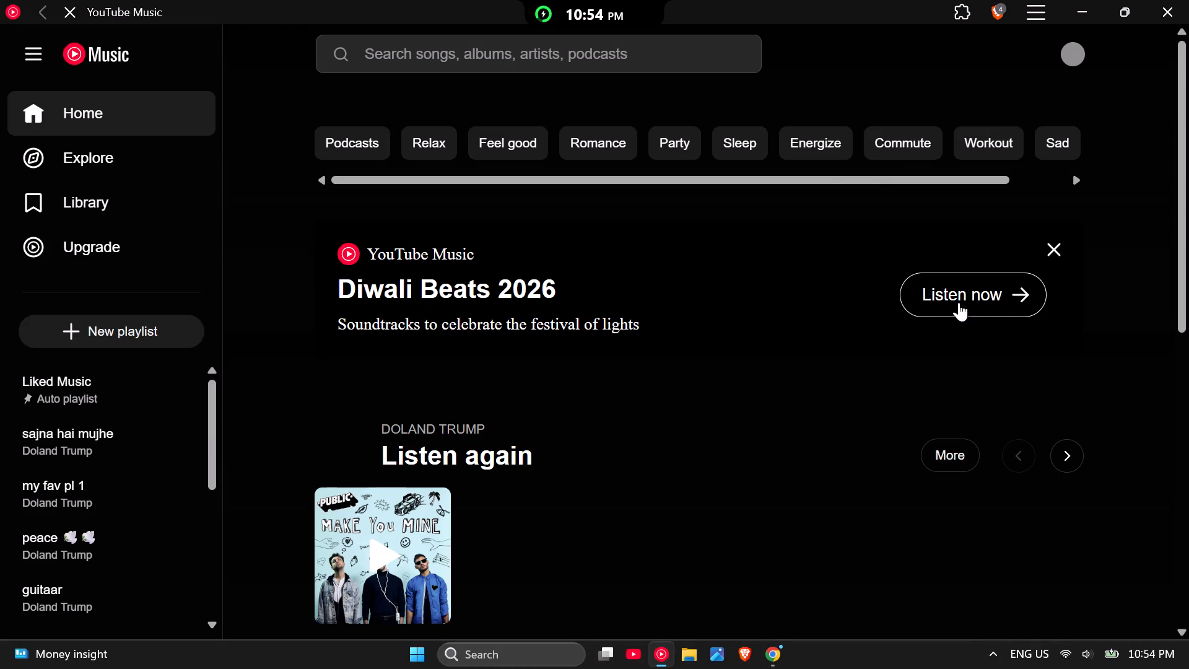
Open the Diwali Beats 2026 collection and play the Bollywood Party playlist from Diwali szn.
scroll(417, 351, down, 1)
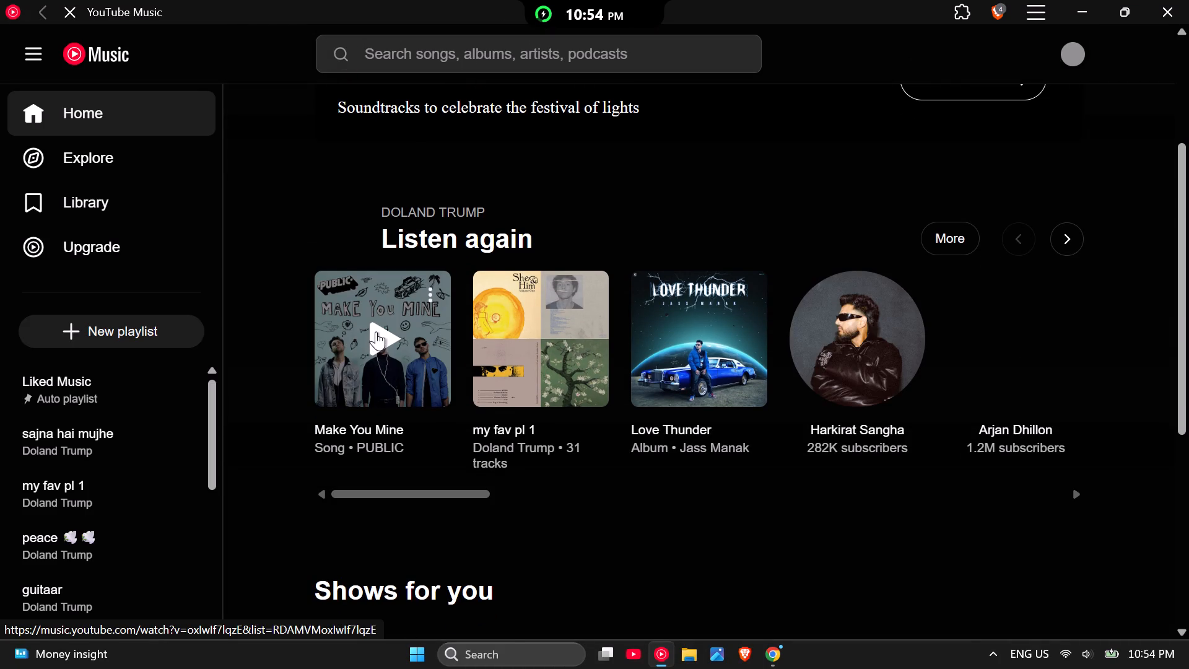
scroll(608, 311, up, 1)
click(986, 318)
click(986, 313)
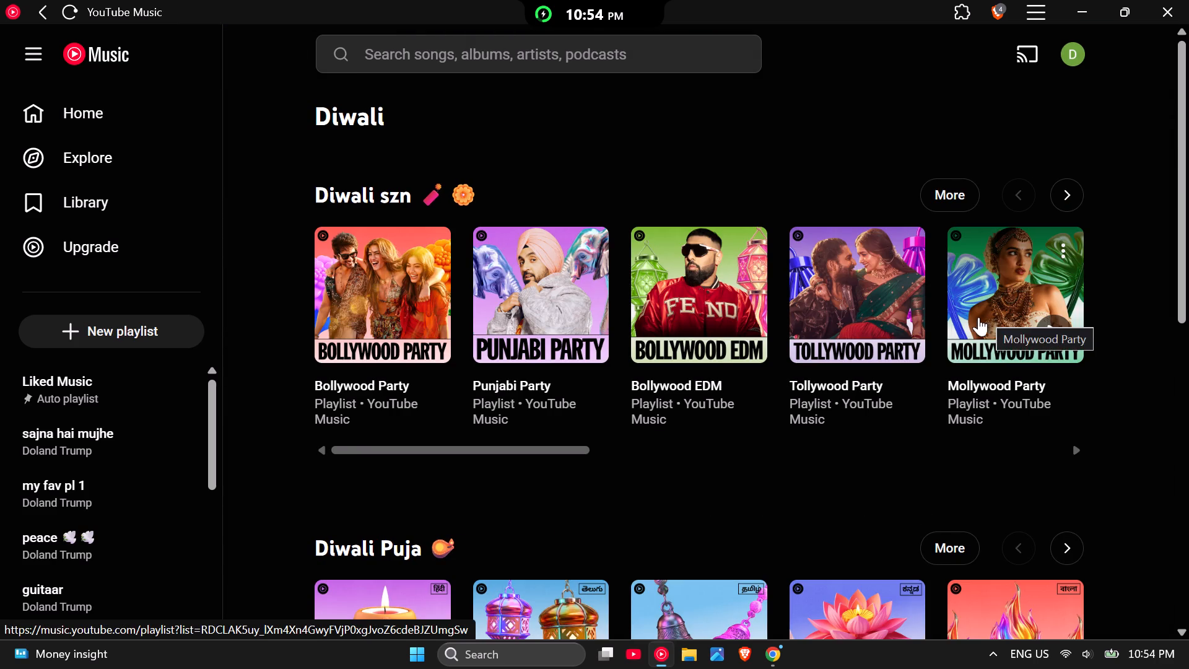
click(419, 330)
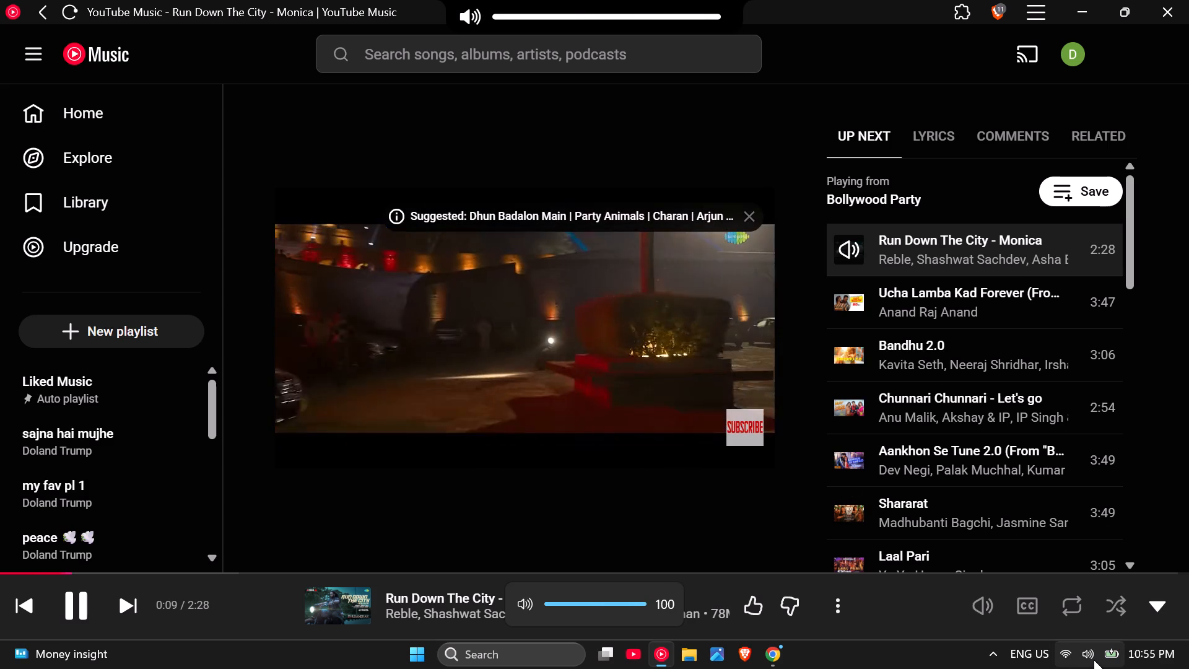
Open the FxSound equalizer and set its sound preset to Volume Boost.
click(1094, 660)
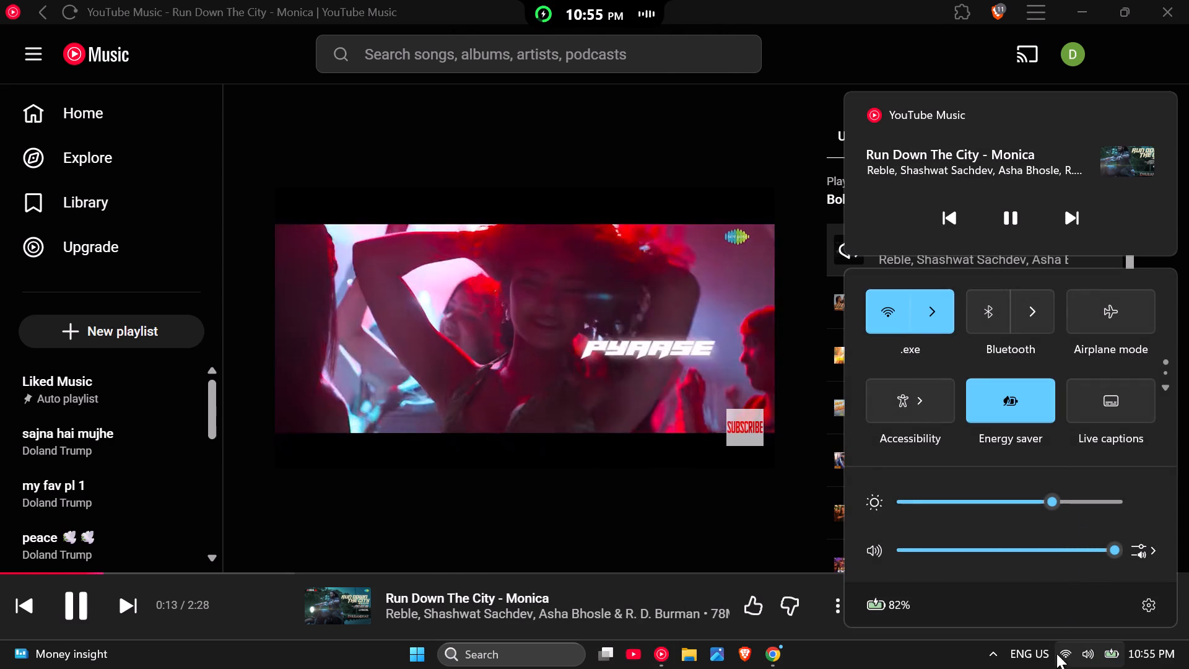
click(1063, 663)
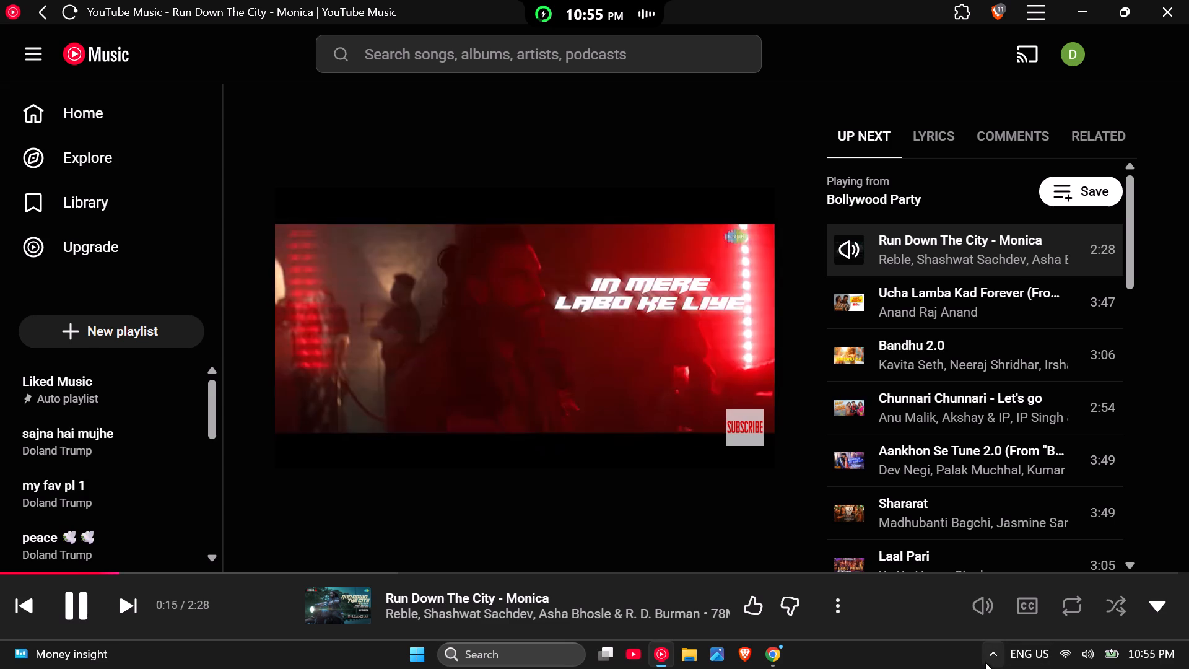
click(985, 662)
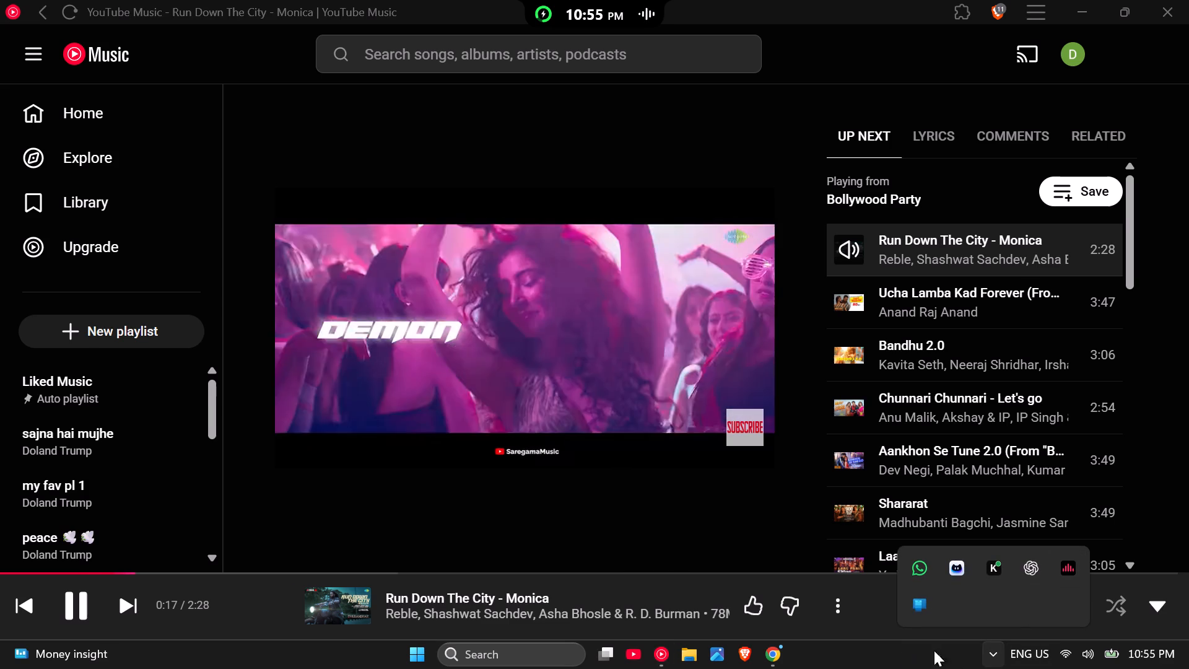
click(1076, 580)
click(822, 584)
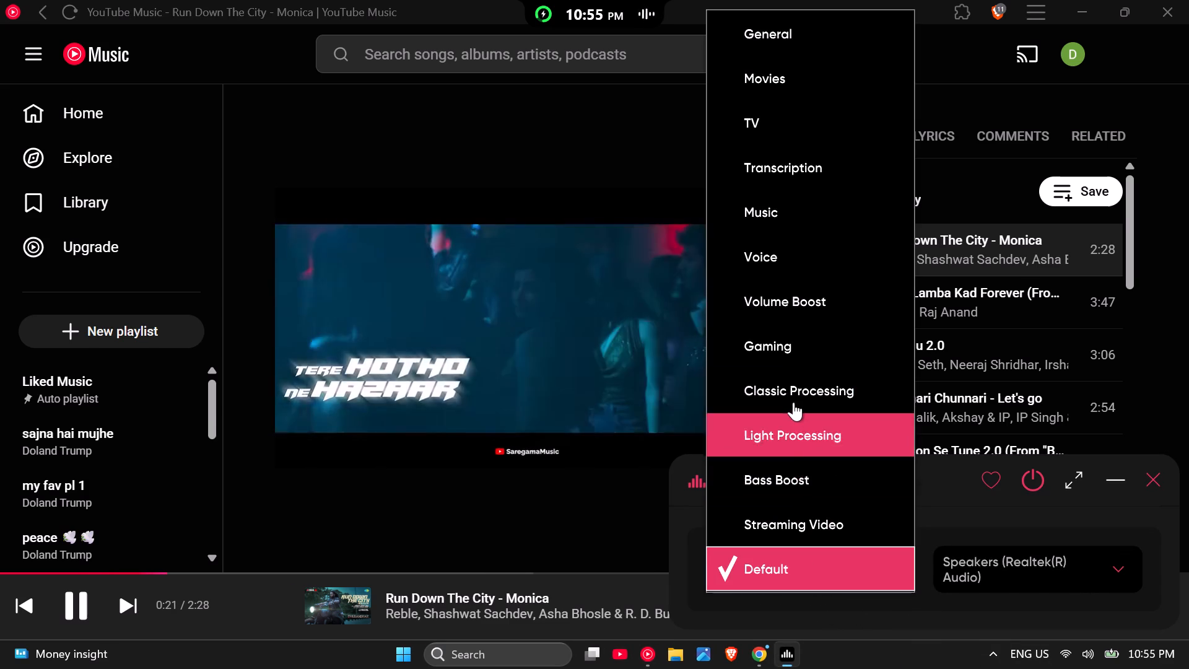
click(798, 312)
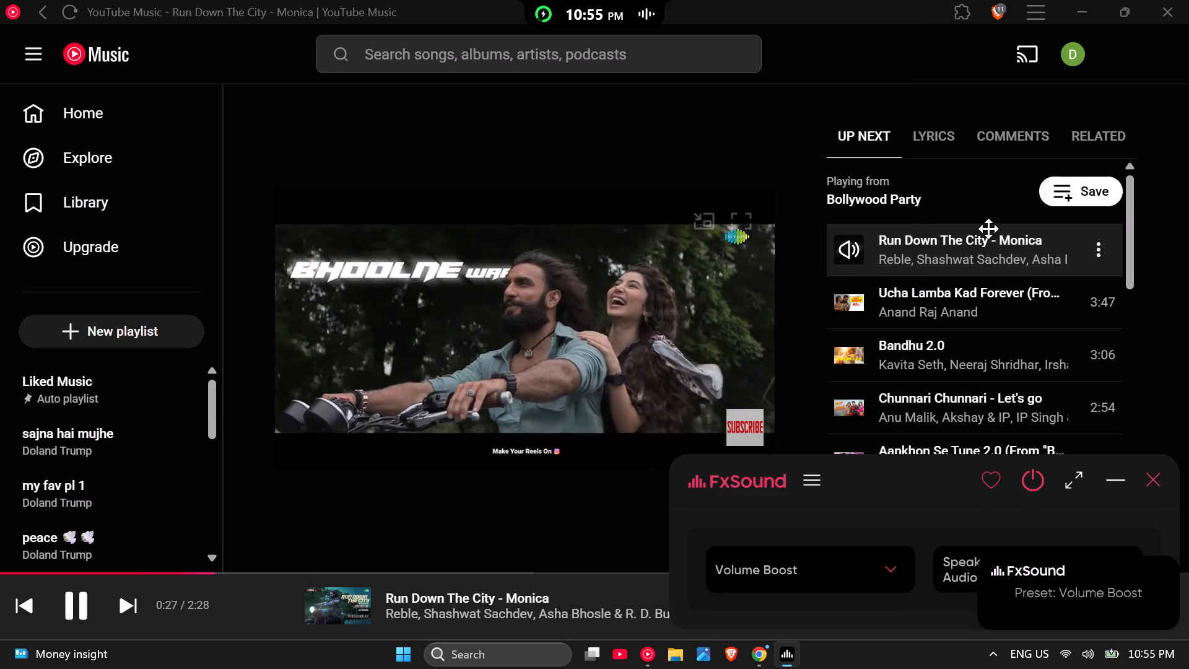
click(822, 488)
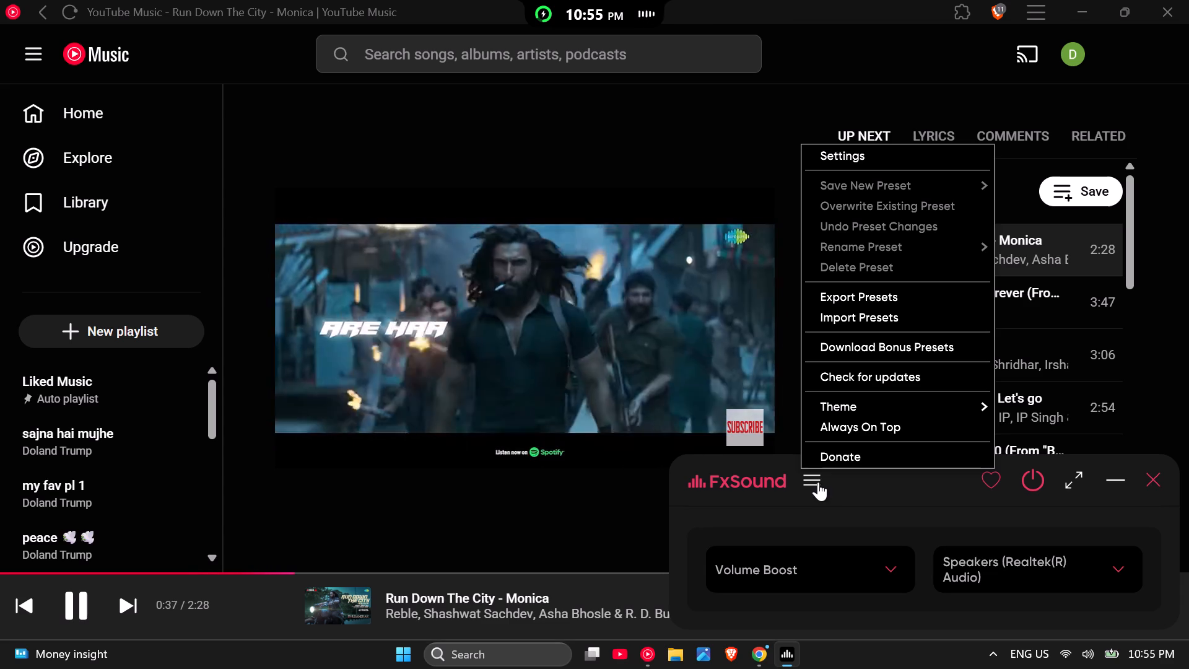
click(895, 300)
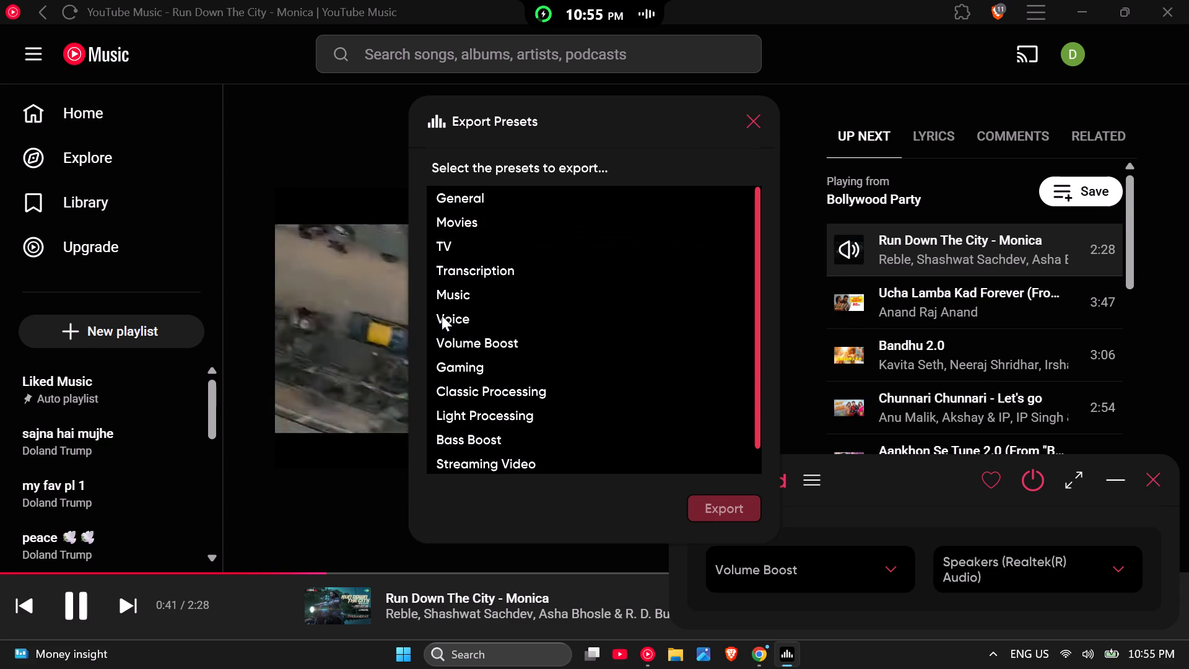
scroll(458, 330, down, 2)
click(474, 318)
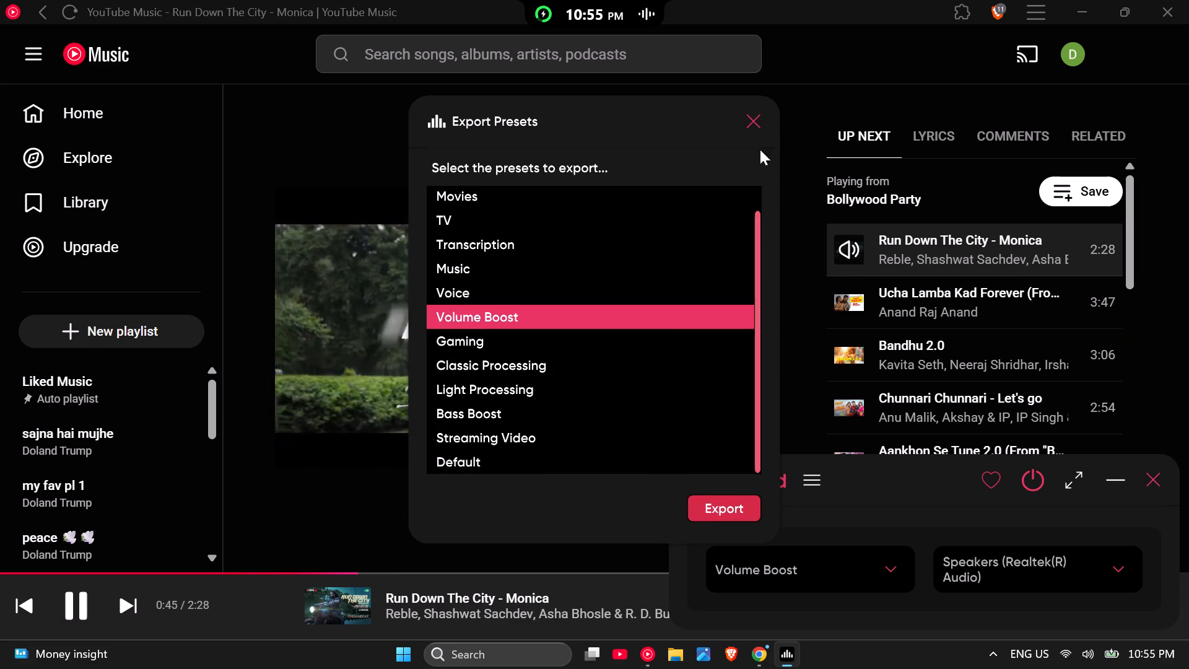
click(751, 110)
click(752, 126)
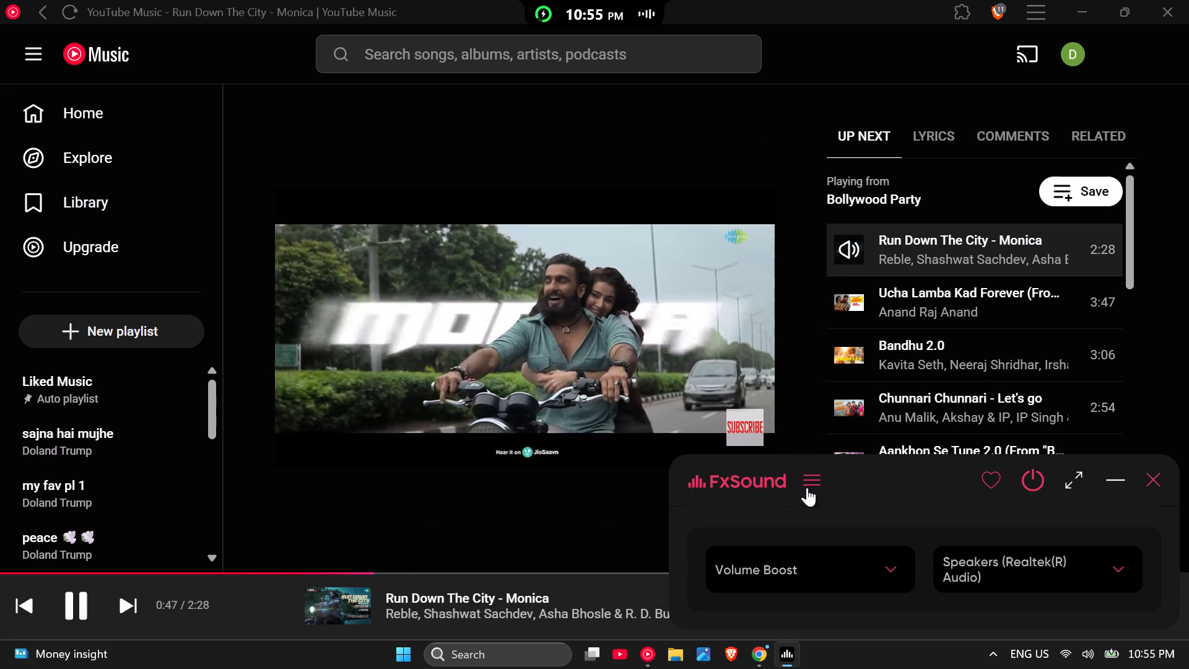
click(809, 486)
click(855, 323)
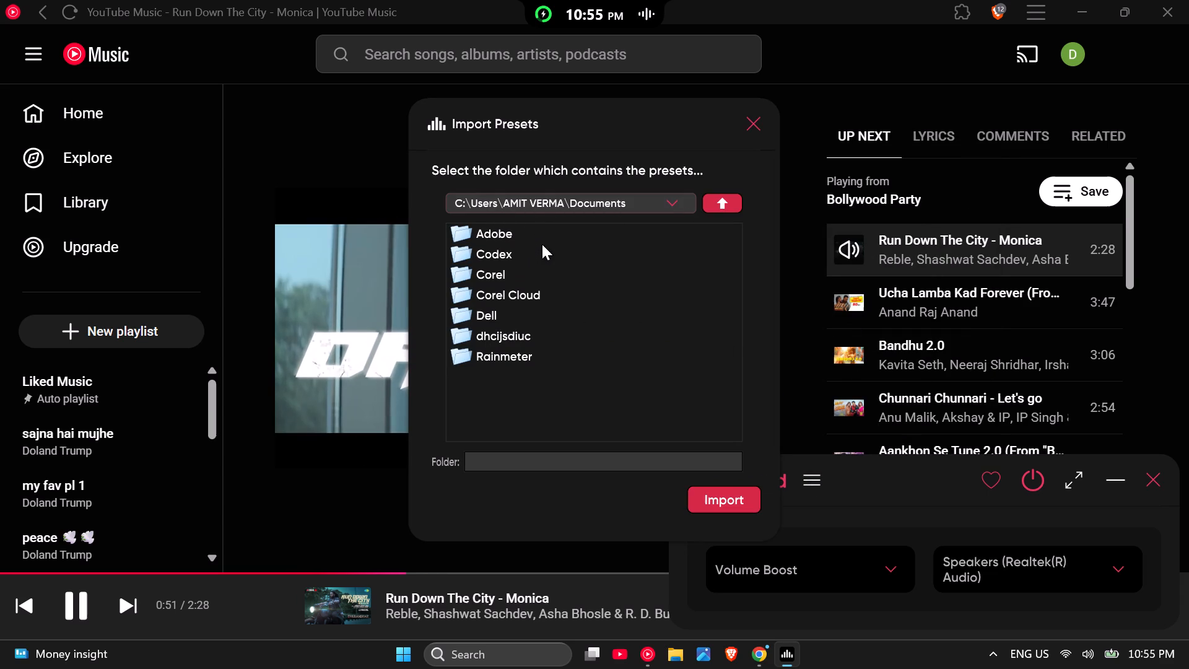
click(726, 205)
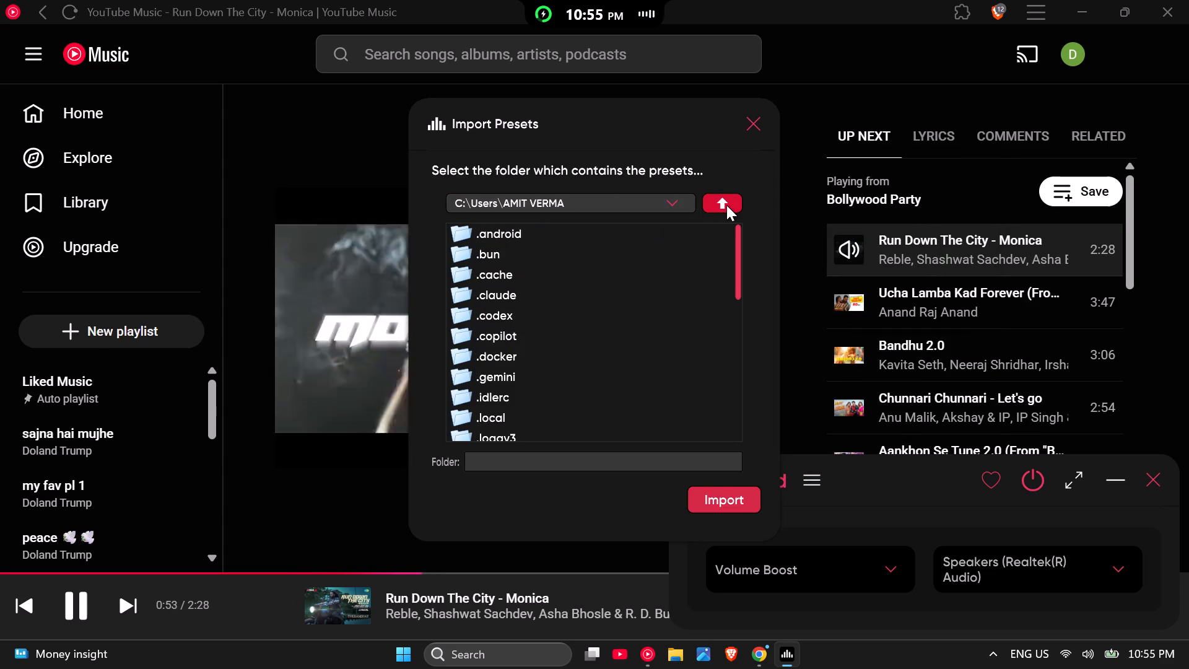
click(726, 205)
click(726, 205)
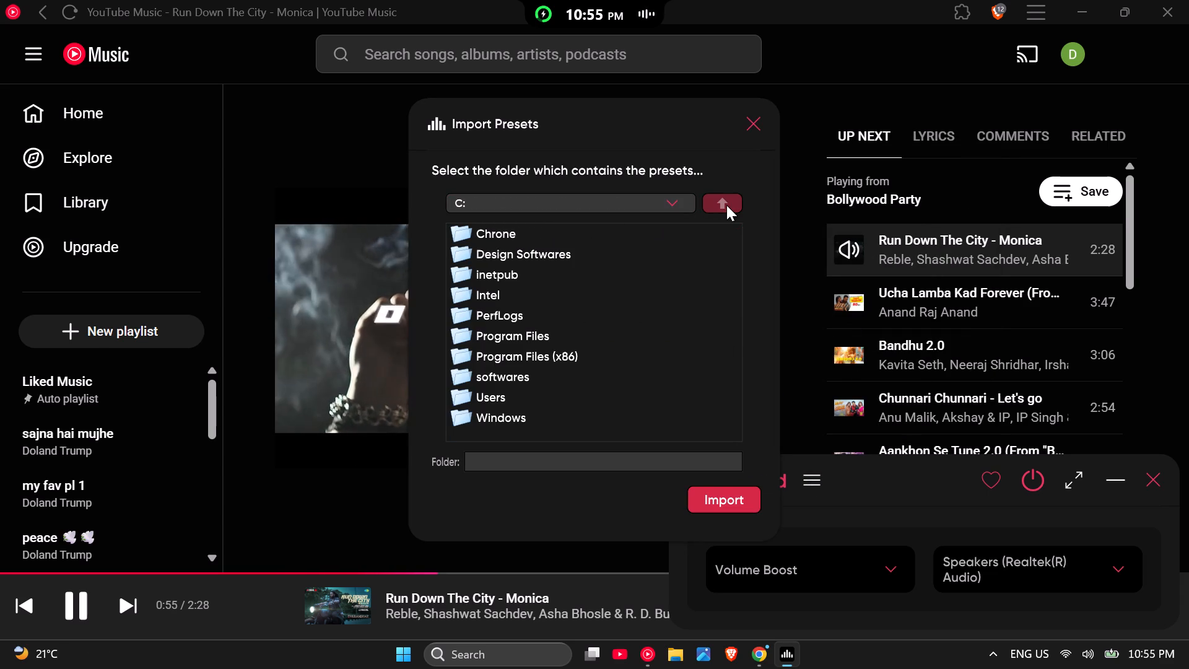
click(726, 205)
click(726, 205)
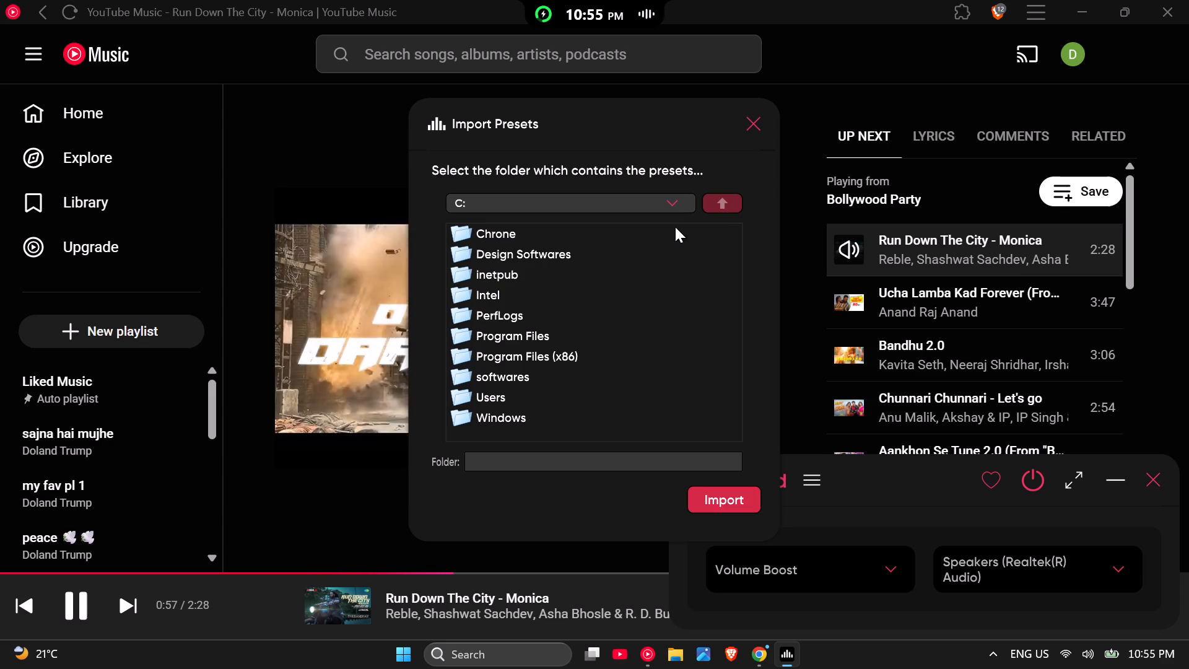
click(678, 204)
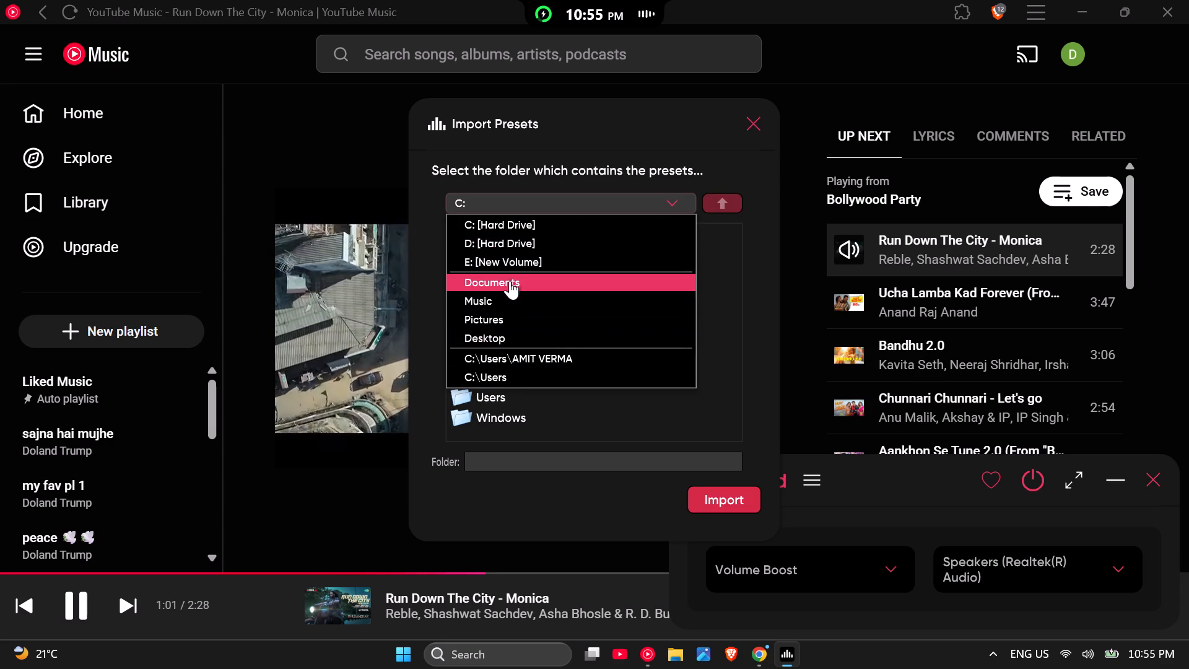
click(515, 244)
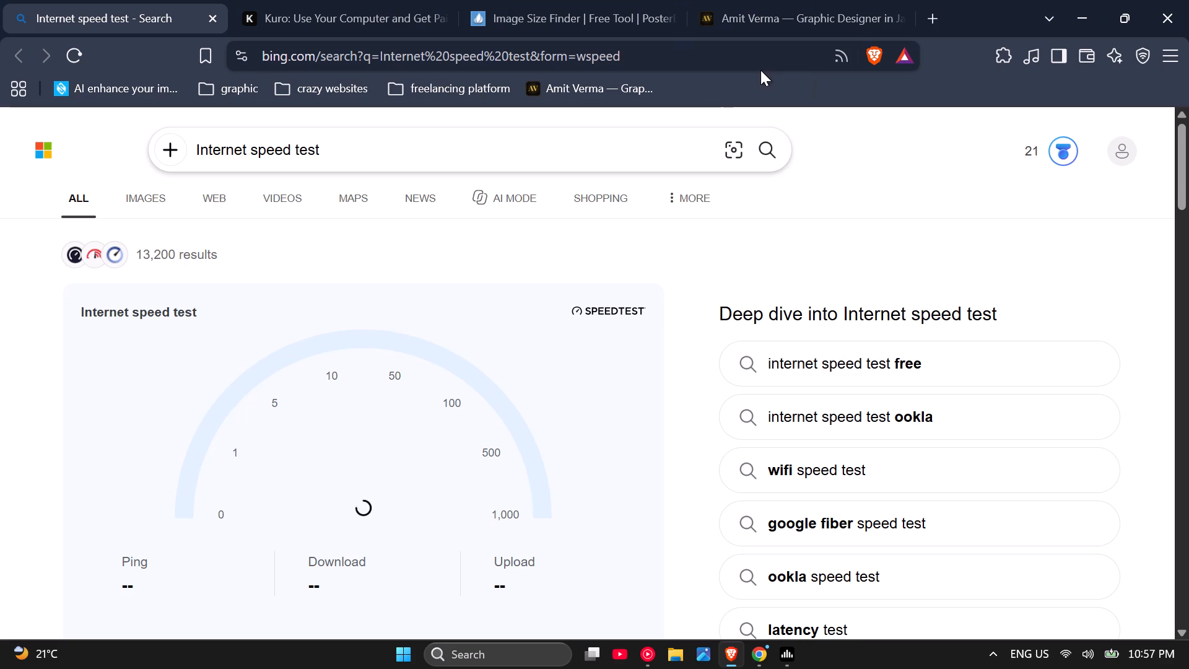
click(933, 19)
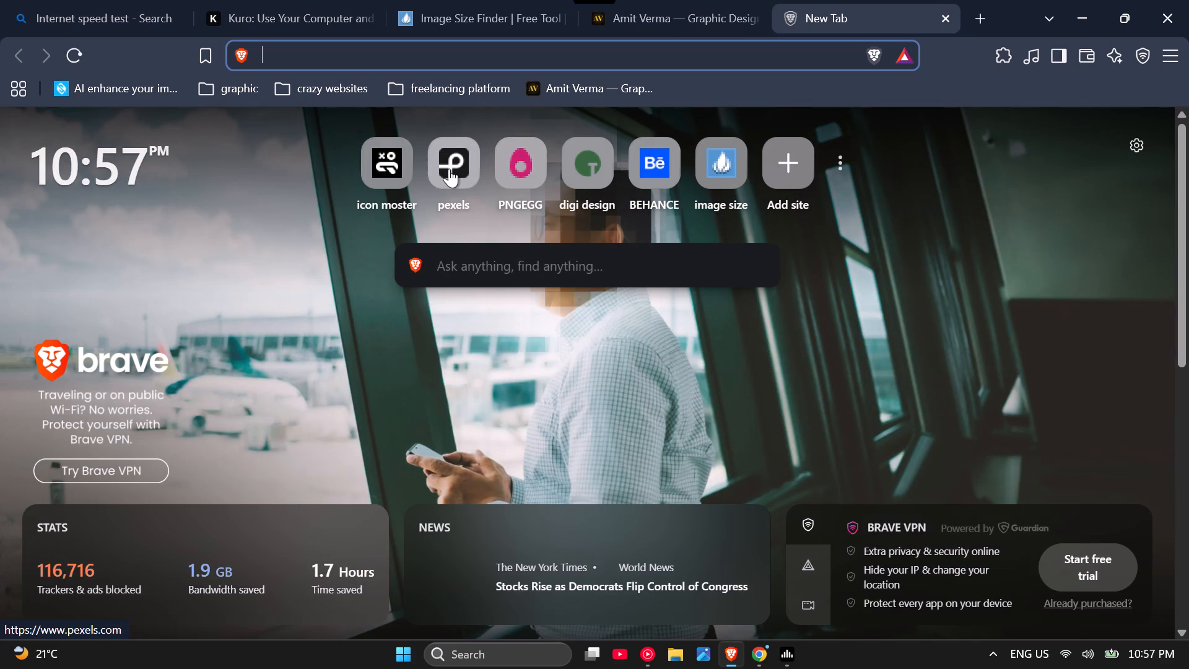
click(449, 168)
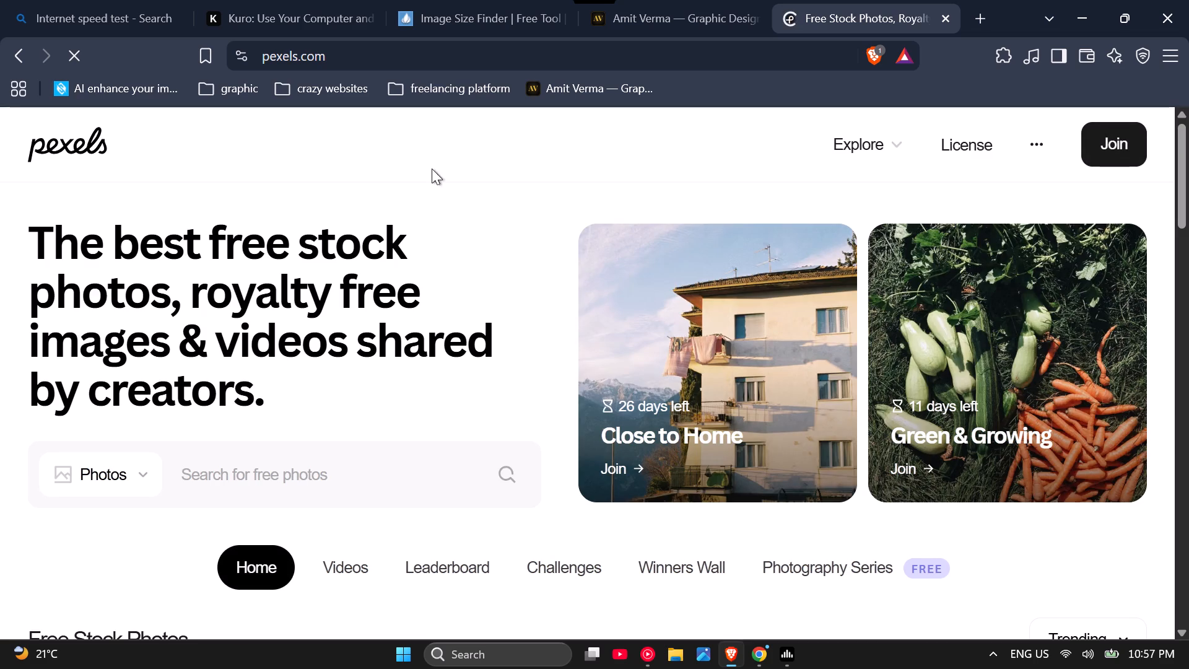
Search Pexels for free photos of "diwali sky".
scroll(372, 258, down, 1)
click(316, 260)
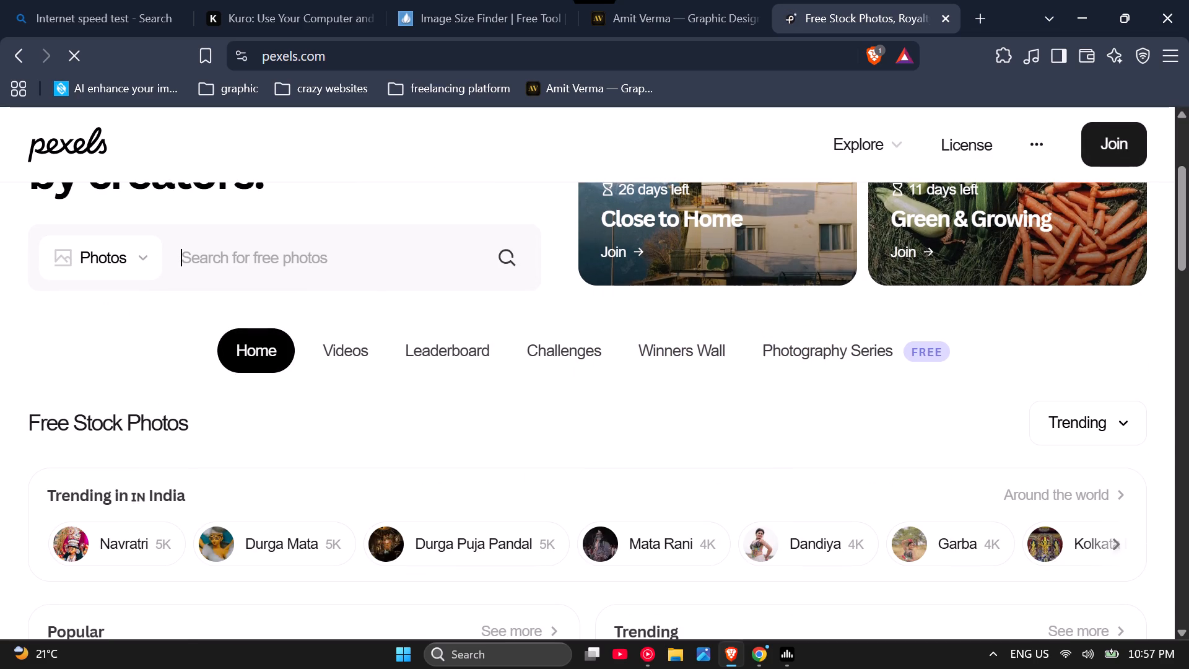
text(diwali)
key(space)
text(sky)
key(space)
key(Return)
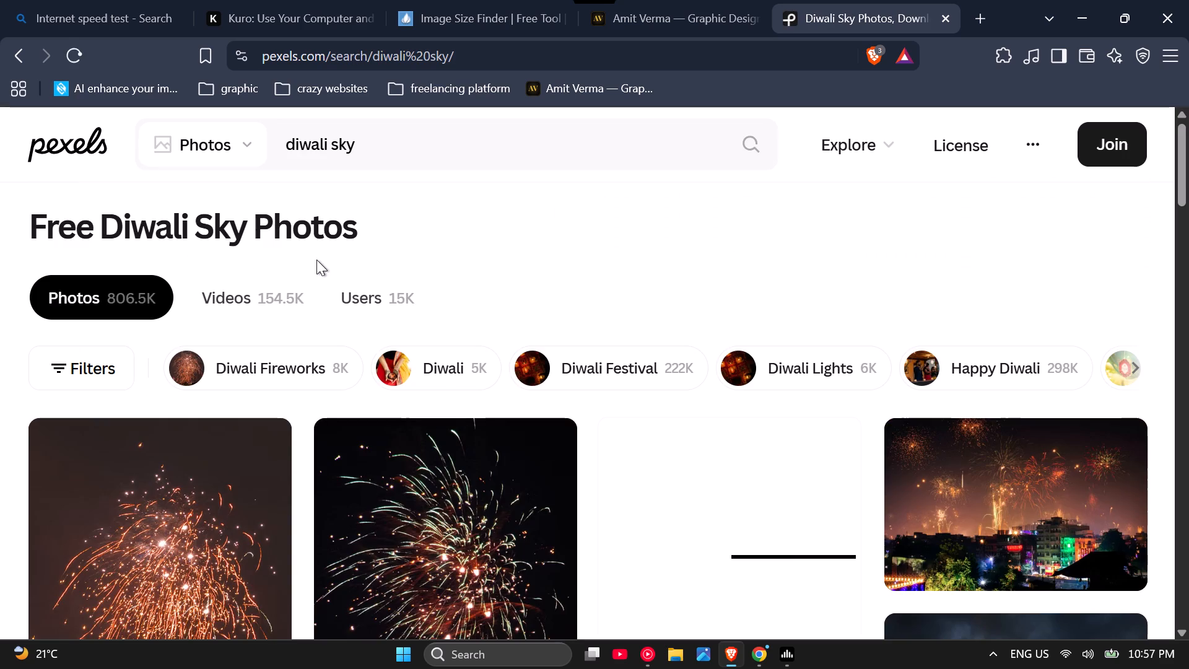
Download the photo of a red firework bursting in a black sky from the diwali sky results and dismiss the thank-you popup.
scroll(345, 348, down, 1)
scroll(388, 319, down, 1)
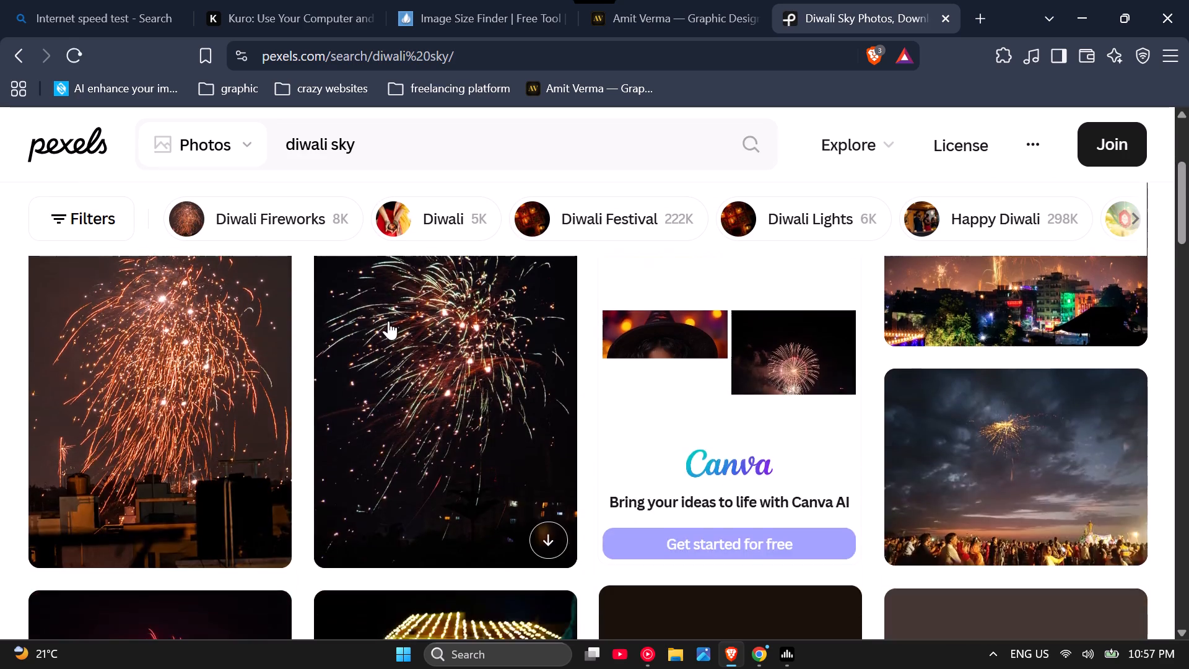
scroll(388, 321, down, 1)
scroll(391, 367, up, 1)
scroll(342, 364, down, 1)
scroll(286, 359, up, 1)
scroll(226, 351, down, 1)
click(265, 489)
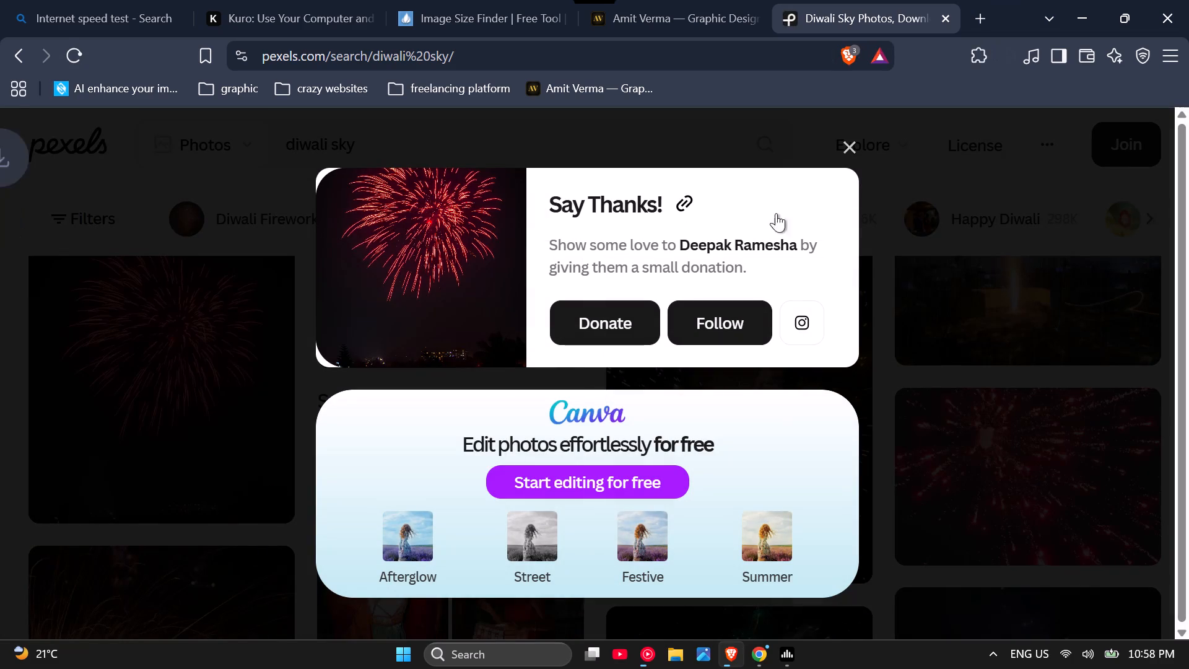
click(848, 147)
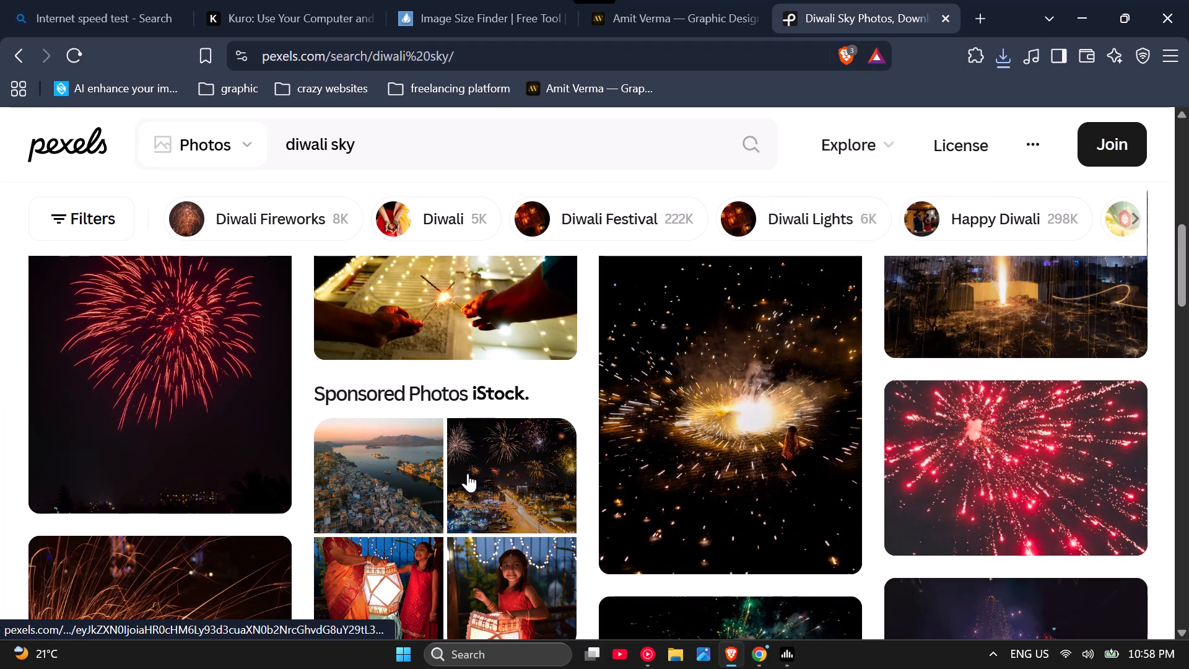
Download the landscape photo of thin golden firework streaks on a dark background and dismiss the thank-you popup.
scroll(588, 445, down, 1)
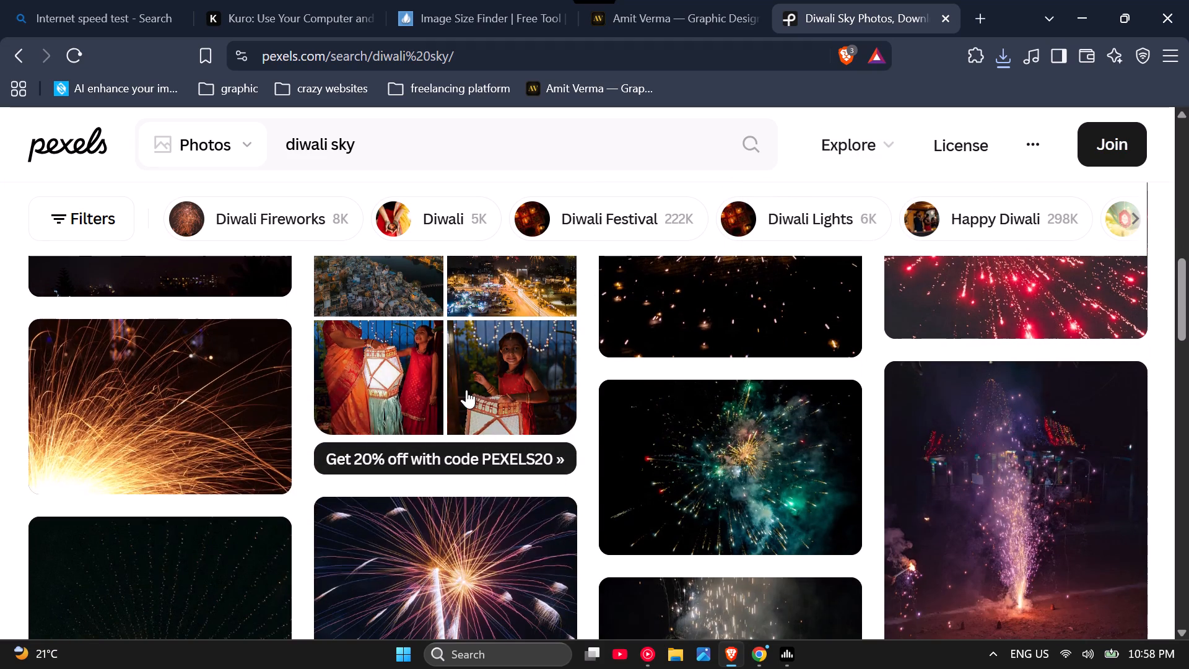
scroll(401, 390, up, 1)
scroll(406, 388, down, 3)
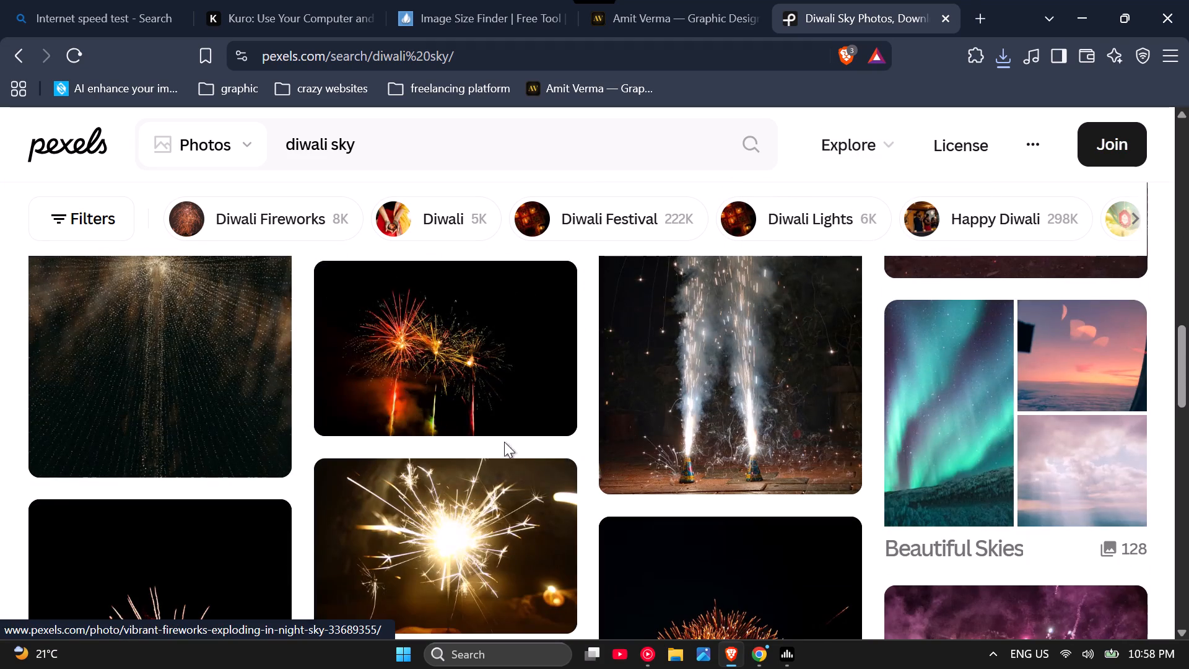
scroll(521, 435, down, 3)
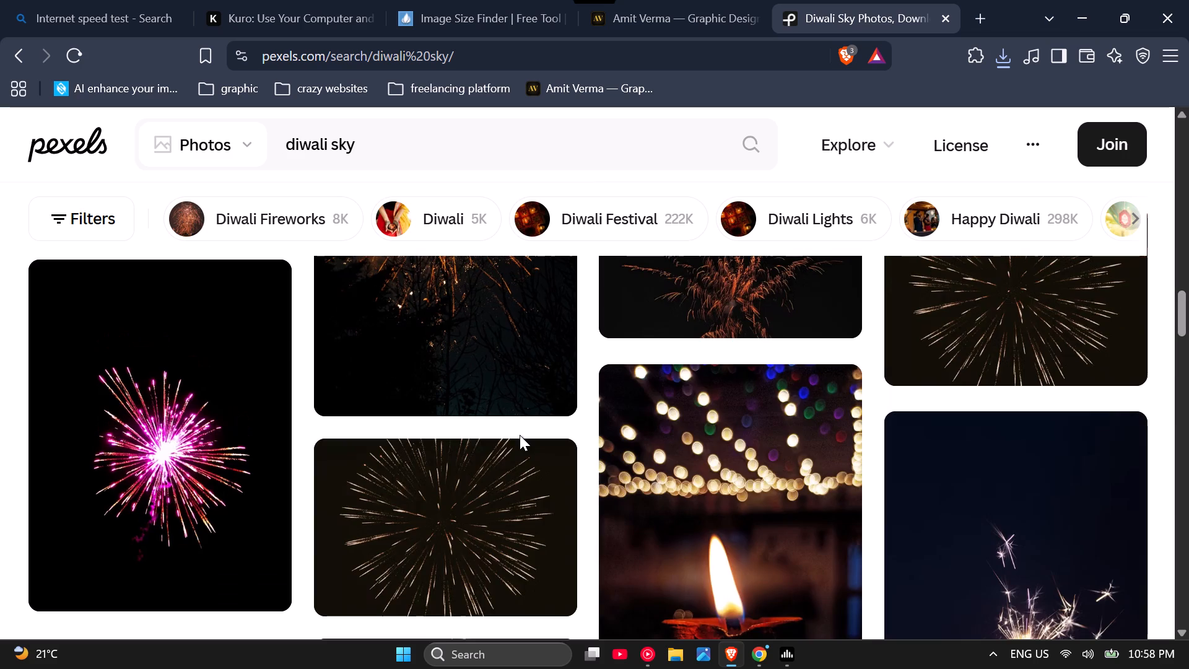
scroll(470, 434, down, 1)
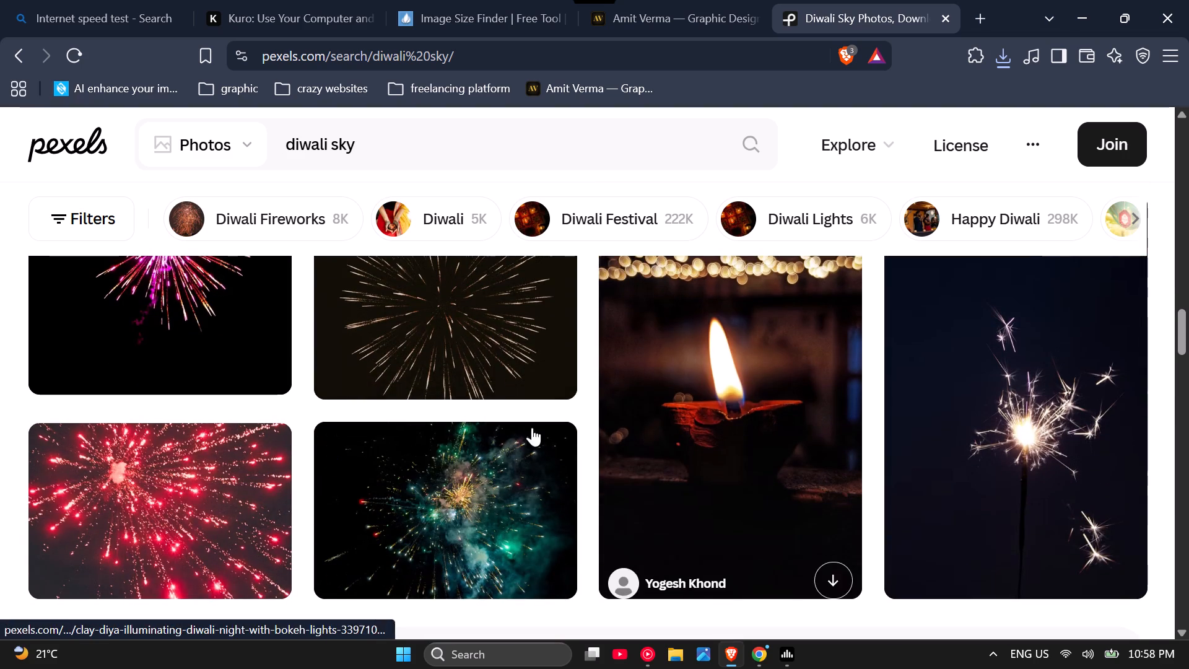
scroll(547, 374, up, 1)
click(543, 586)
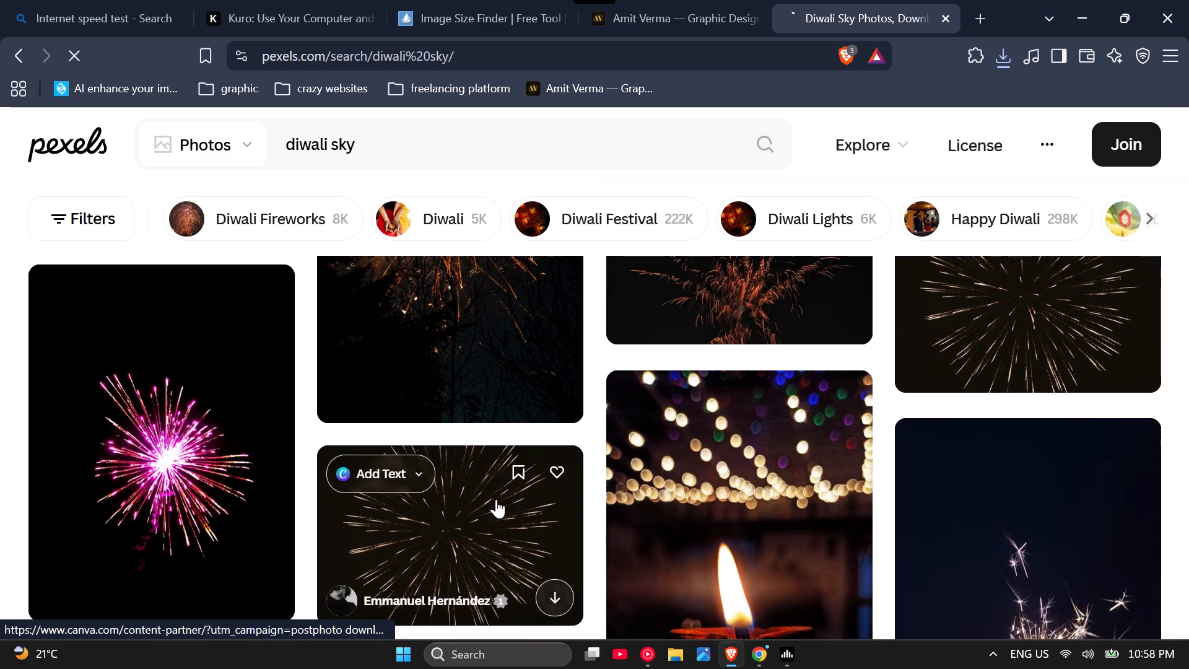
click(850, 147)
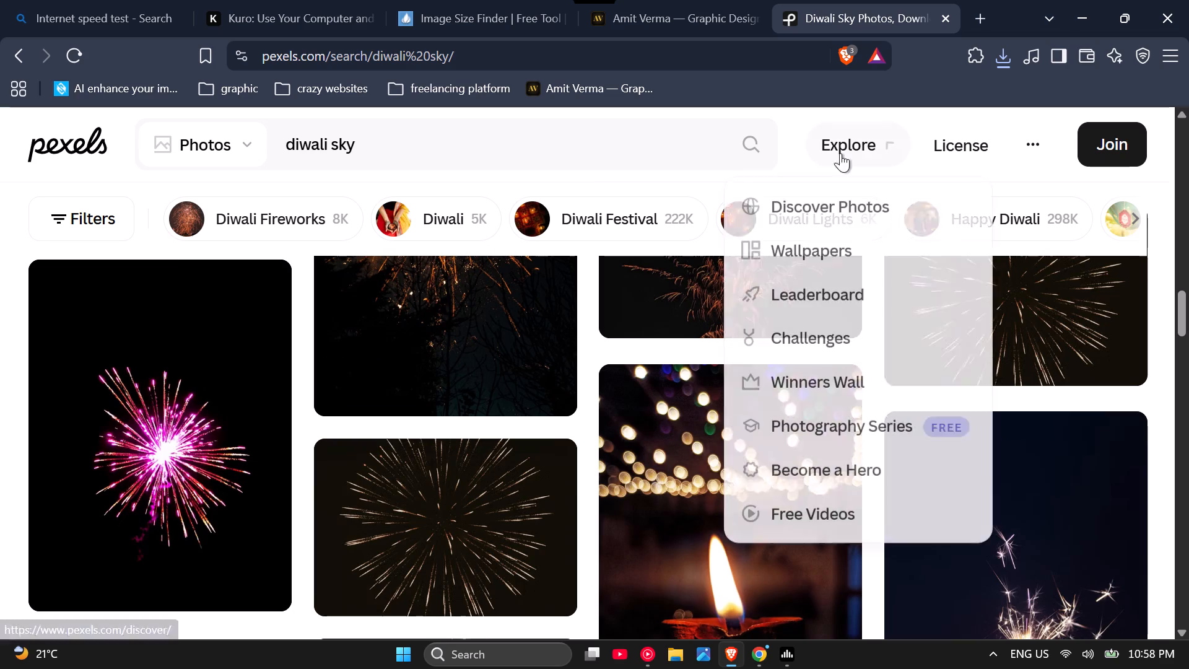
Find and download the photo of vibrant green fireworks with green smoke further down the diwali sky results.
scroll(419, 435, down, 1)
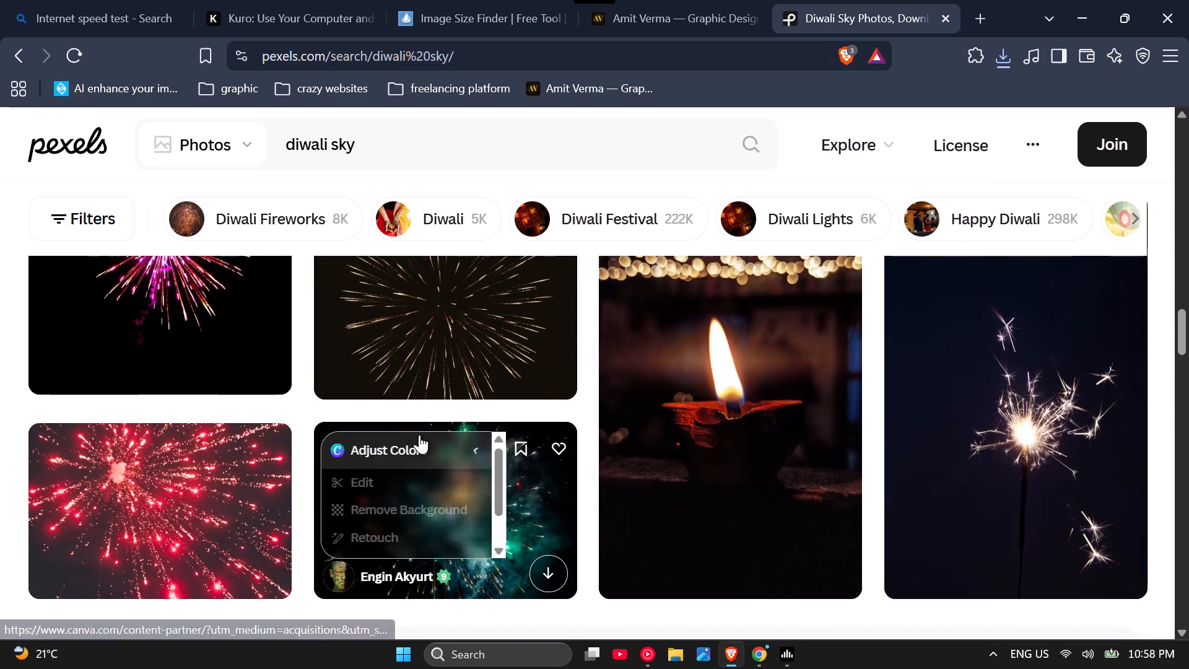
scroll(625, 437, down, 2)
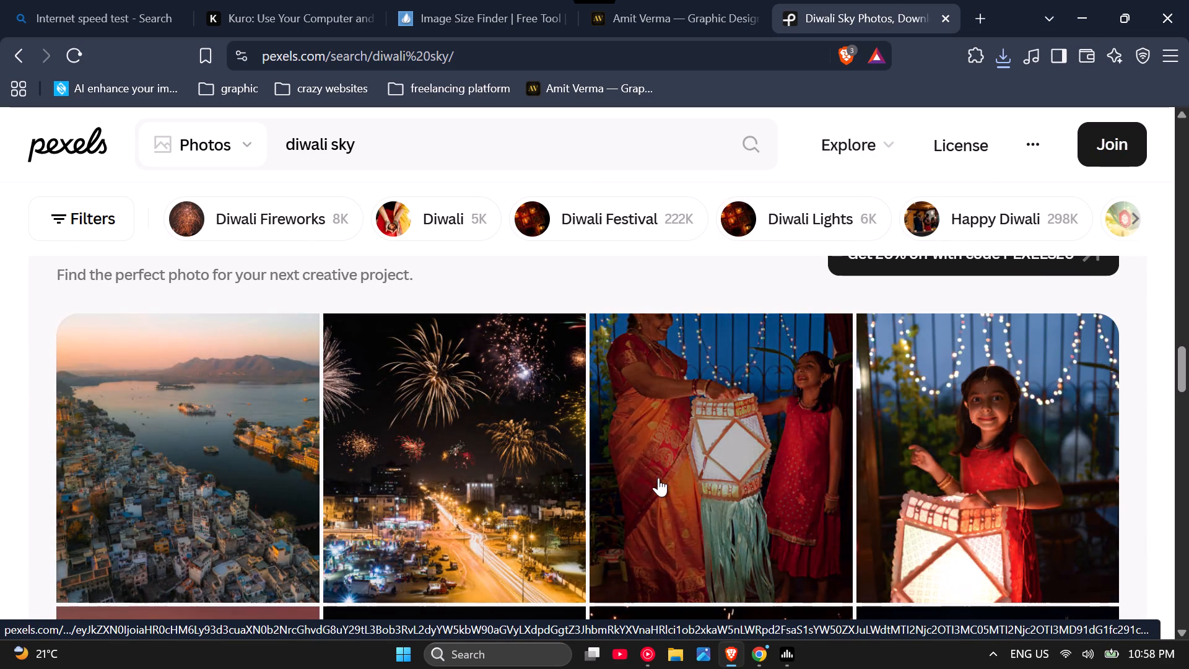
scroll(453, 448, down, 1)
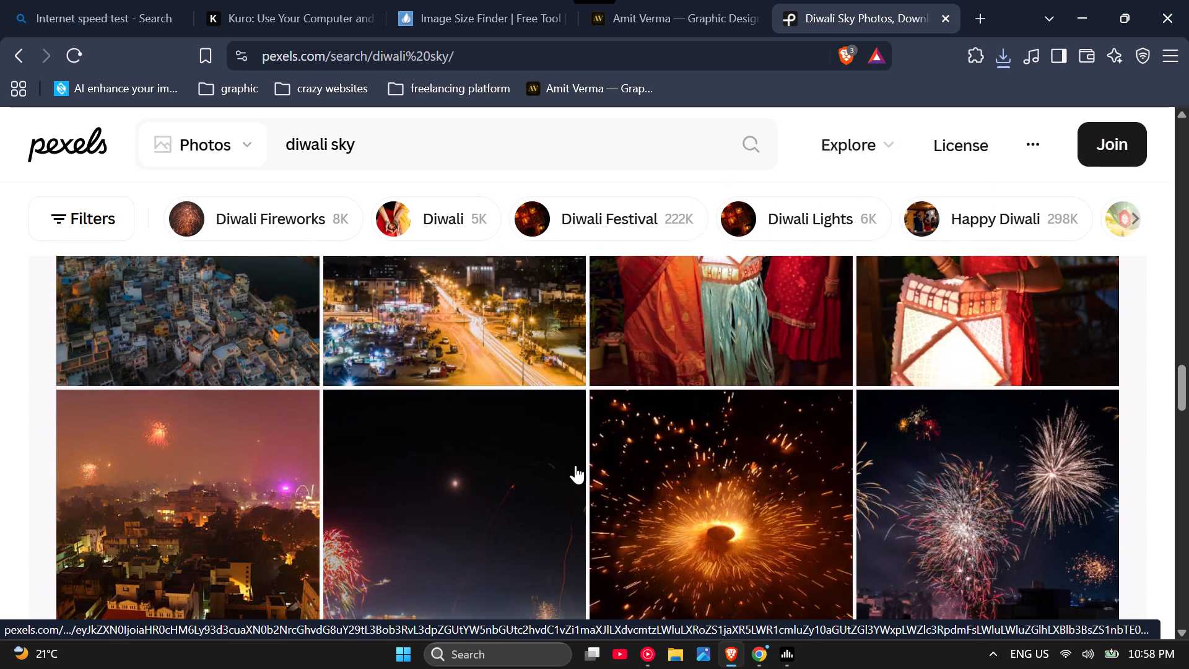
scroll(575, 465, down, 1)
scroll(250, 395, up, 1)
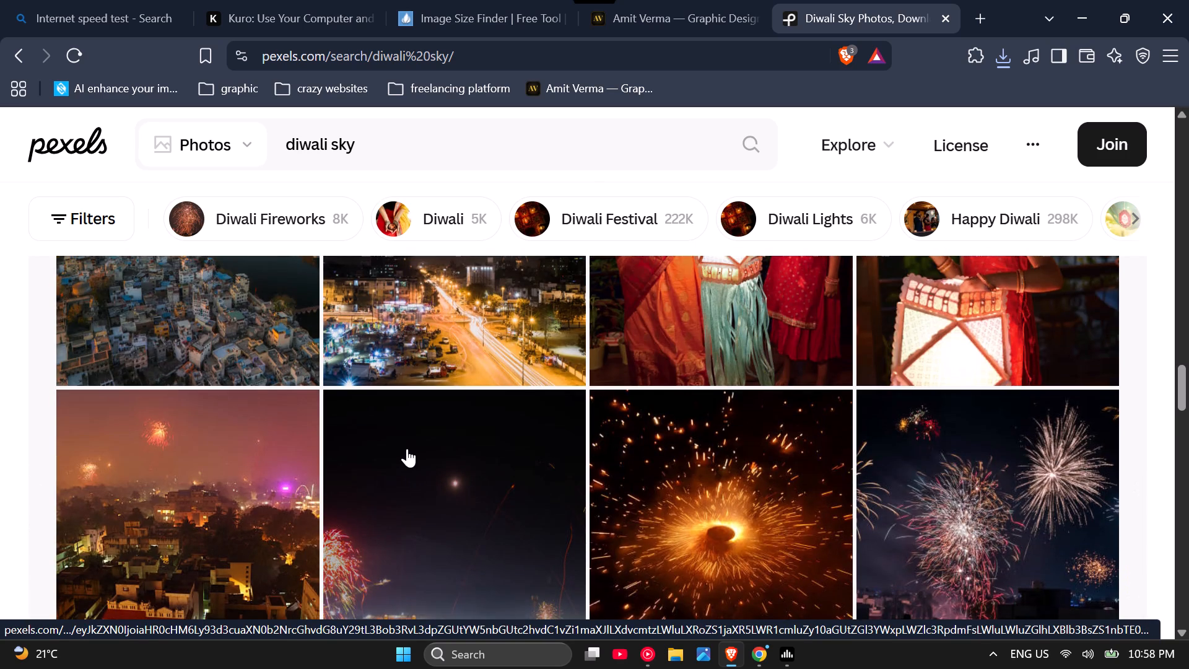
scroll(599, 537, down, 2)
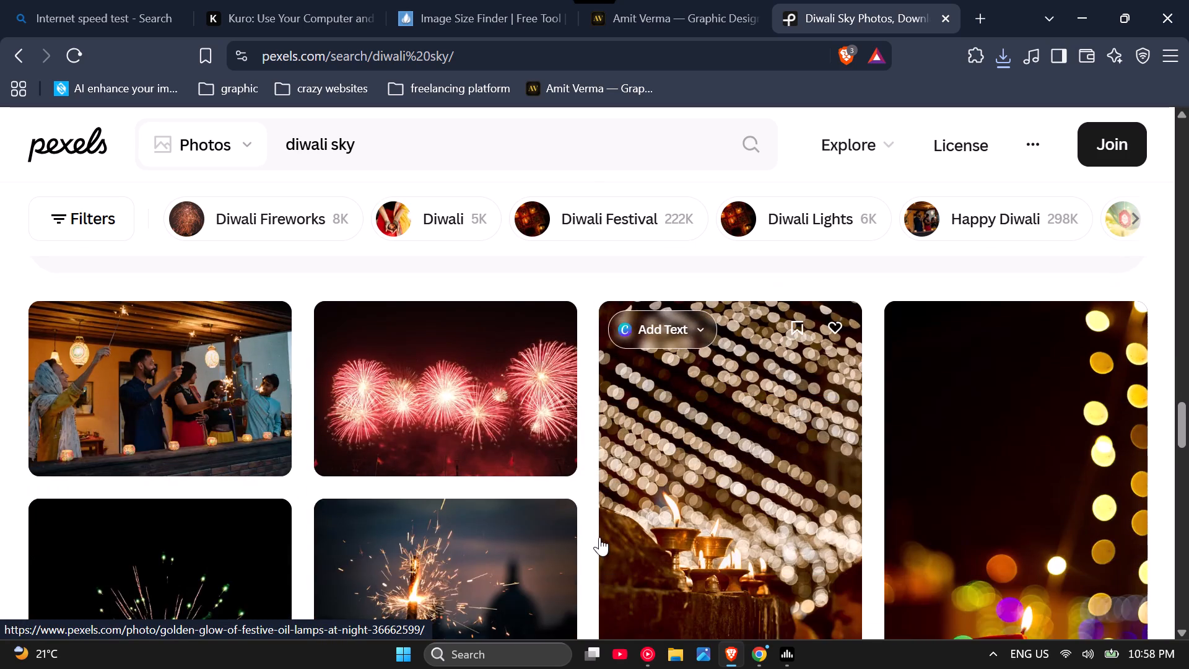
scroll(599, 537, down, 1)
scroll(1027, 498, up, 1)
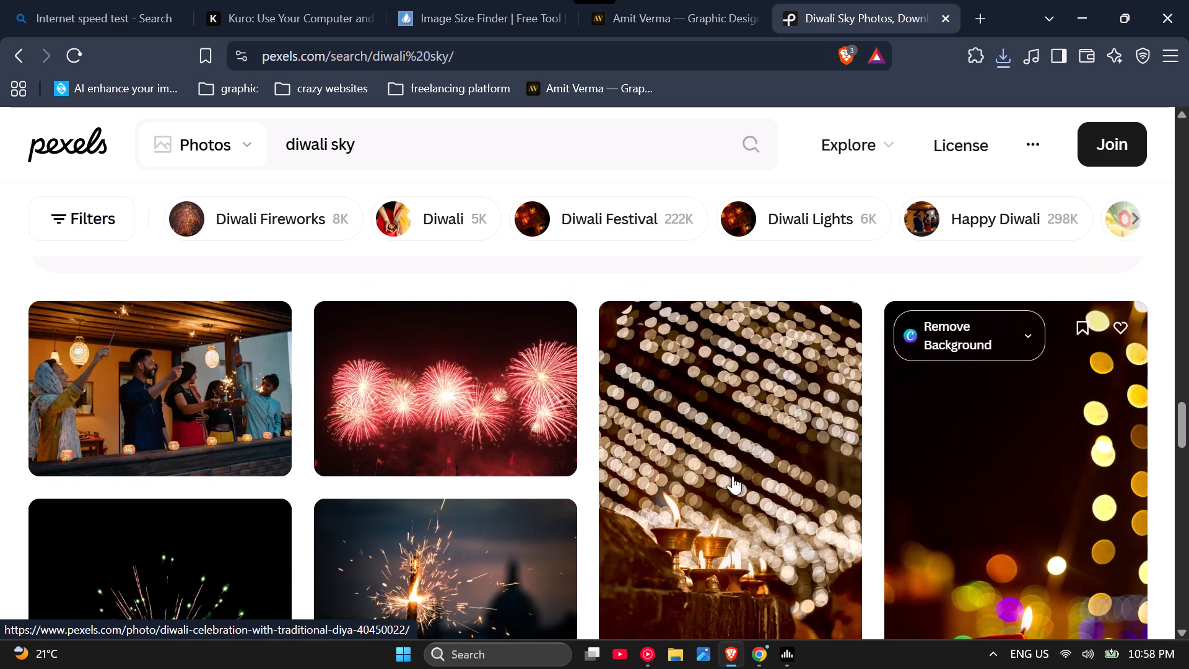
scroll(605, 403, up, 1)
scroll(607, 400, down, 2)
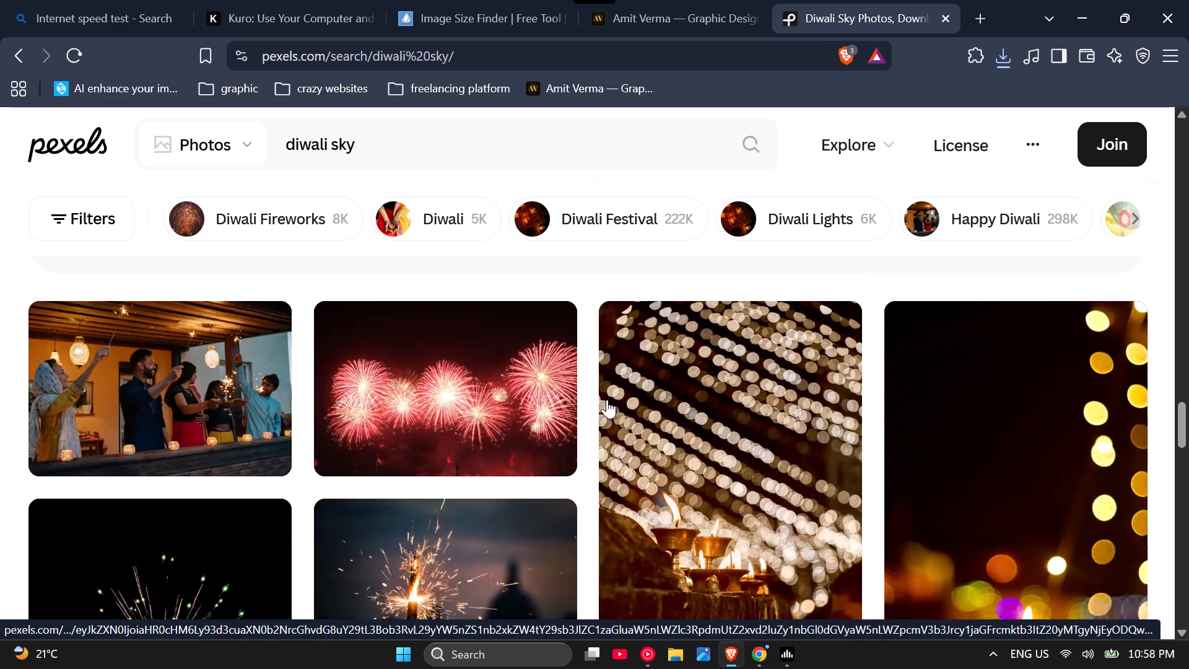
scroll(348, 432, up, 1)
scroll(392, 412, down, 4)
scroll(243, 384, up, 2)
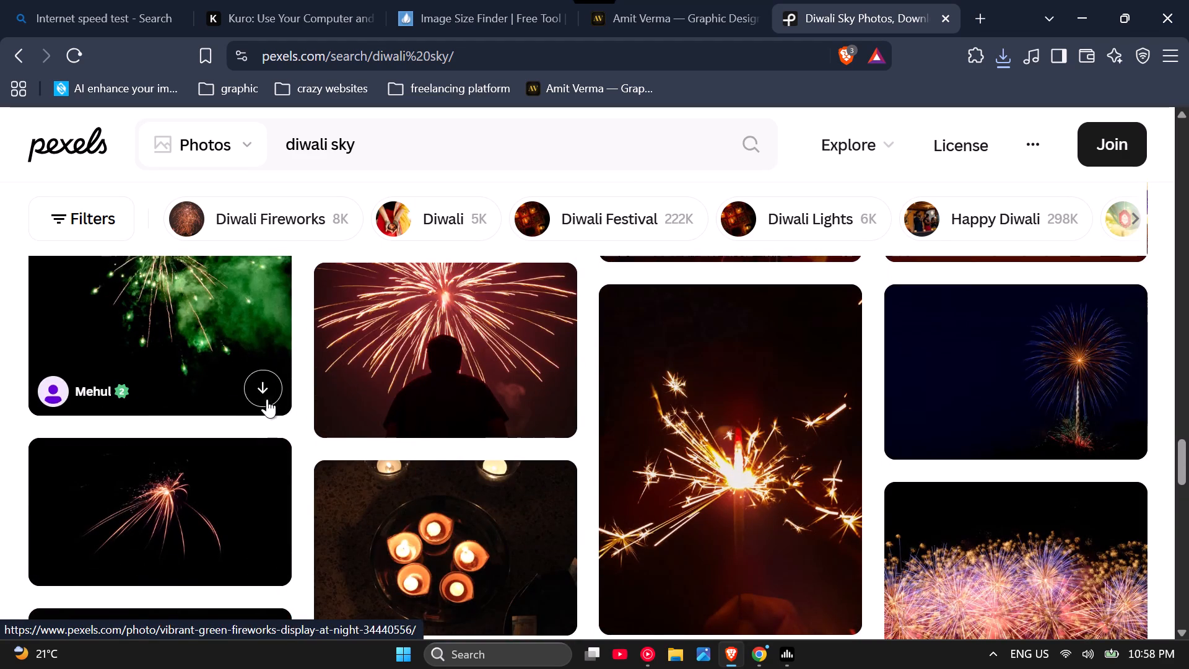
click(268, 396)
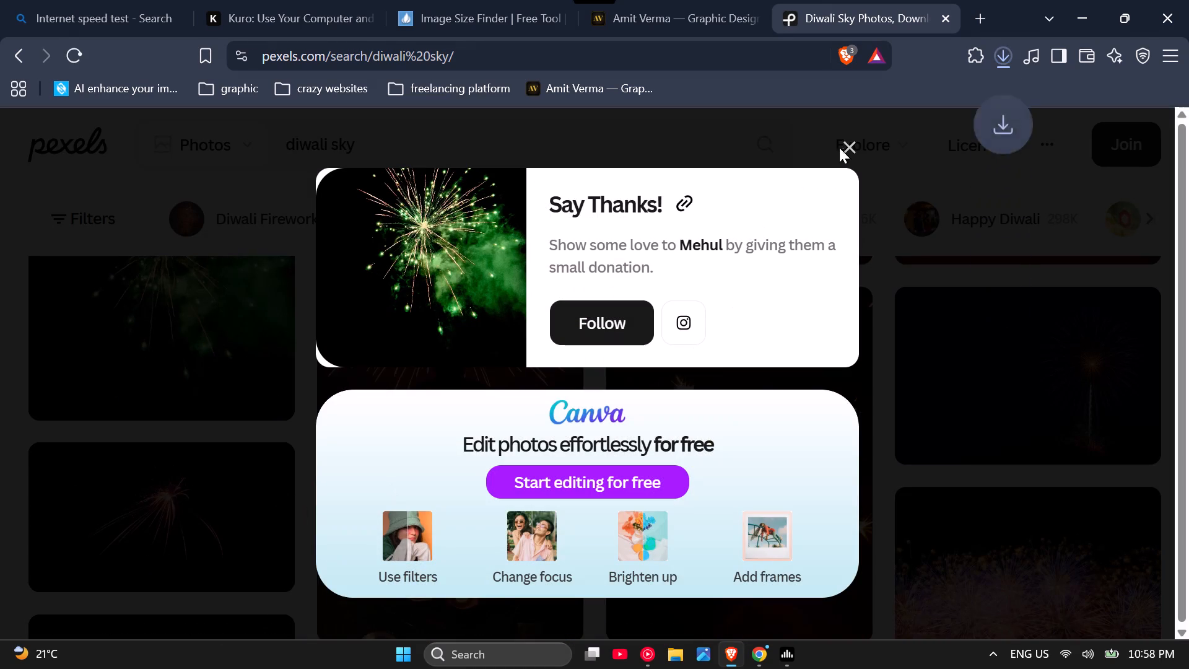
Close the thank-you popup and download the photo of orange firework streaks directly below the green one, dismissing its popup too.
click(851, 147)
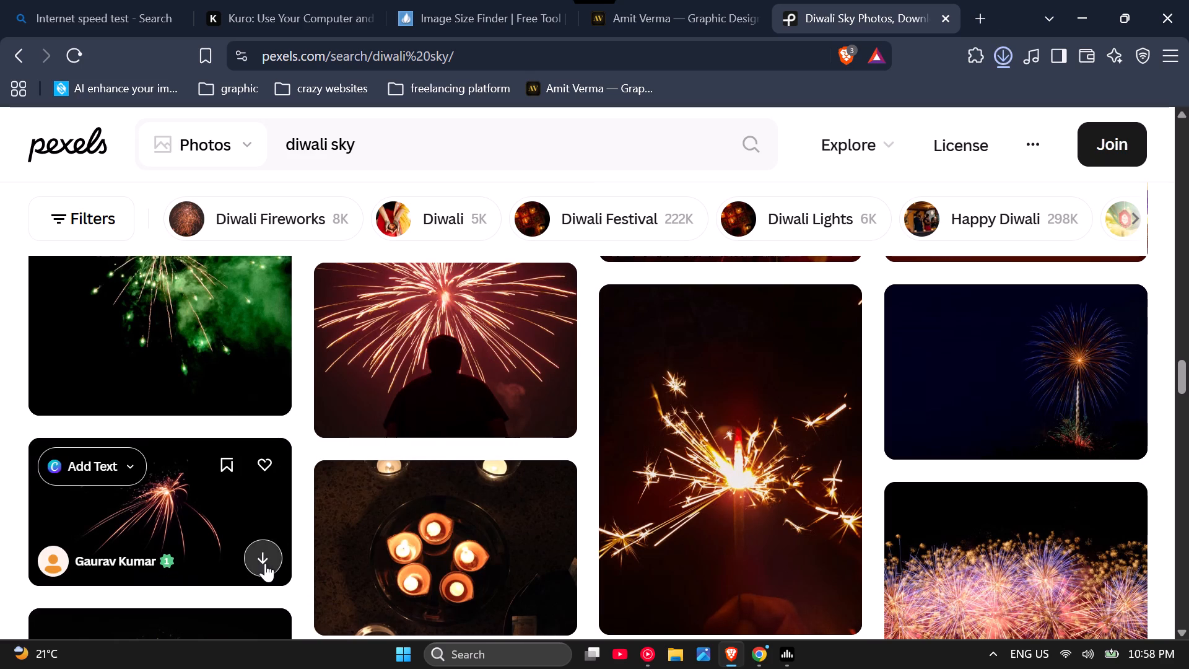
click(265, 563)
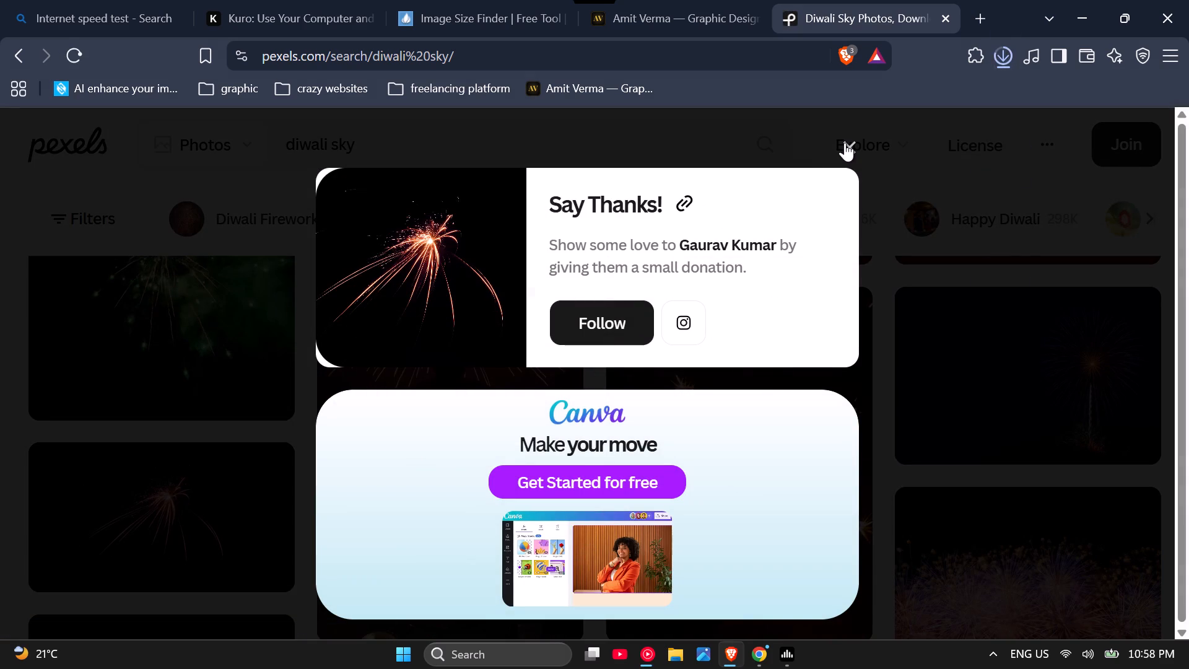
click(845, 142)
Look further through the diwali sky results for more usable firework and night sky photos.
scroll(352, 375, down, 3)
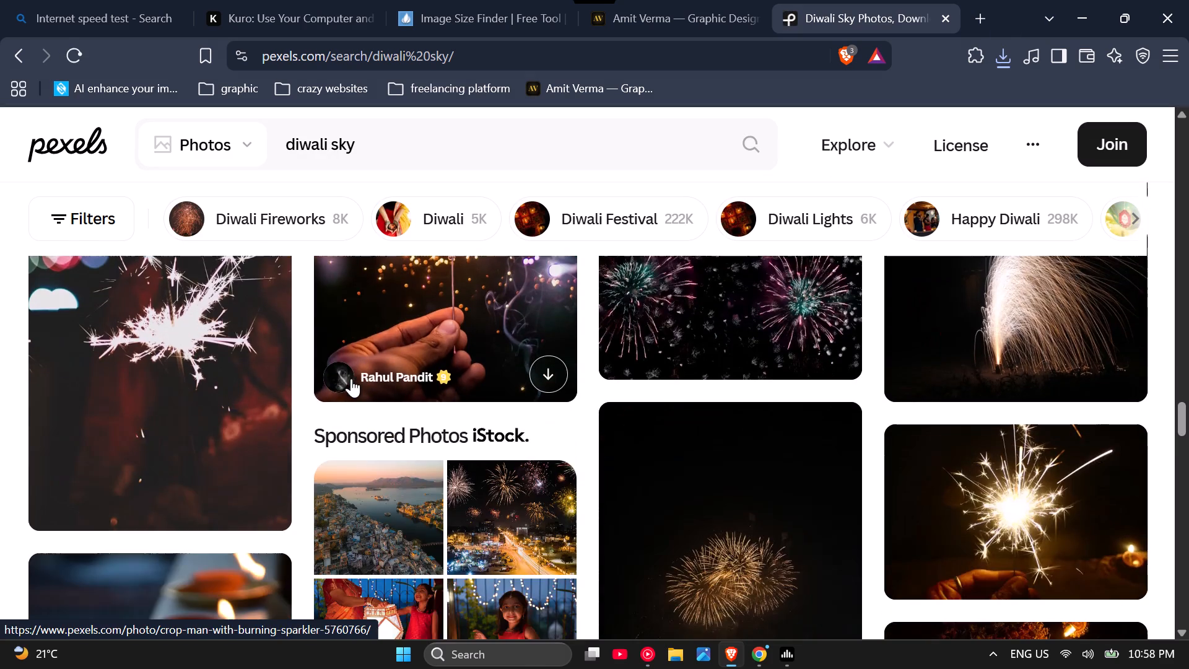
scroll(351, 378, down, 2)
scroll(351, 378, up, 1)
scroll(351, 378, down, 1)
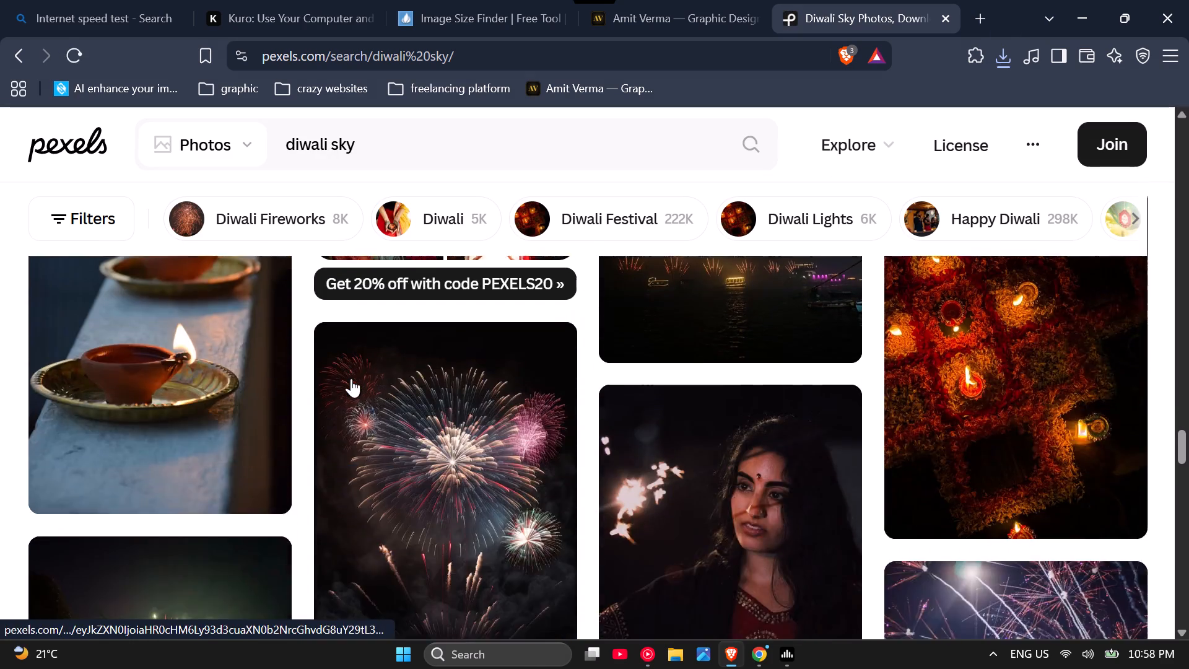
scroll(351, 378, down, 5)
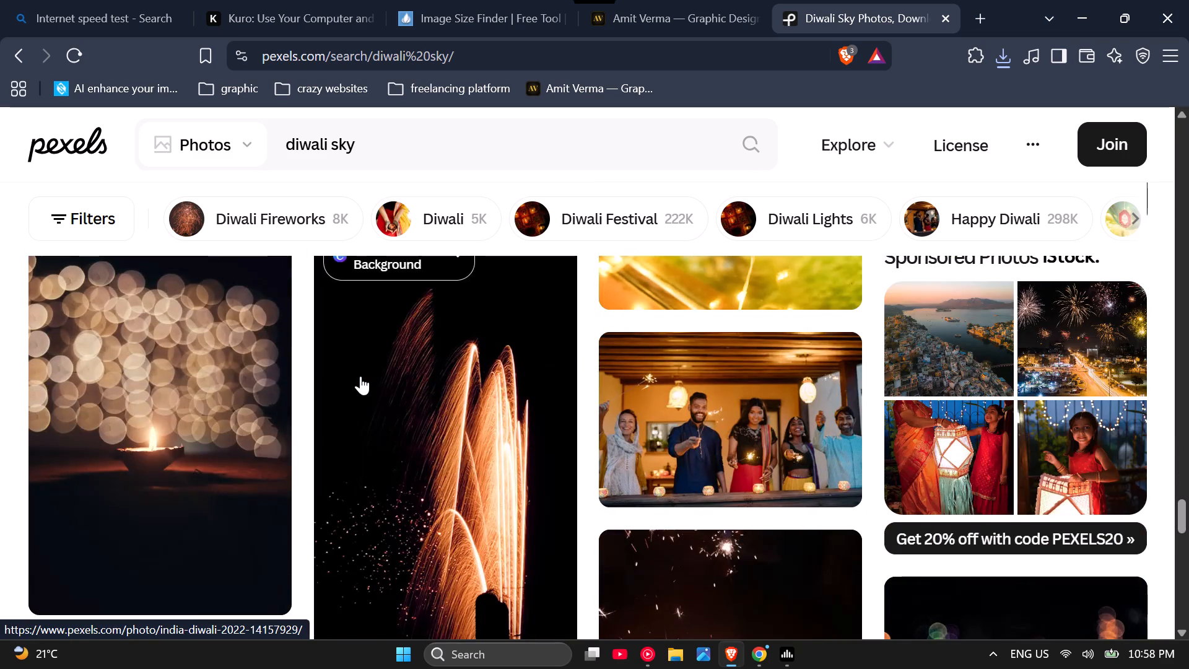
scroll(360, 376, down, 1)
scroll(525, 411, down, 1)
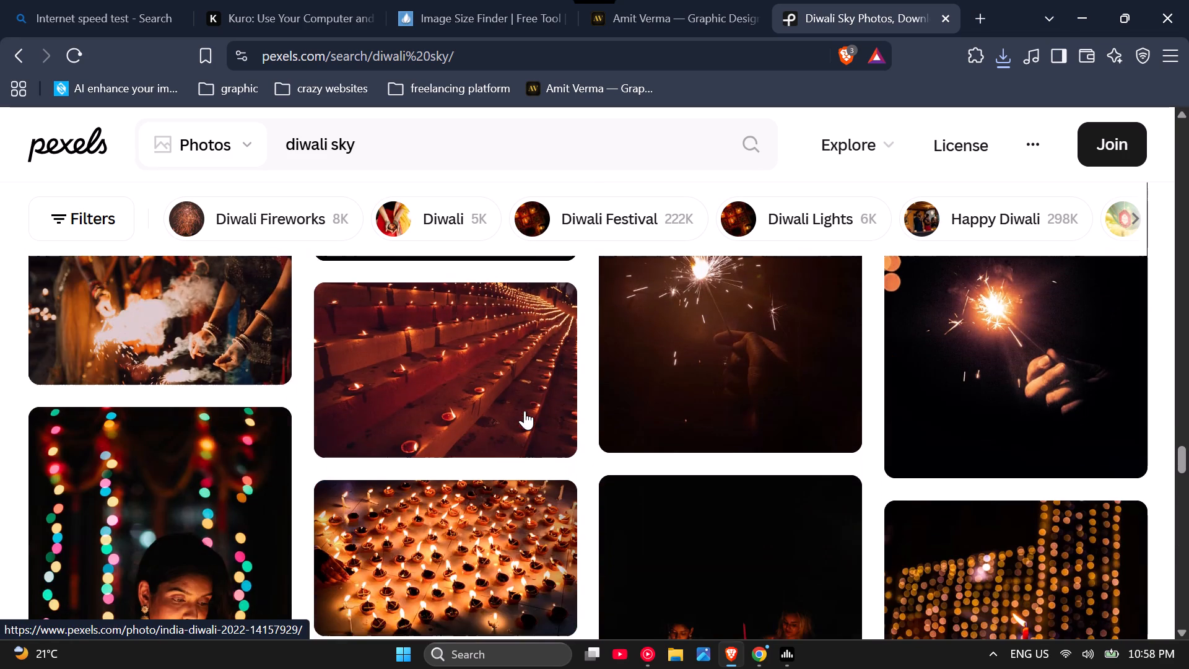
scroll(525, 411, down, 3)
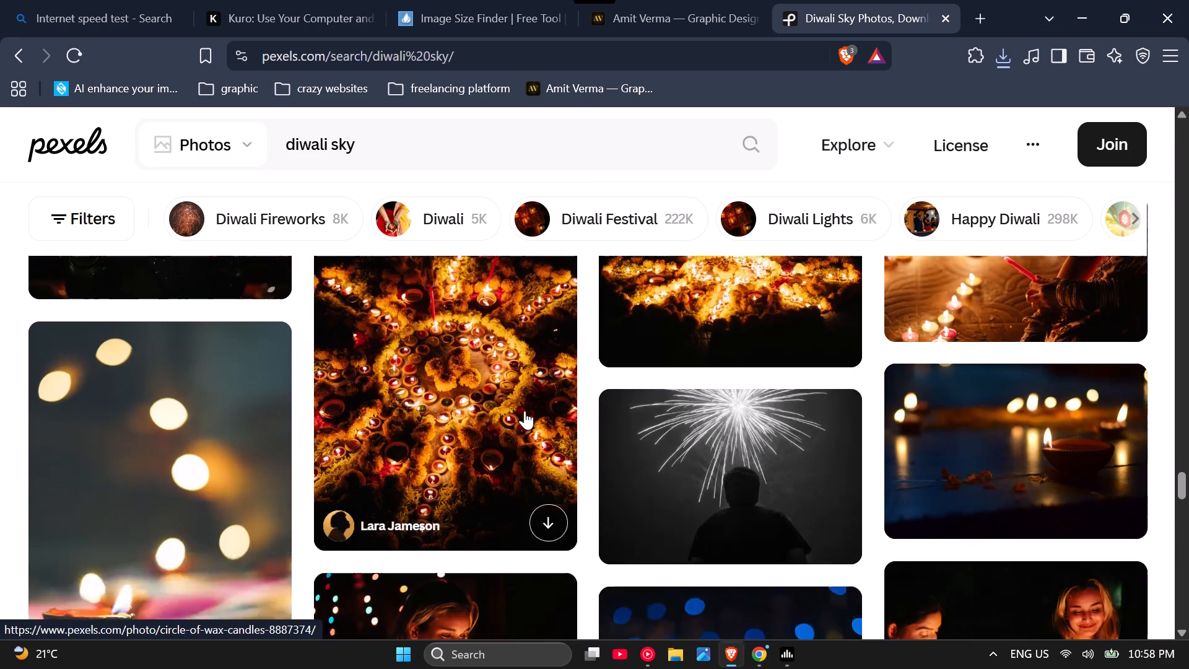
scroll(471, 423, down, 3)
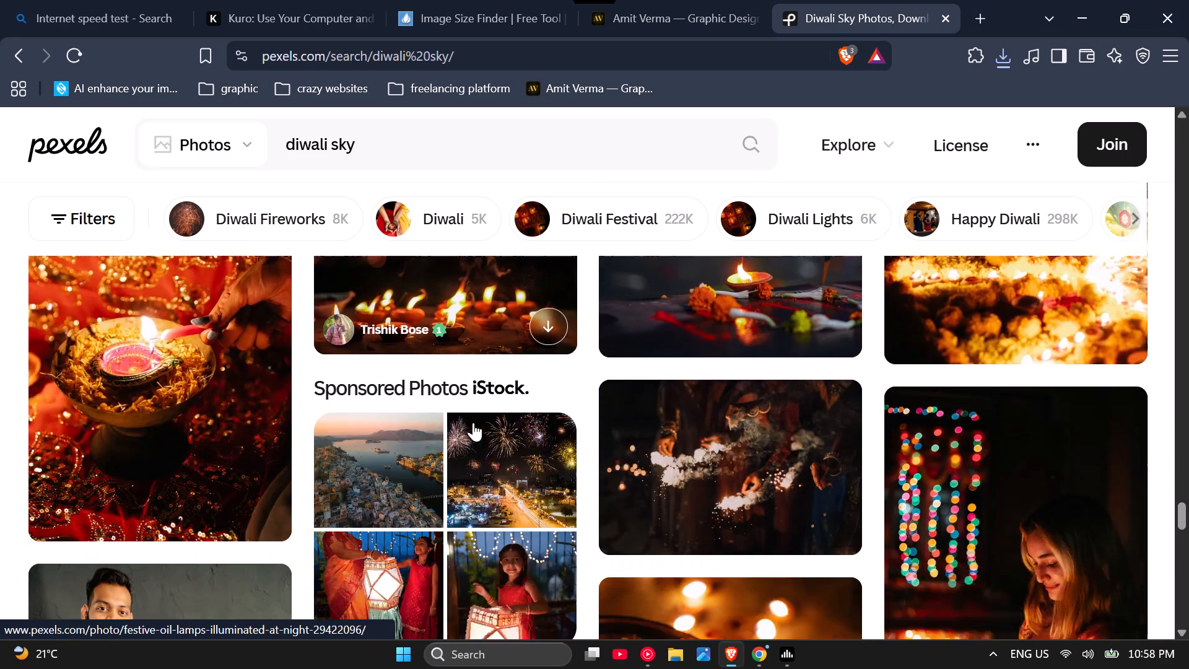
scroll(564, 397, down, 1)
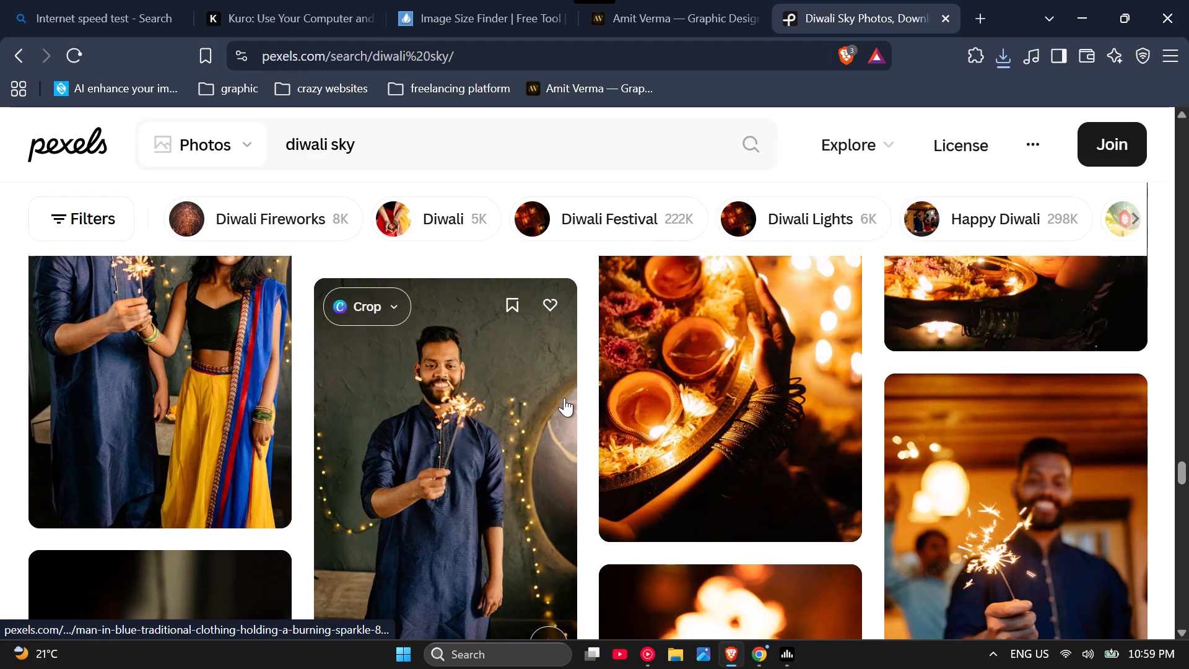
scroll(564, 398, down, 4)
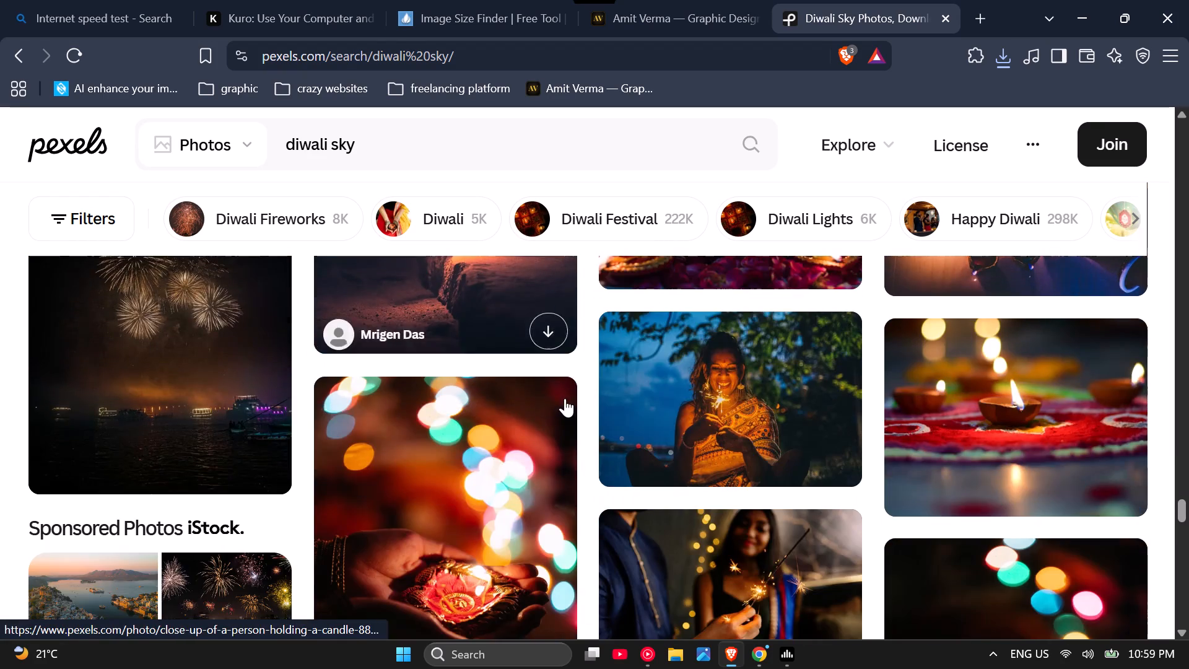
scroll(565, 398, down, 2)
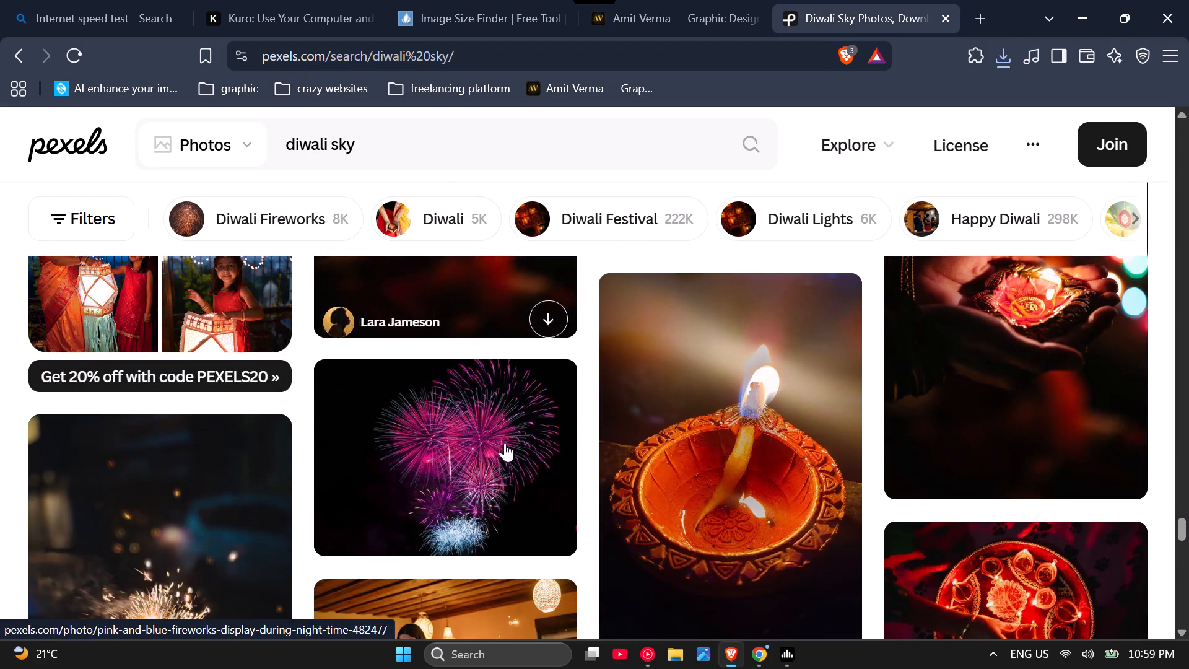
scroll(505, 457, down, 1)
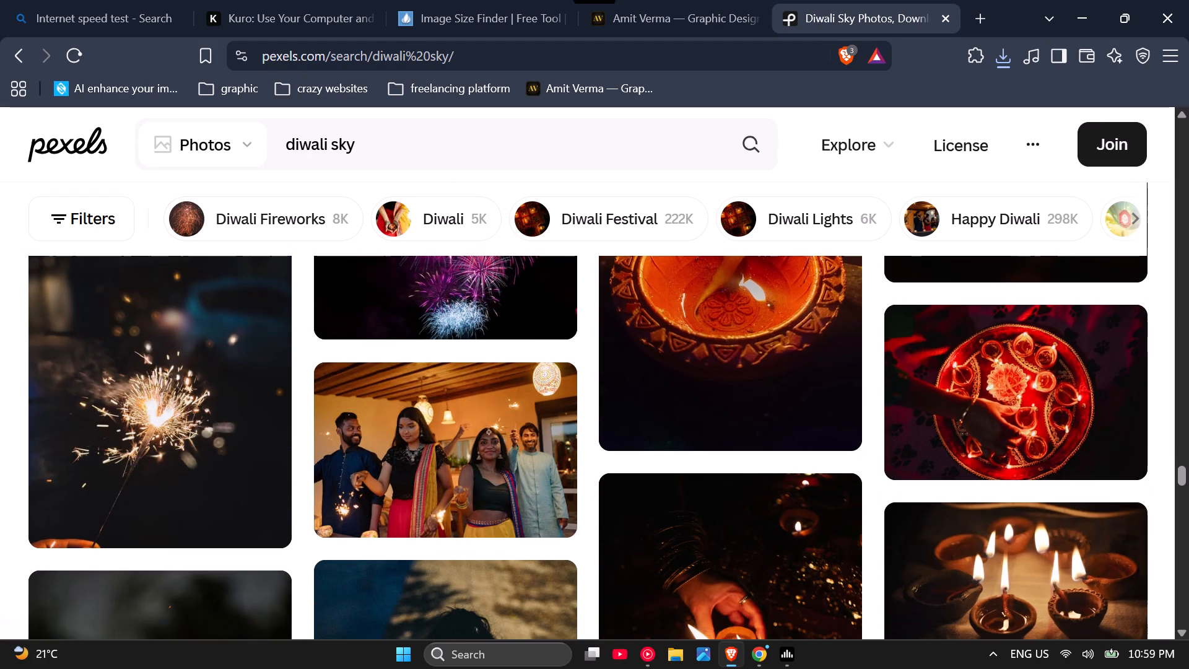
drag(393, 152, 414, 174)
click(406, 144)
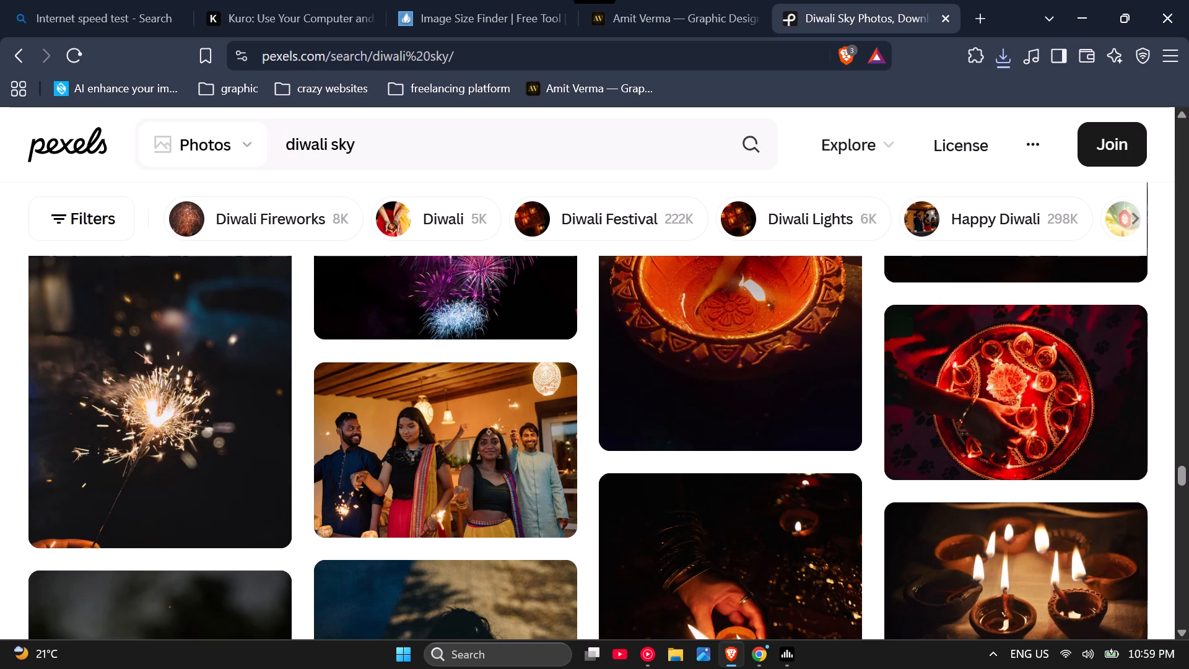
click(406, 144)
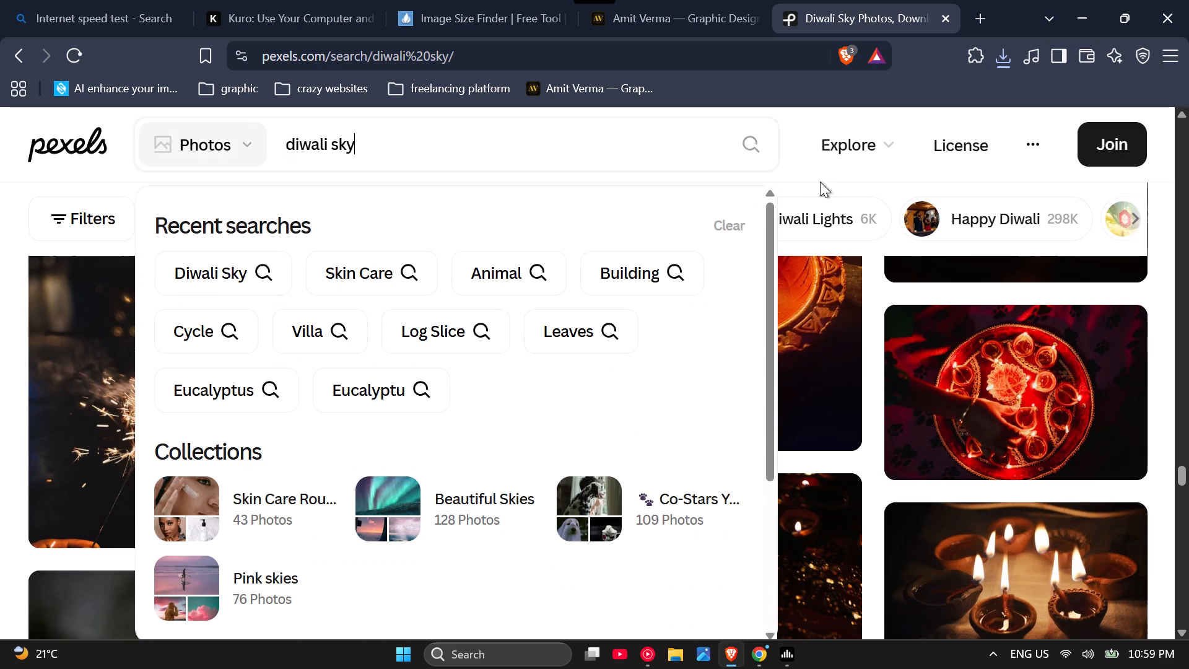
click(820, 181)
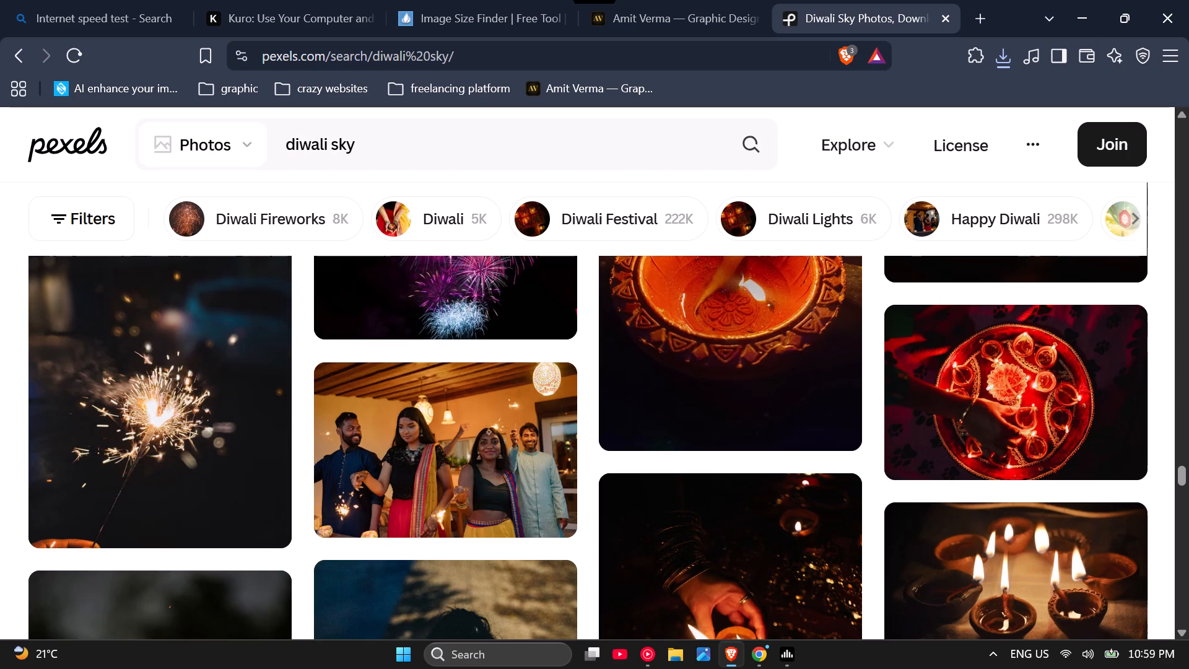
Continue examining the remaining diwali sky results for a suitable sky background photo.
scroll(586, 430, down, 2)
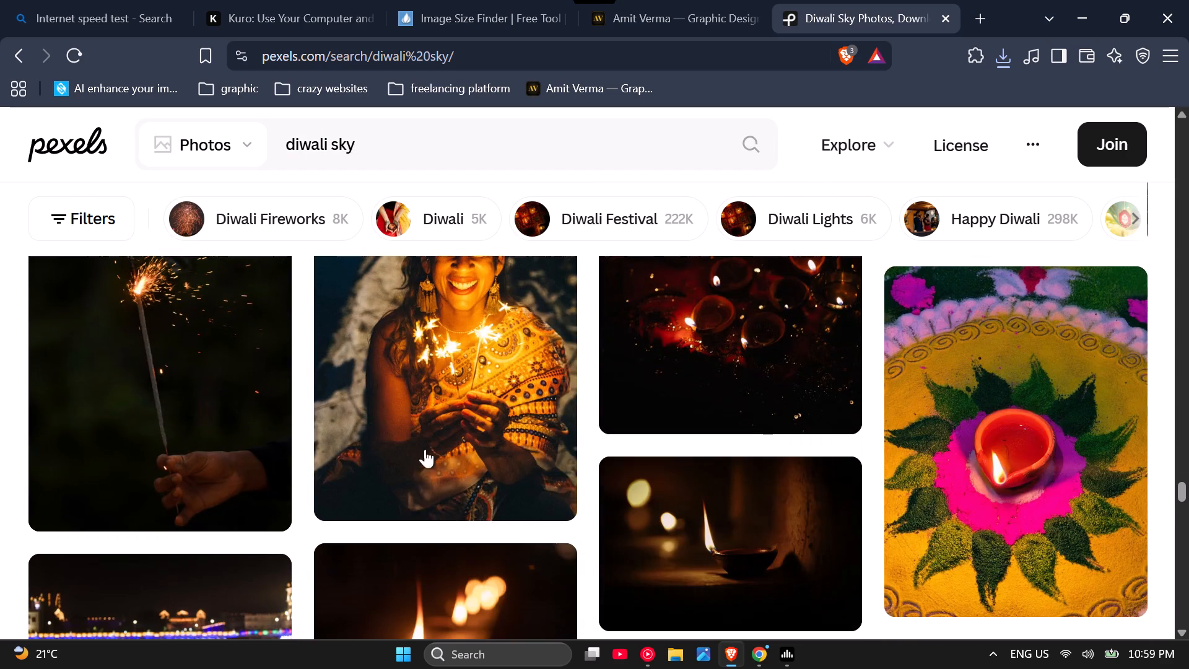
scroll(553, 451, down, 1)
scroll(427, 460, down, 1)
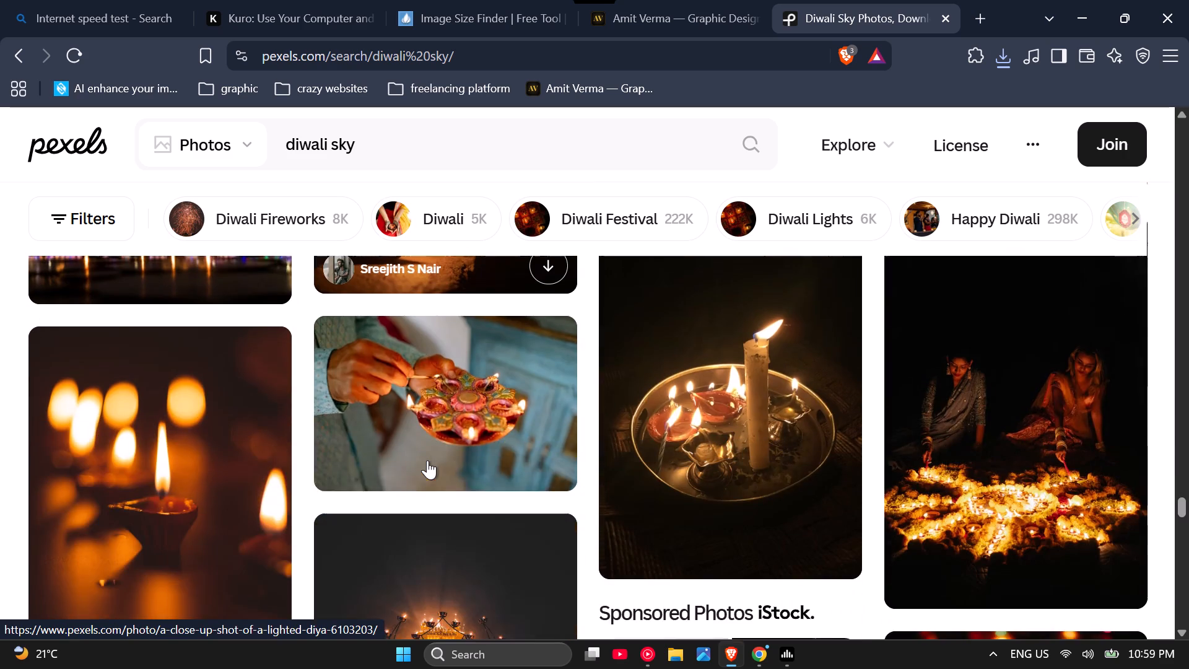
scroll(429, 462, down, 2)
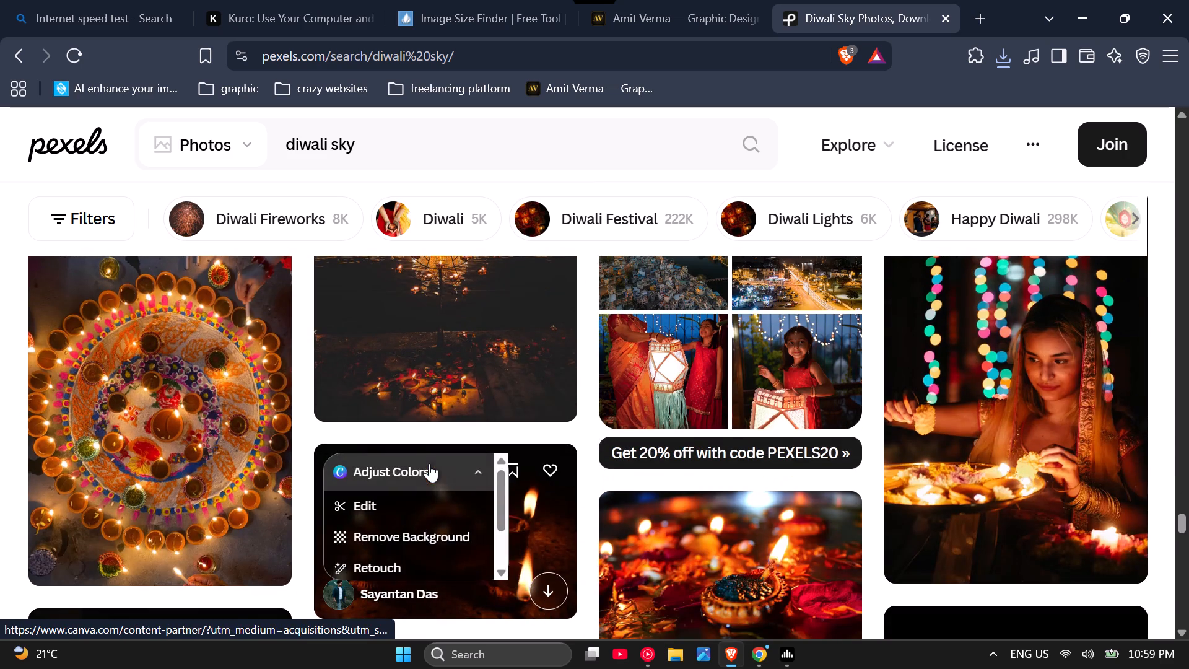
scroll(502, 470, down, 2)
scroll(559, 472, down, 3)
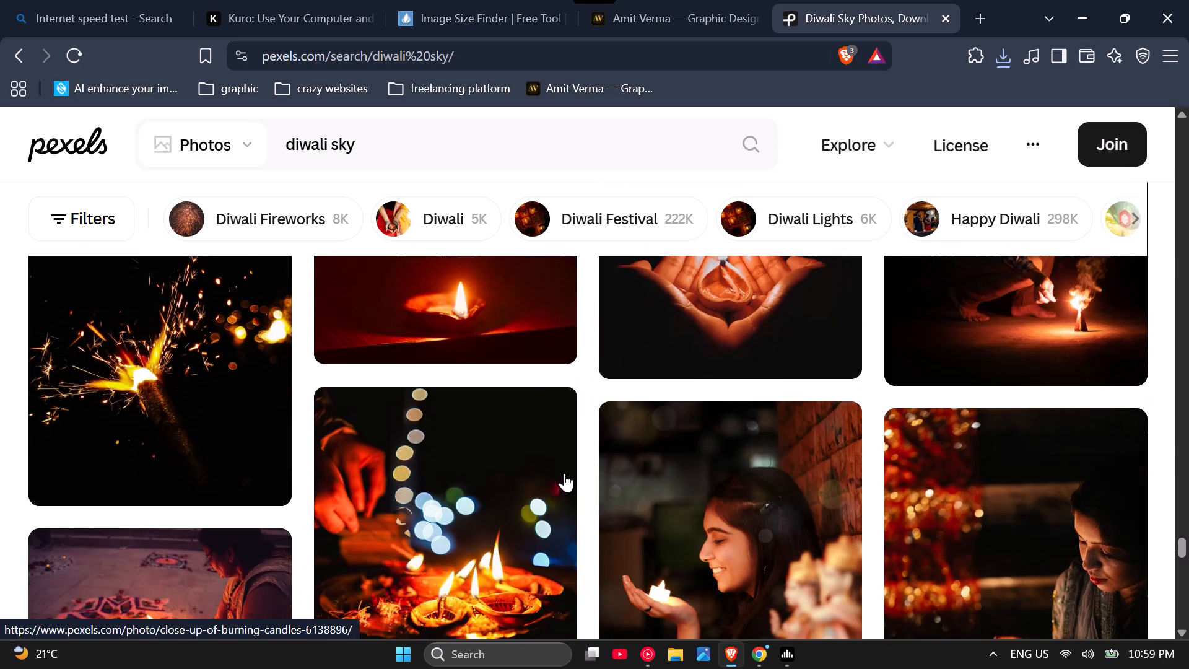
scroll(564, 473, down, 2)
scroll(611, 443, down, 1)
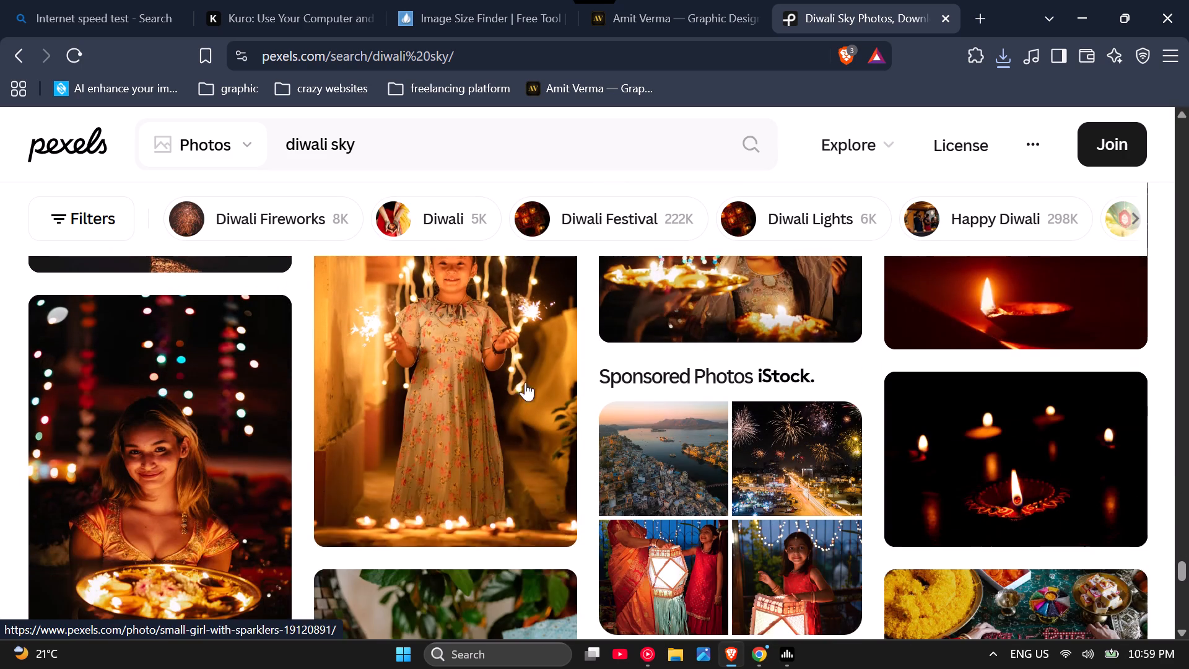
Search Pexels for photos of "clean evening sky" in place of the diwali sky search.
drag(359, 147, 284, 174)
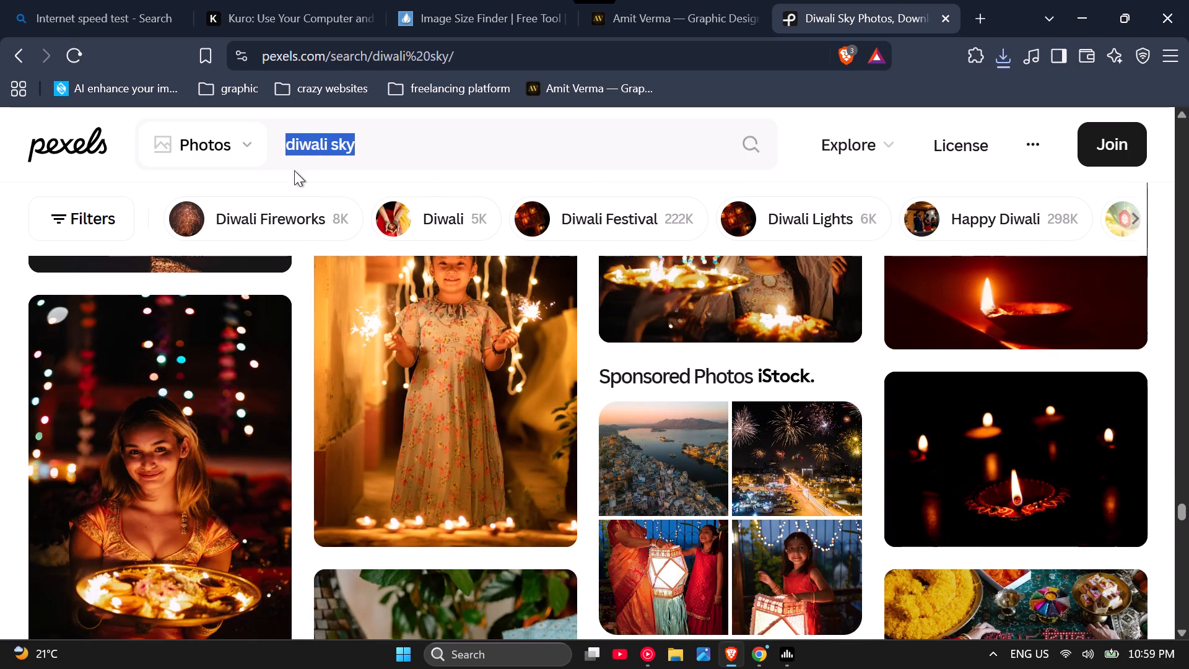
text(clean)
key(space)
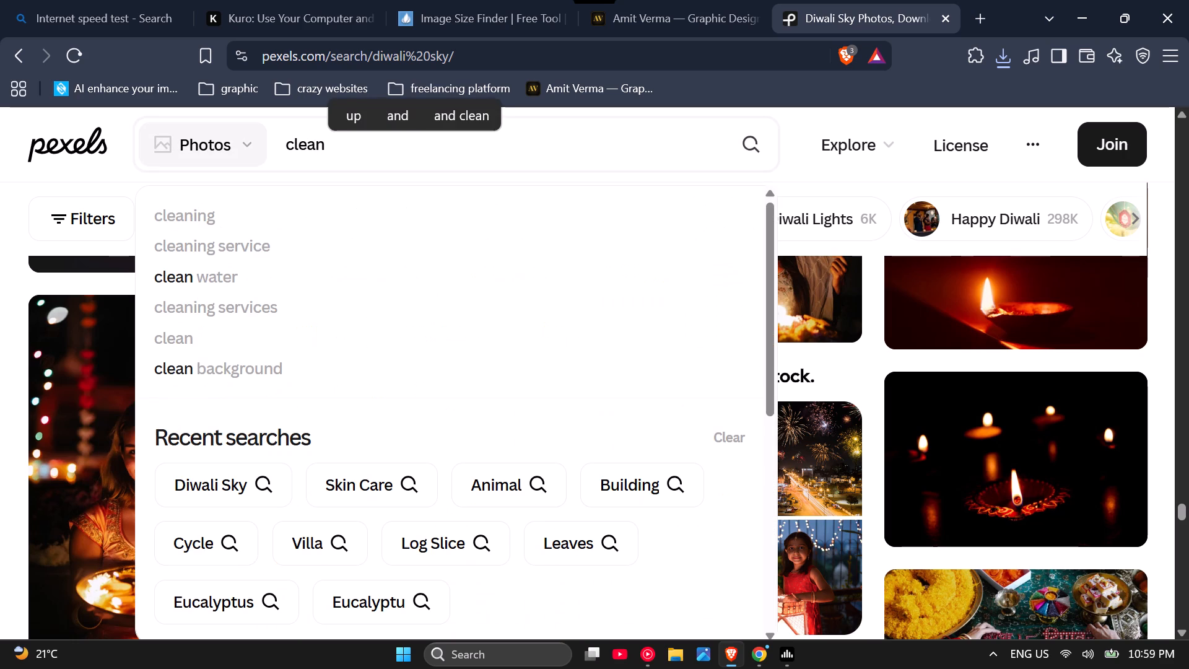
text(evening)
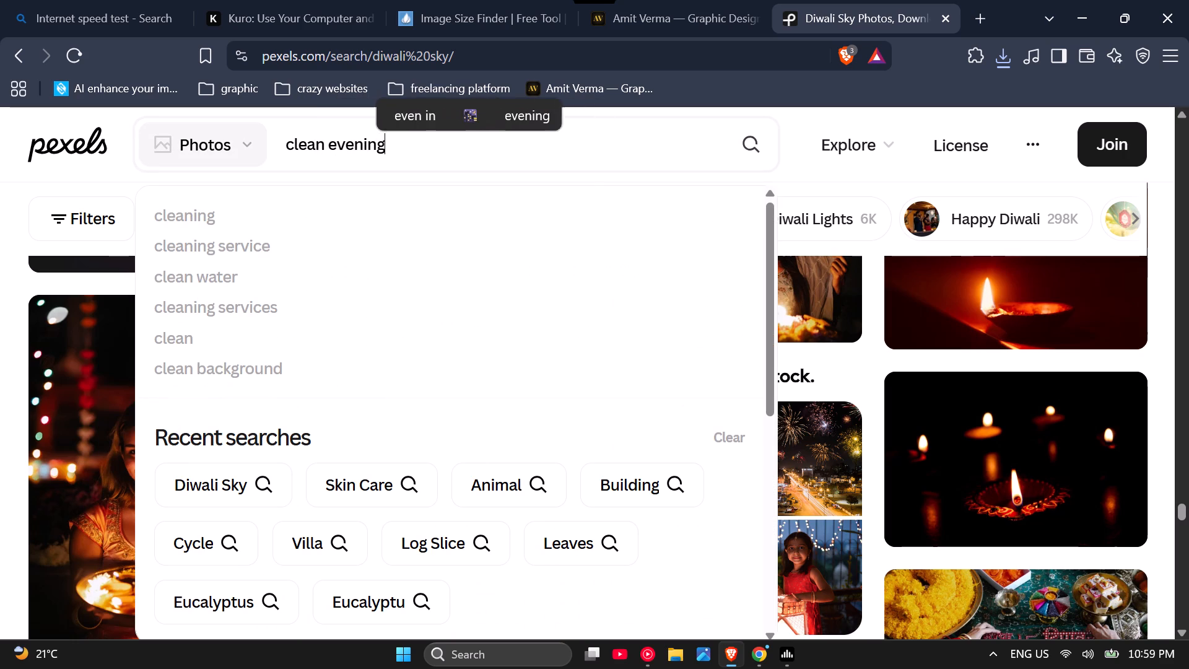
key(space)
text(sky)
key(space)
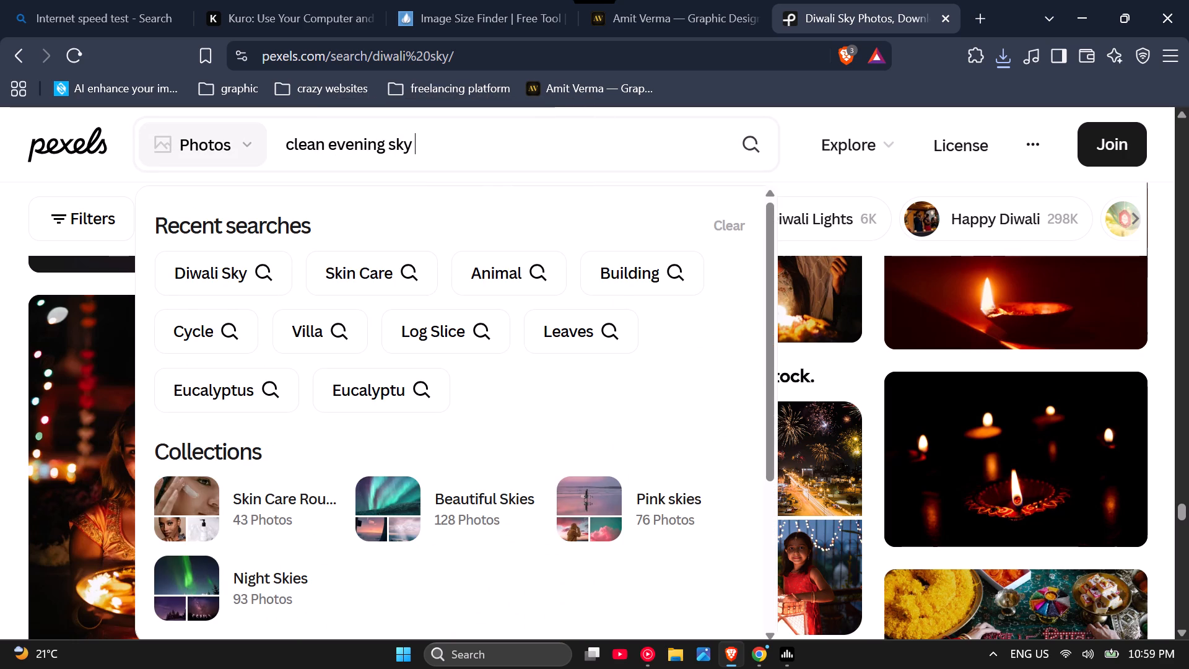
key(Return)
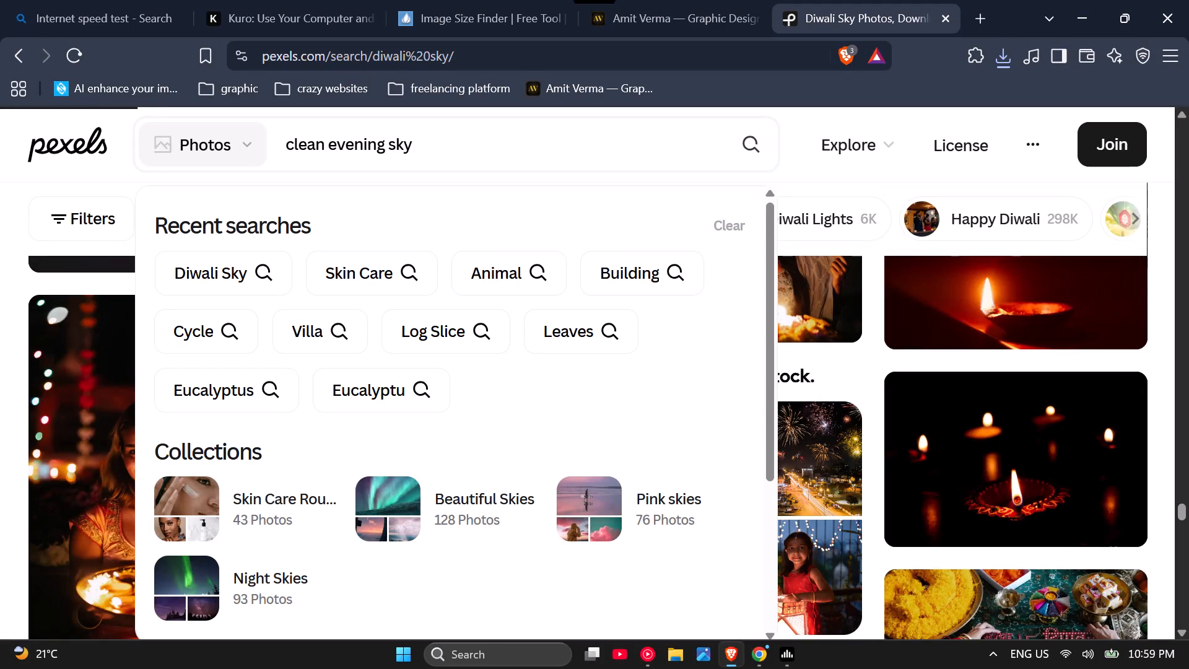
key(Return)
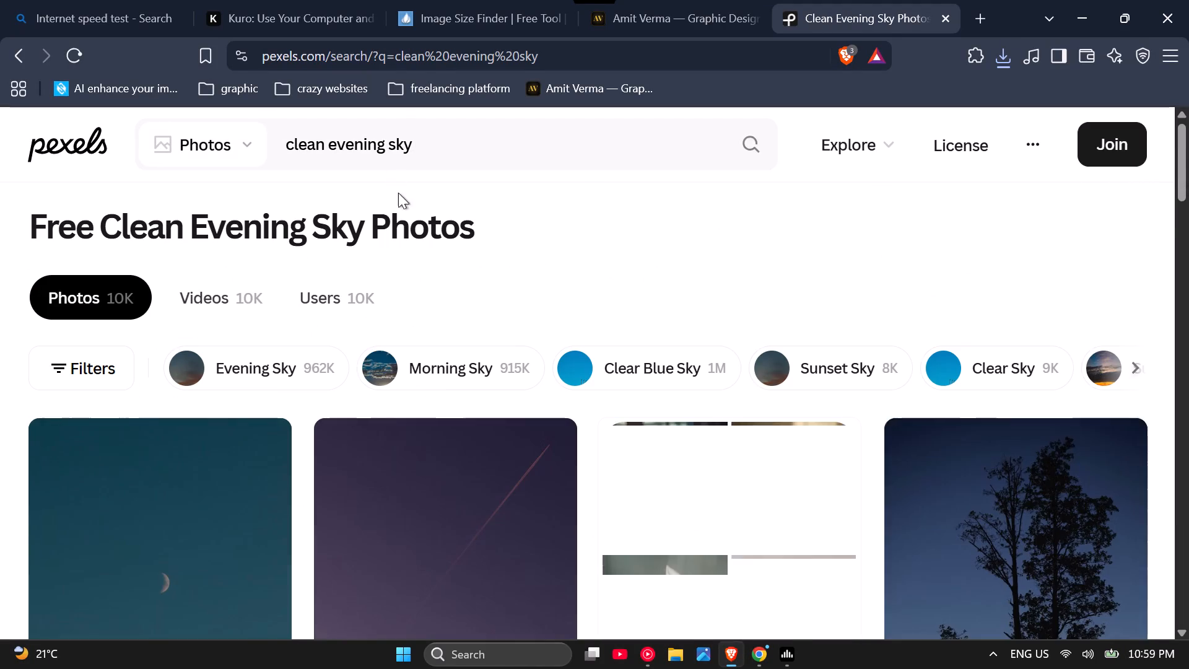
Download the photo of a small crescent moon in a plain dark teal sky and dismiss the thank-you popup.
scroll(420, 195, down, 1)
scroll(230, 351, down, 1)
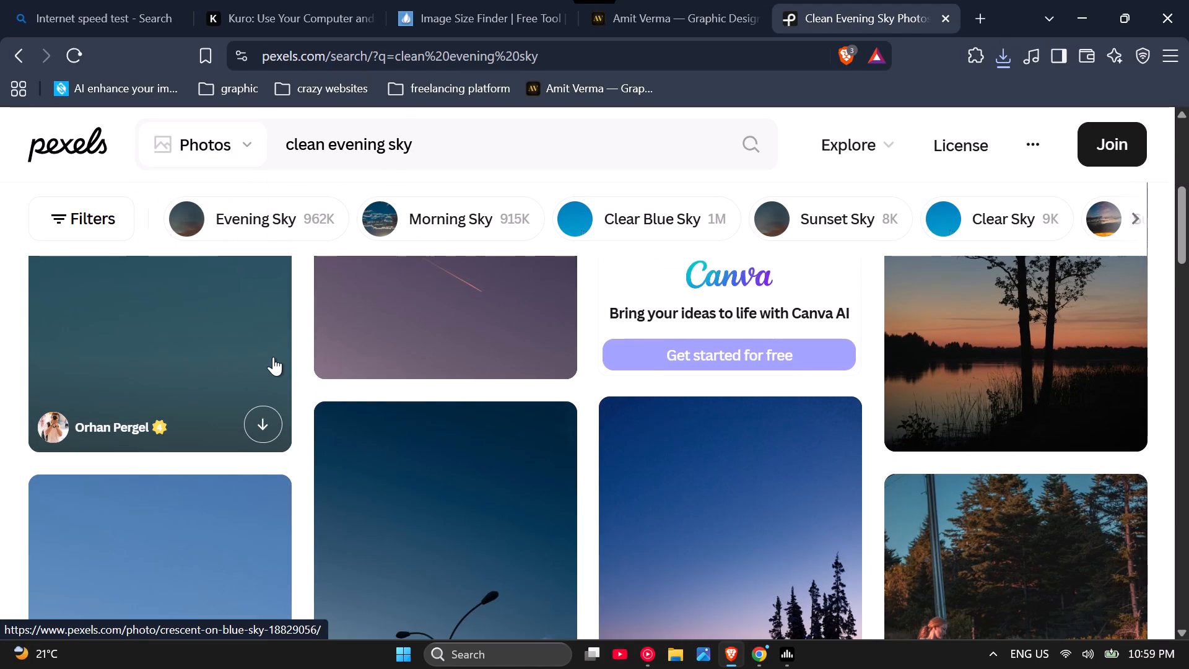
scroll(273, 357, up, 1)
scroll(273, 357, down, 1)
scroll(273, 357, up, 1)
scroll(282, 354, down, 1)
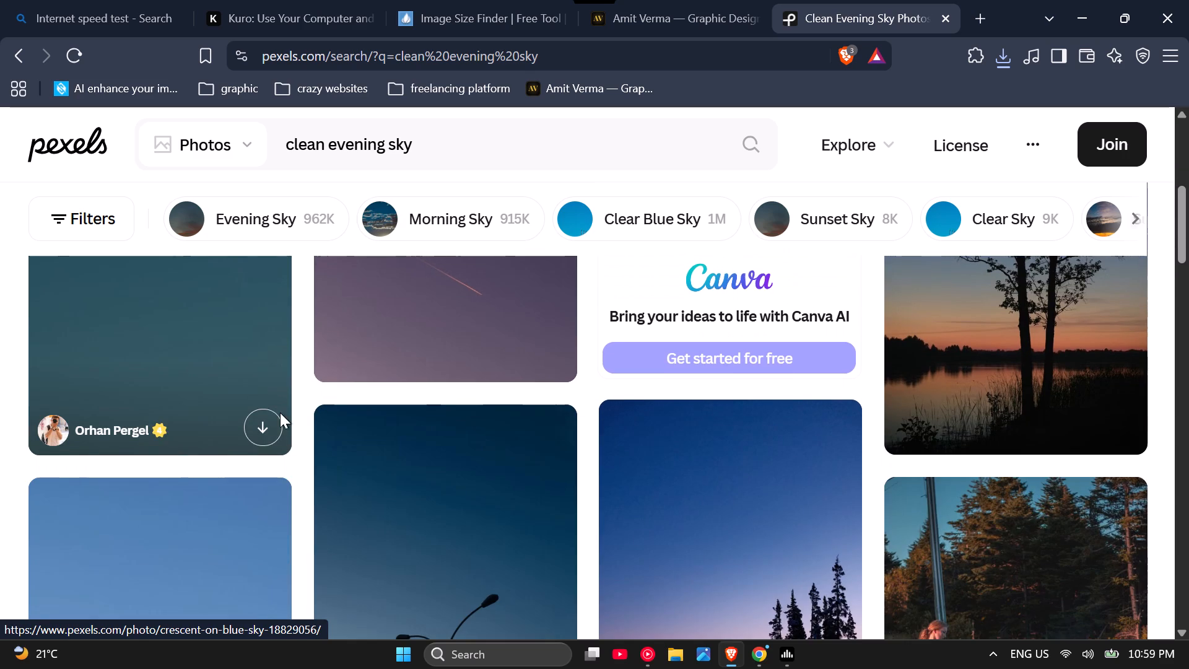
scroll(422, 413, down, 1)
scroll(223, 408, up, 2)
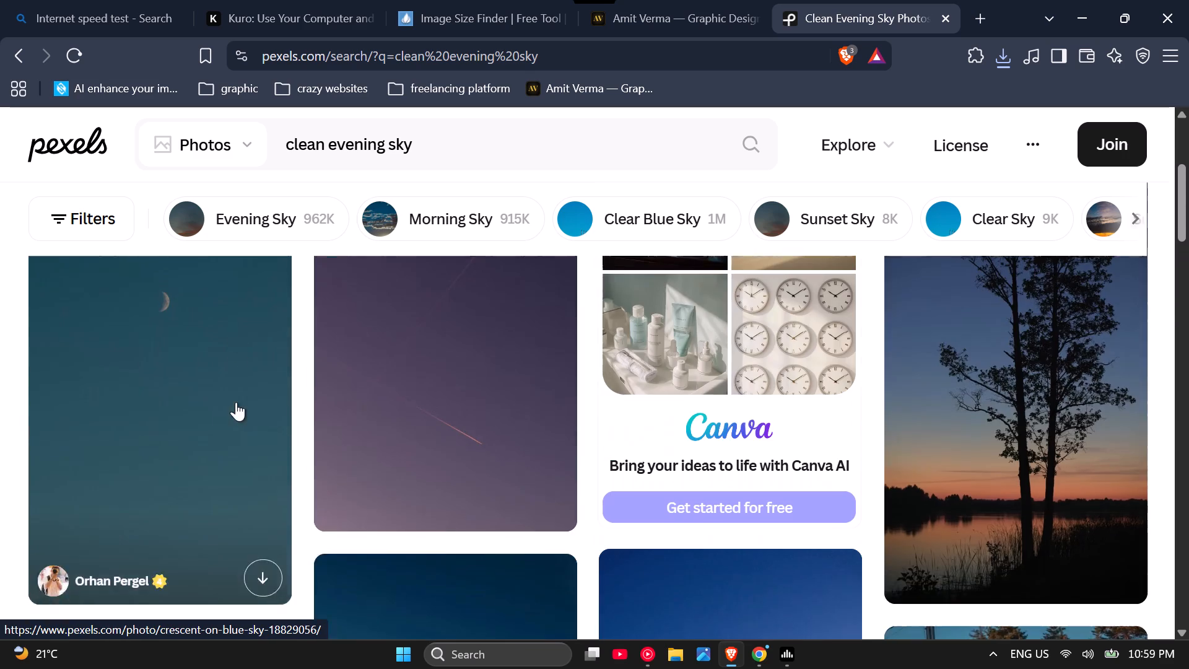
scroll(281, 553, down, 1)
click(251, 422)
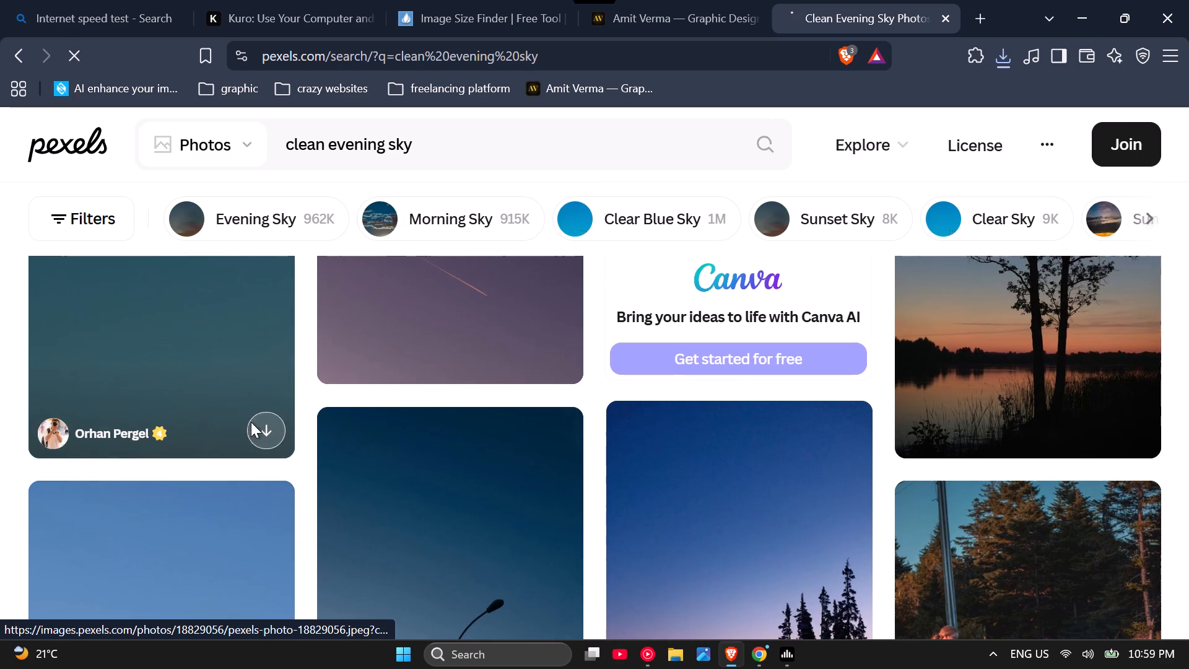
click(845, 144)
Look through the clean evening sky results for a plain sky photo suitable as the poster background.
scroll(244, 421, down, 1)
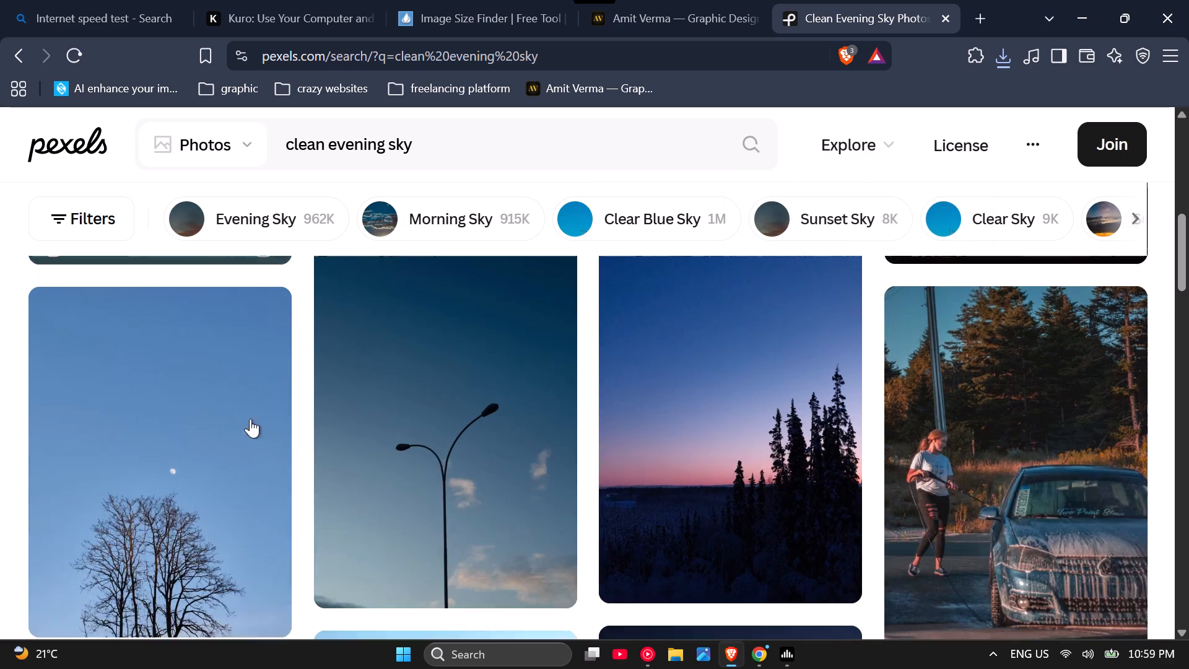
scroll(331, 403, down, 3)
scroll(565, 444, down, 1)
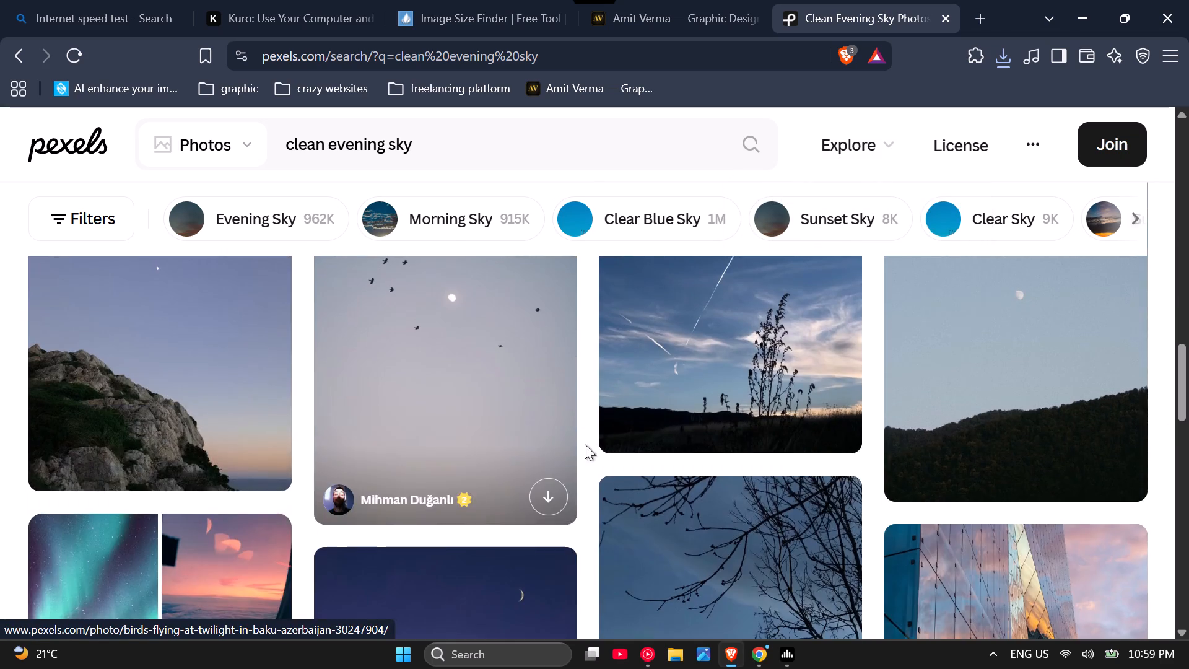
scroll(608, 466, down, 4)
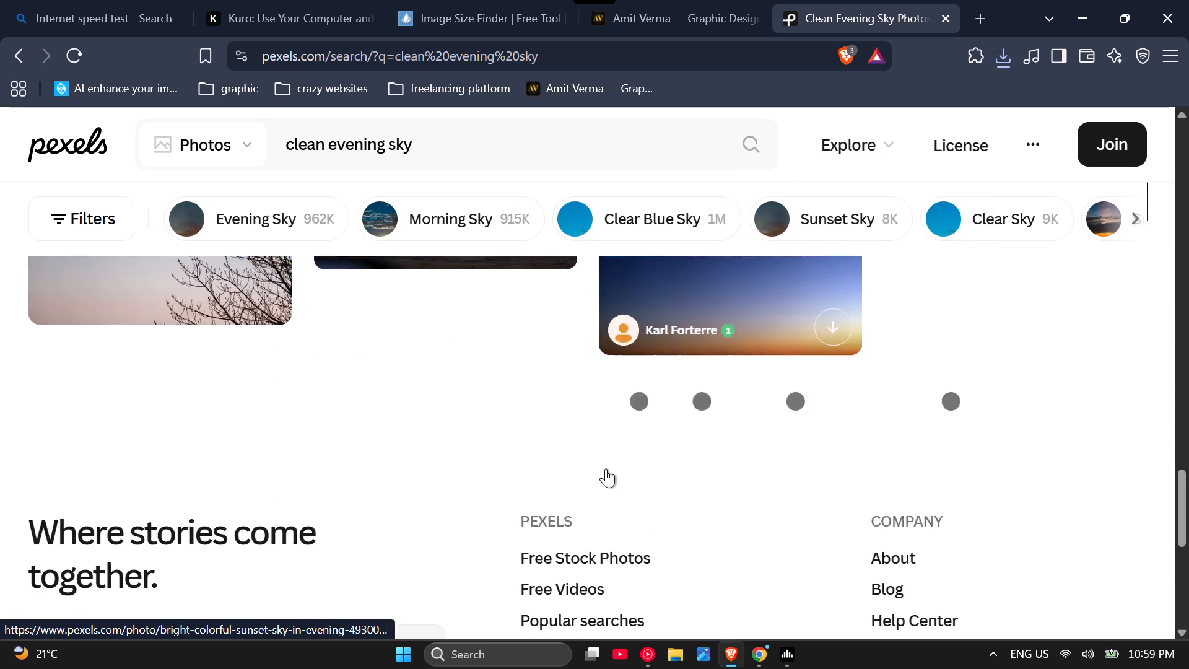
scroll(682, 432, up, 1)
scroll(682, 432, down, 2)
scroll(657, 445, up, 1)
scroll(657, 445, down, 4)
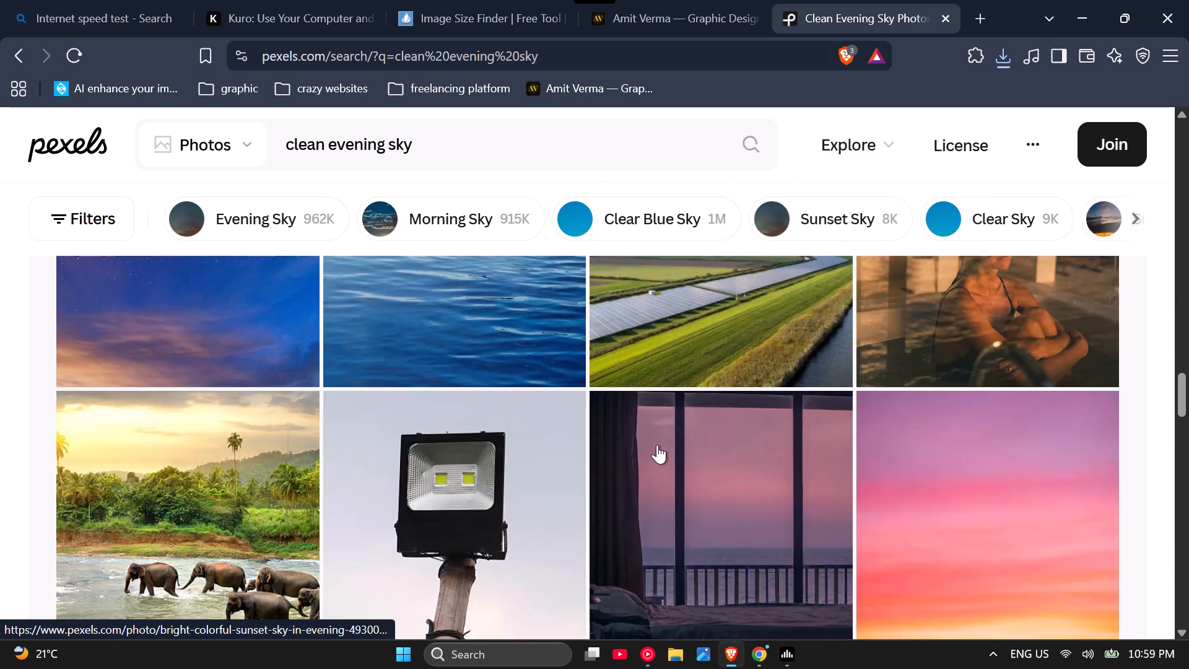
scroll(657, 445, down, 3)
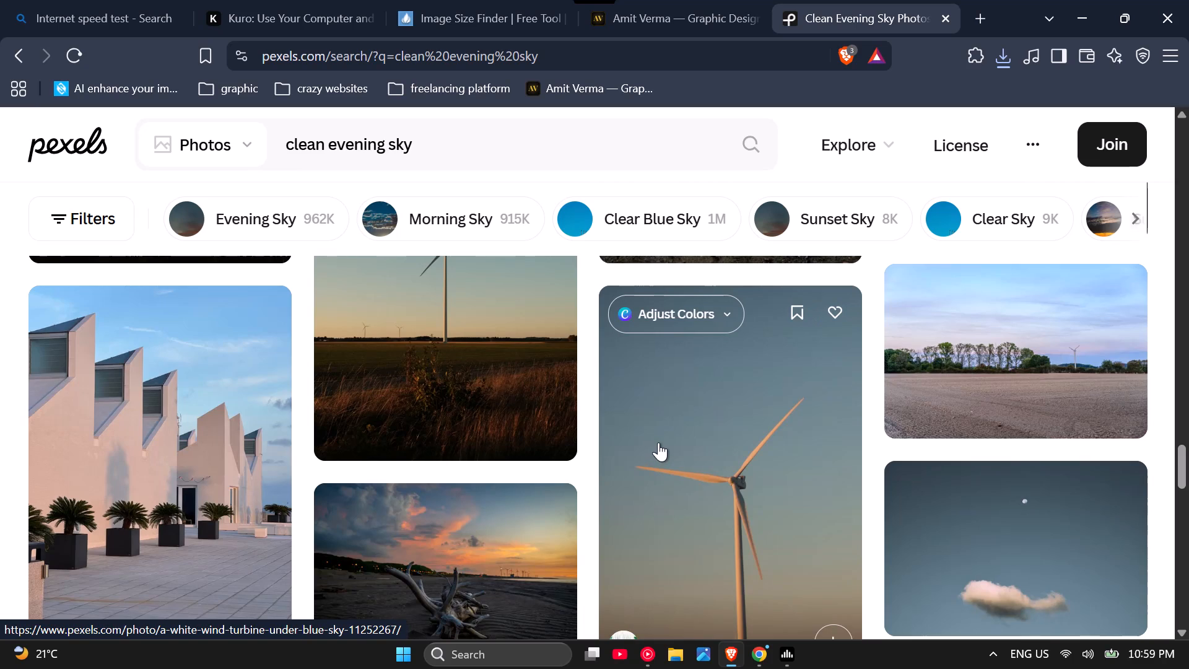
Download the photo of the pale angular-roofed building with potted palms and dismiss the thank-you popup.
scroll(658, 442, down, 1)
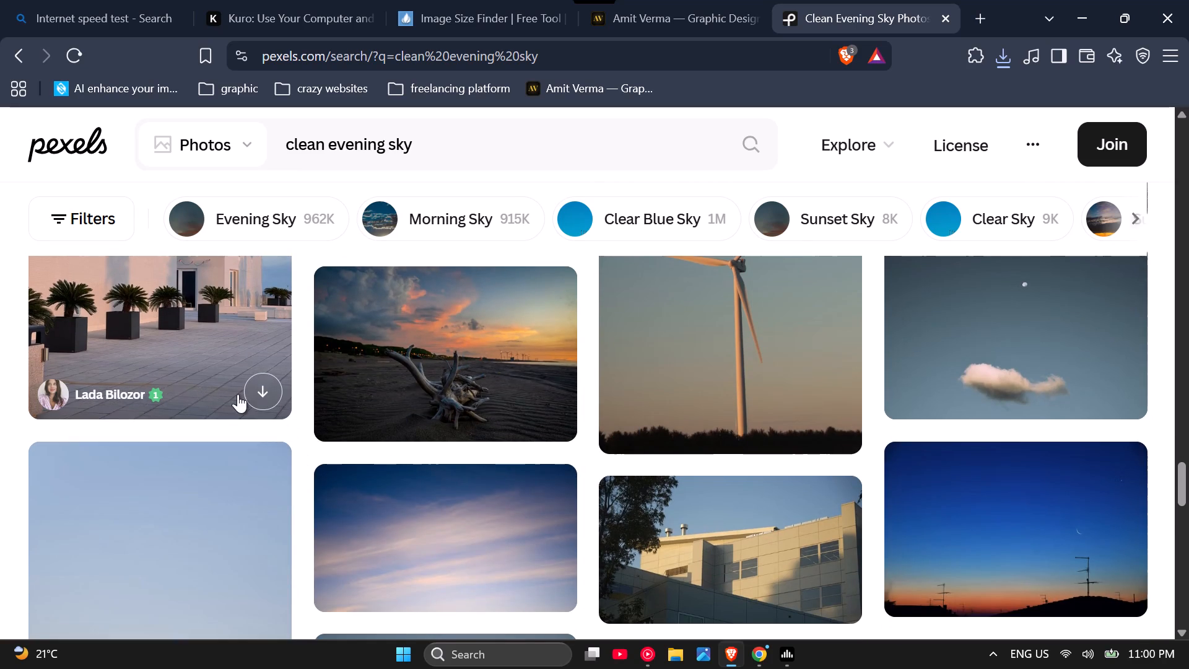
click(260, 387)
click(856, 144)
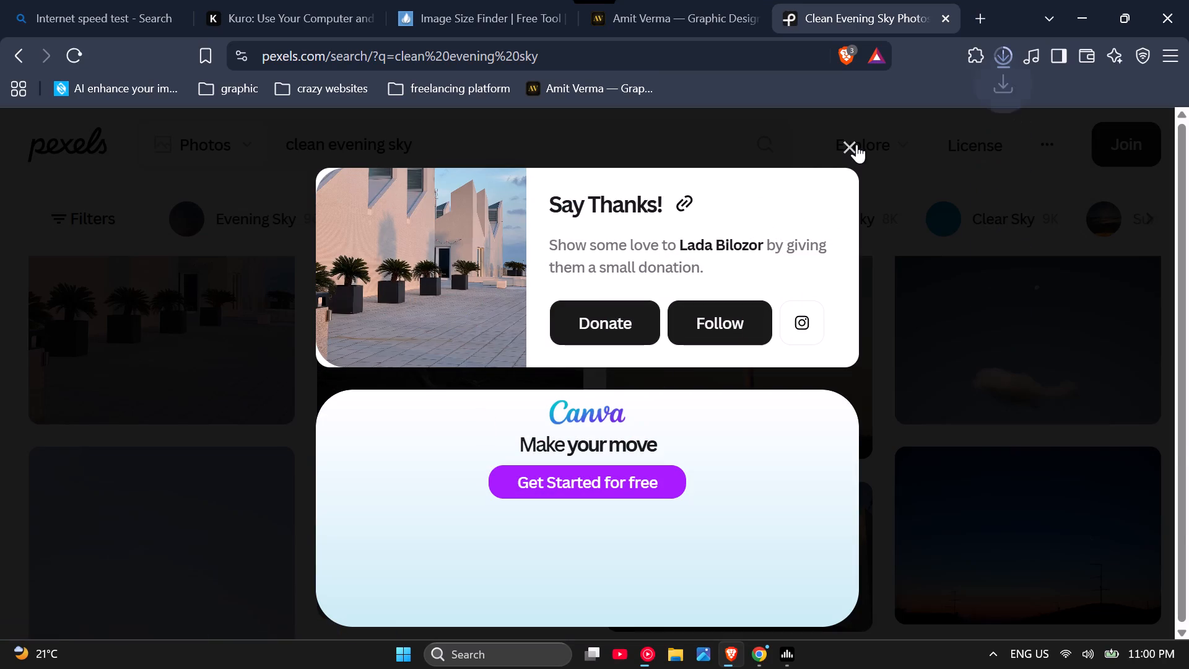
Look further through the clean evening sky results for plain dusk and gradient sky photos.
scroll(191, 344, down, 2)
scroll(255, 367, down, 2)
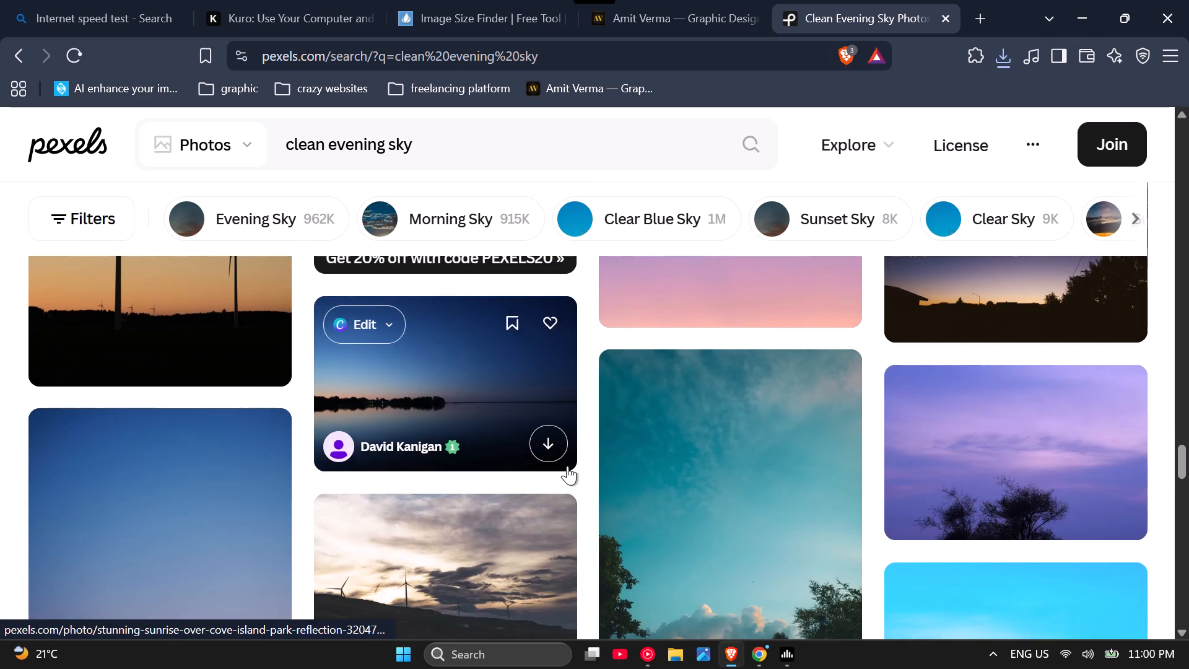
scroll(567, 466, up, 1)
scroll(567, 466, down, 1)
scroll(222, 429, up, 2)
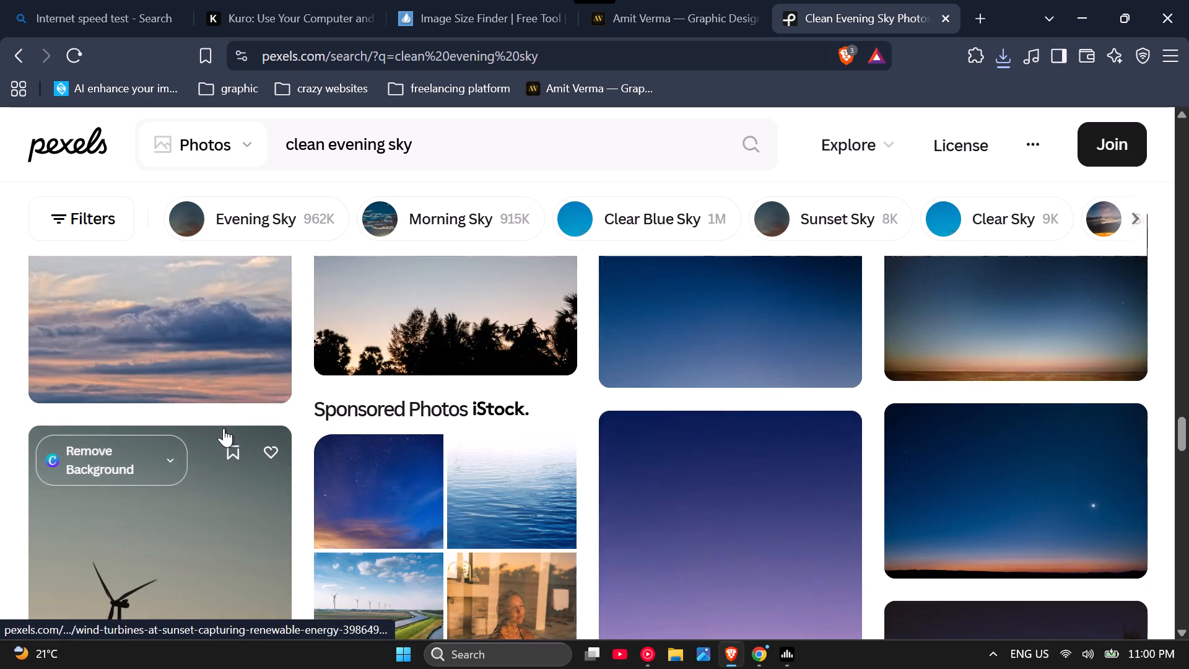
scroll(225, 428, down, 5)
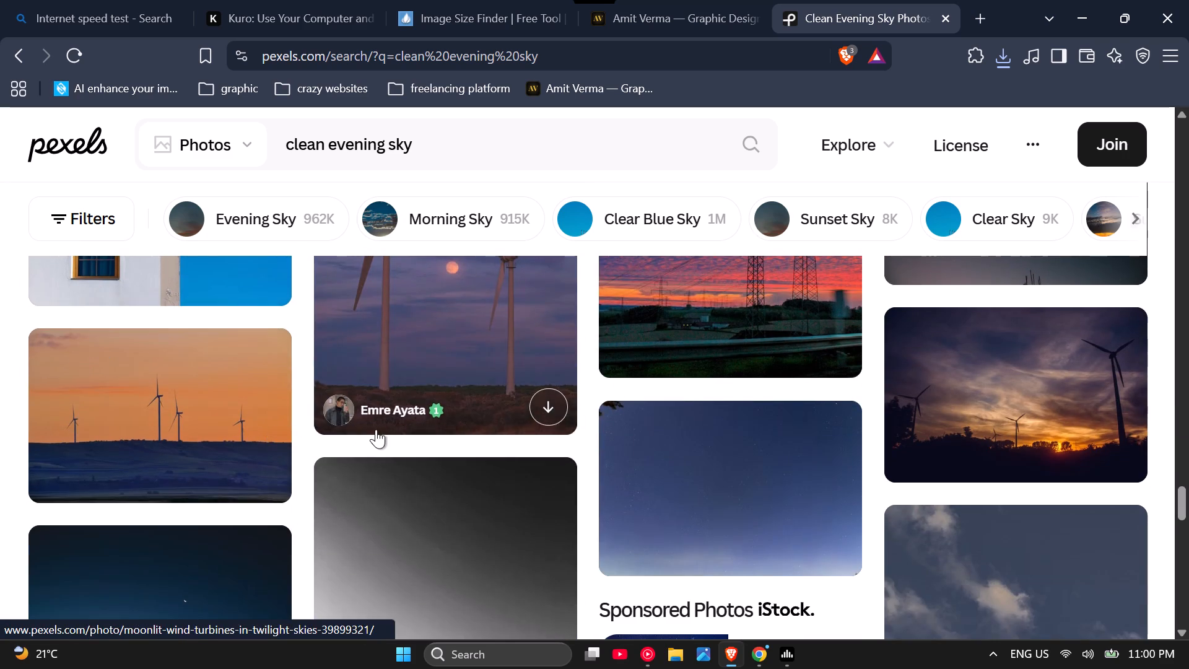
scroll(376, 429, down, 2)
scroll(498, 431, down, 1)
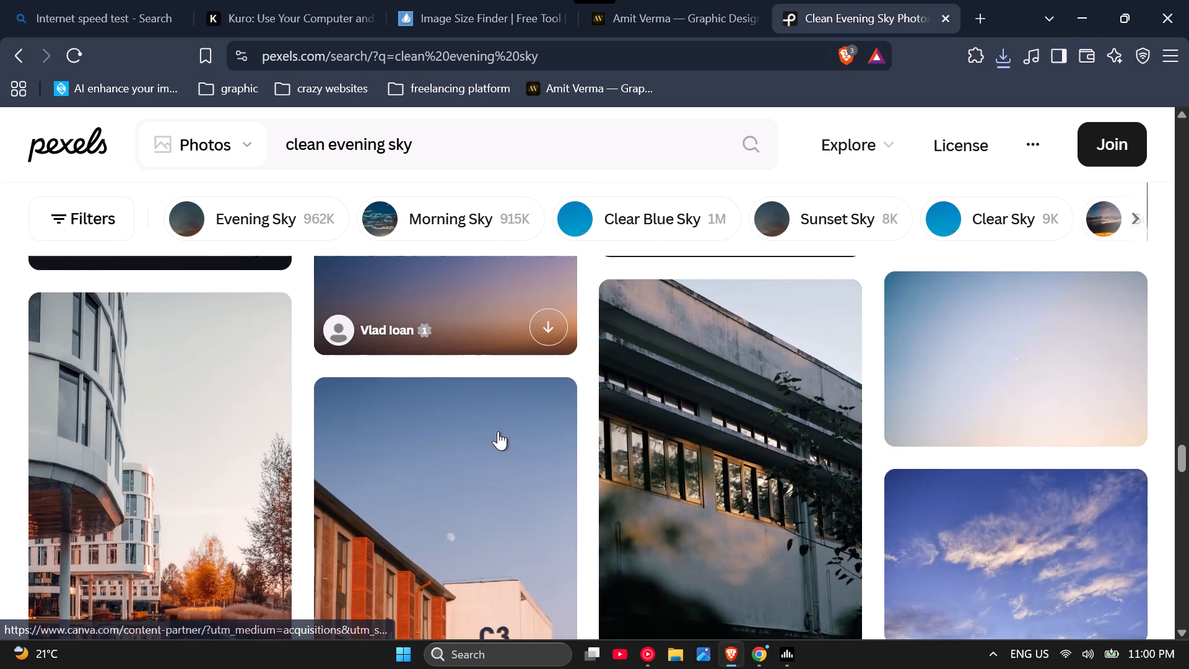
Continue examining the clean evening sky results for a sky without buildings or wind turbines.
scroll(498, 431, down, 3)
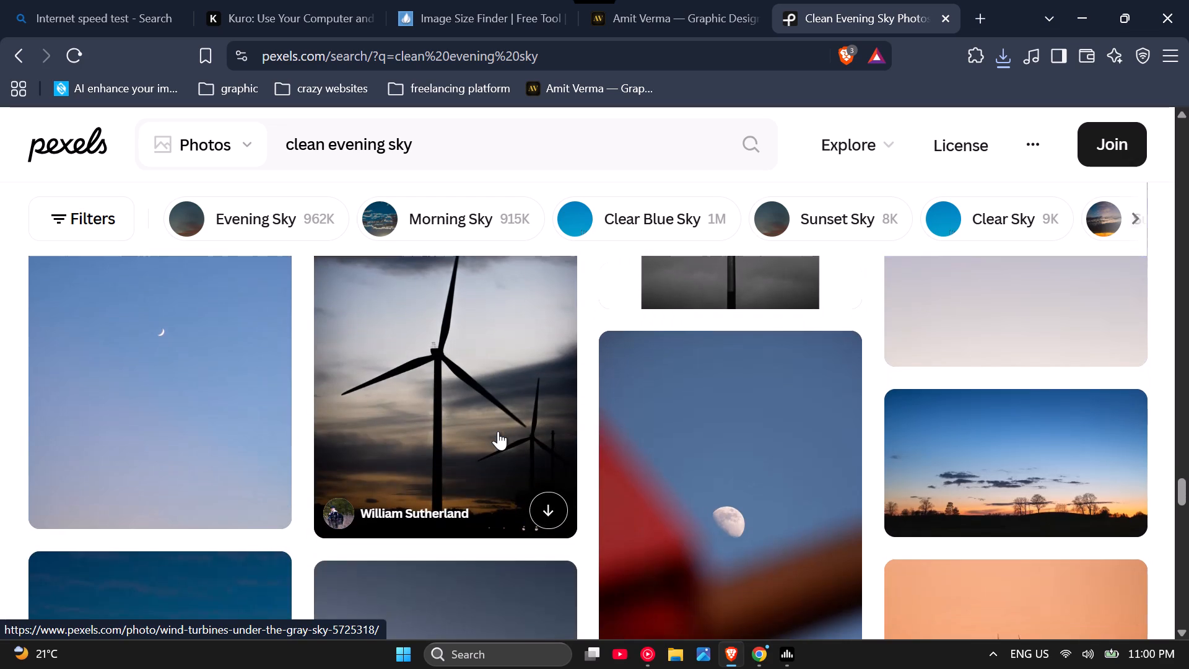
scroll(498, 431, down, 3)
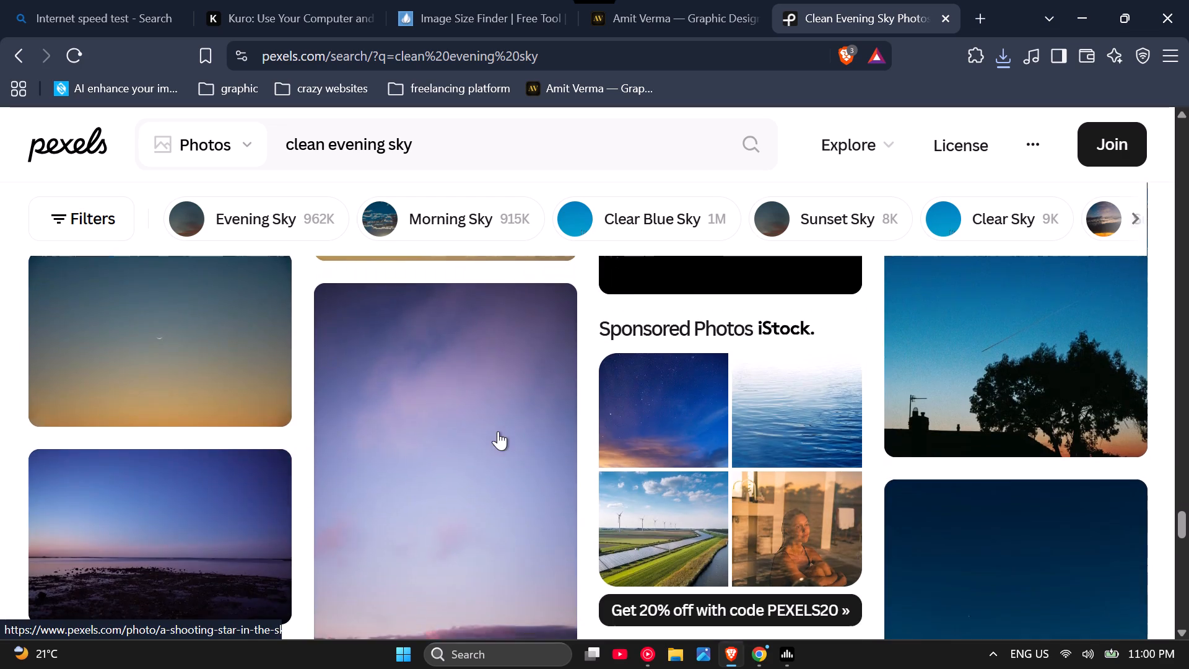
scroll(508, 429, down, 4)
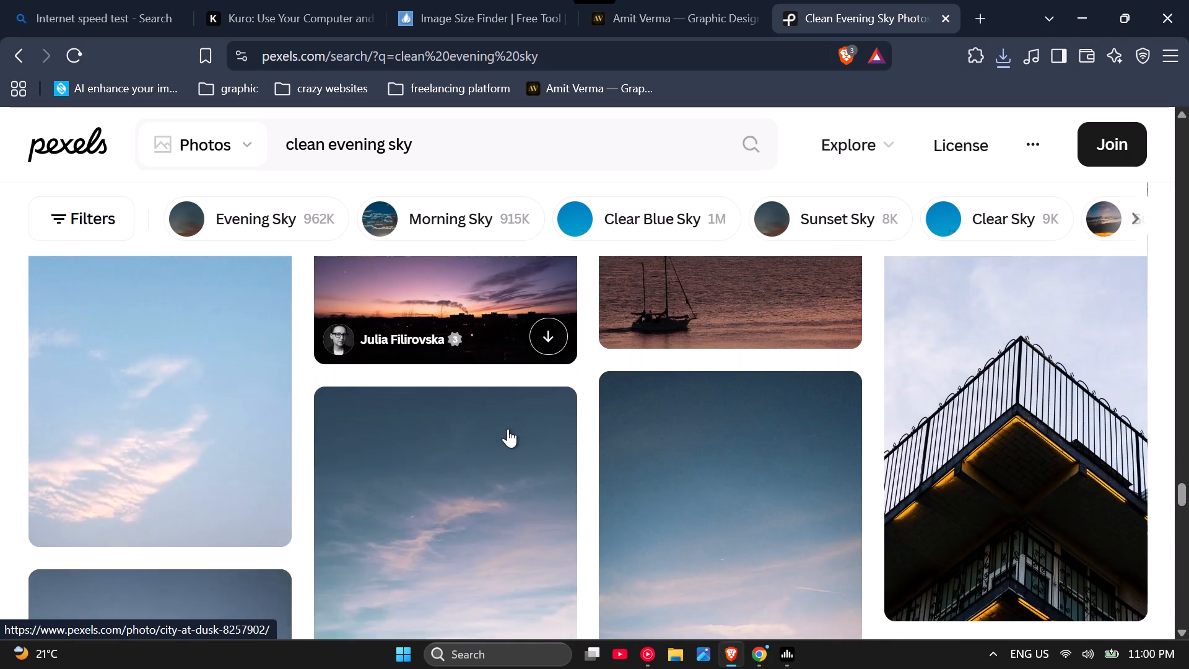
scroll(508, 429, down, 4)
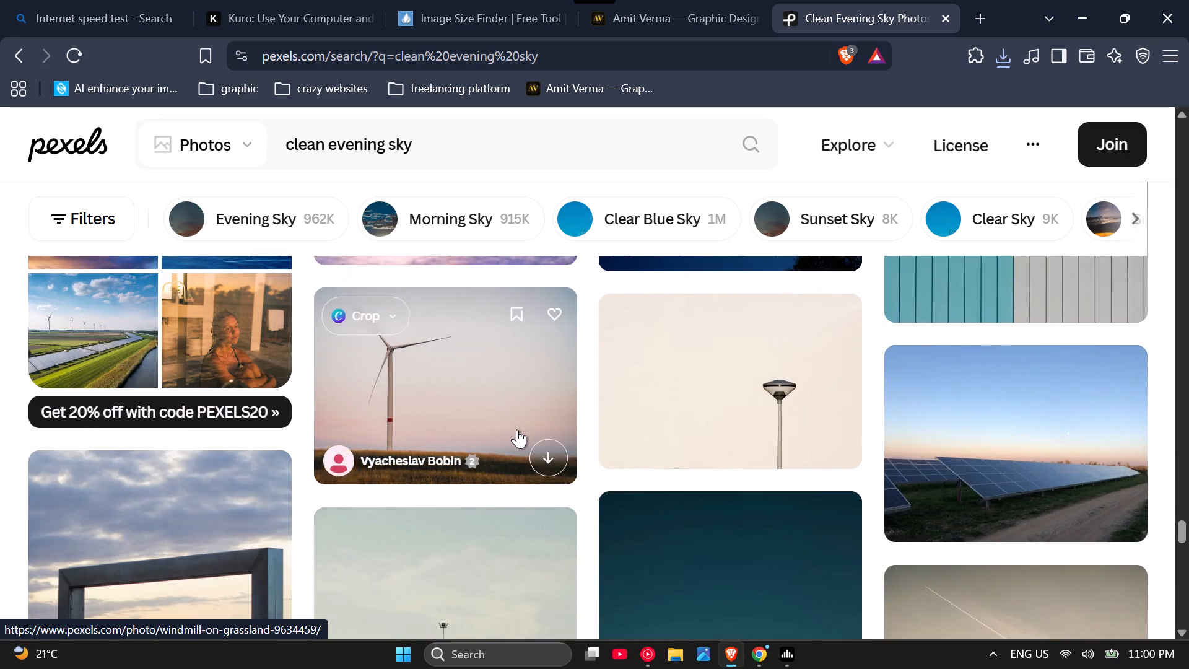
Examine the remaining clean evening sky results for another usable background photo.
scroll(517, 429, down, 4)
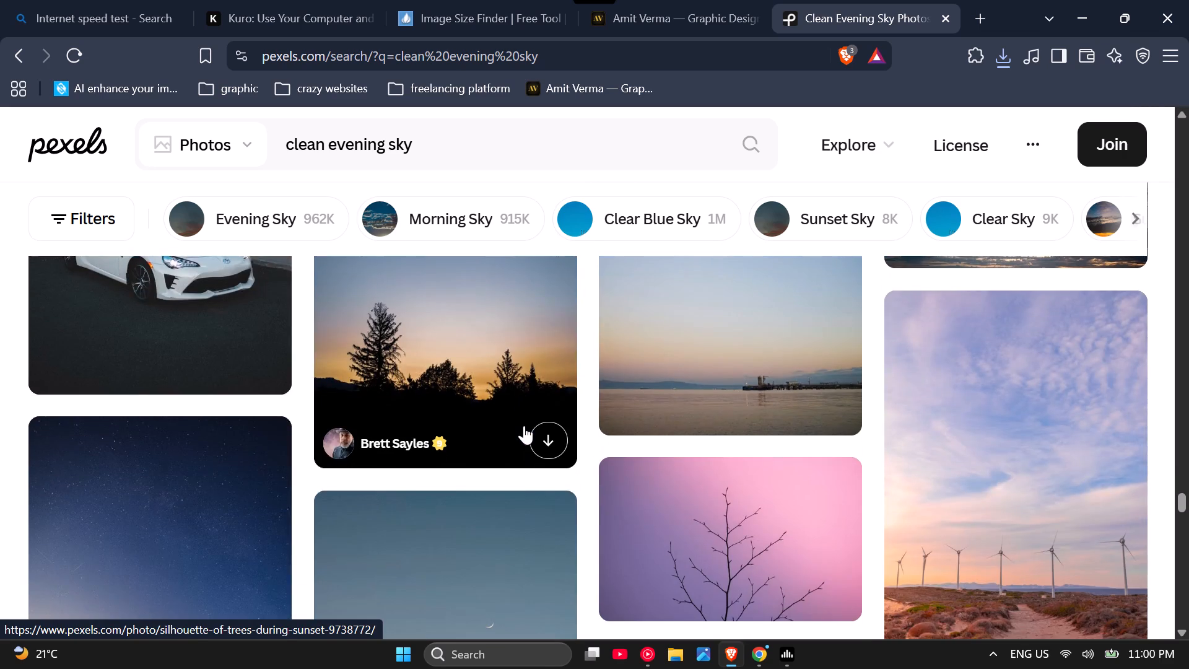
scroll(524, 426, down, 4)
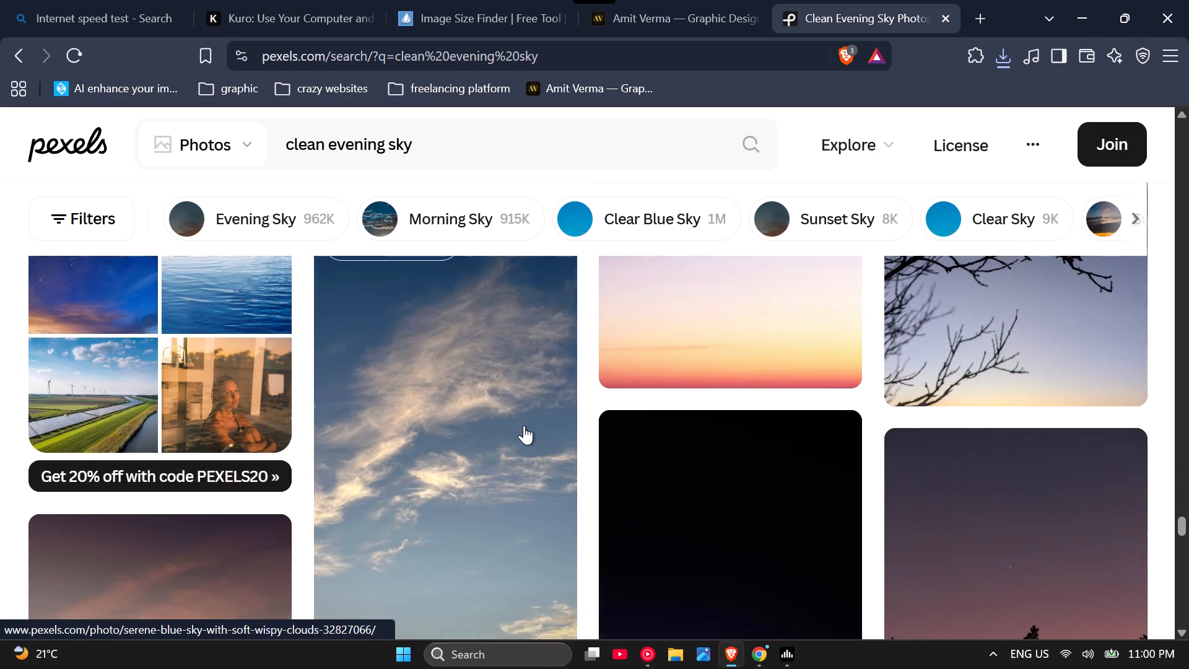
scroll(524, 426, down, 2)
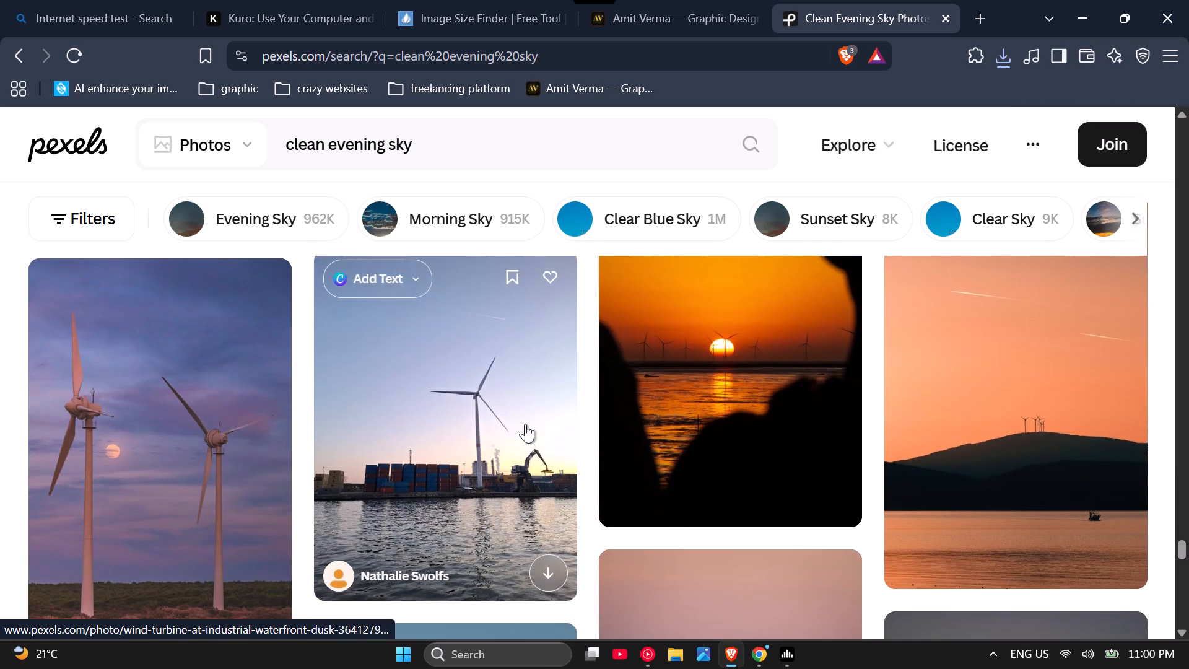
scroll(525, 424, down, 2)
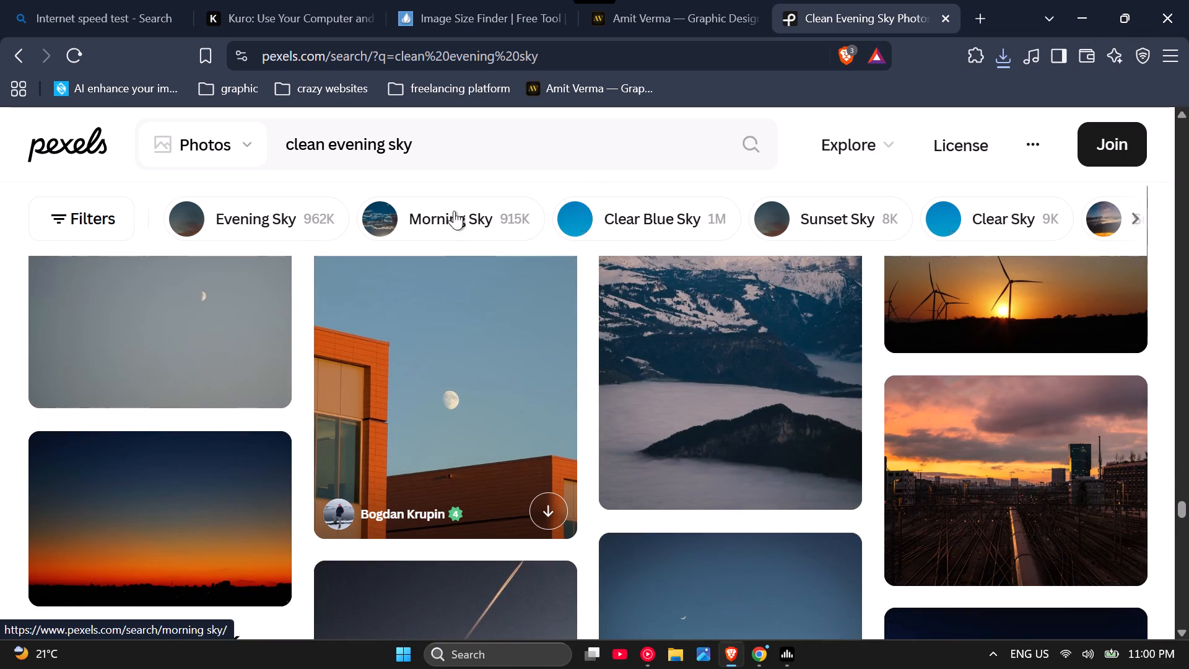
Search Pexels for photos of "husband wife celebrating diwali" in place of the clean evening sky search.
scroll(457, 168, up, 7)
drag(459, 157, 288, 160)
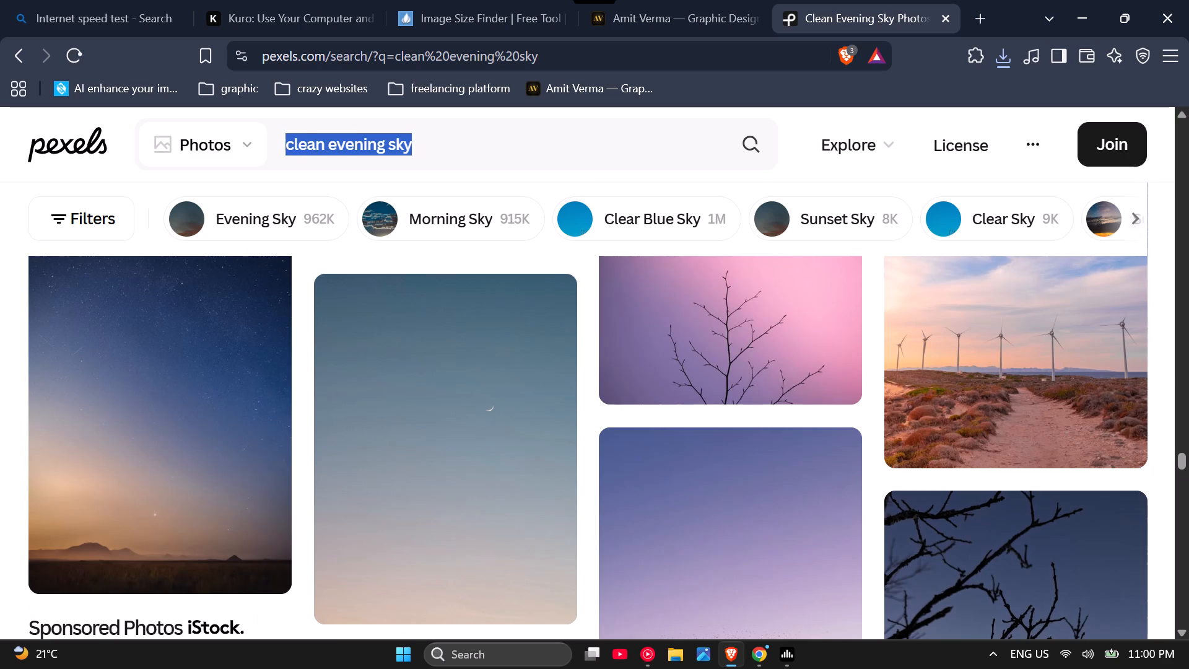
drag(288, 160, 287, 160)
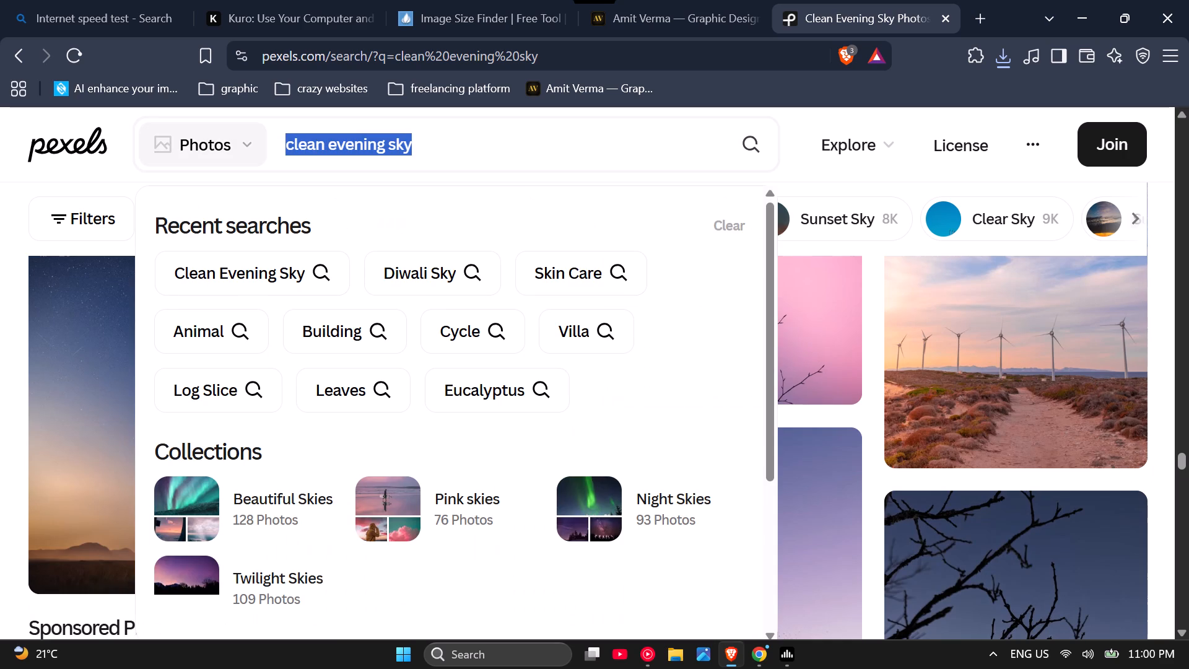
text(husband)
key(space)
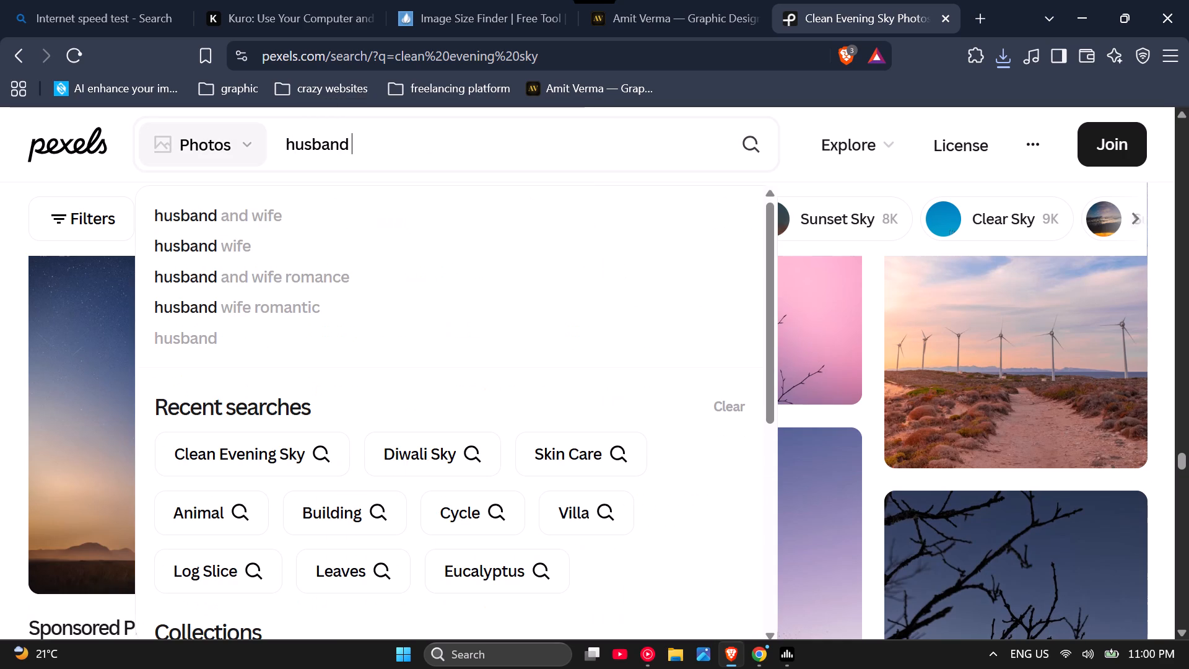
text(wife celebrating diwali)
key(space)
key(Return)
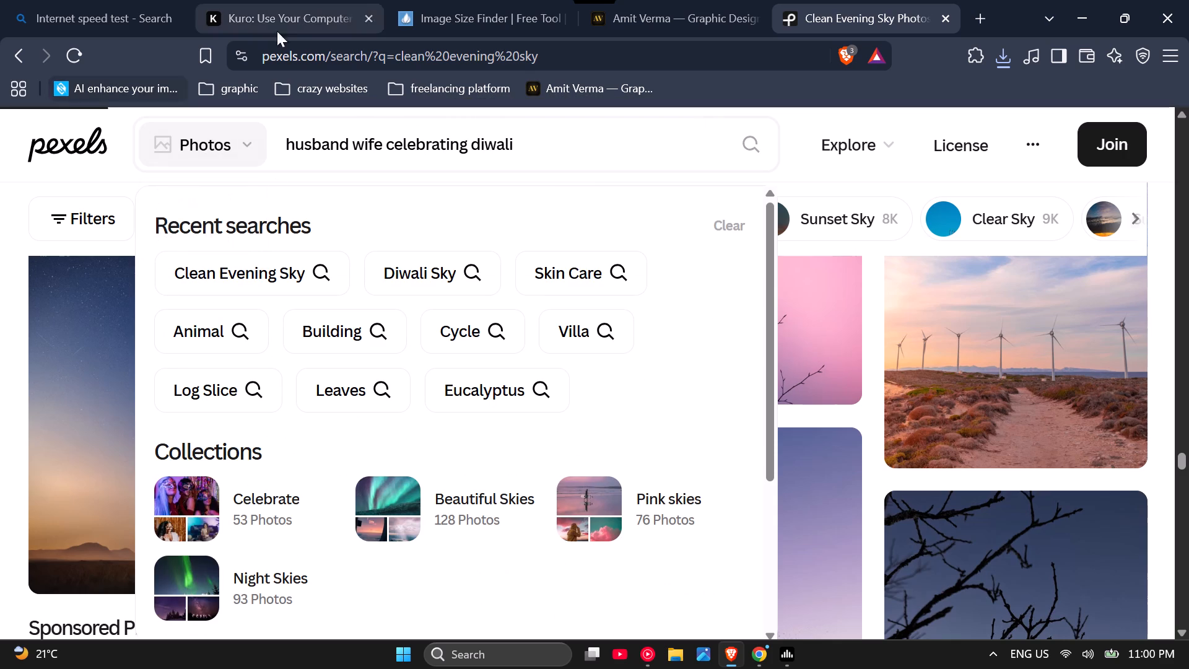
Look through the husband wife celebrating diwali results for an Indian couple photo that suits the poster.
scroll(390, 450, down, 1)
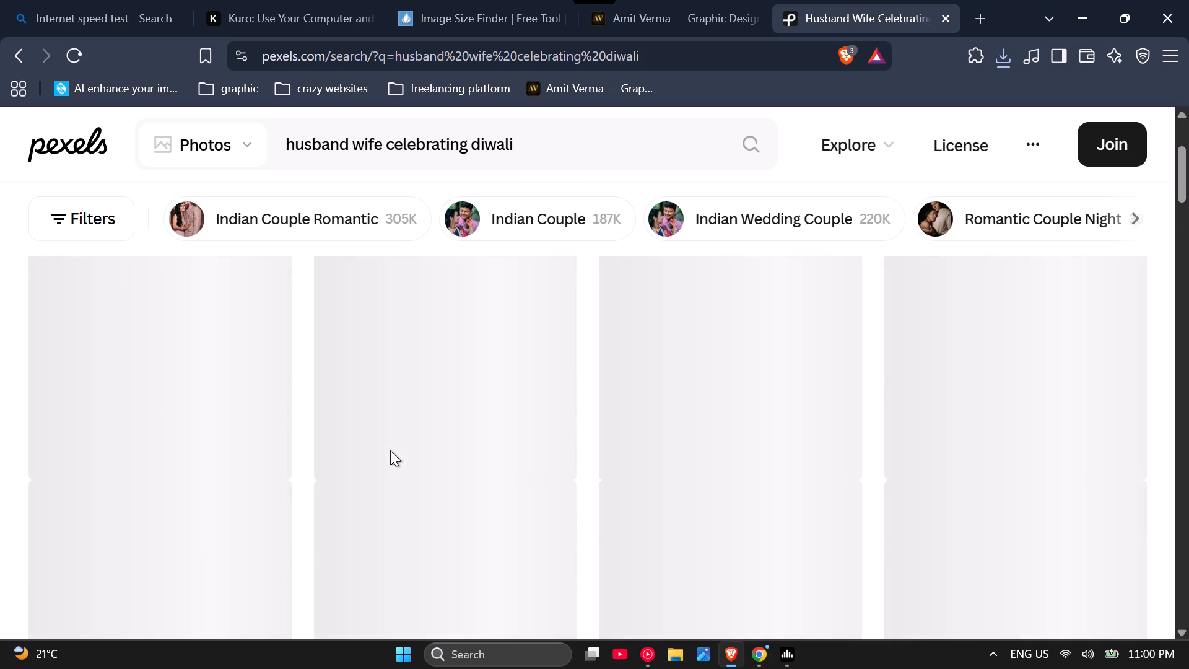
scroll(312, 404, up, 1)
scroll(338, 404, down, 1)
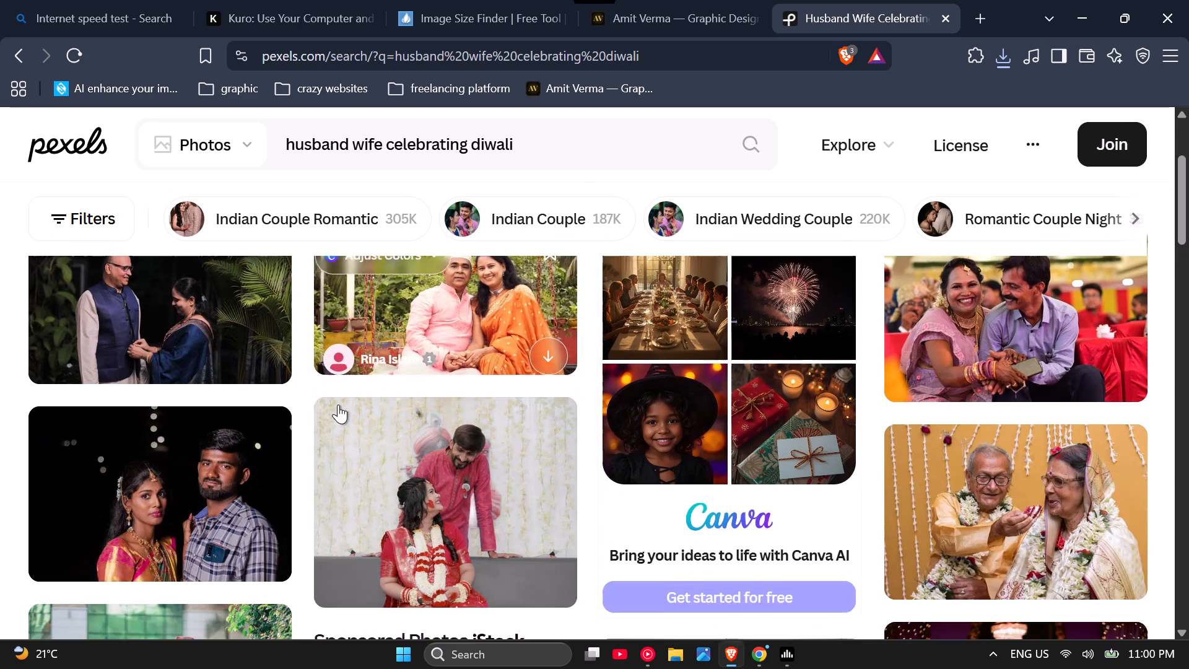
scroll(297, 473, down, 1)
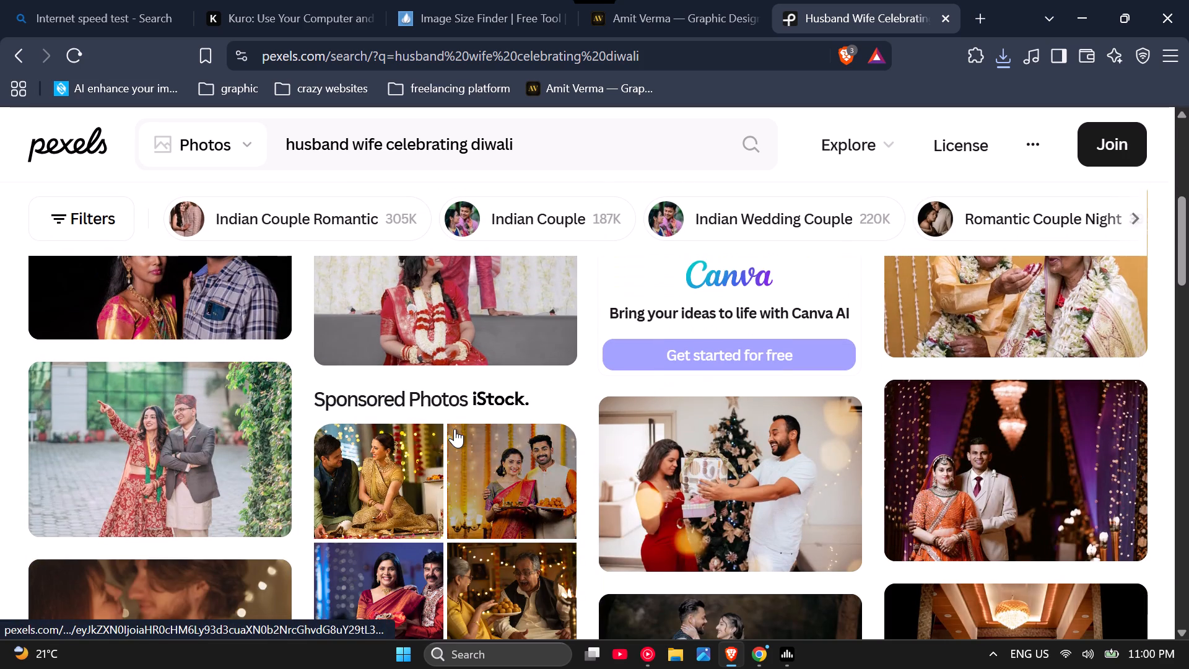
scroll(269, 477, down, 1)
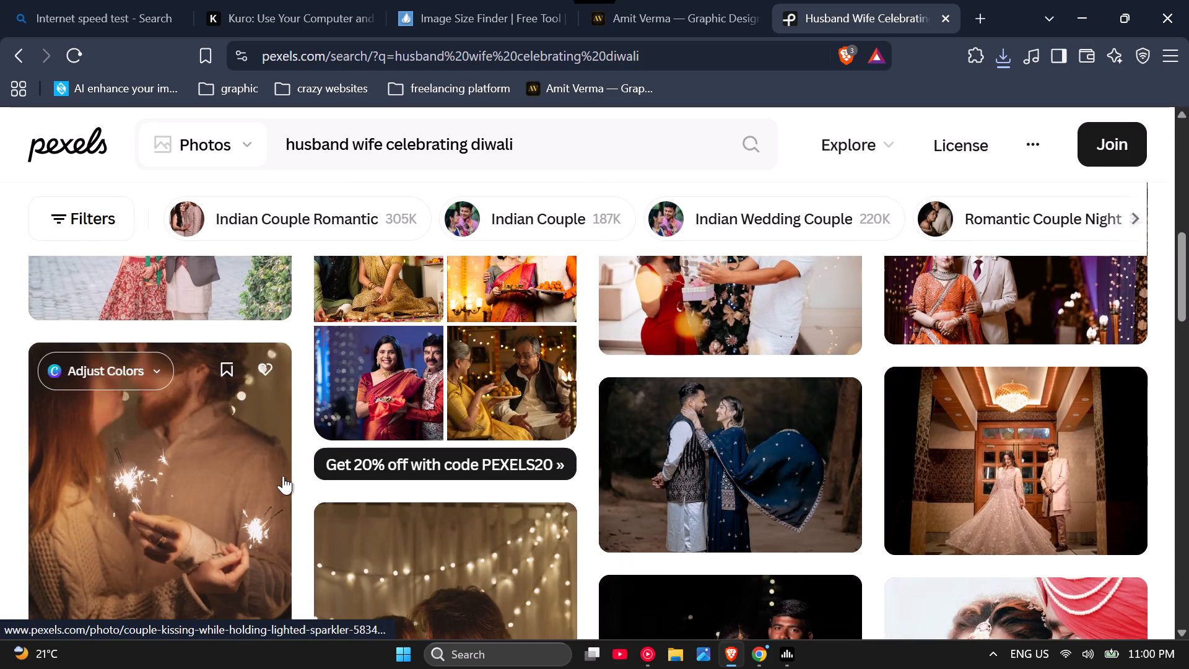
scroll(286, 477, down, 1)
scroll(393, 463, down, 1)
scroll(707, 527, up, 1)
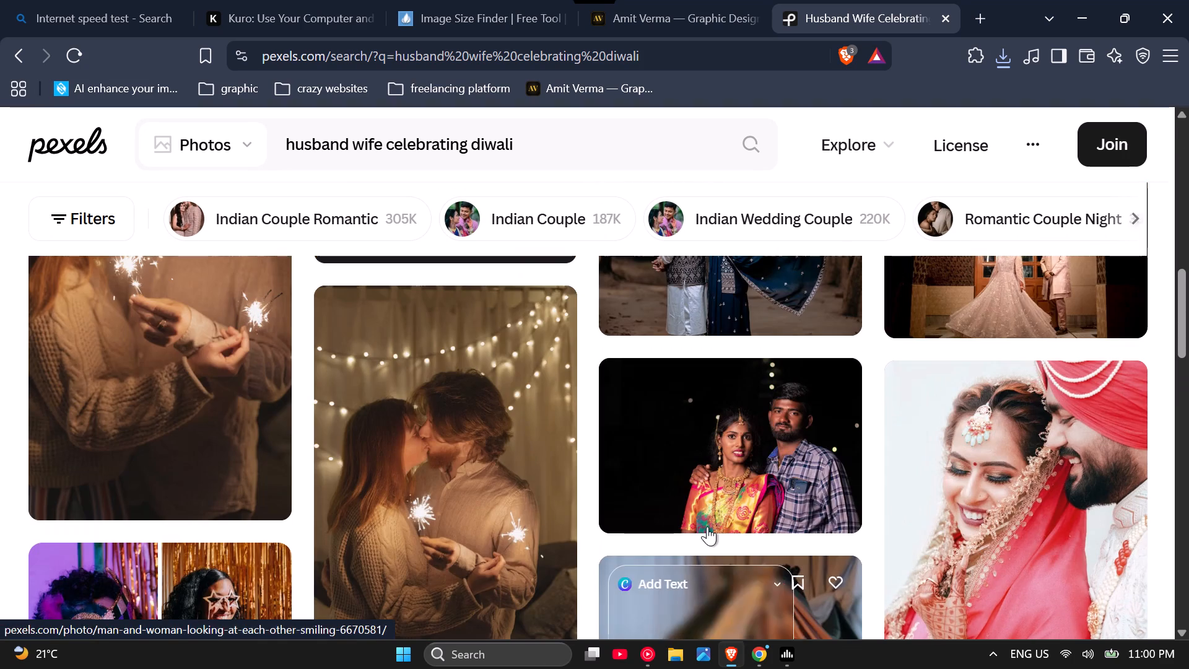
scroll(707, 527, down, 2)
scroll(555, 498, down, 1)
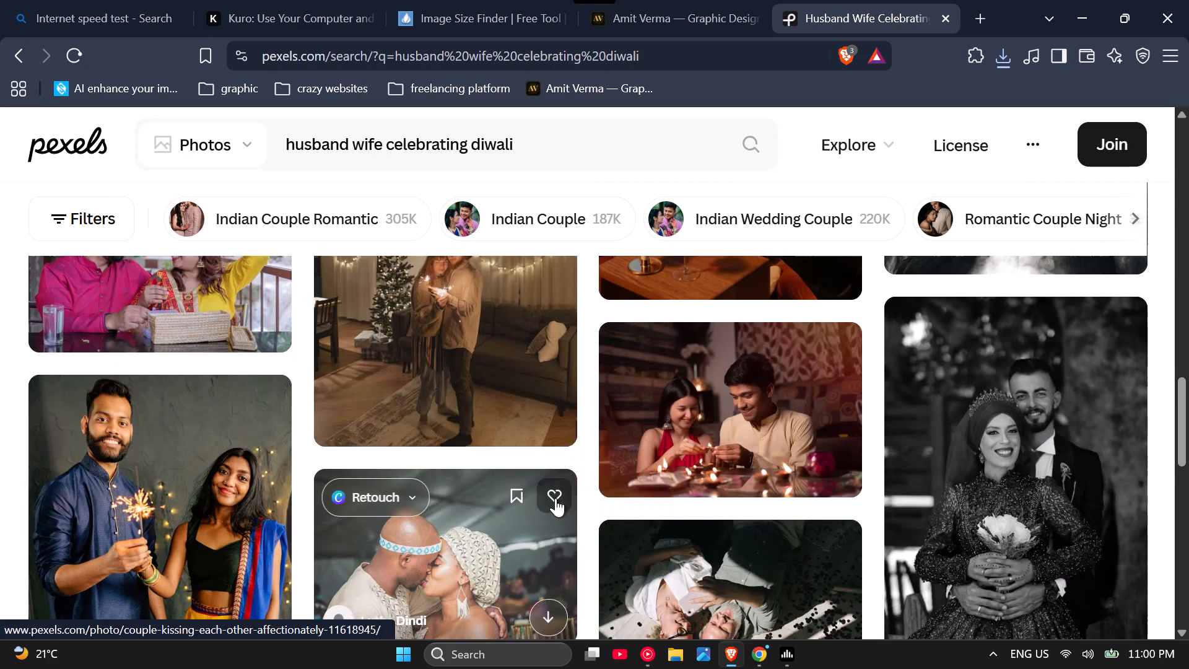
scroll(555, 498, down, 1)
scroll(343, 421, down, 3)
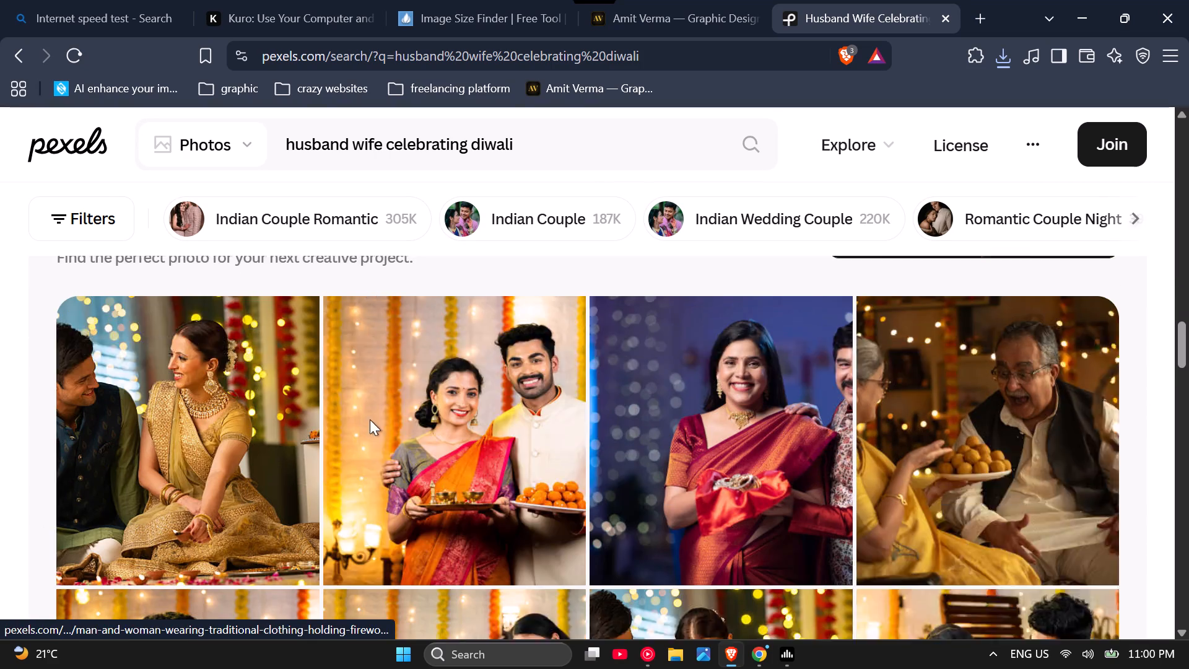
Continue examining the husband wife celebrating diwali results for an Indian couple in traditional clothing that suits the poster.
scroll(528, 398, down, 2)
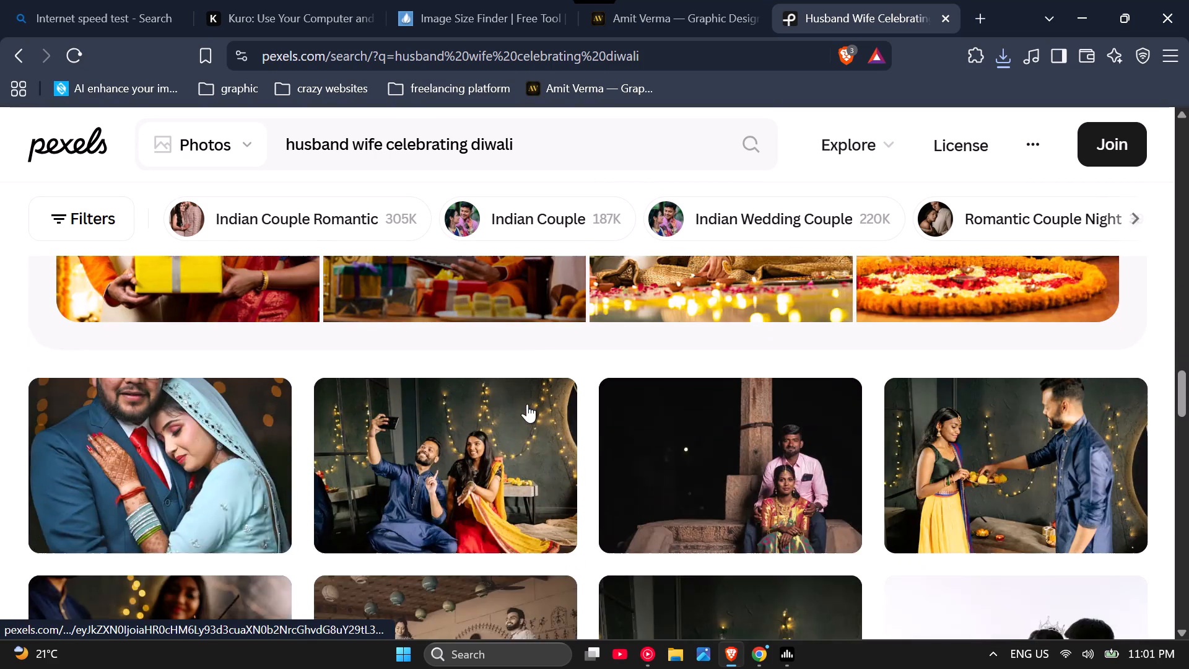
scroll(527, 404, down, 2)
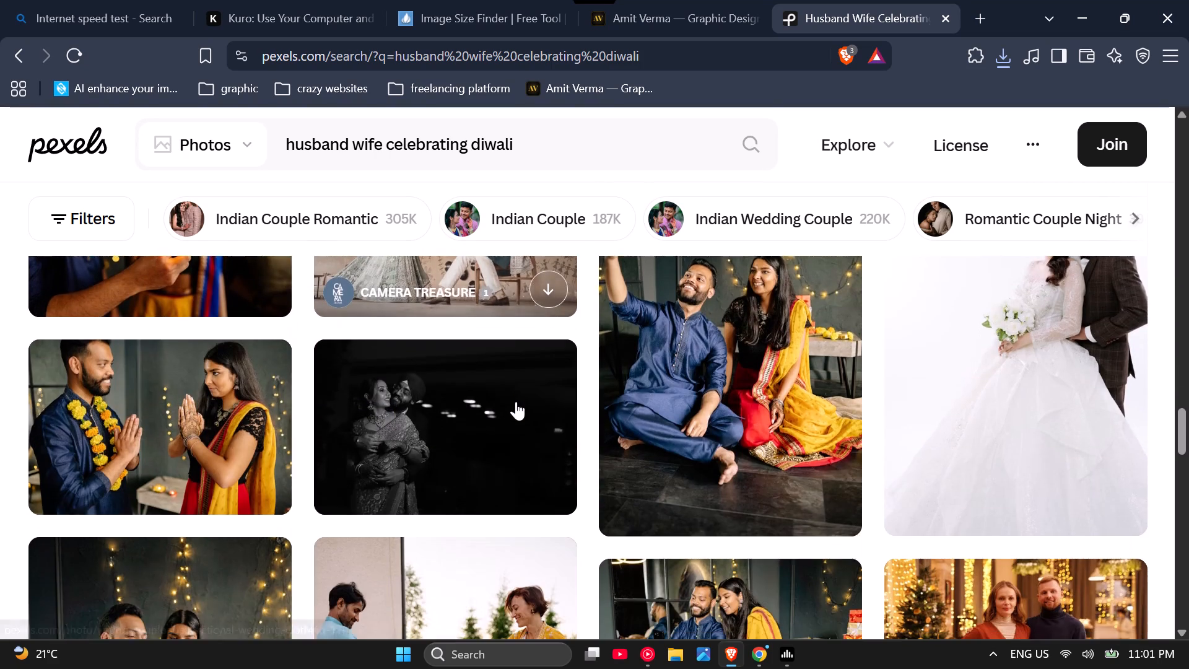
scroll(516, 401, down, 2)
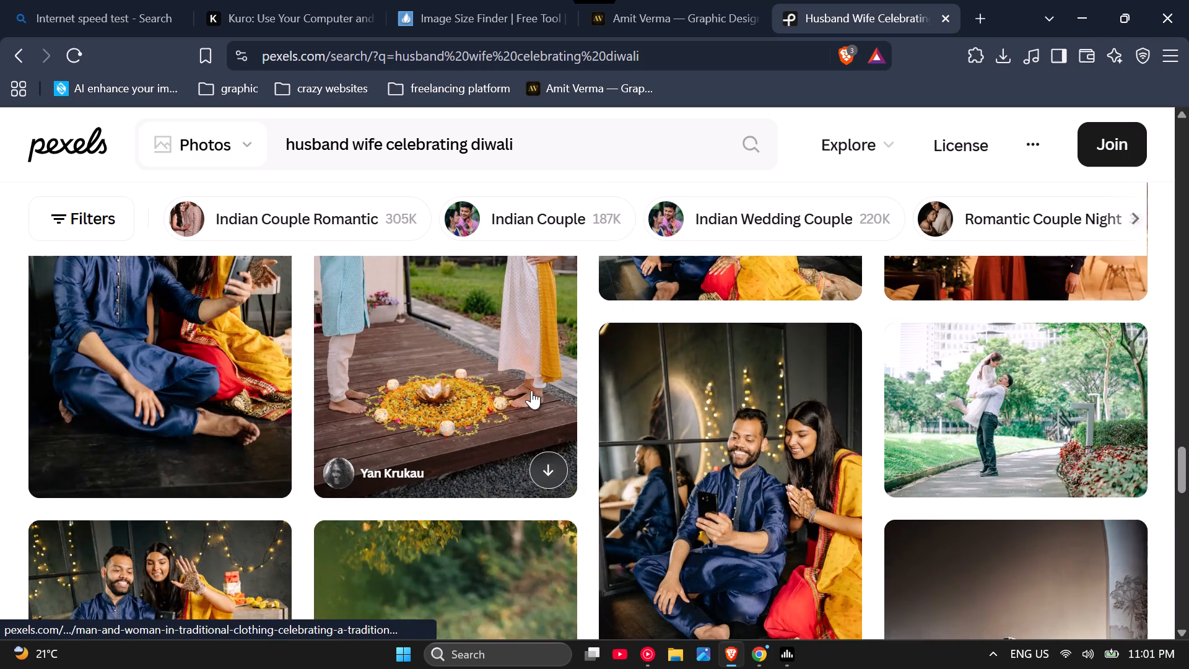
scroll(531, 390, down, 2)
scroll(531, 390, up, 1)
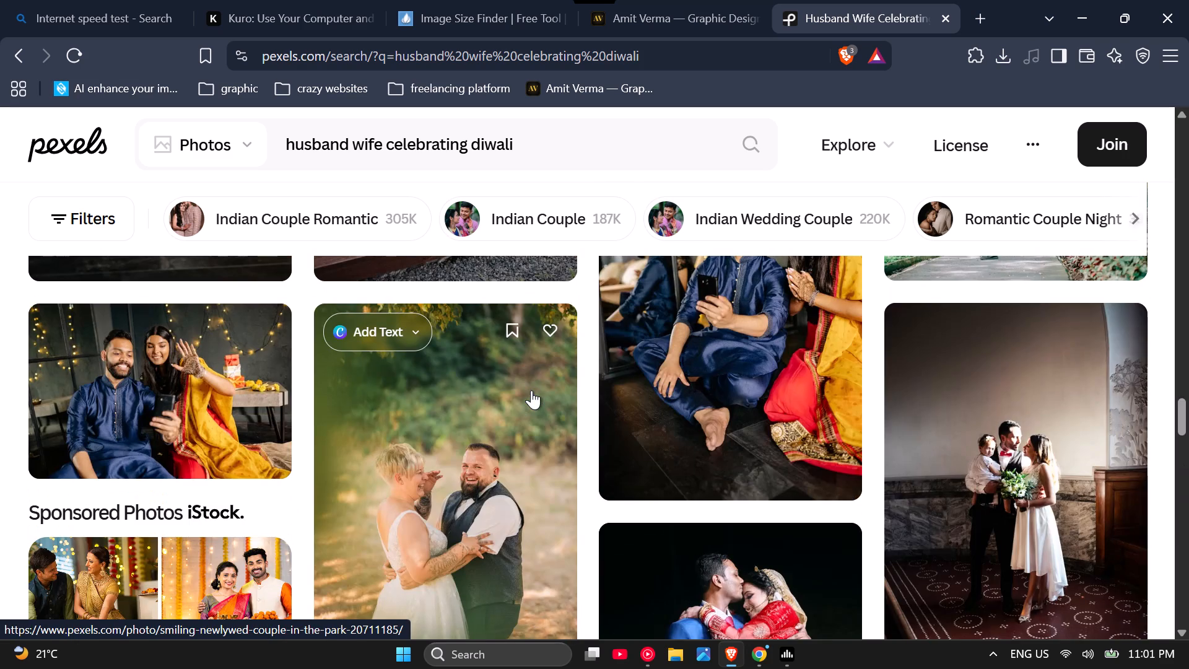
scroll(531, 390, down, 3)
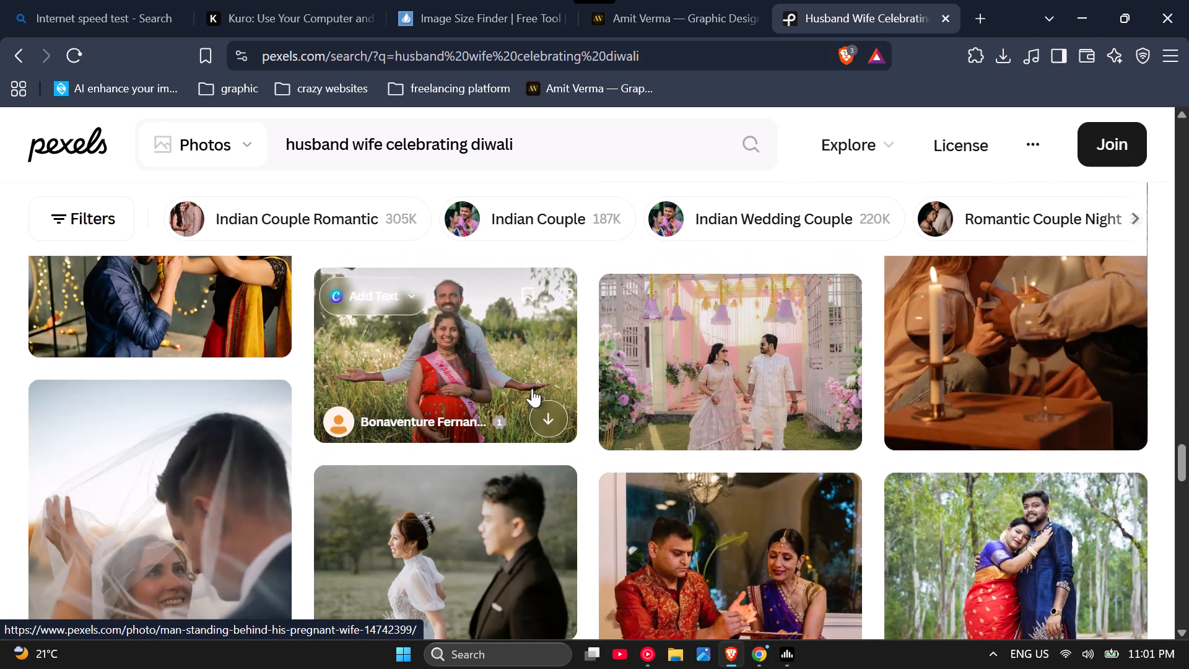
scroll(532, 388, down, 2)
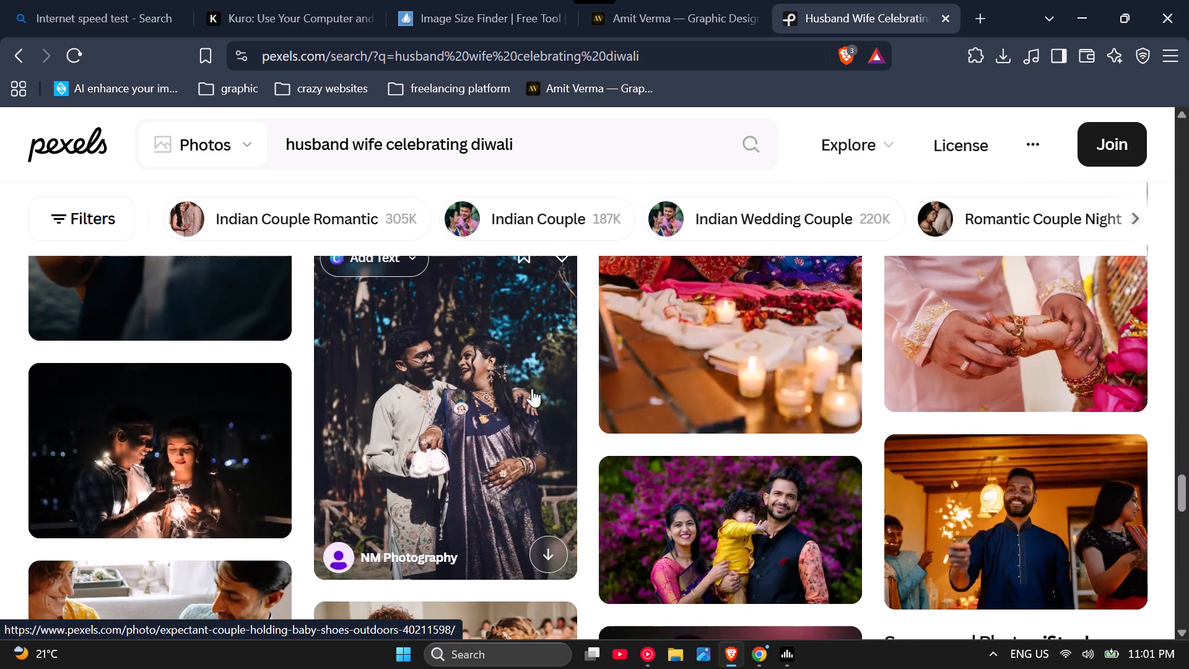
scroll(532, 388, down, 1)
Re-examine the earlier husband wife celebrating diwali results, then check further ones for a suitable festive couple photo.
scroll(532, 388, up, 1)
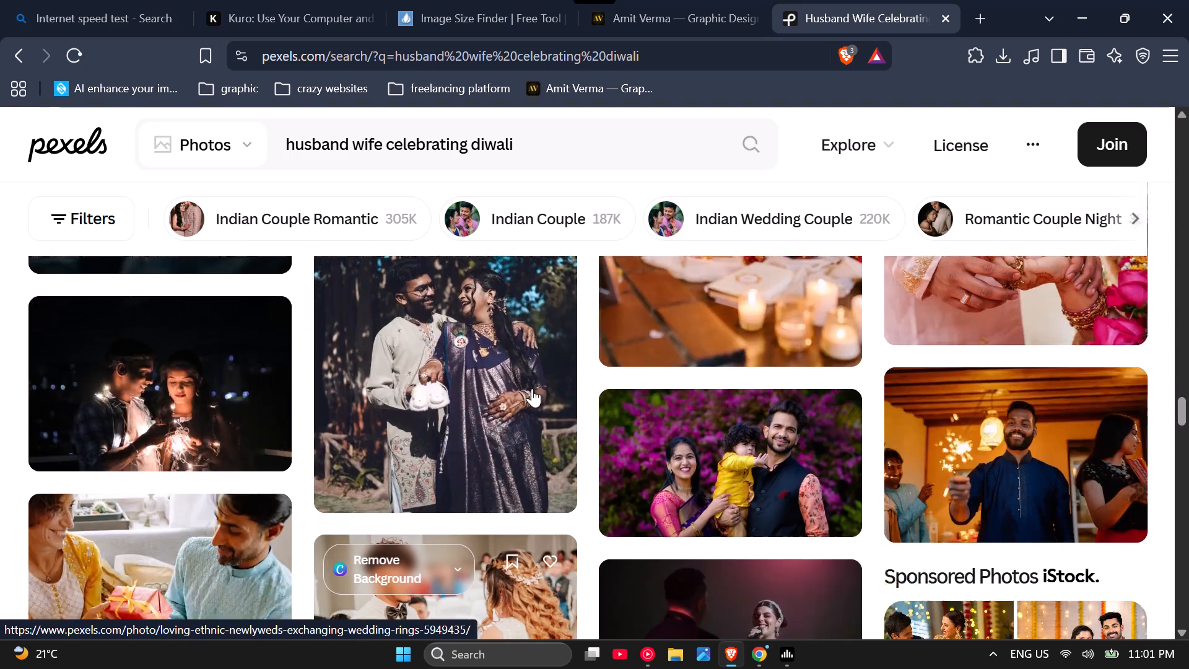
scroll(532, 388, up, 7)
scroll(531, 381, down, 2)
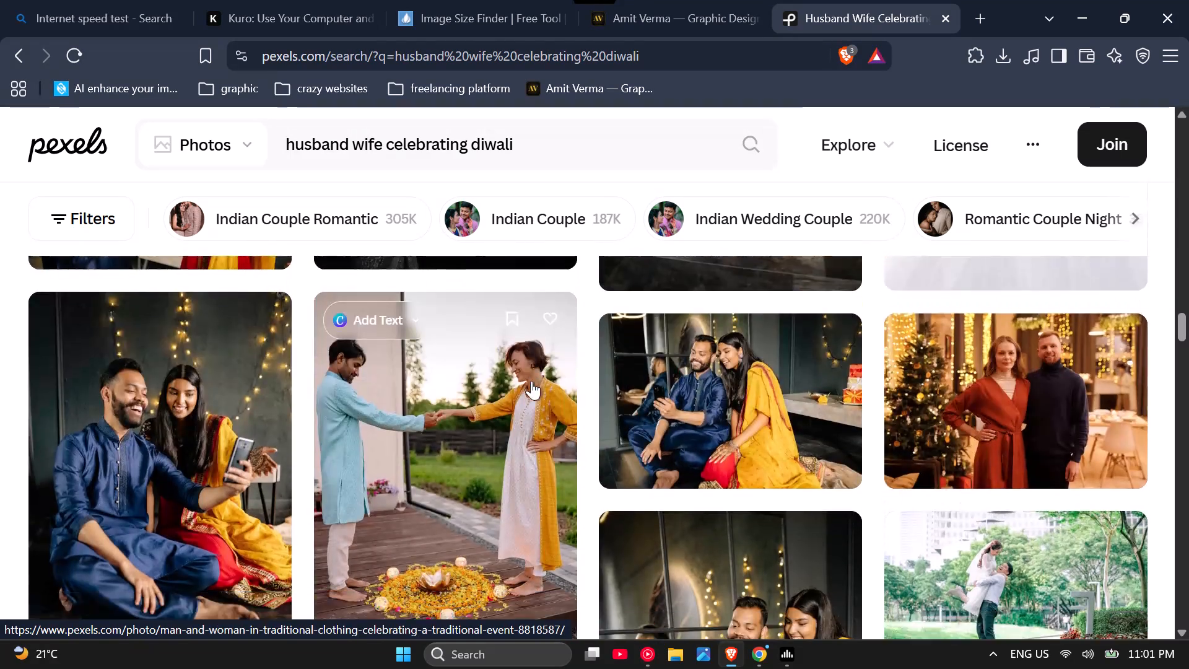
scroll(531, 381, down, 4)
scroll(470, 400, down, 1)
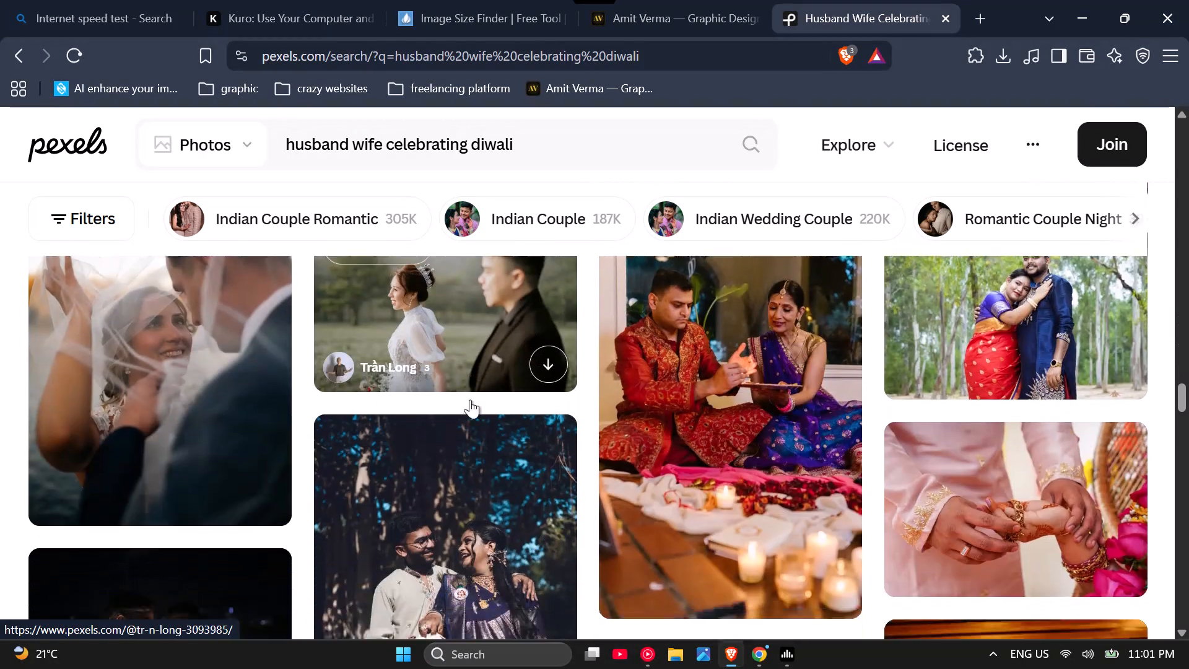
scroll(470, 400, down, 4)
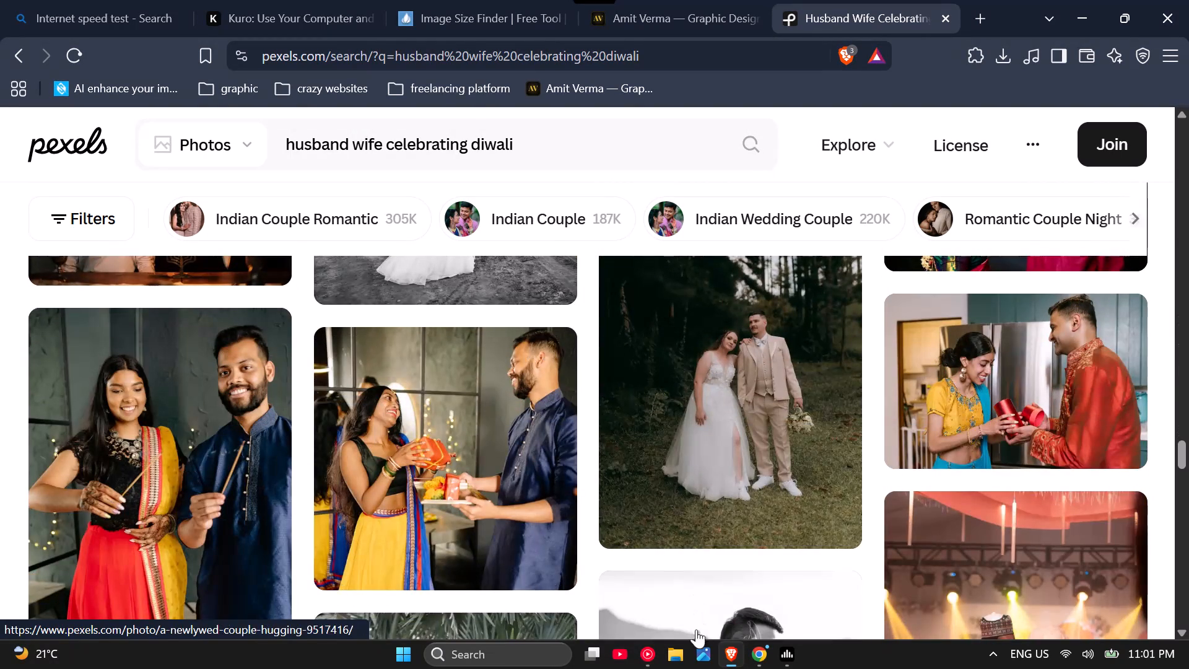
Switch to the YouTube Music player.
click(649, 664)
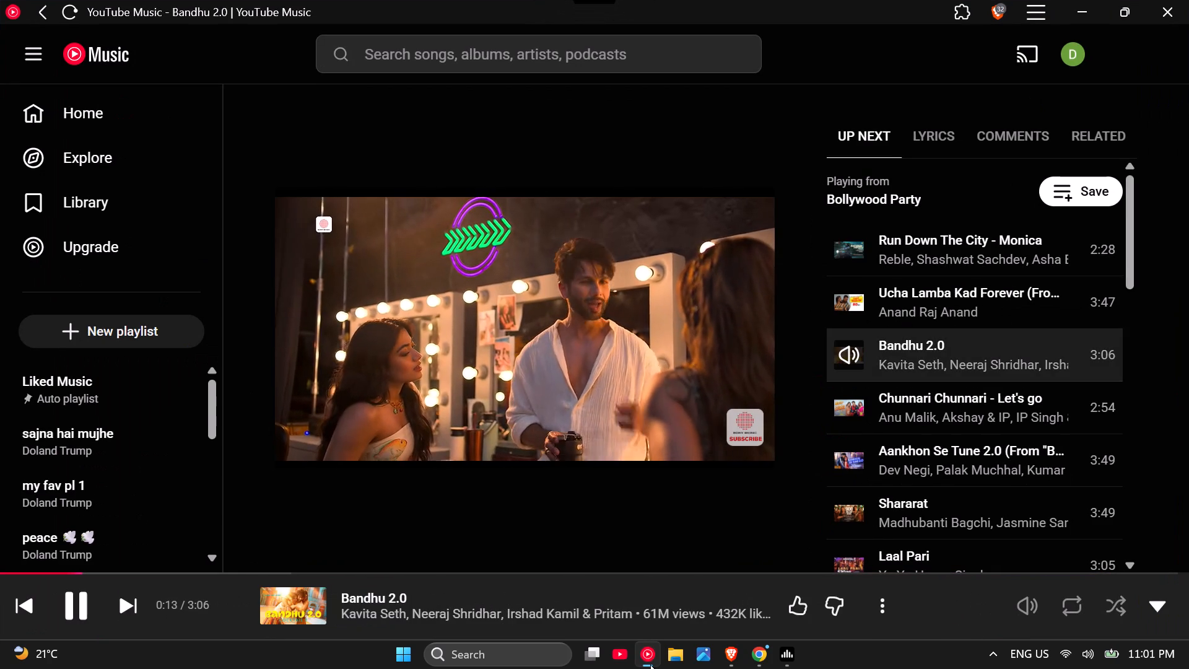
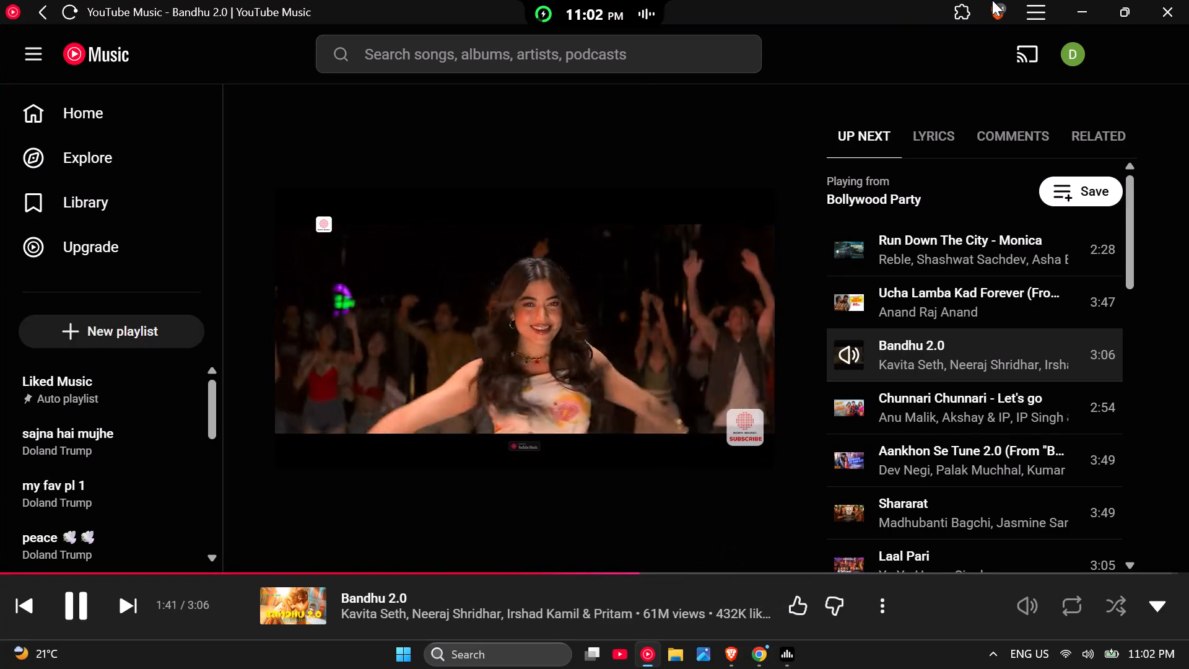
Return to the Pexels husband wife celebrating diwali results and check further ones for a suitable Indian couple photo.
click(1076, 7)
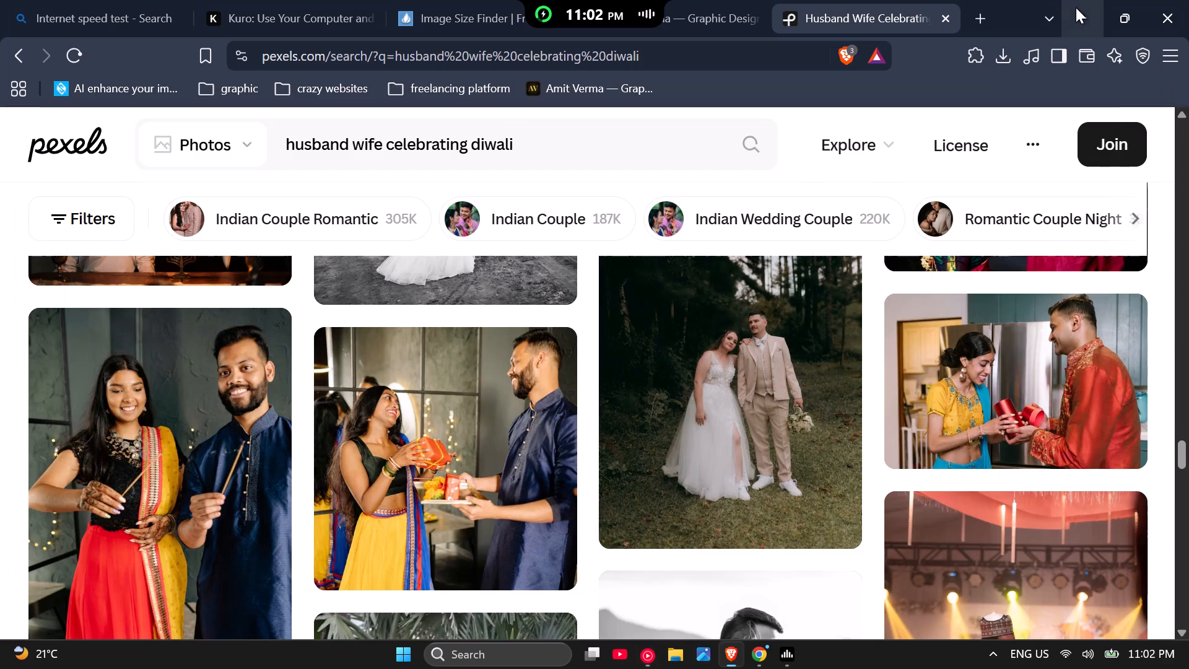
scroll(462, 357, down, 3)
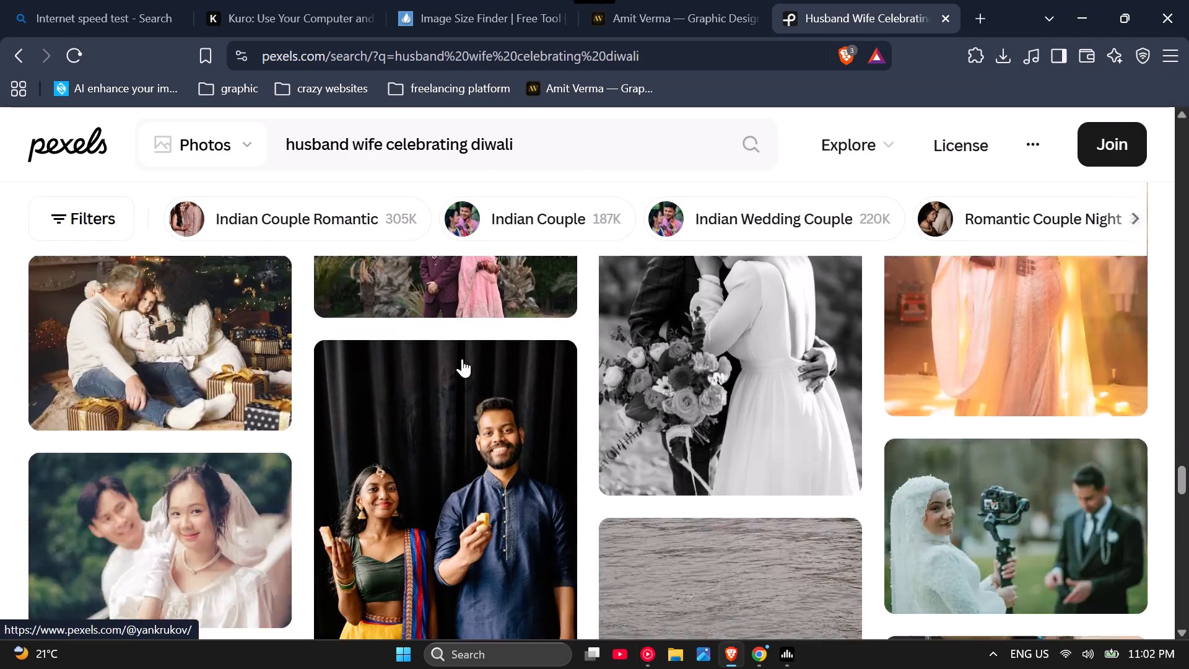
scroll(608, 366, down, 2)
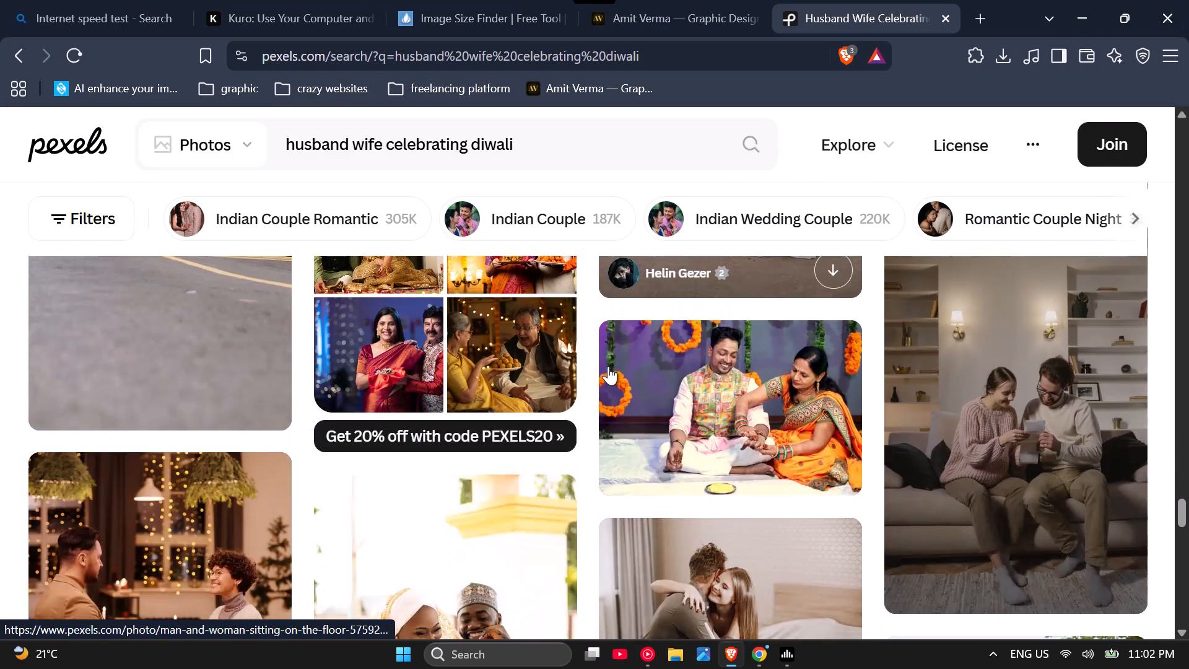
scroll(608, 366, up, 1)
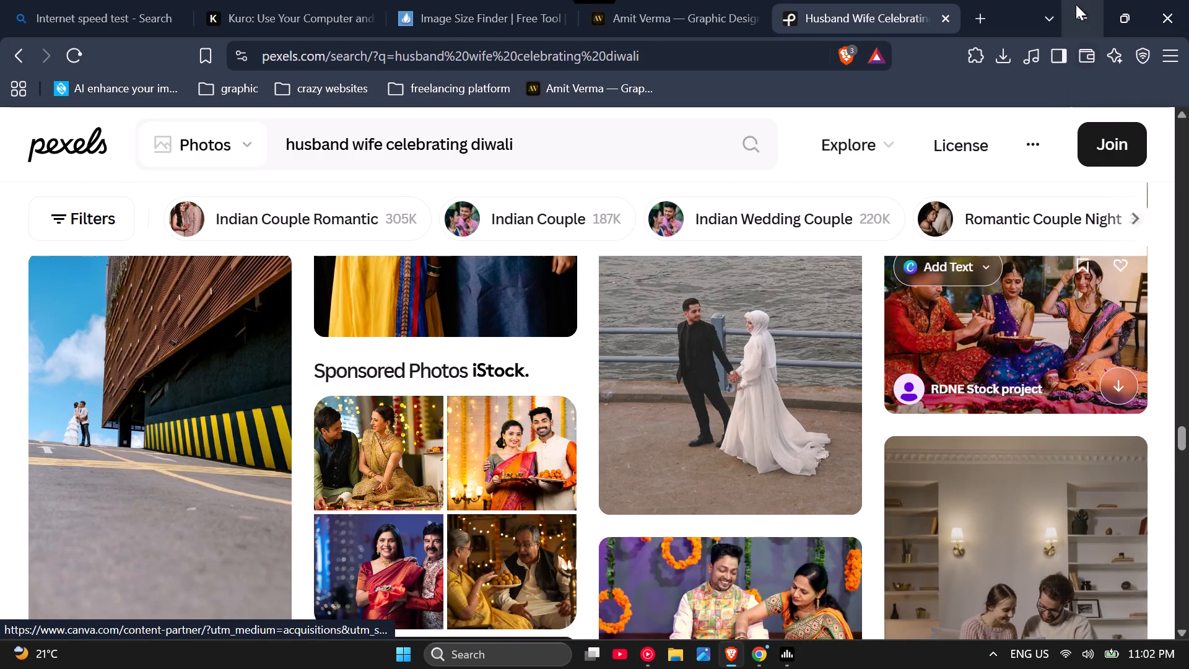
Minimize the open Brave and Chrome browser windows to reach the desktop.
click(1076, 4)
click(1076, 8)
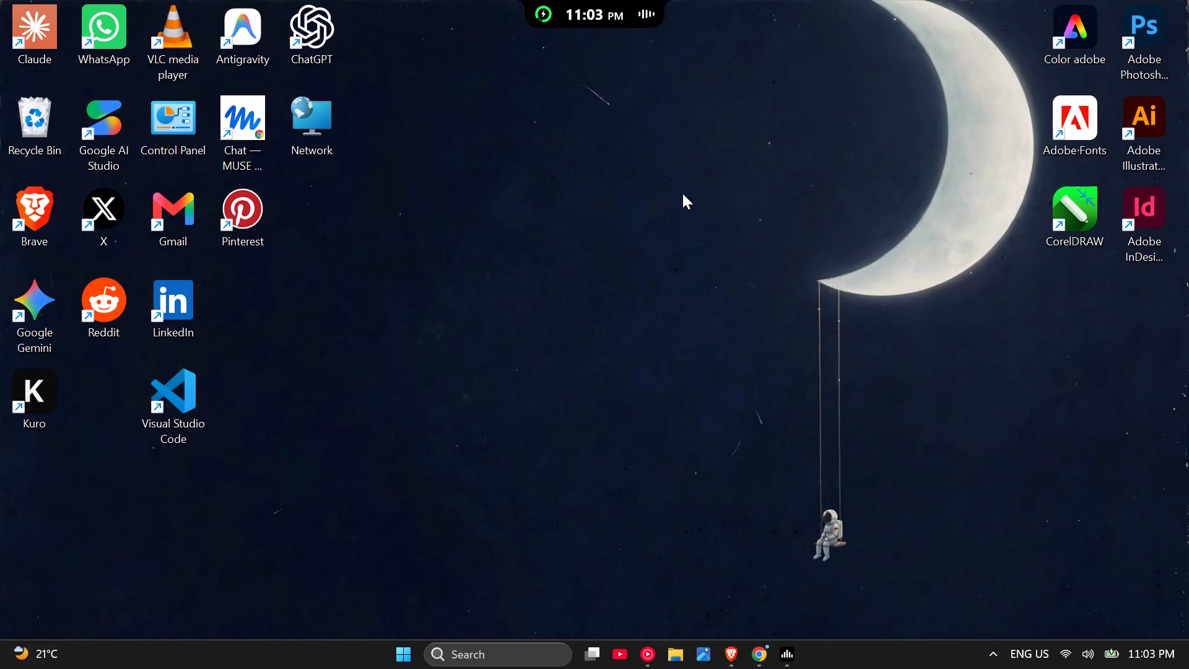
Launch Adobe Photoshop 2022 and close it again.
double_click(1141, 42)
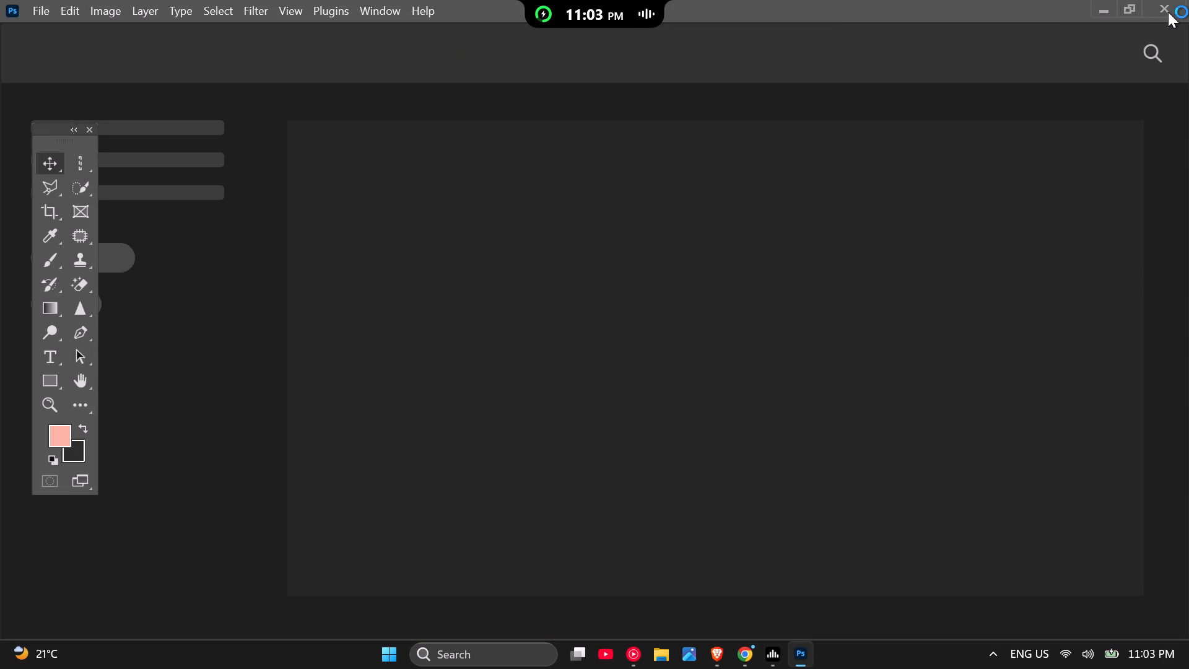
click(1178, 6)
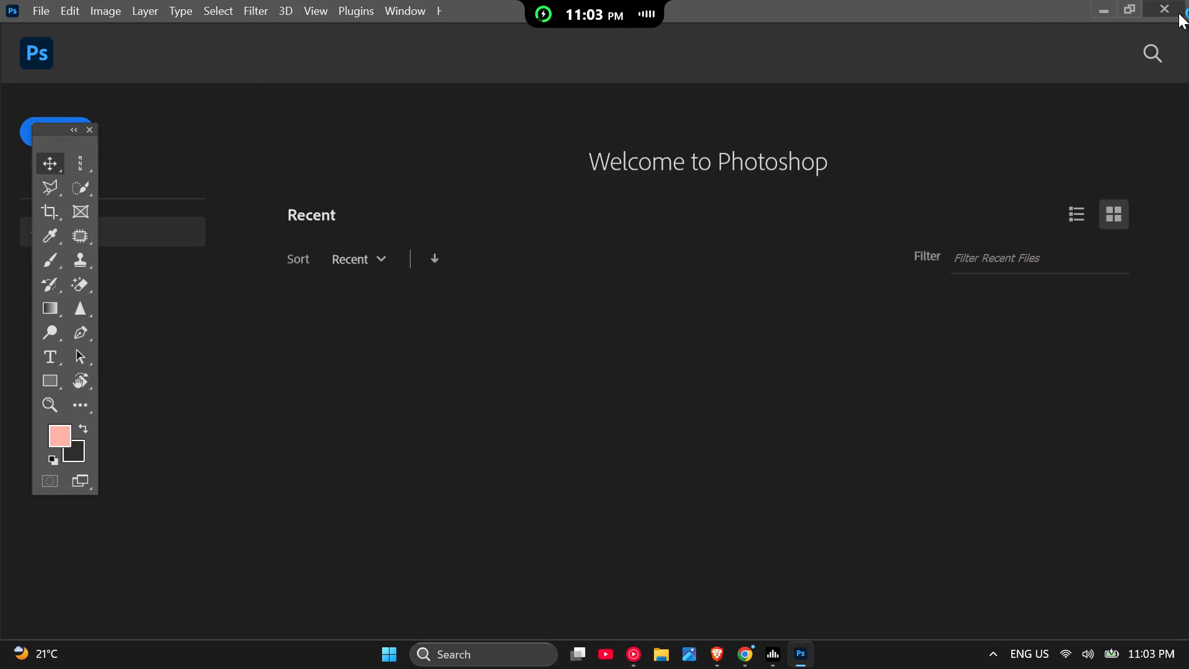
Launch Adobe Illustrator 2023 from the desktop.
double_click(1141, 137)
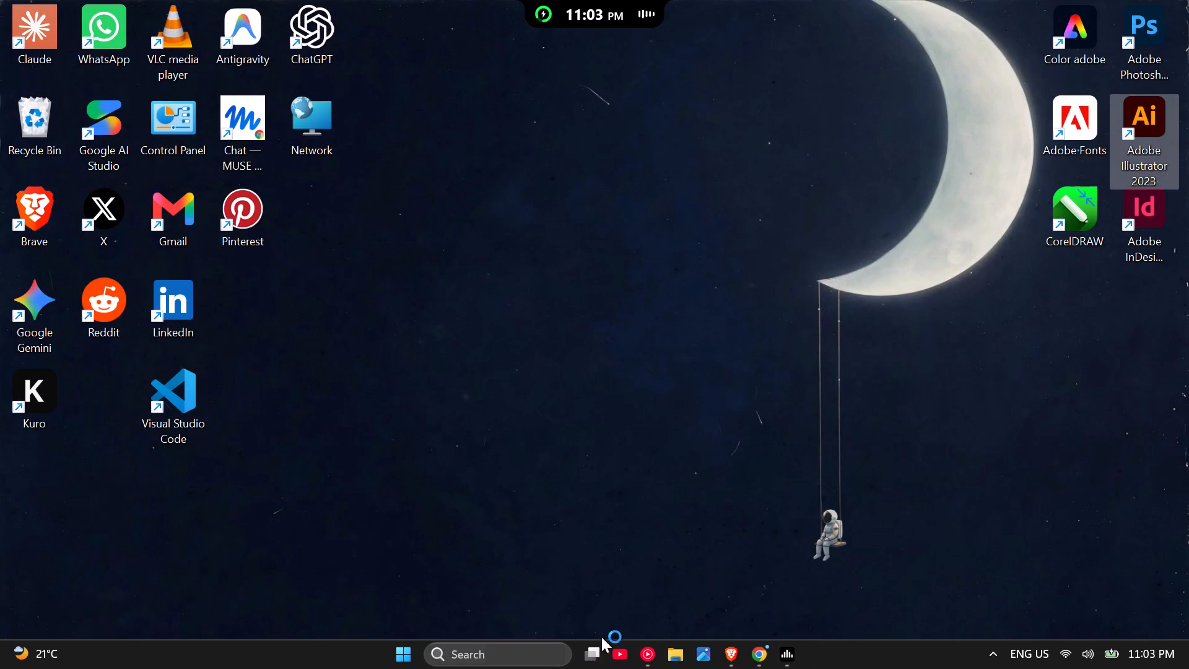
Switch to YouTube Music and skip to the next song in the Bollywood Party queue.
click(636, 654)
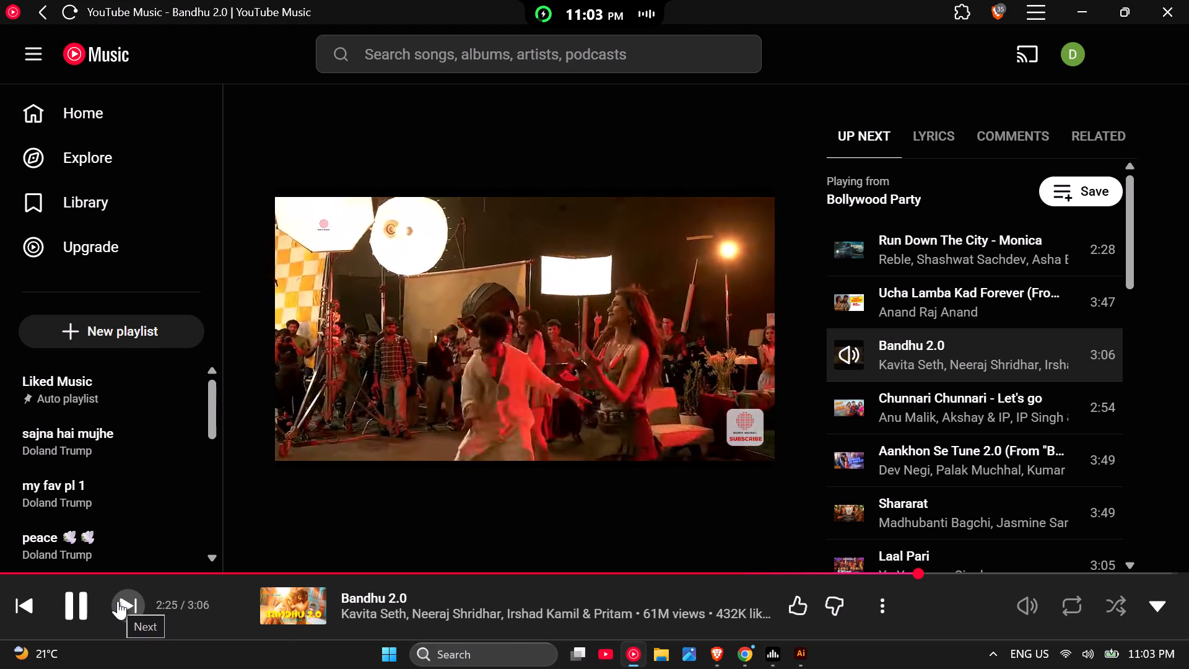
click(118, 601)
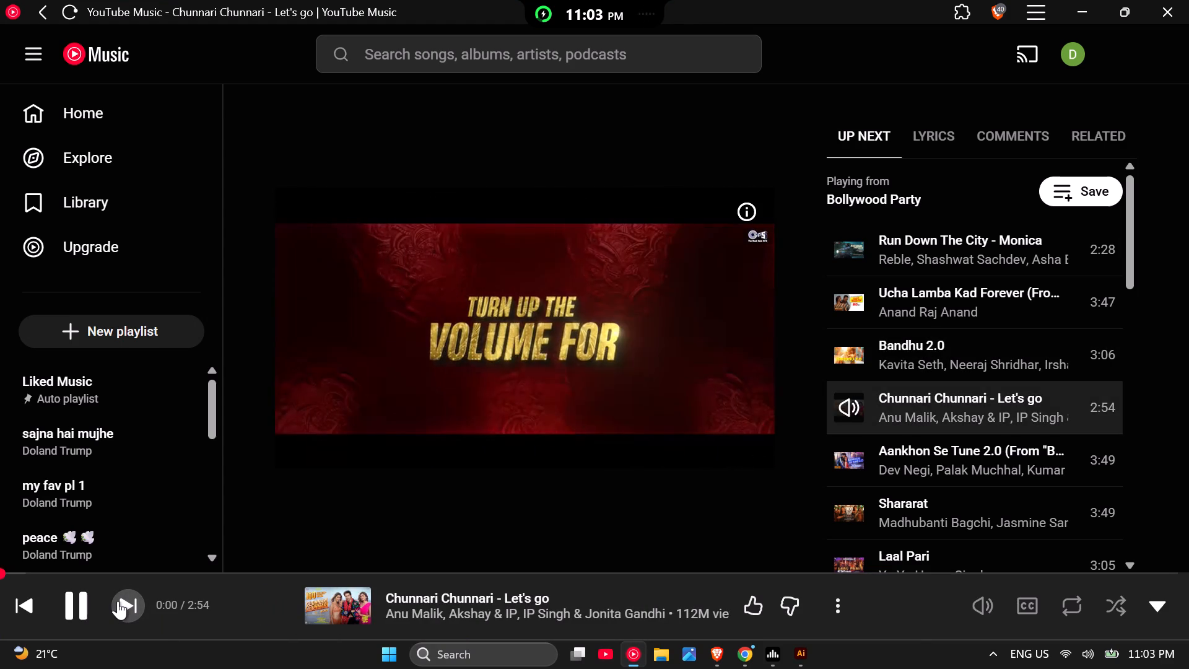
Minimize the YouTube Music window to return to Illustrator's home screen.
click(1079, 13)
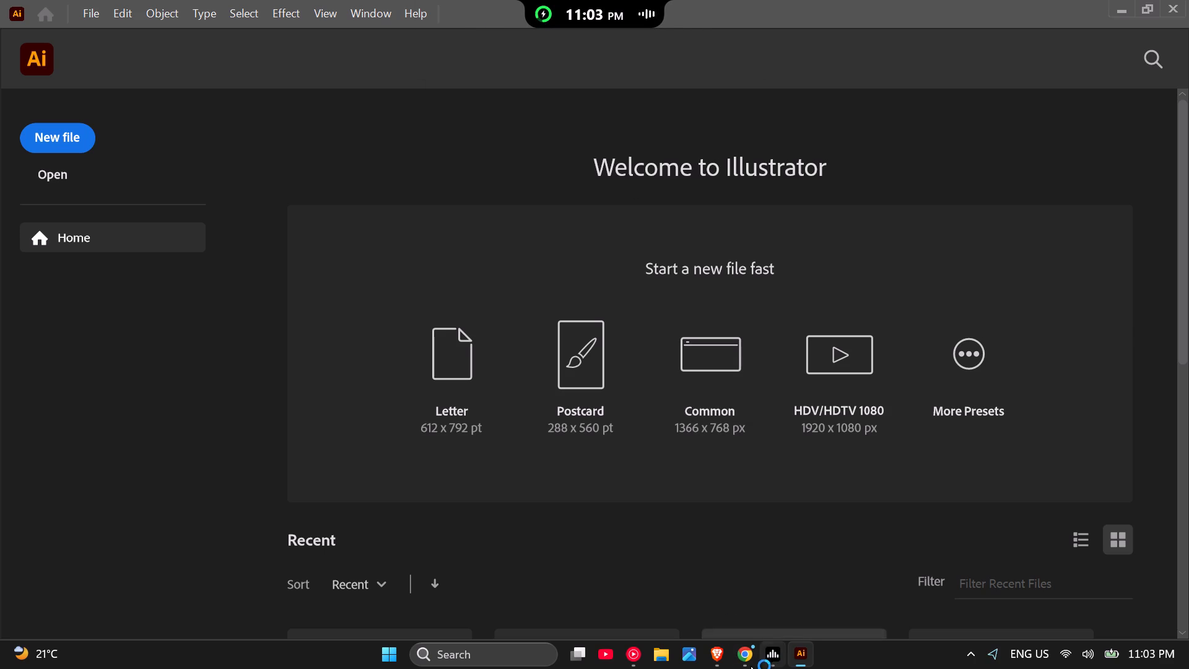
Switch to Chrome and enter a Google search for "wtsp status" in a new tab.
click(735, 605)
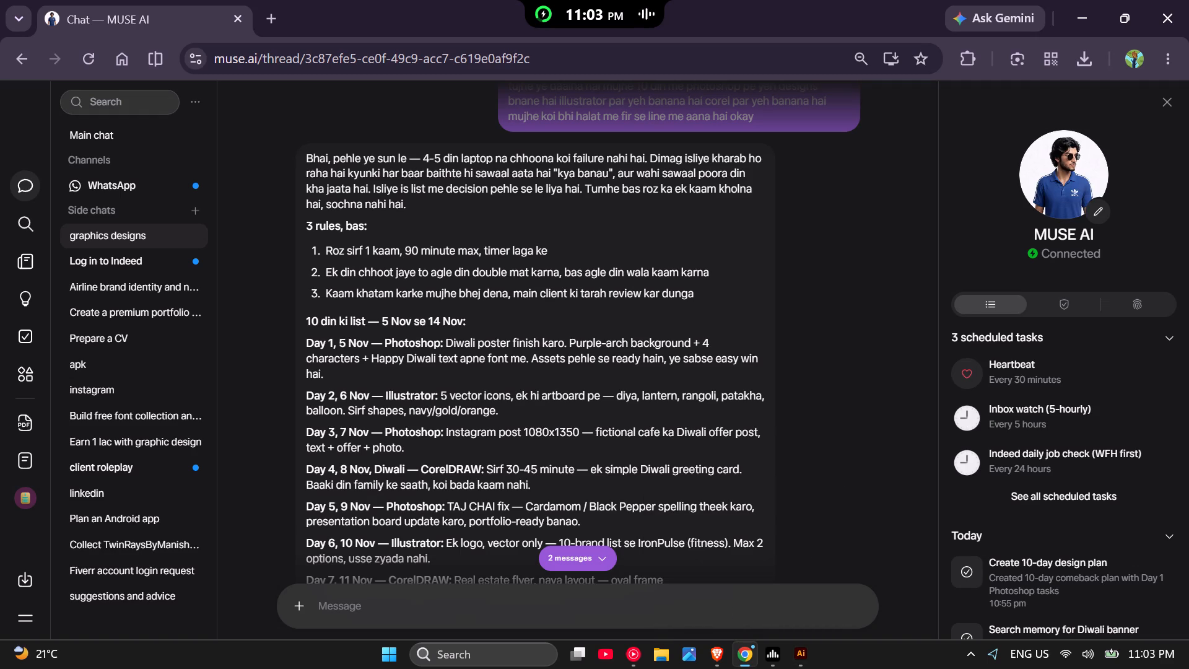
click(276, 25)
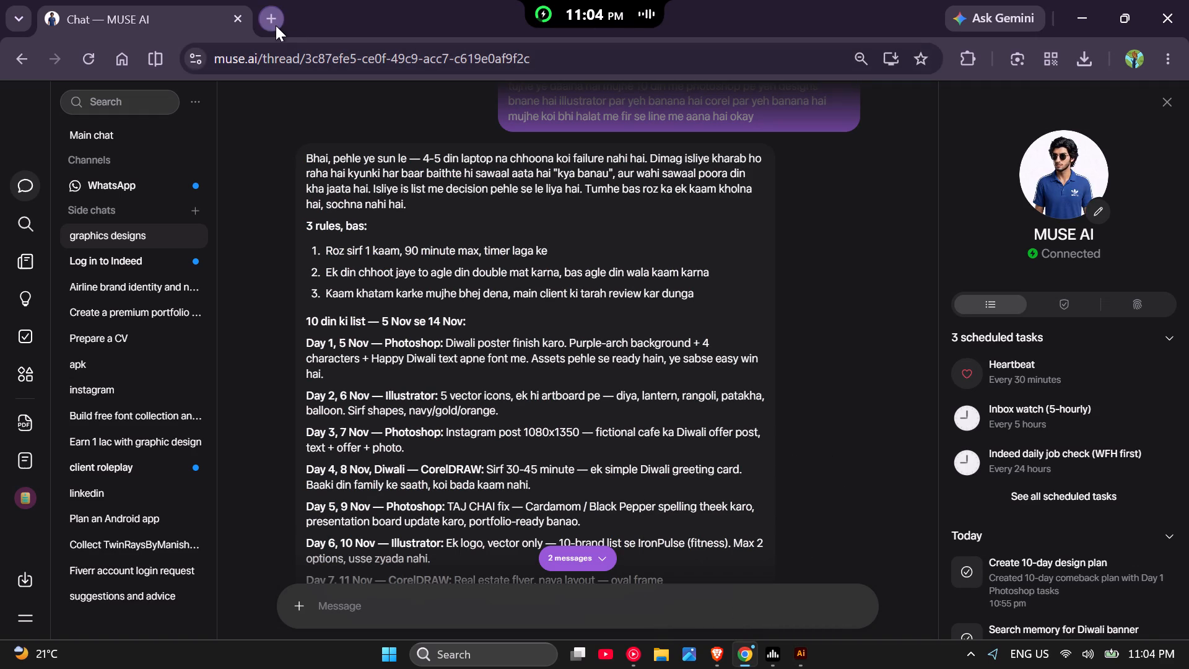
click(416, 344)
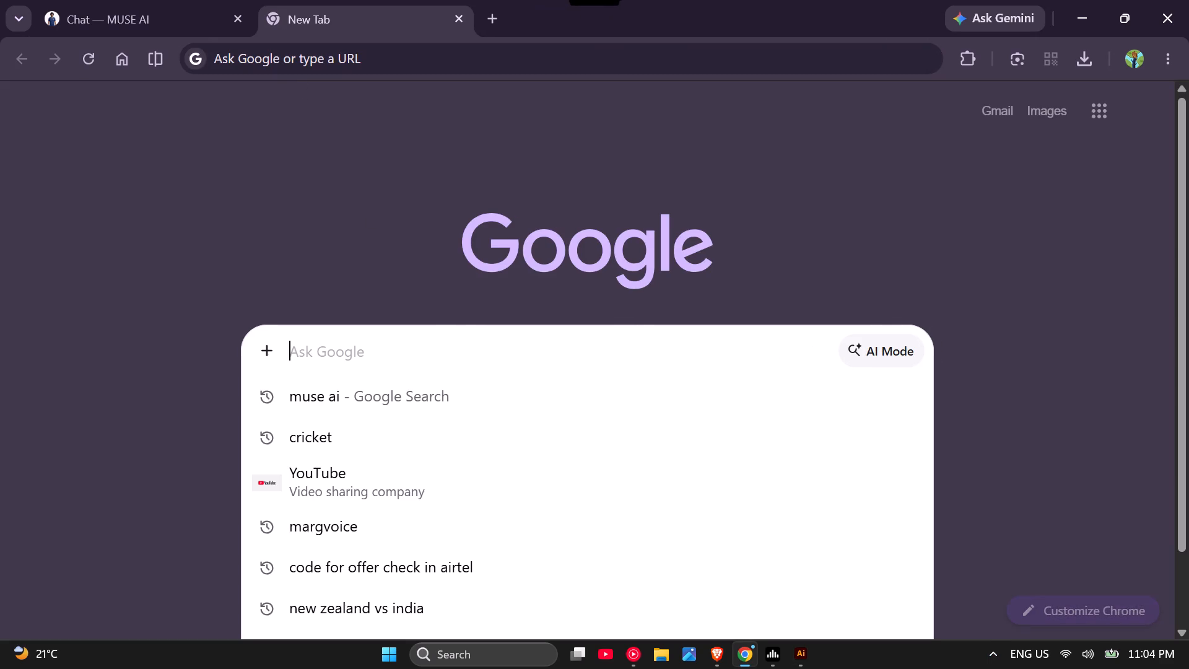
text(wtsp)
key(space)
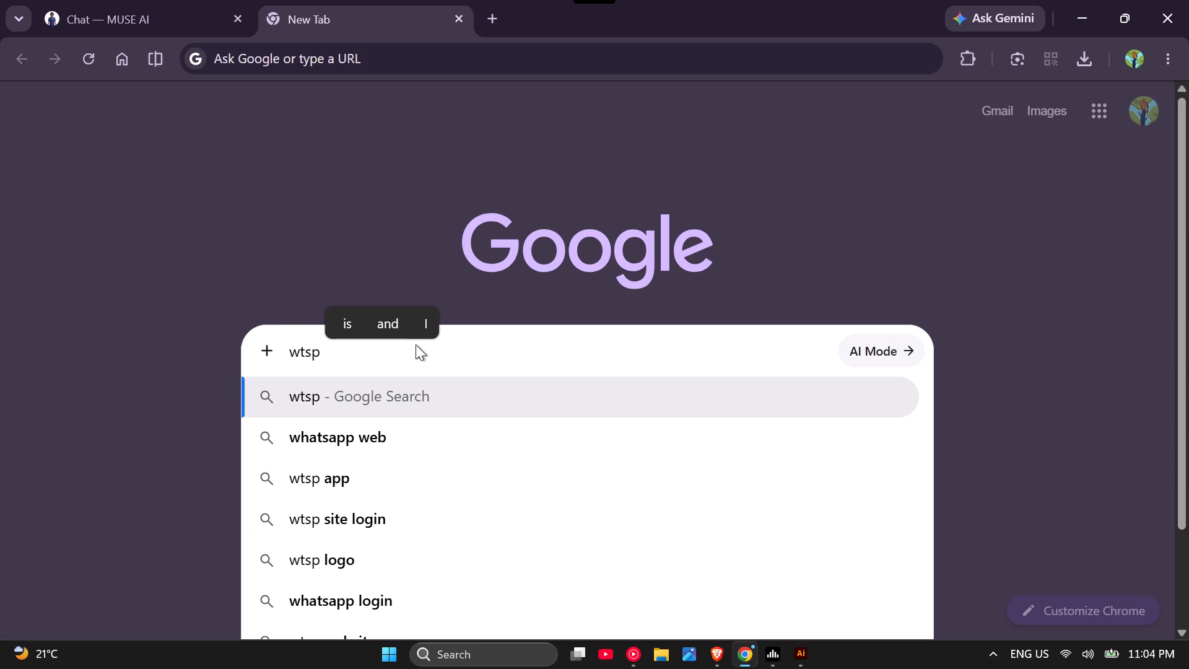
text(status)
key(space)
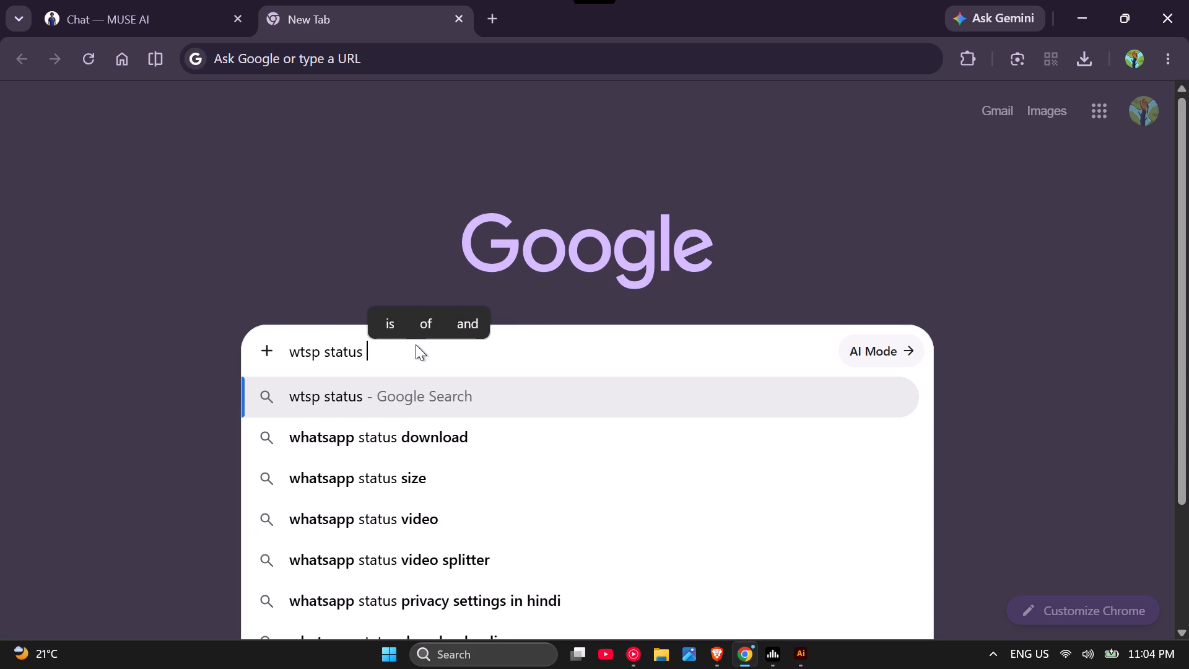
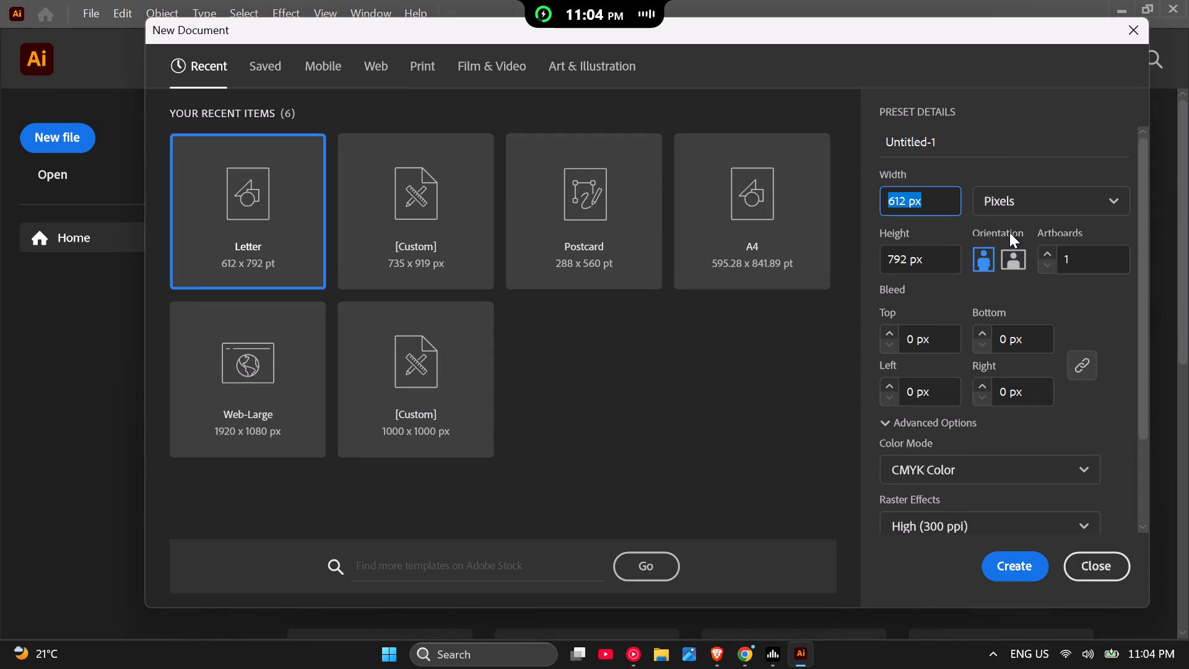
Set the new document's size to 1080 px wide by 1920 px high.
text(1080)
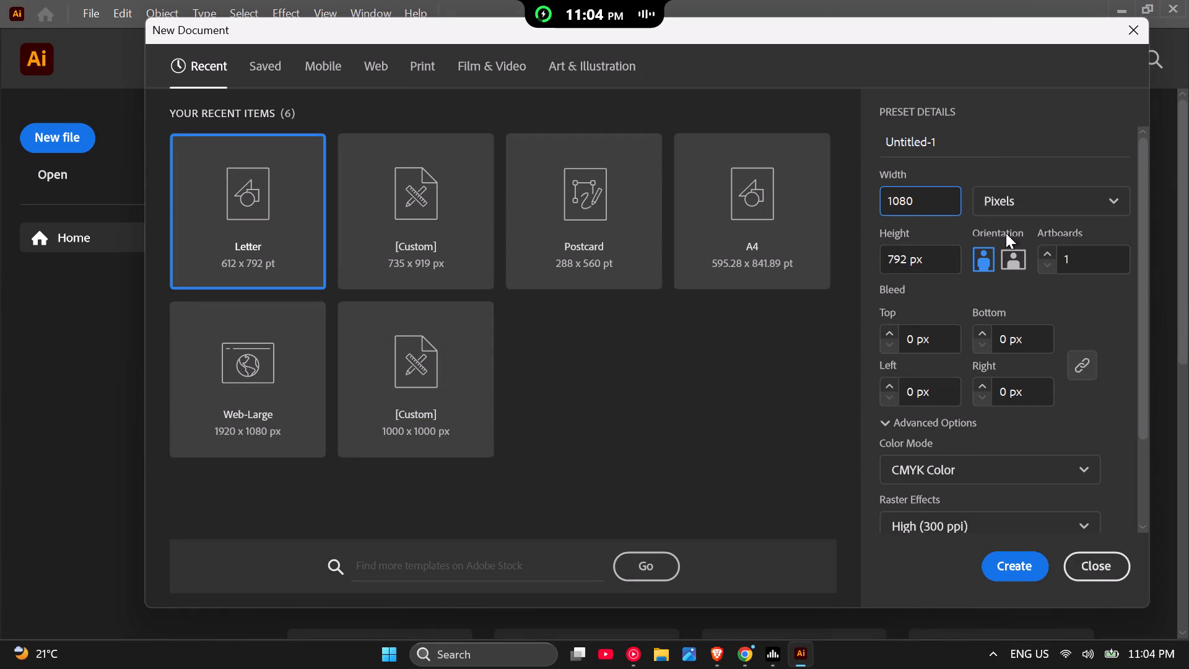
drag(932, 258, 870, 255)
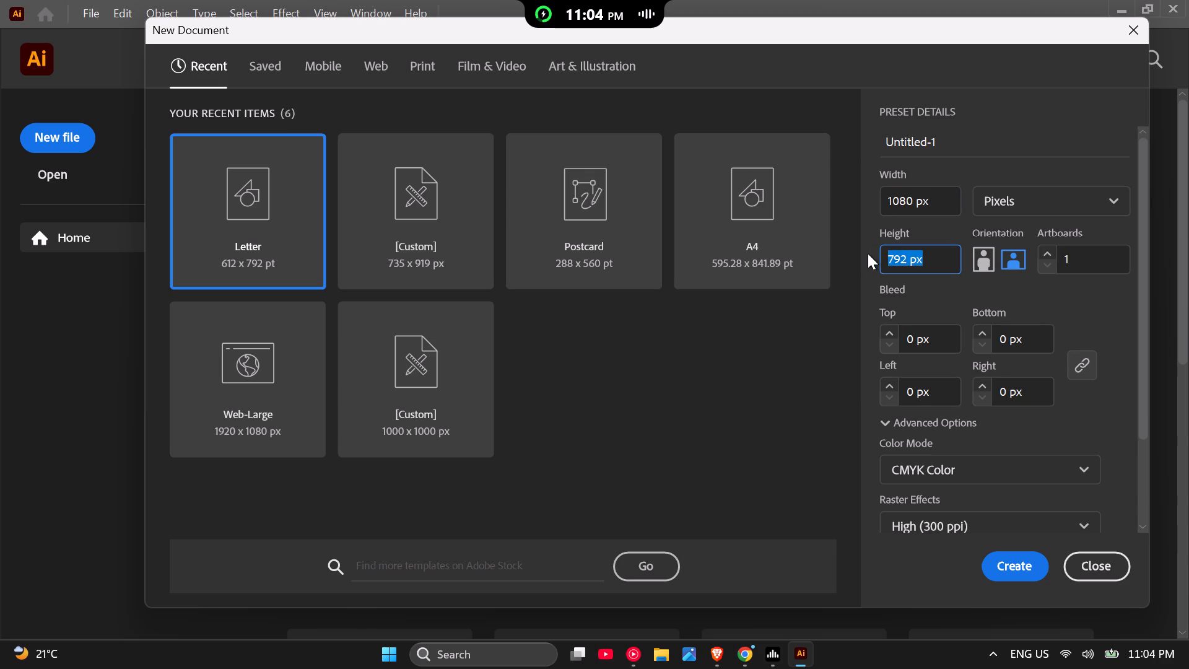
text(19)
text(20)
click(946, 287)
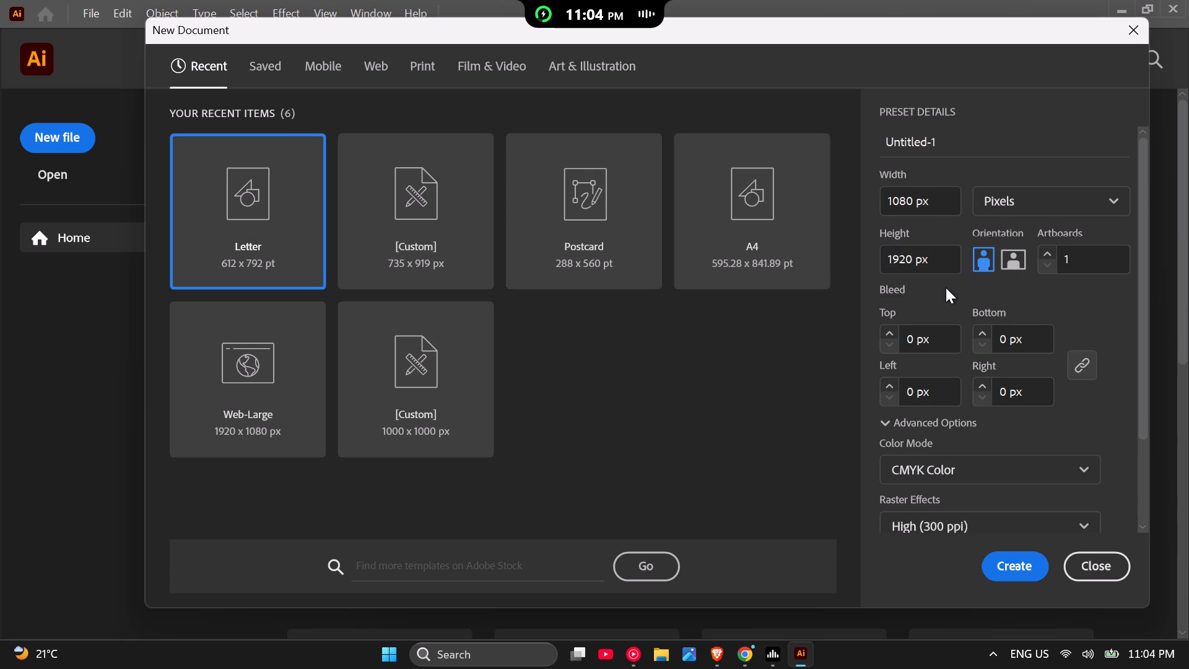
Open the color mode options for the new document.
click(1011, 455)
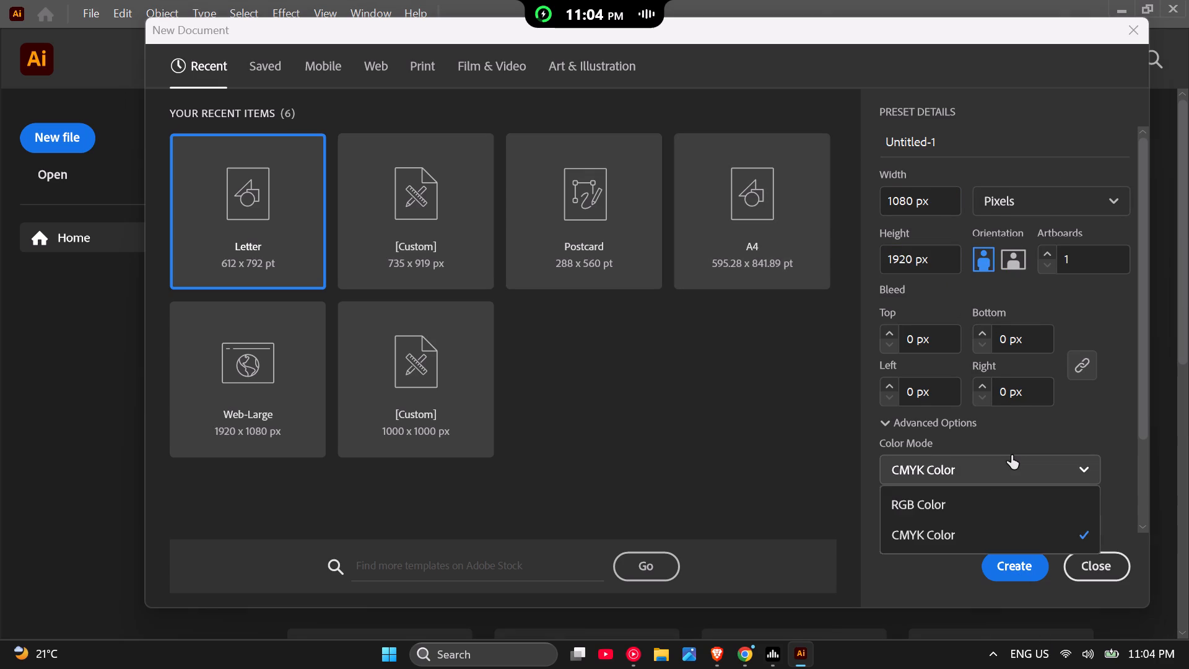
Set the new document's color mode to RGB Color and raster effects to Screen (72 ppi), keep the Default preview mode, and create it.
click(998, 511)
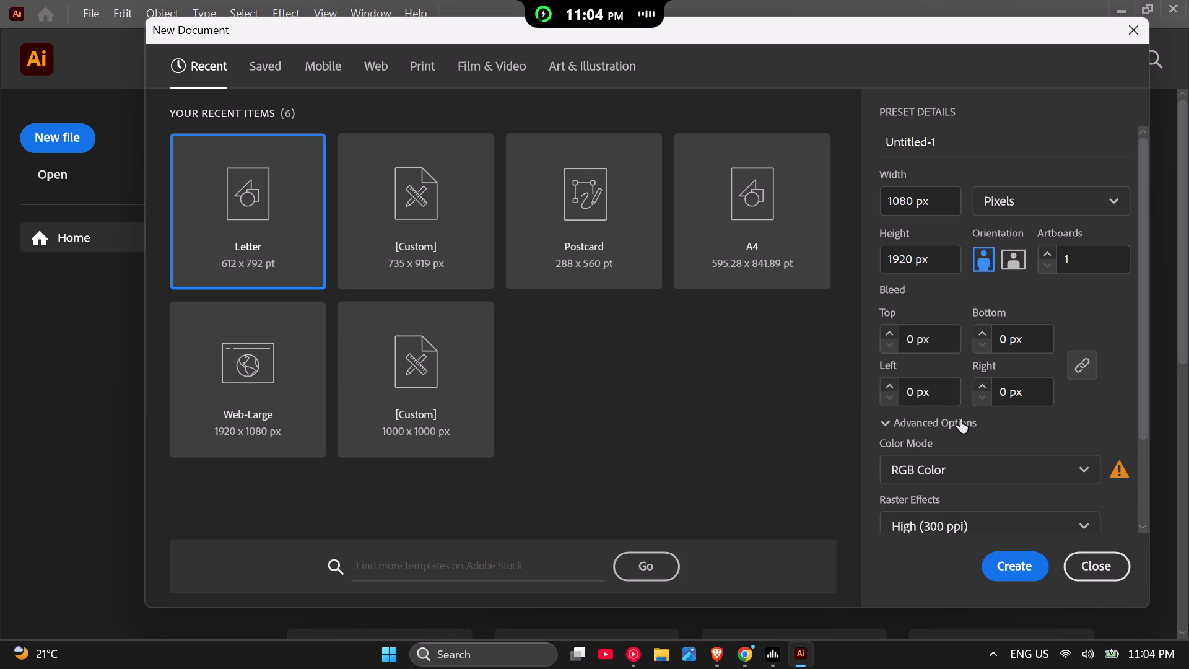
scroll(1006, 458, down, 1)
click(1009, 464)
click(996, 413)
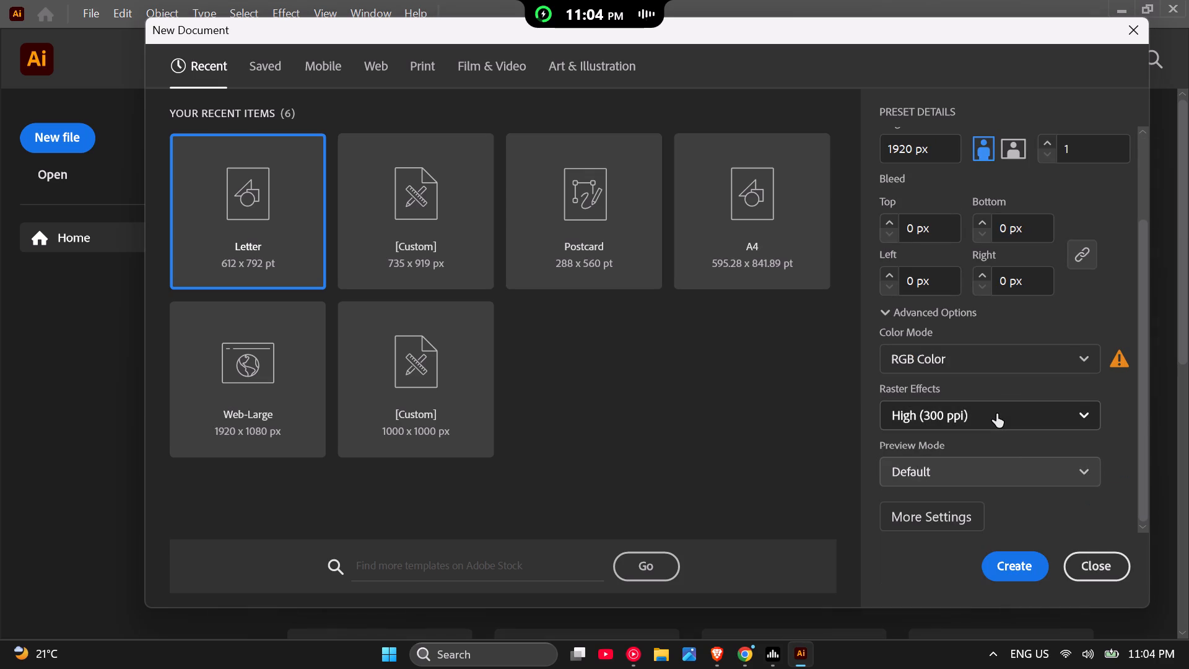
click(996, 414)
click(989, 505)
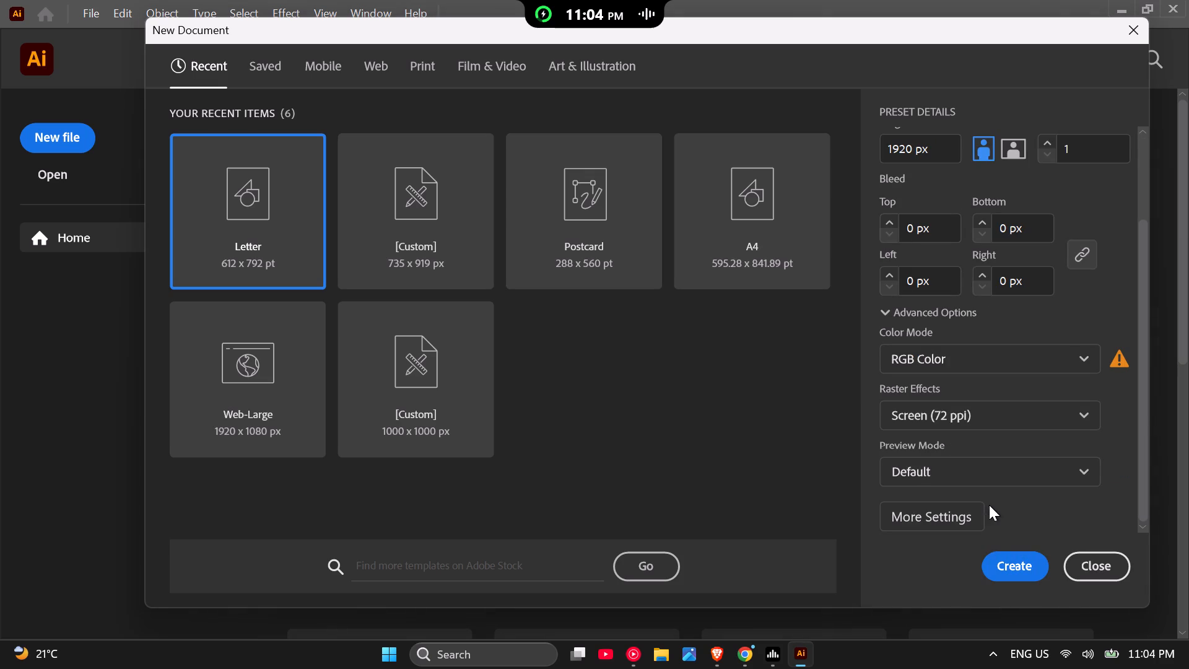
click(978, 472)
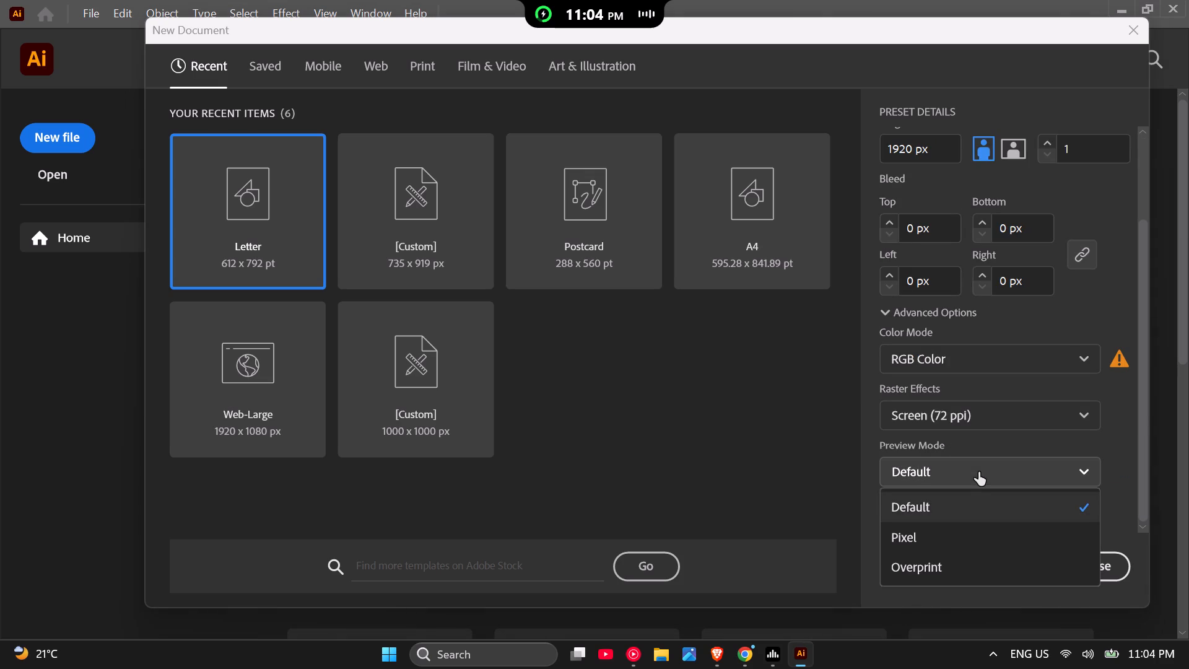
click(978, 472)
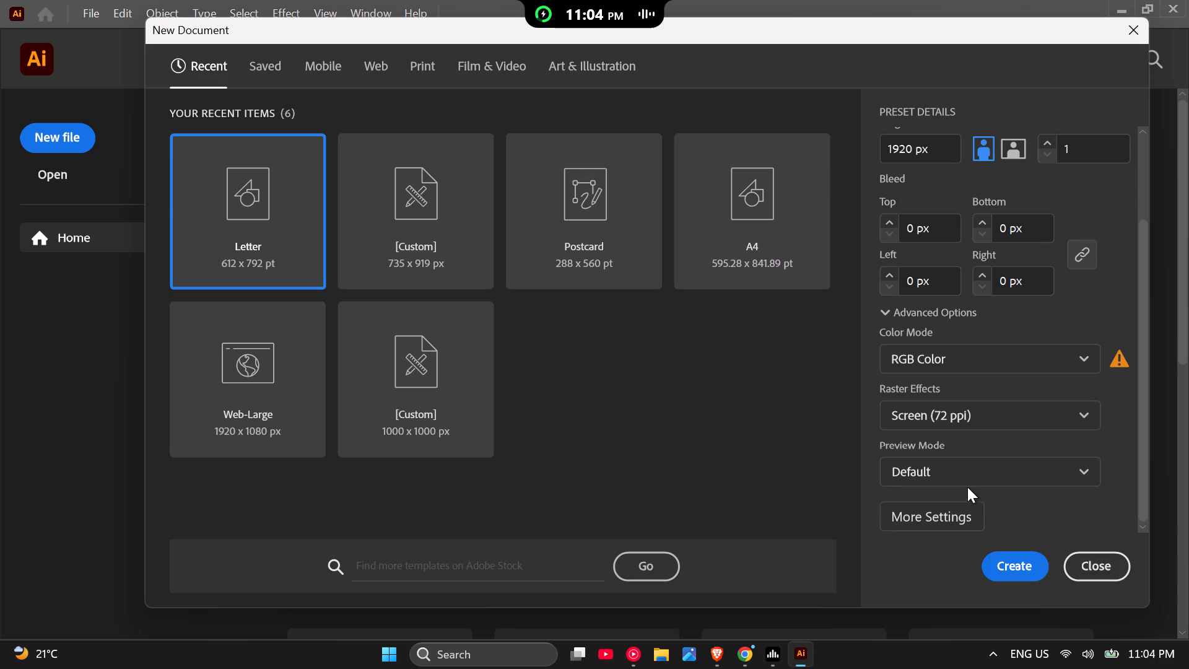
click(995, 563)
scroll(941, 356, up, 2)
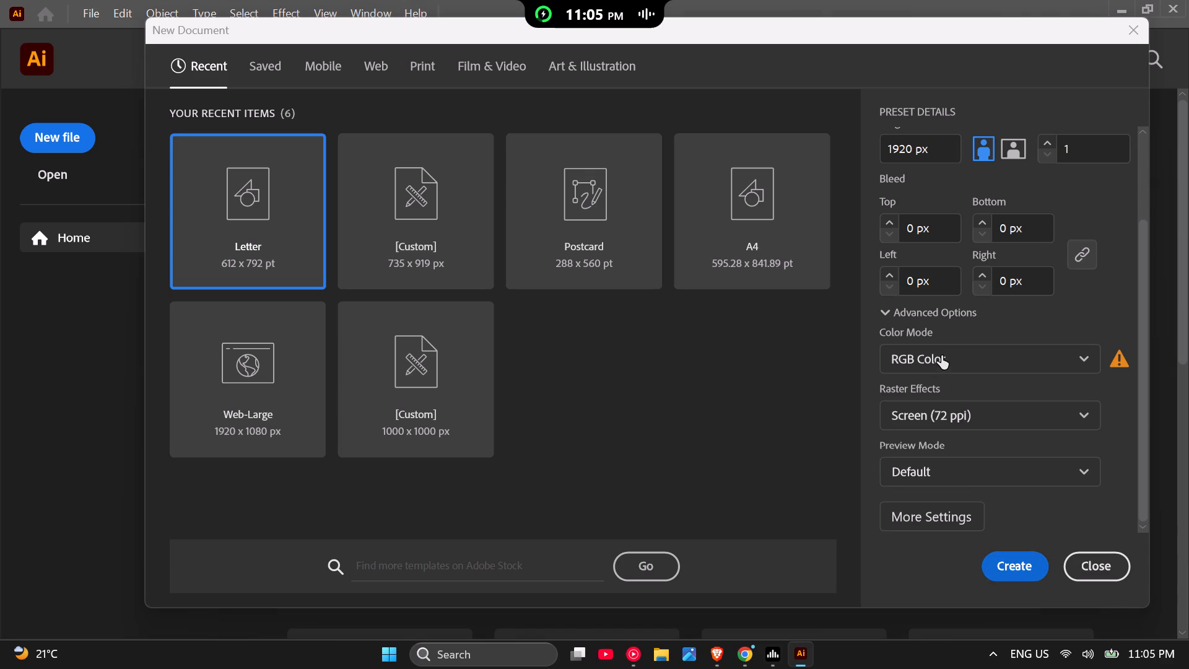
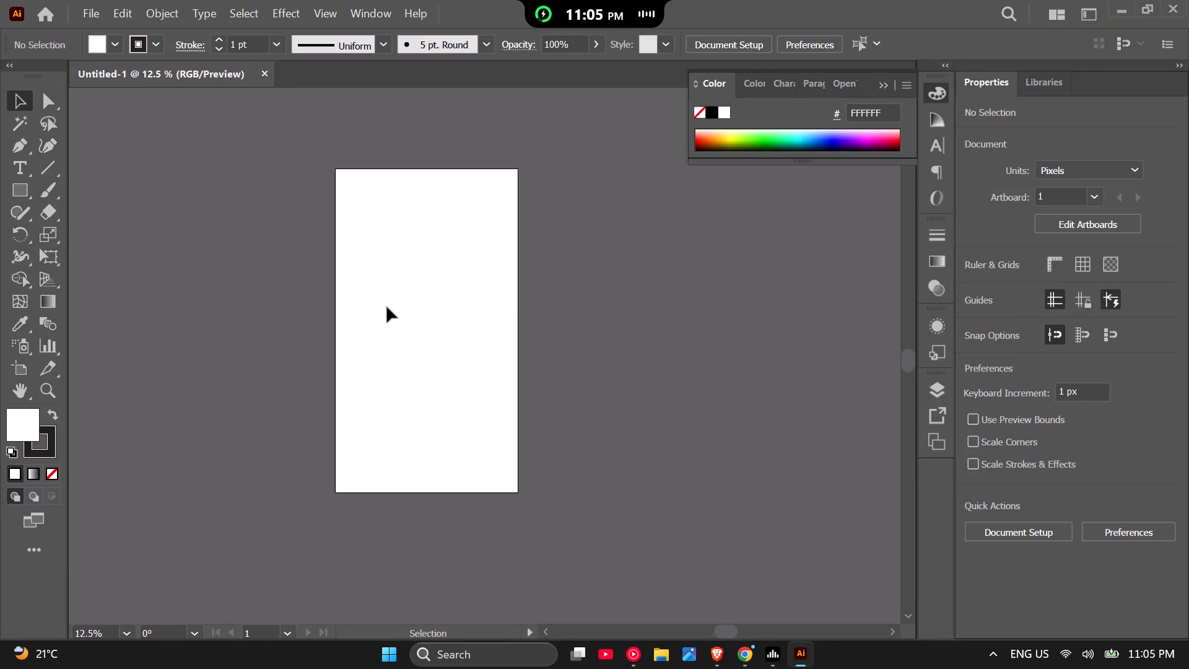
Edit the artboard and shorten it by moving its bottom edge up, making it about 1788 px high.
scroll(357, 317, up, 3)
scroll(383, 308, down, 3)
scroll(440, 359, up, 1)
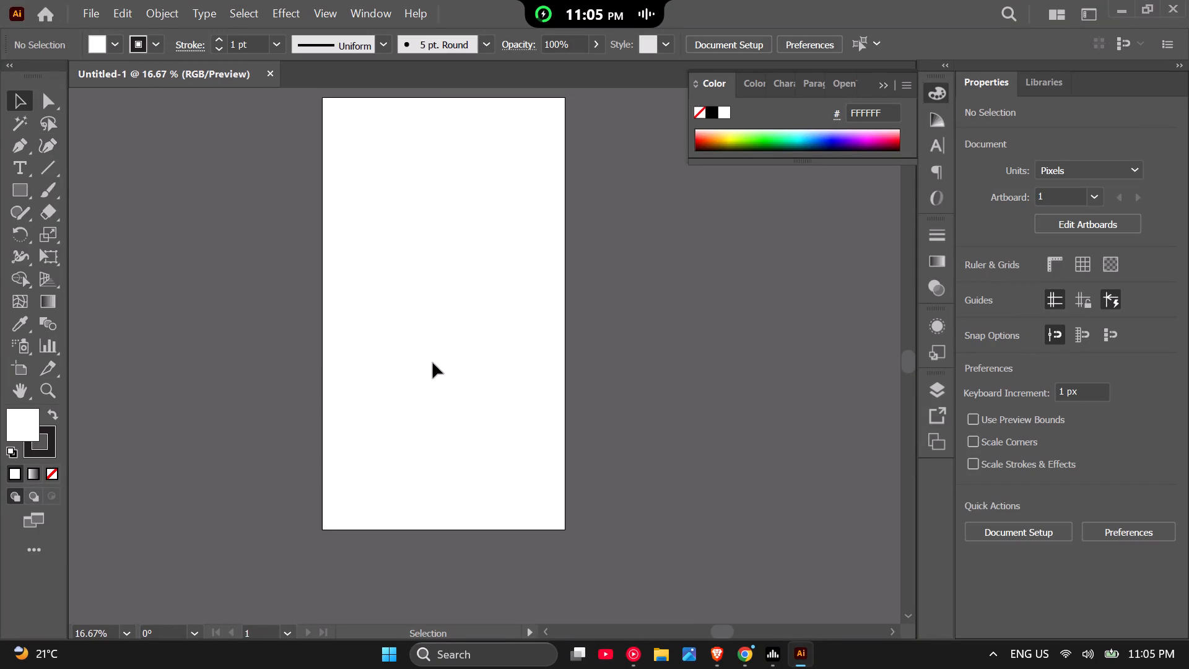
click(425, 365)
click(1062, 230)
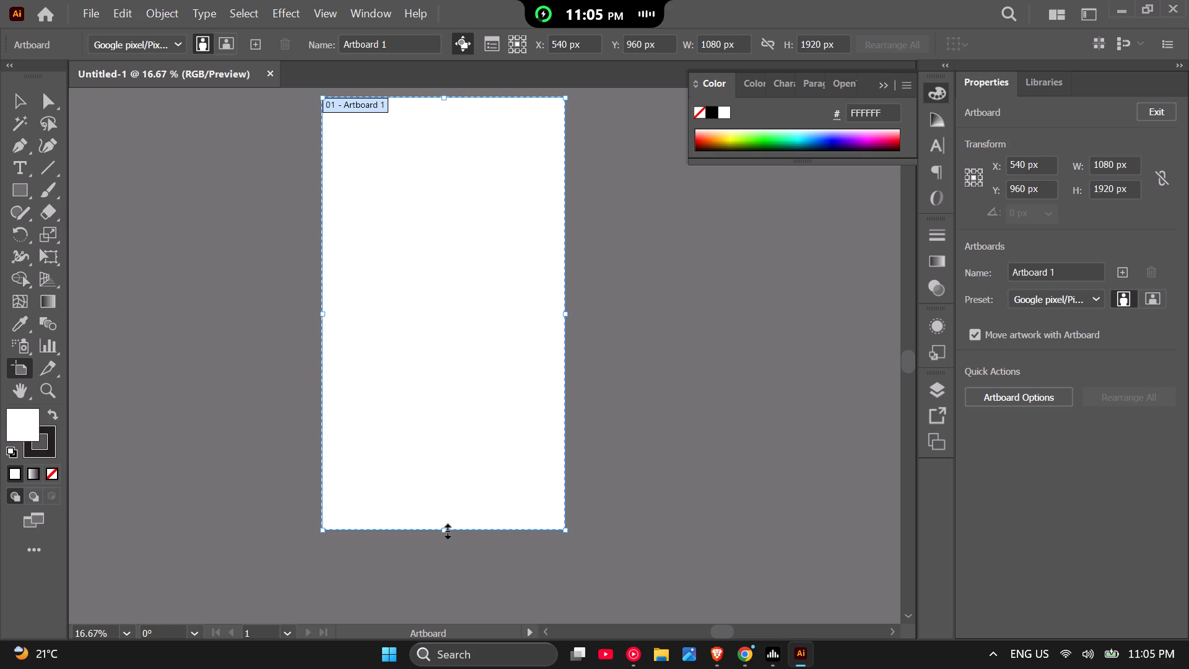
drag(446, 530, 446, 499)
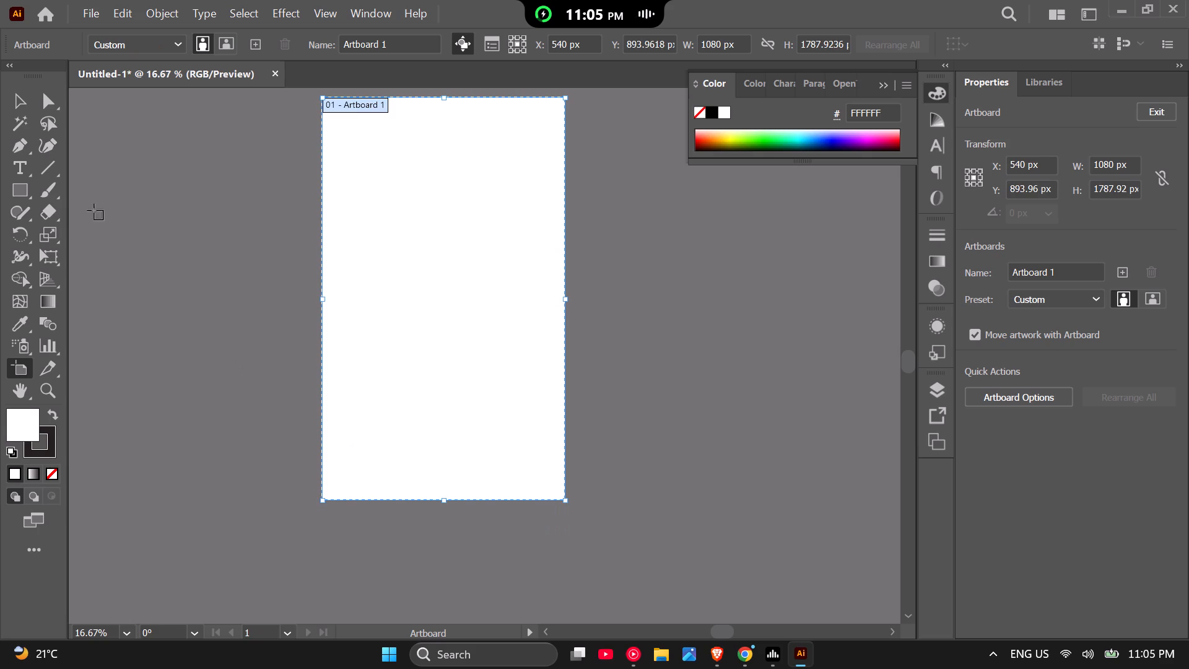
Leave artboard editing and draw a white-filled rectangle of about 1084 x 1778 px over the artboard, starting at its top-left corner.
click(15, 93)
click(158, 221)
scroll(453, 379, up, 1)
scroll(453, 381, down, 2)
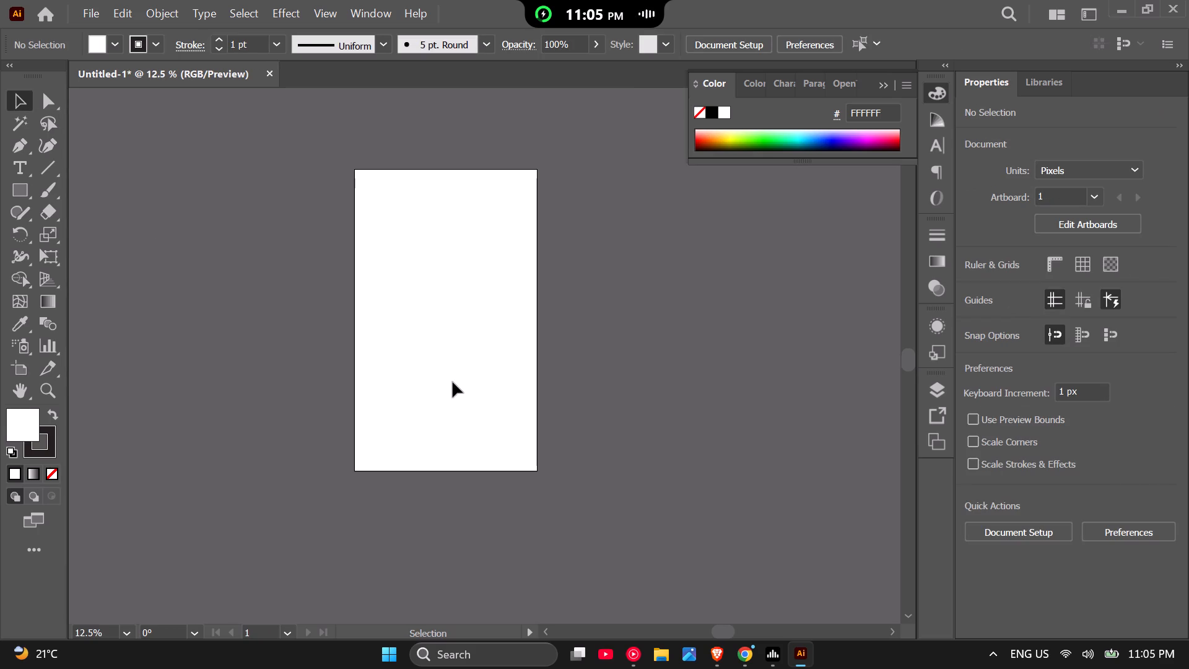
scroll(438, 263, up, 1)
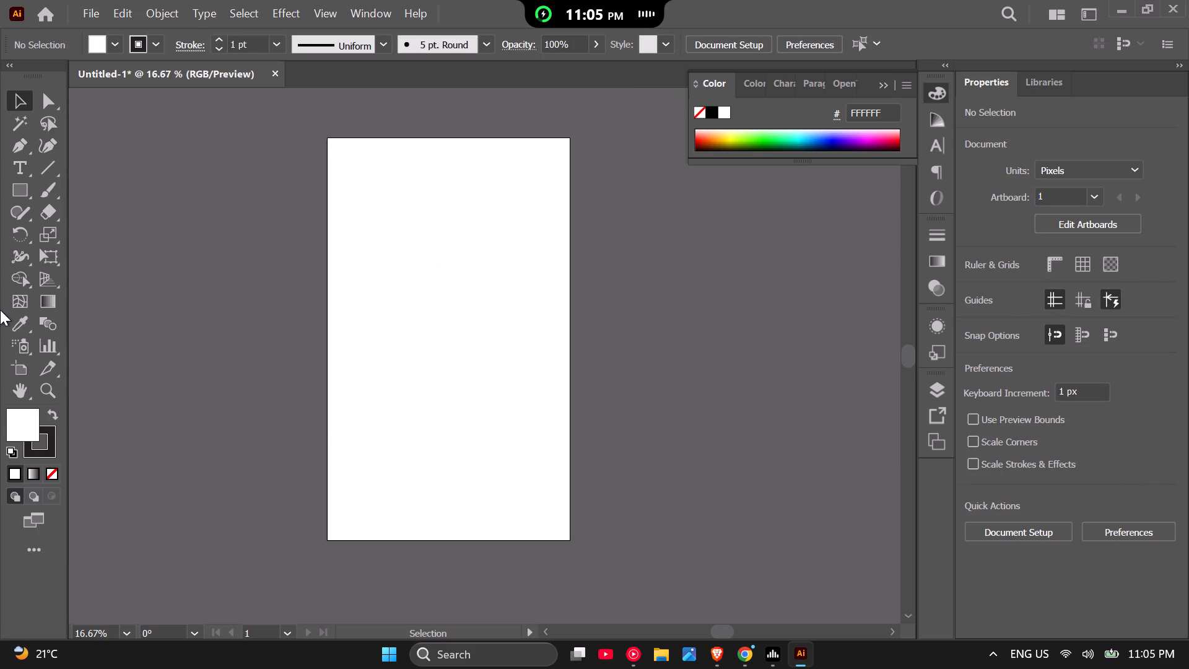
click(27, 191)
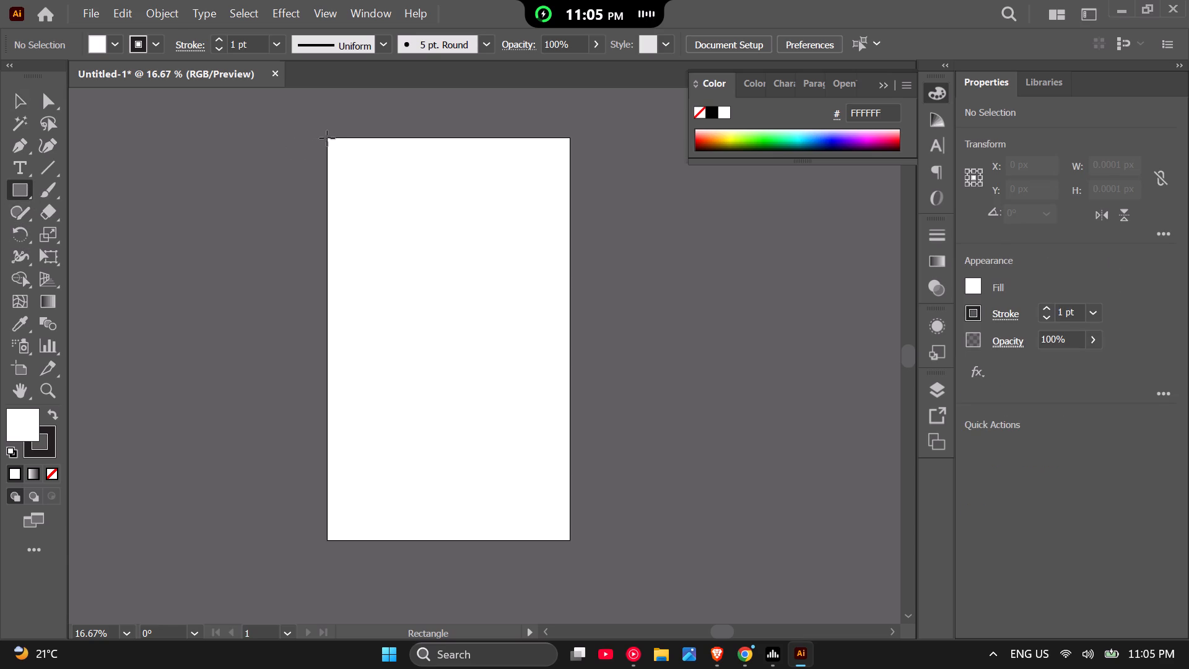
drag(327, 138, 579, 518)
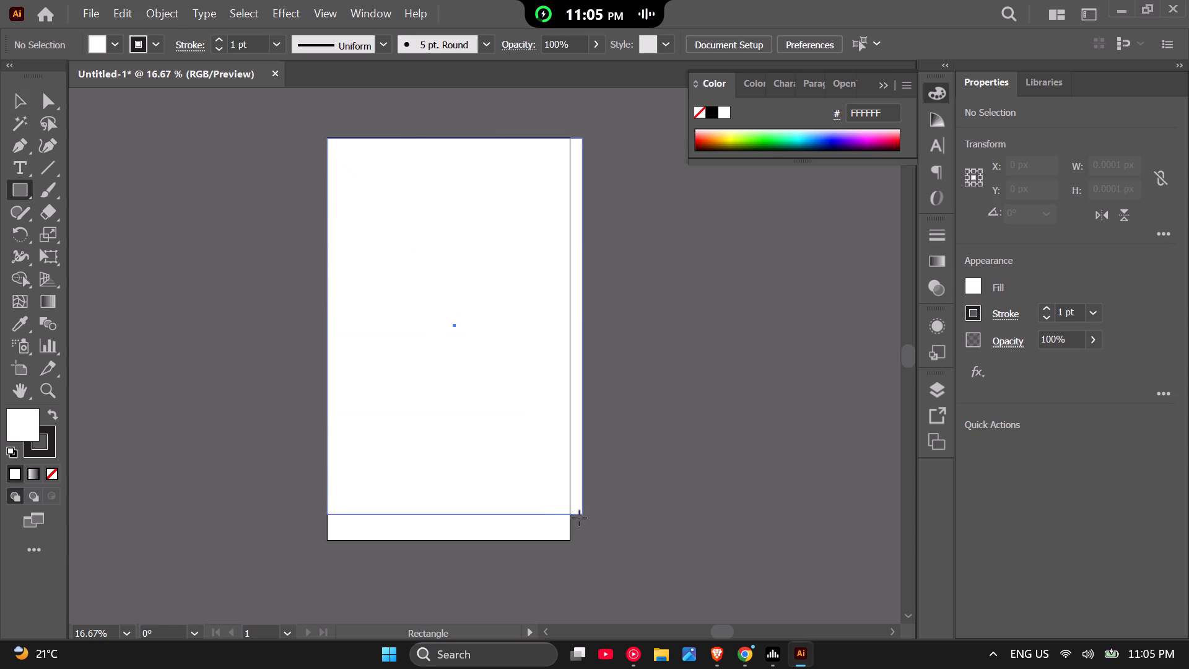
drag(579, 518, 571, 538)
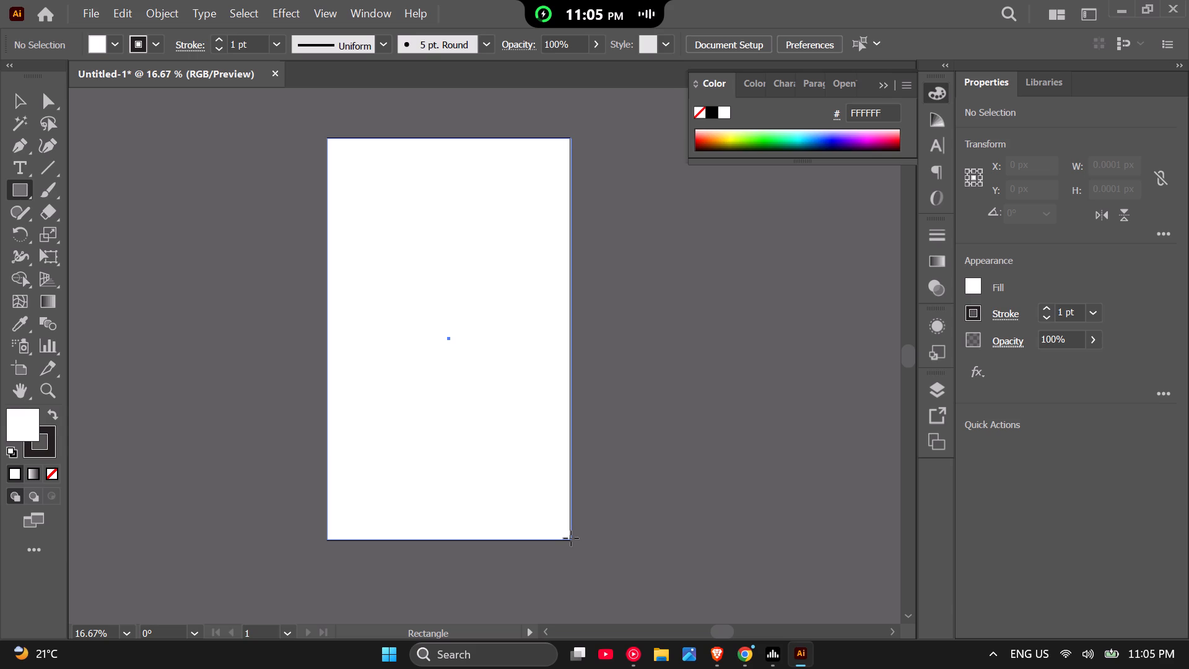
drag(571, 538, 570, 538)
Pull the rectangle's right edge in to the artboard's right edge, making it about 1079 px wide.
scroll(422, 273, up, 4)
scroll(419, 263, down, 3)
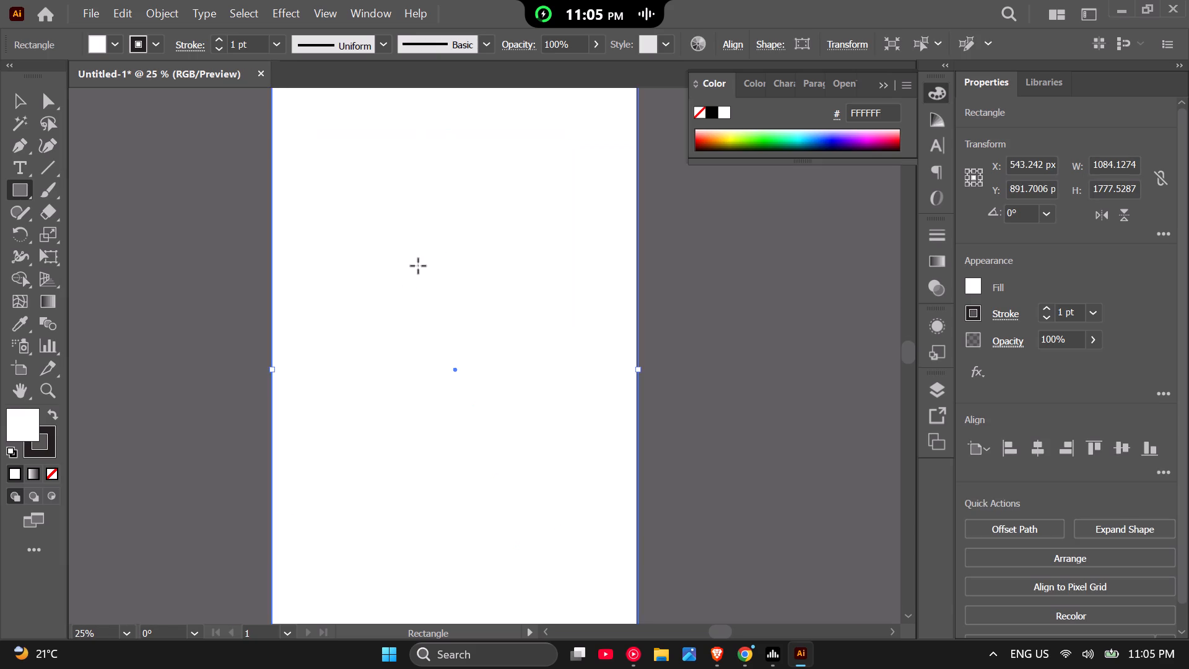
scroll(440, 233, down, 3)
scroll(481, 206, up, 2)
scroll(583, 359, up, 2)
scroll(476, 350, up, 10)
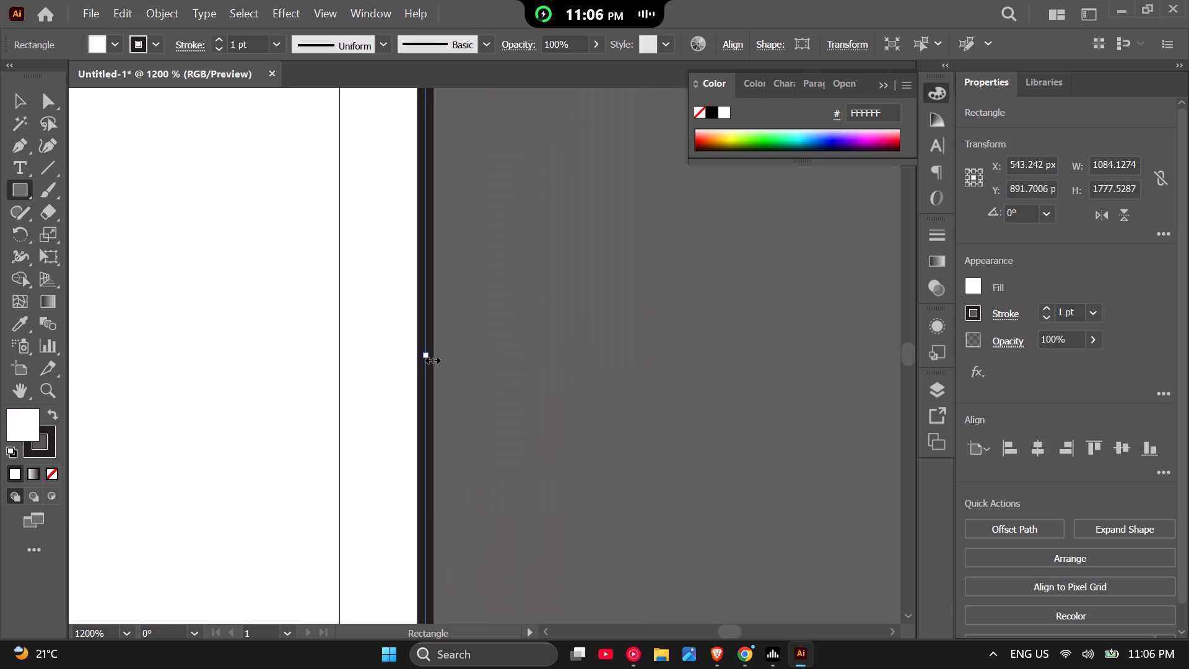
drag(427, 357, 326, 367)
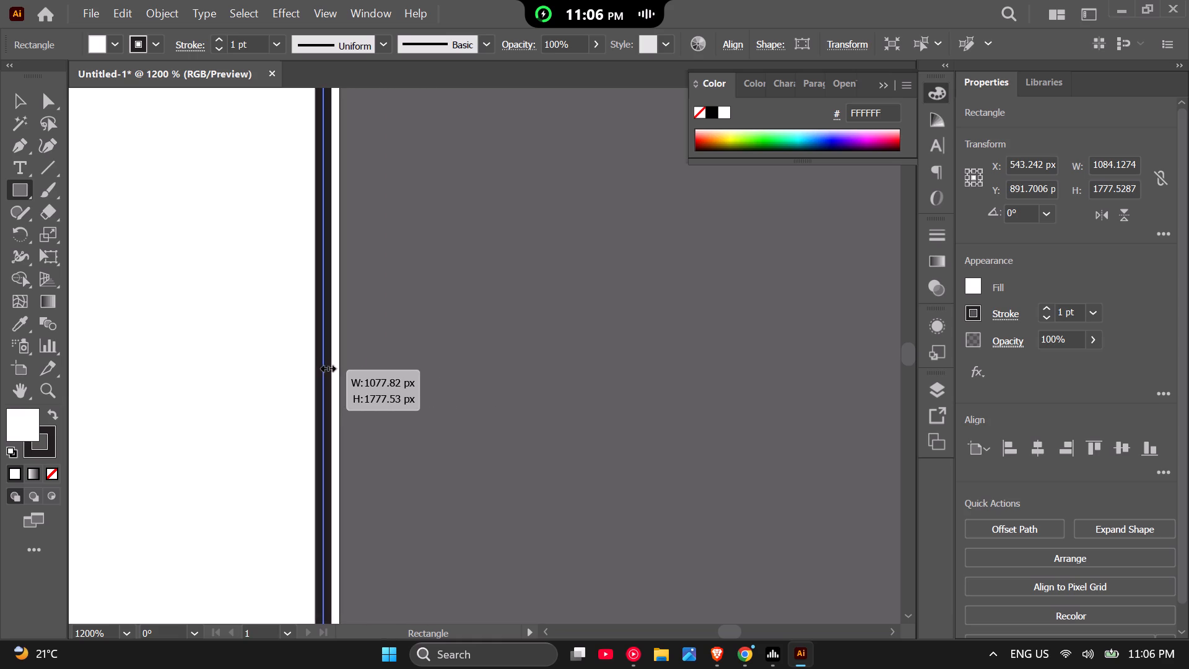
drag(326, 367, 338, 367)
Reduce the rectangle's stroke weight to 0.25 pt.
scroll(567, 354, down, 9)
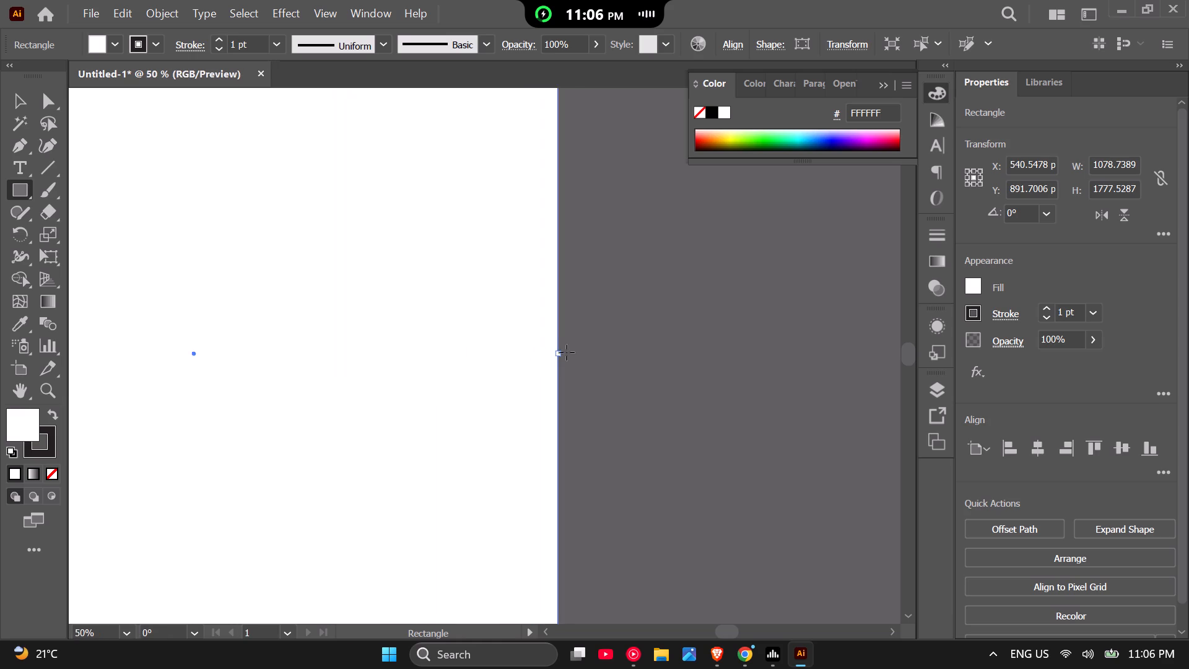
scroll(567, 352, down, 4)
double_click(1046, 318)
click(1046, 318)
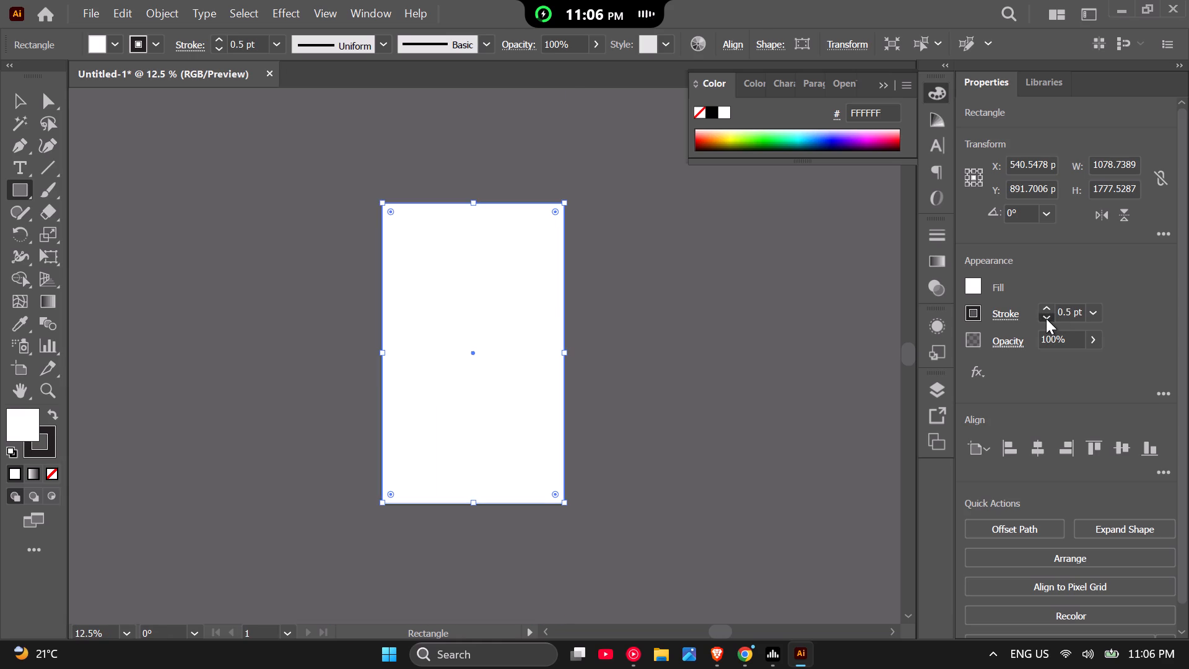
Extend the rectangle's top and left edges to the artboard boundary, making it about 1079.8 x 1780 px.
scroll(455, 190, up, 7)
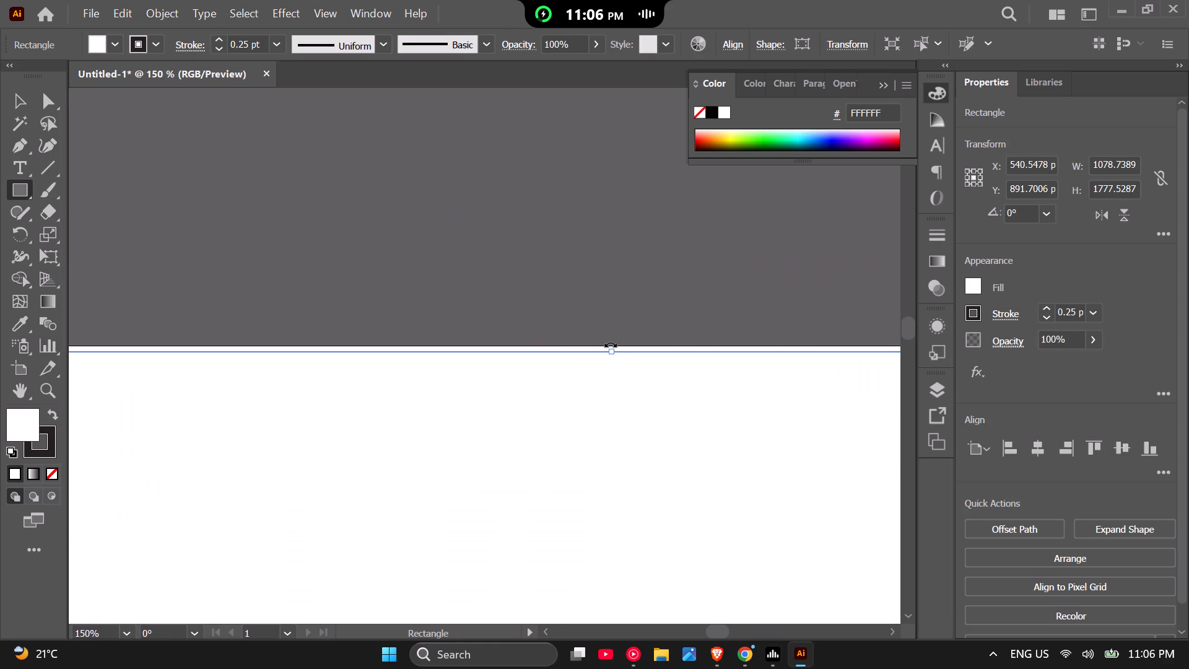
click(611, 351)
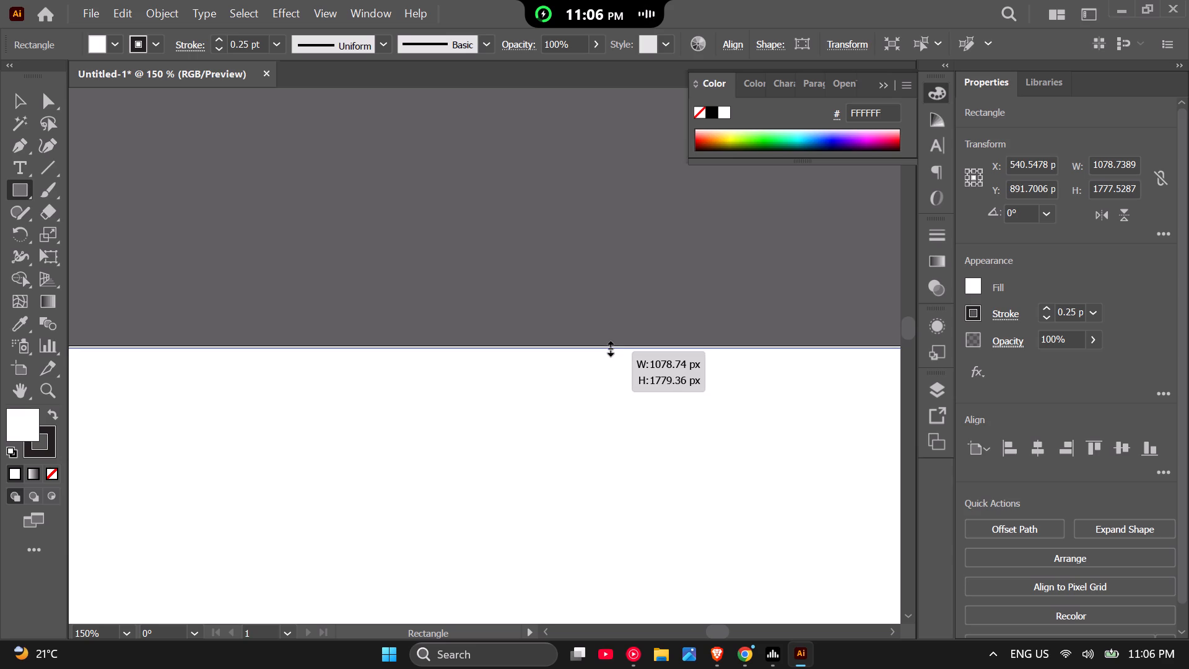
scroll(568, 346, down, 8)
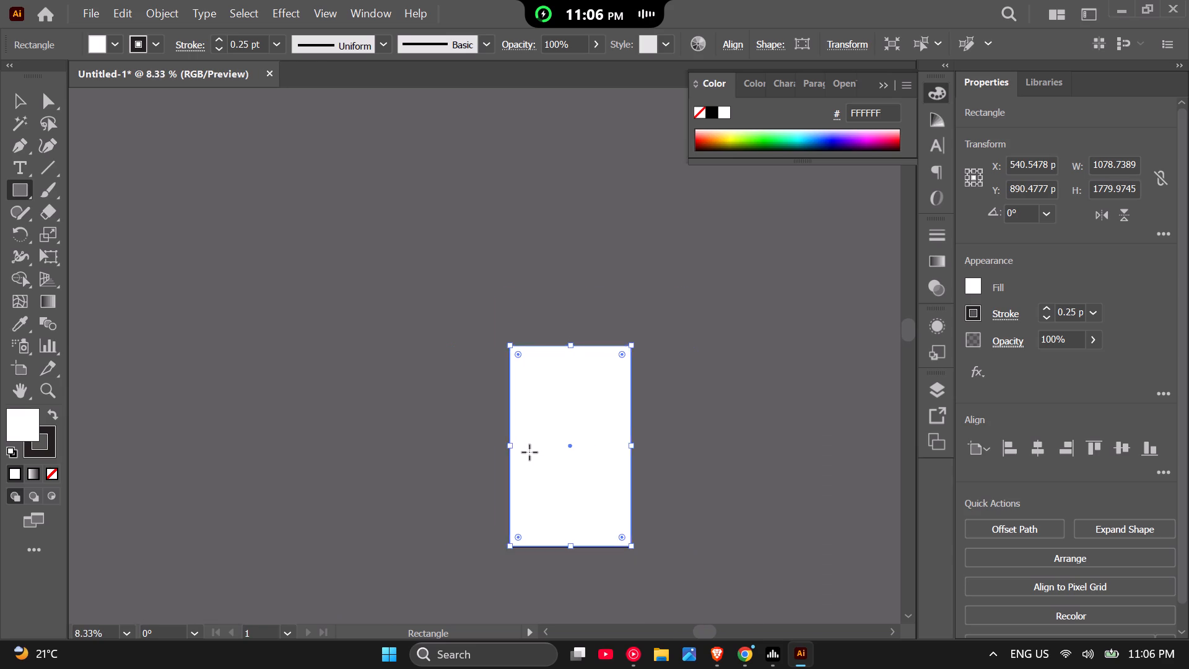
scroll(528, 452, up, 8)
scroll(212, 400, up, 5)
drag(323, 284, 315, 289)
Extend the rectangle's bottom edge down to the artboard's bottom edge, making it about 1787 px high.
scroll(242, 313, down, 14)
scroll(277, 378, up, 6)
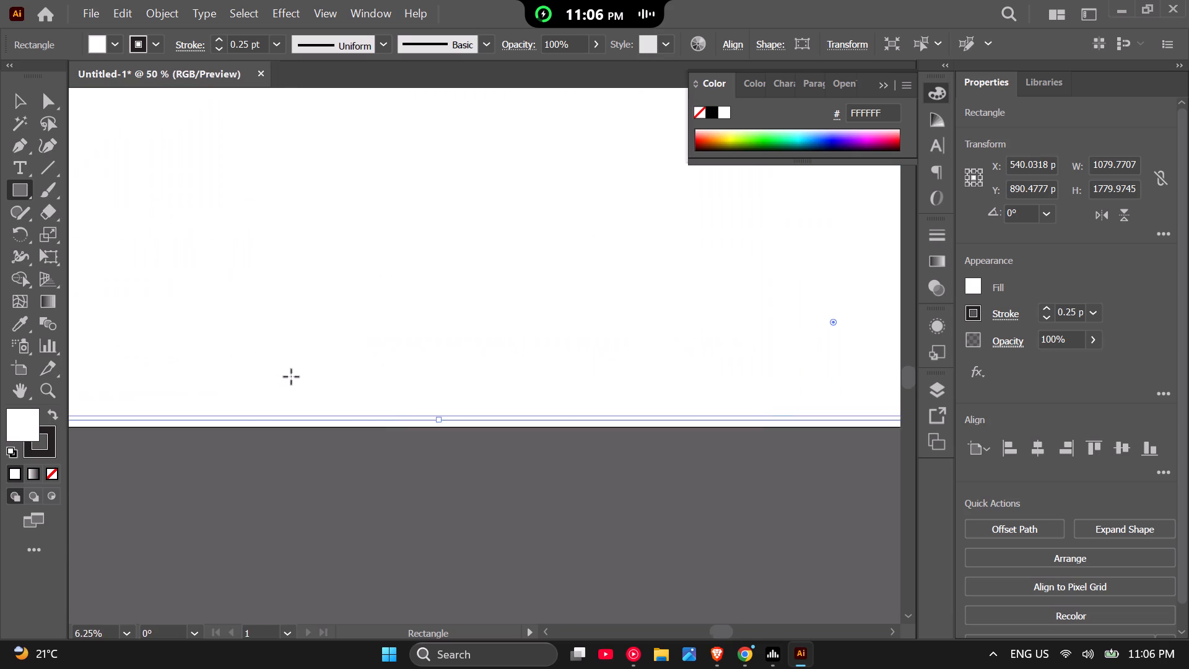
scroll(291, 377, up, 2)
scroll(417, 437, up, 3)
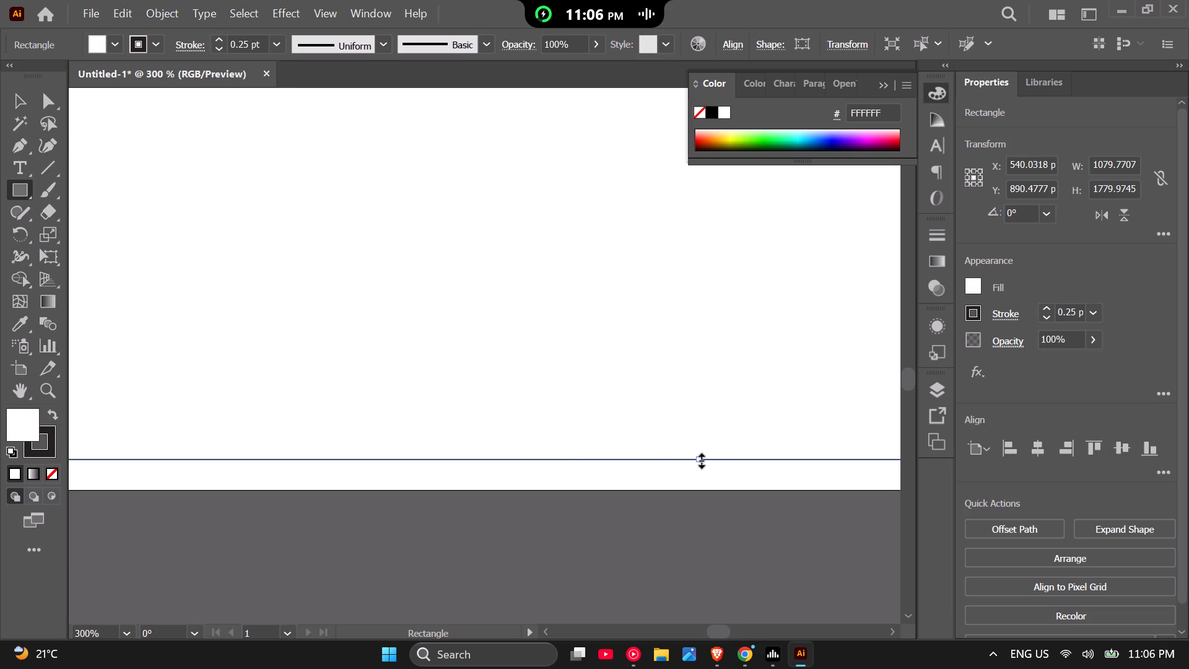
drag(700, 459, 704, 491)
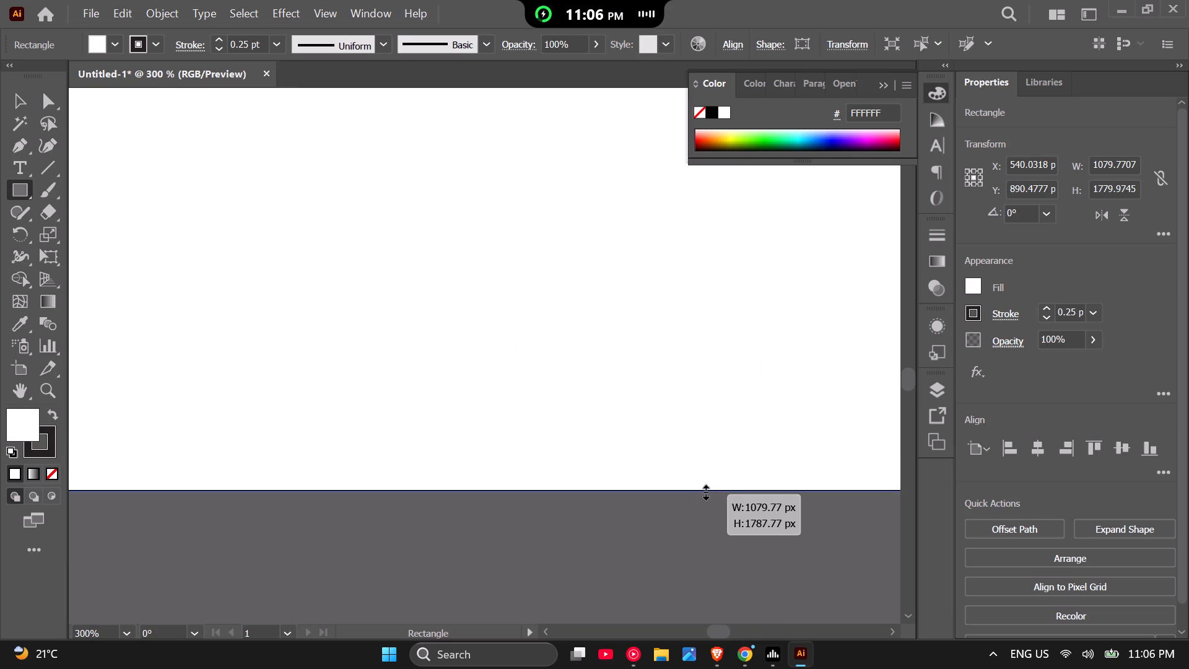
drag(704, 491, 703, 489)
Fine-tune the rectangle's right edge against the artboard boundary, making it about 1080 px wide.
scroll(588, 507, down, 5)
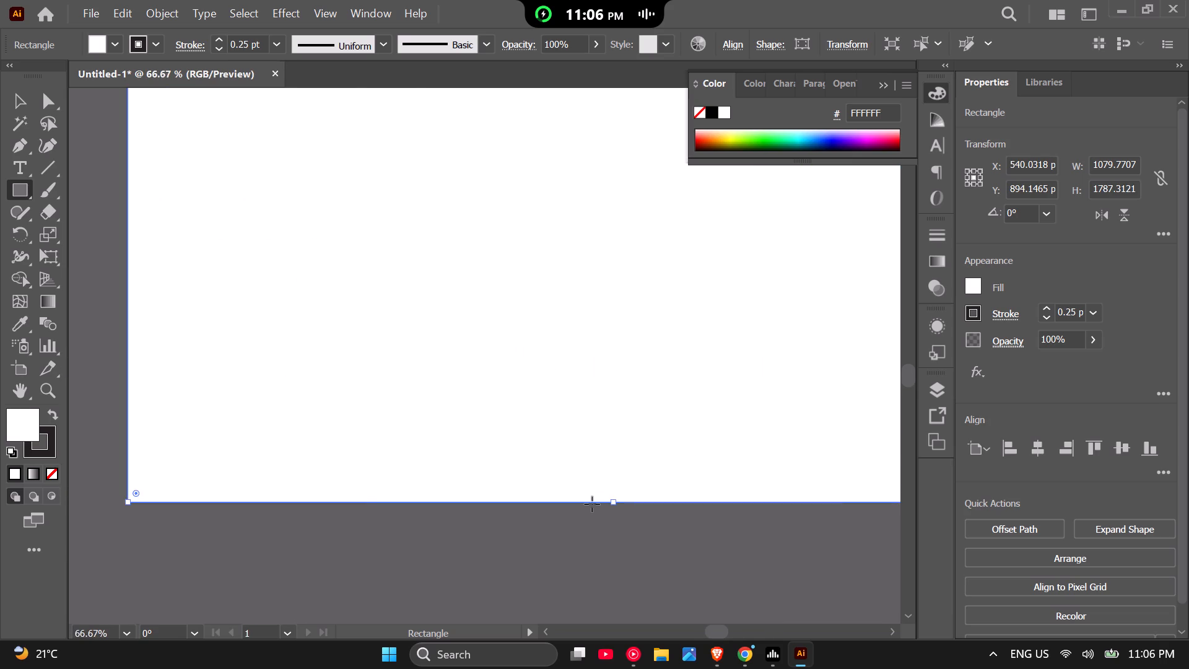
scroll(592, 504, down, 4)
scroll(728, 333, up, 5)
scroll(494, 412, up, 3)
scroll(798, 490, up, 4)
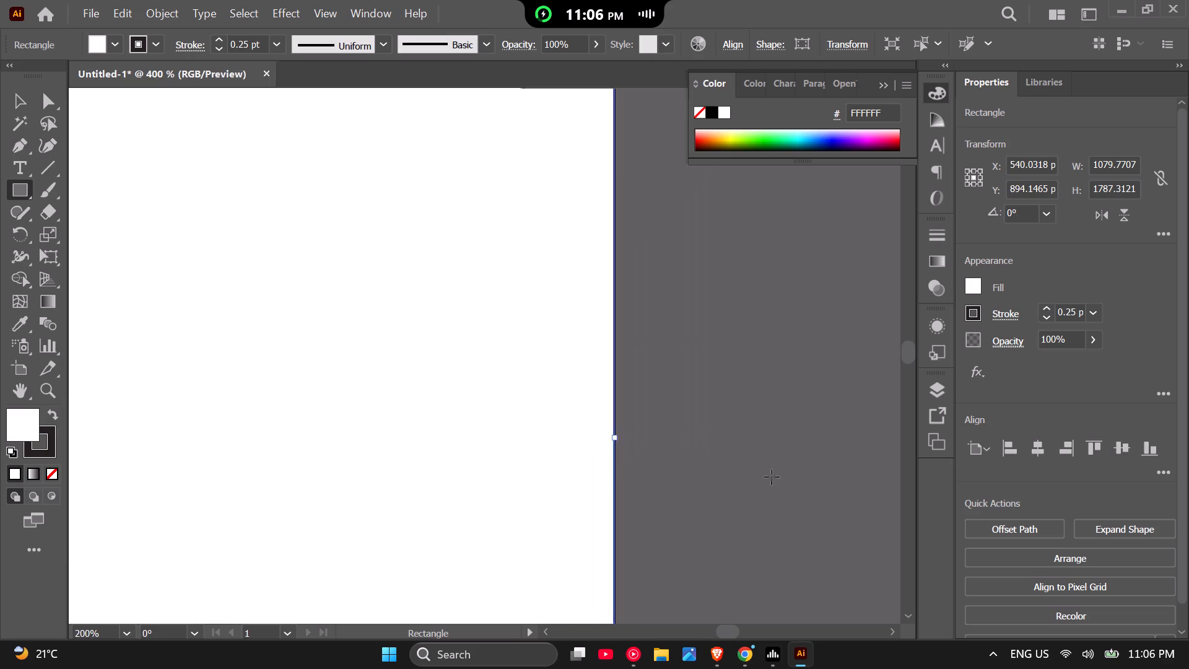
scroll(457, 406, up, 3)
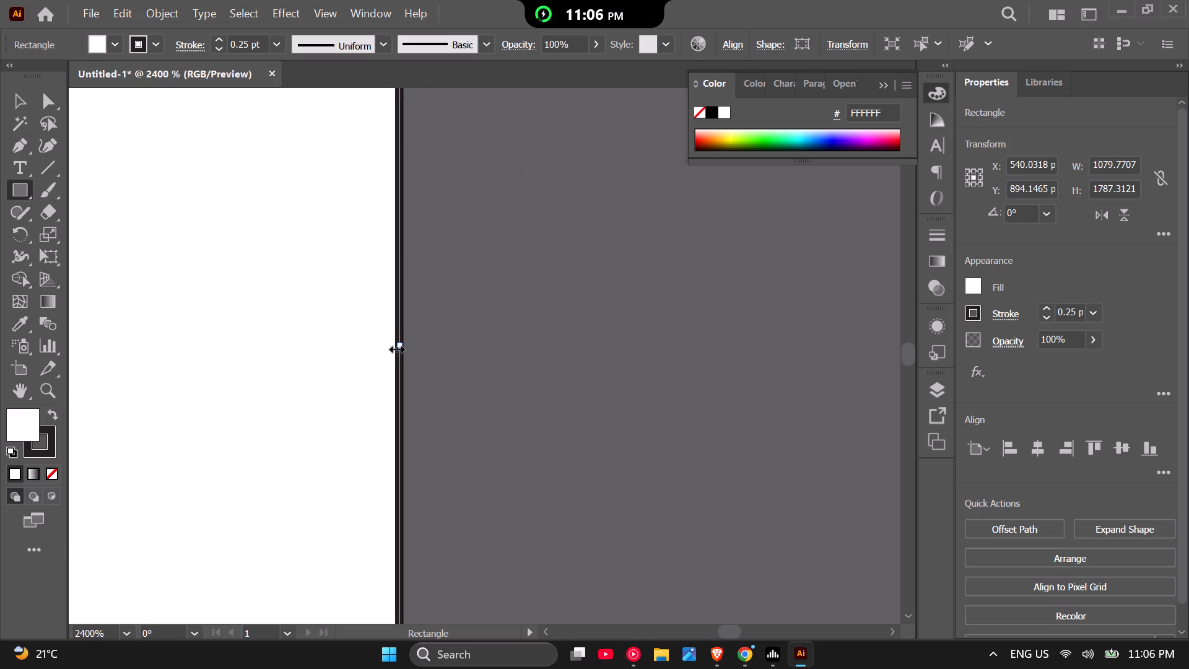
drag(395, 348, 404, 354)
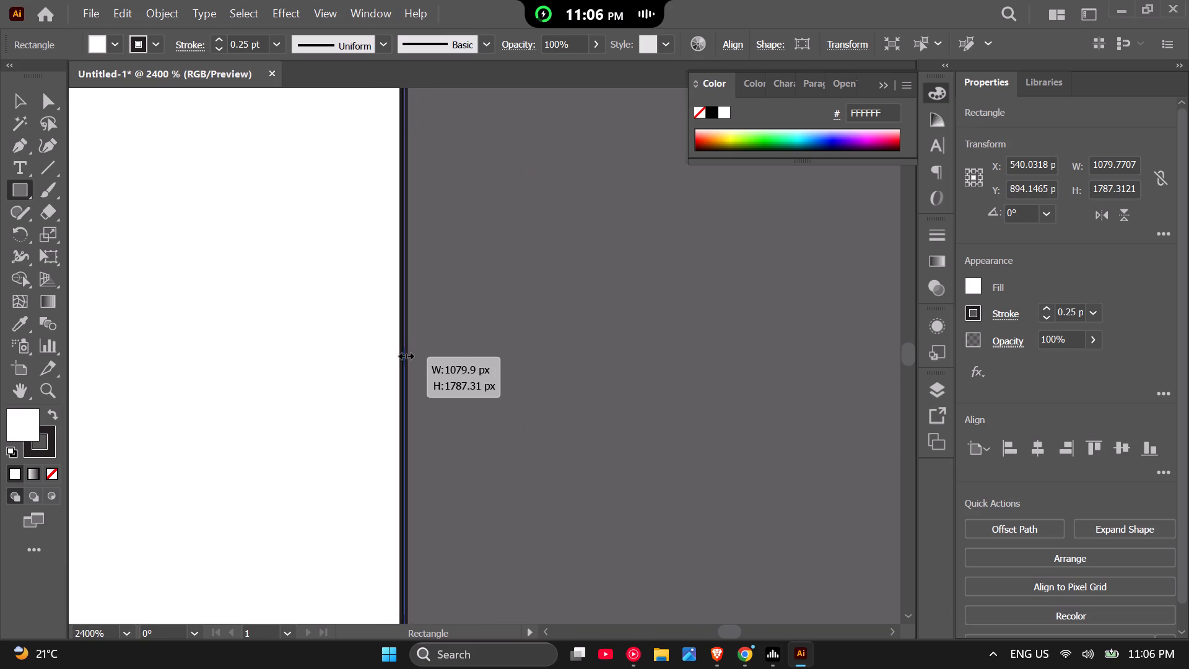
drag(404, 354, 406, 356)
Align the rectangle to the artboard's horizontal and vertical center, then deselect it.
scroll(464, 354, down, 12)
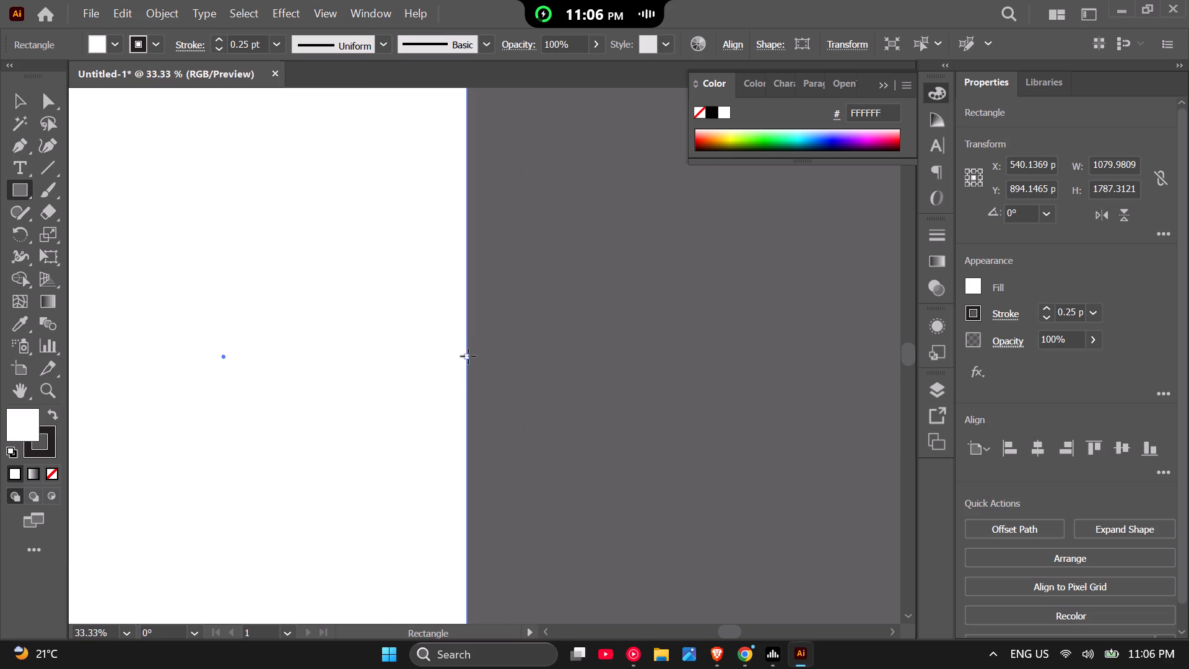
scroll(468, 356, down, 6)
scroll(438, 341, up, 4)
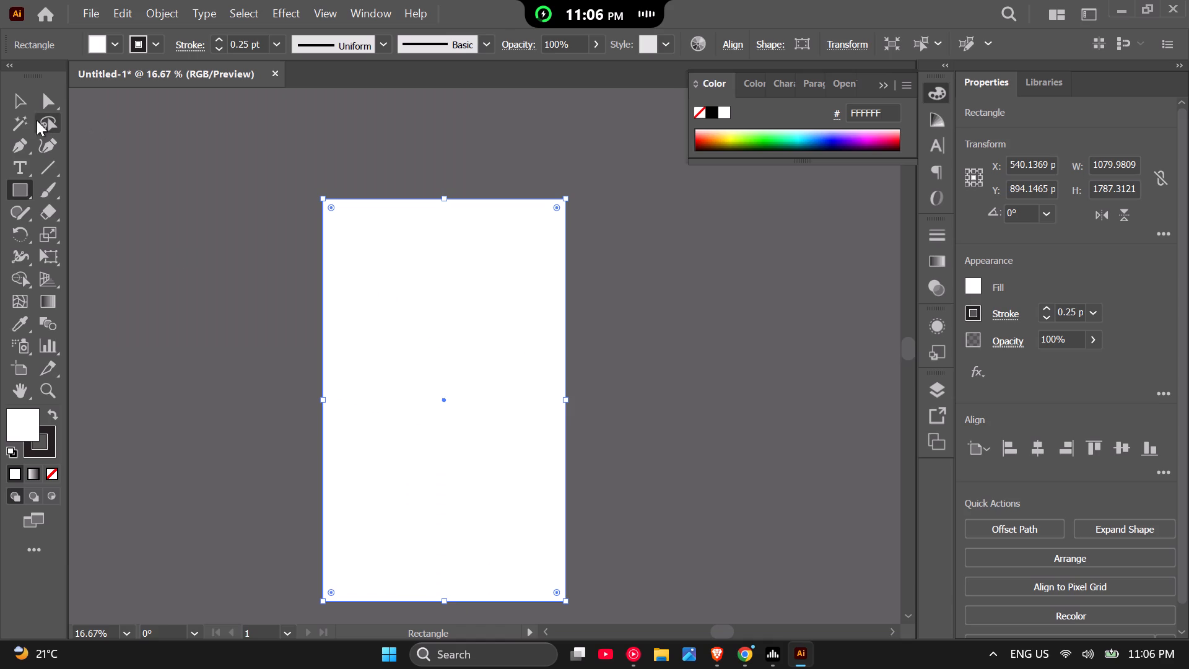
click(25, 99)
click(212, 231)
scroll(474, 404, up, 1)
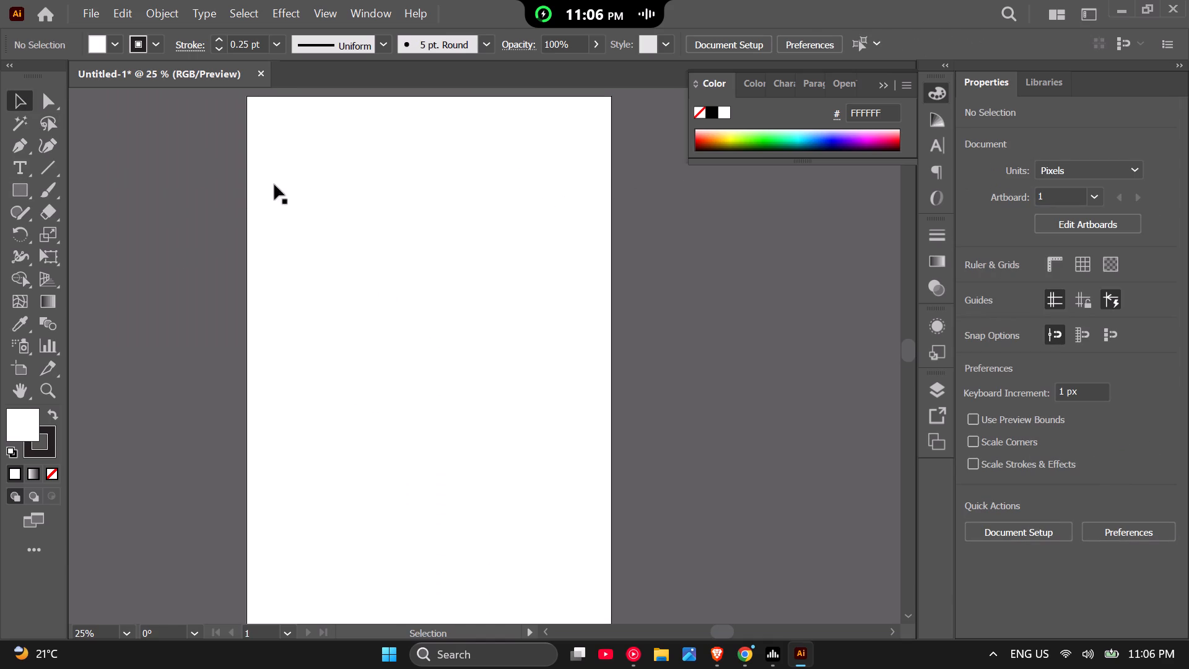
drag(237, 177, 282, 190)
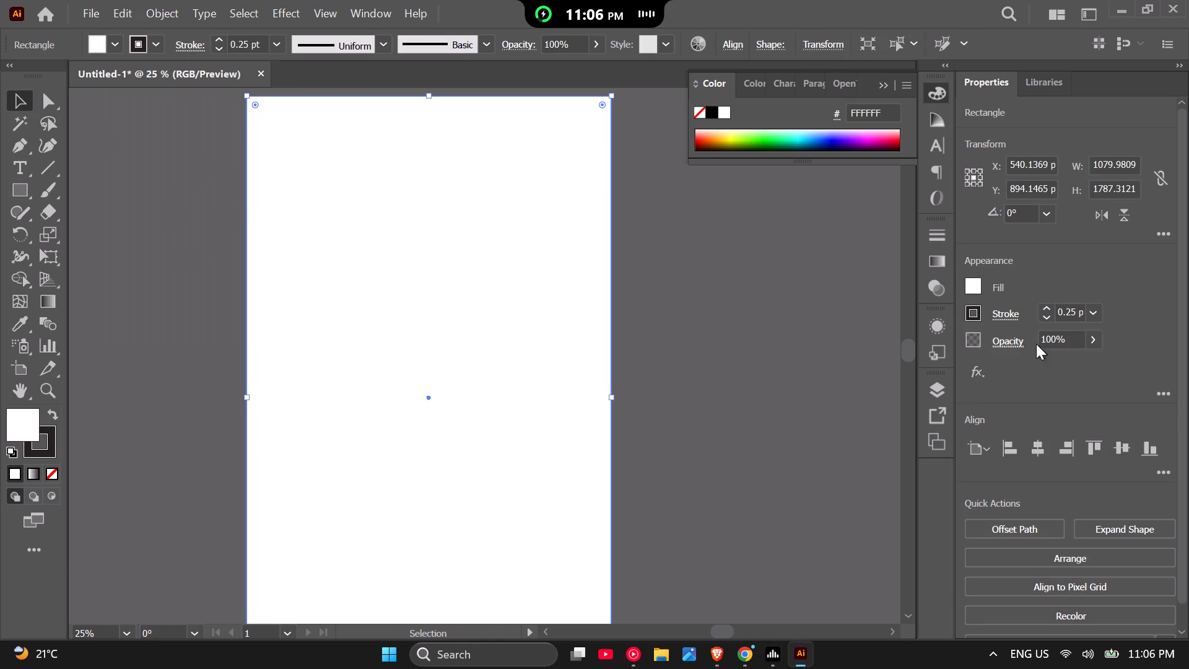
click(1030, 450)
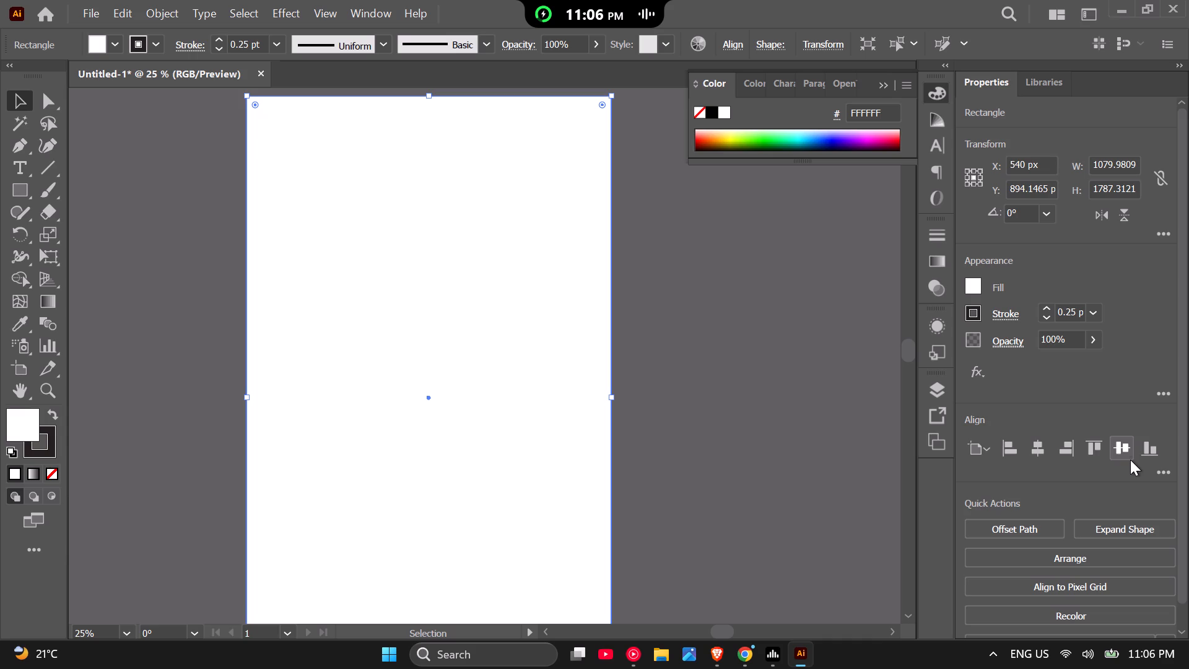
click(1130, 460)
click(778, 440)
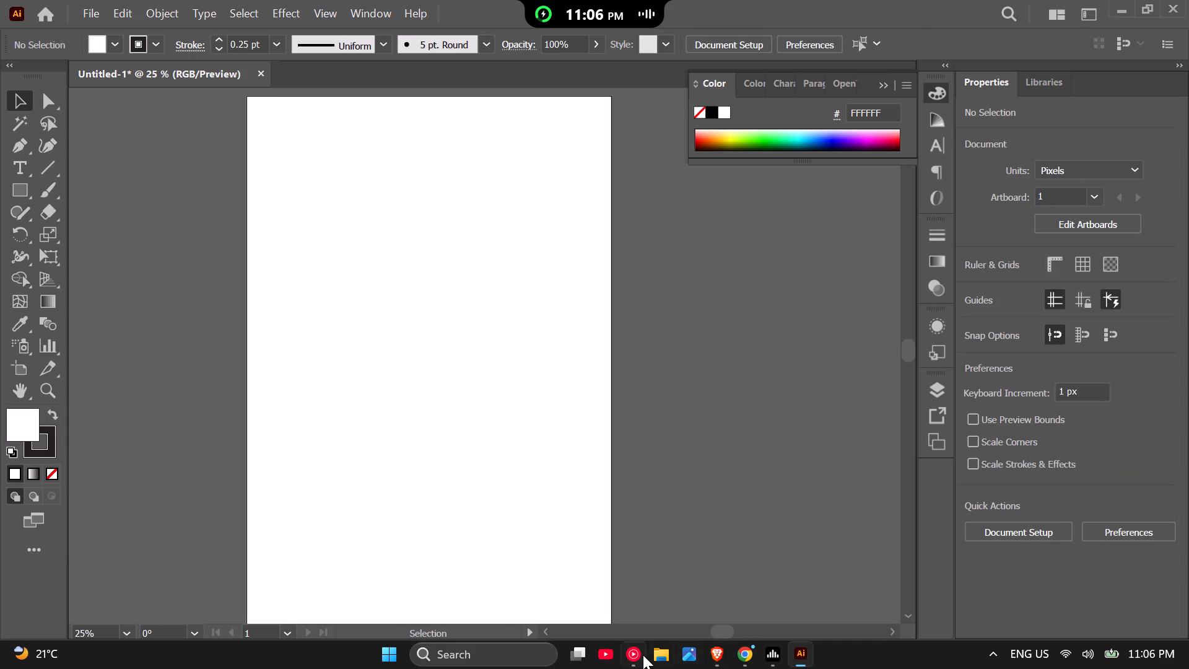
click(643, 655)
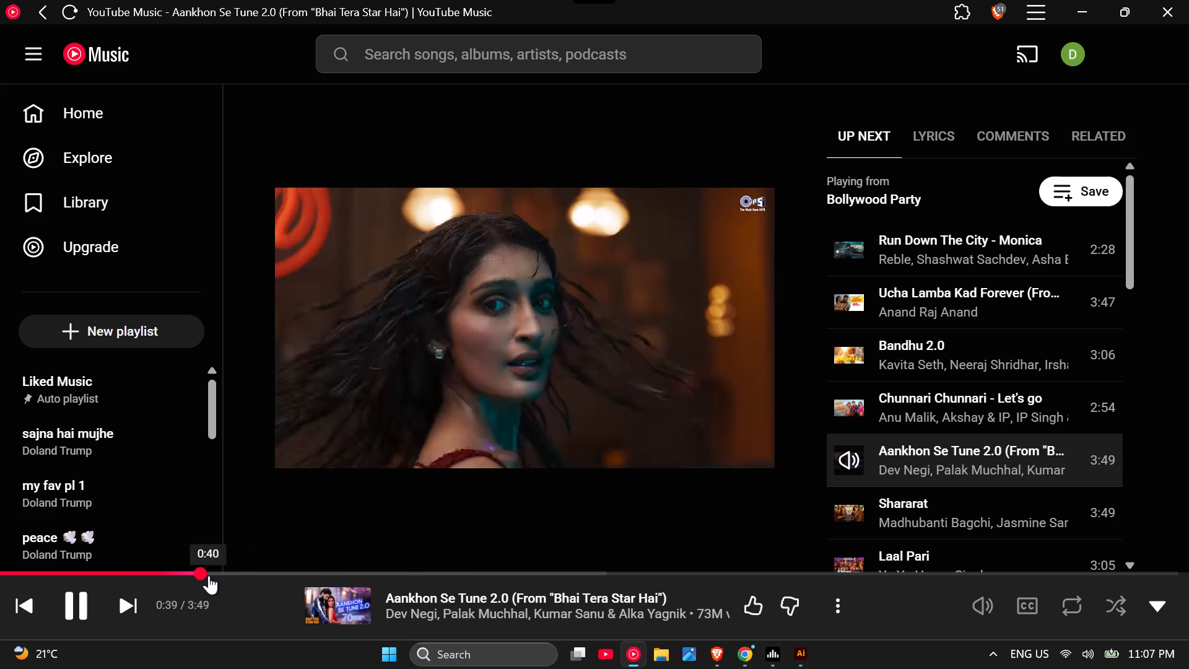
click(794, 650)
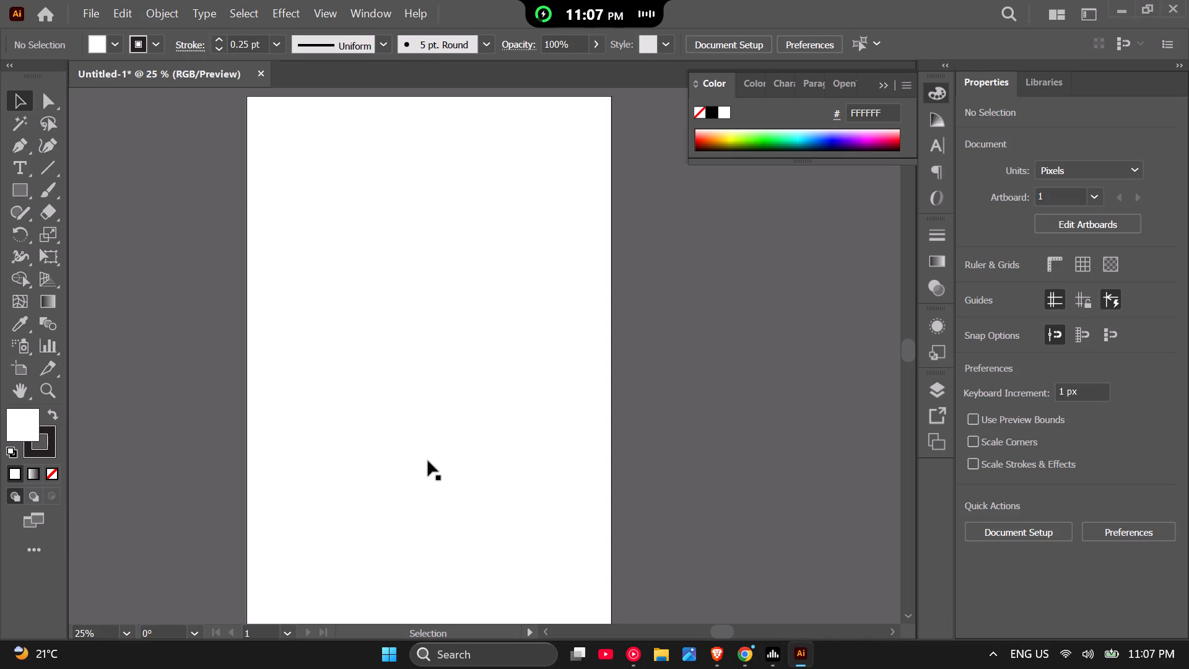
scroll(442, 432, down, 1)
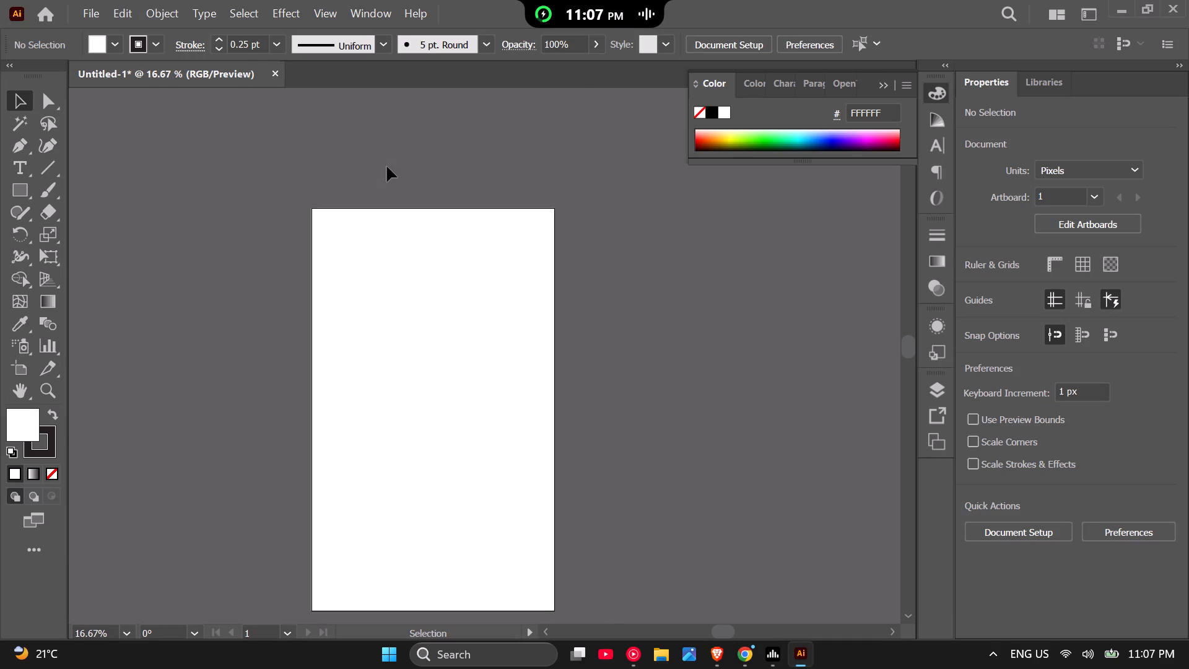
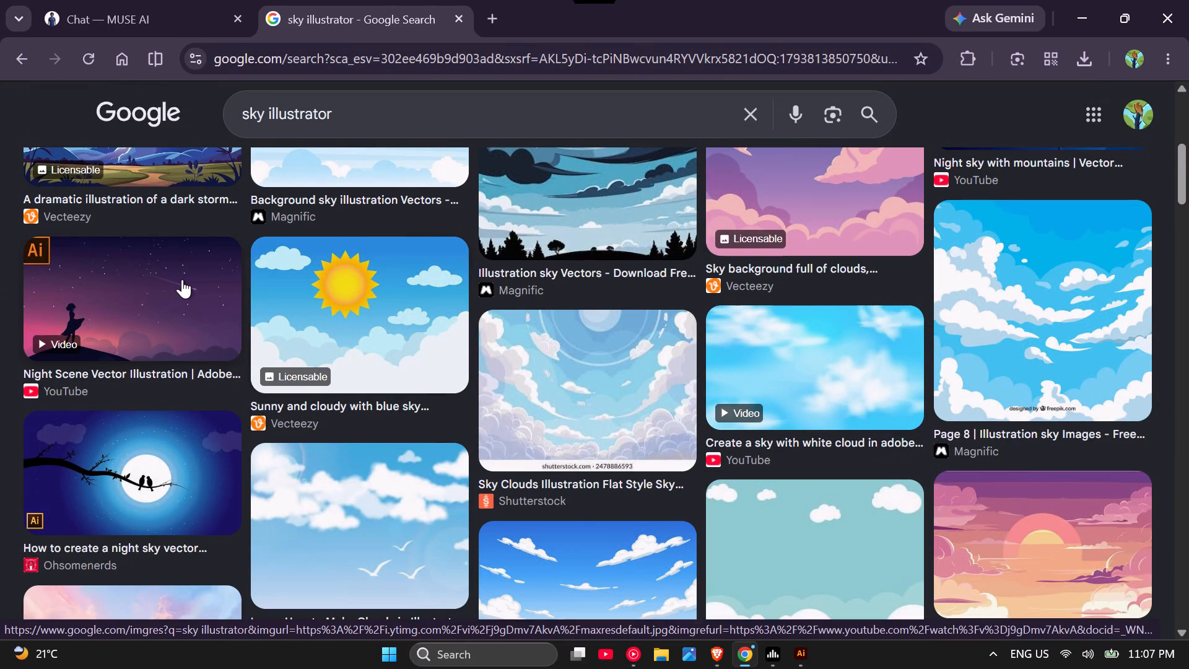
Copy the Night Scene Vector Illustration image from the search results and paste it into the Illustrator document, placing it beside the artboard.
right_click(1045, 349)
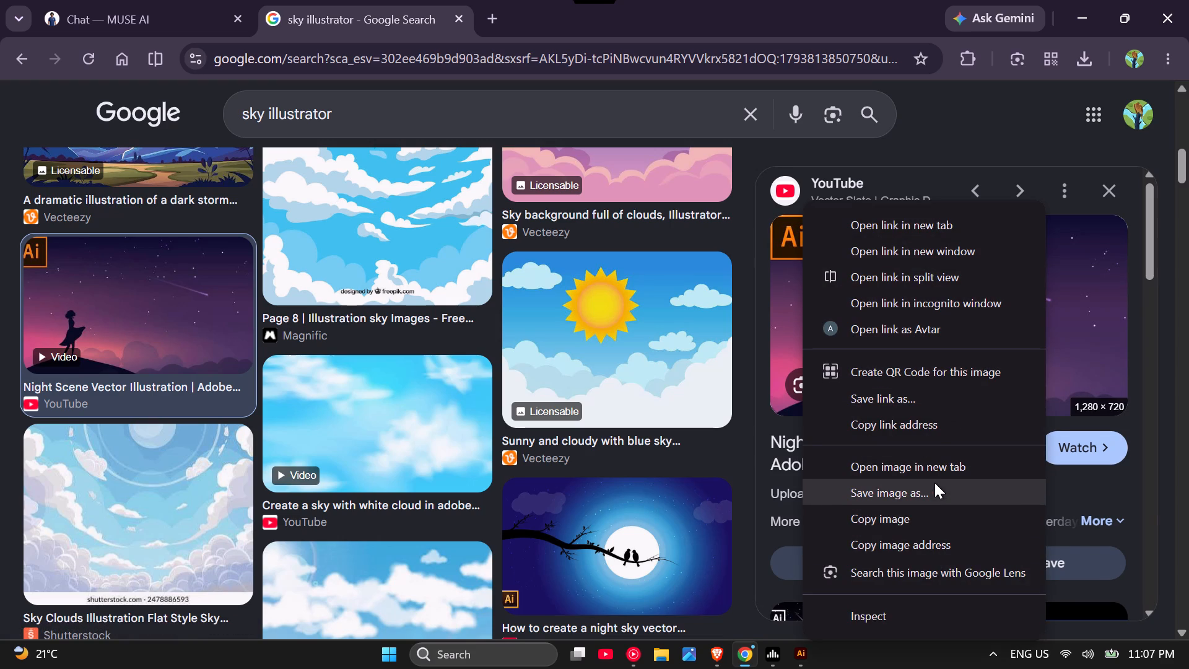
click(934, 524)
click(1065, 22)
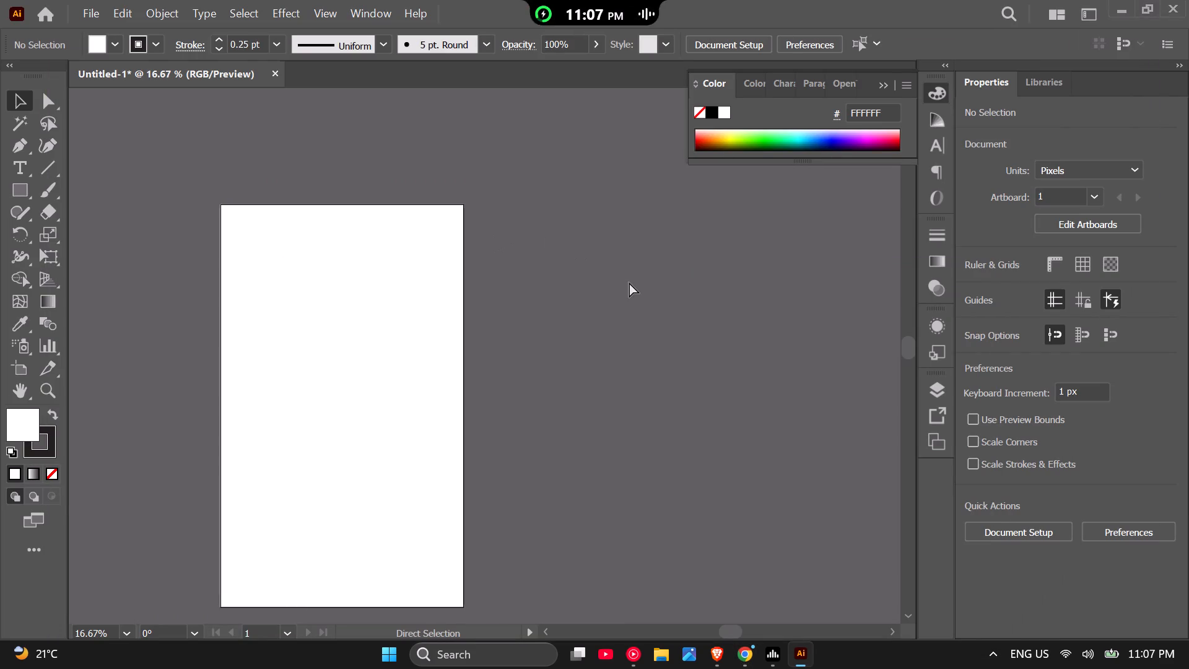
key(ctrl+v)
drag(493, 363, 662, 369)
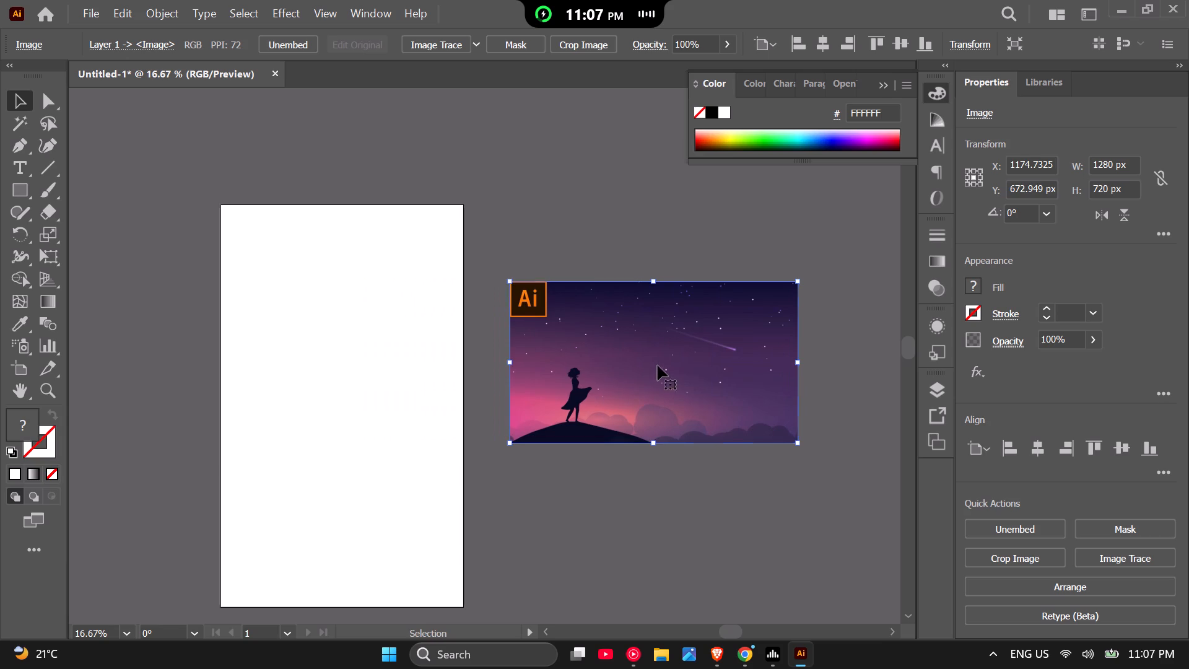
Fill the white background rectangle with a linear white-to-black gradient using the Gradient tool.
scroll(458, 357, down, 1)
scroll(368, 473, up, 1)
click(373, 432)
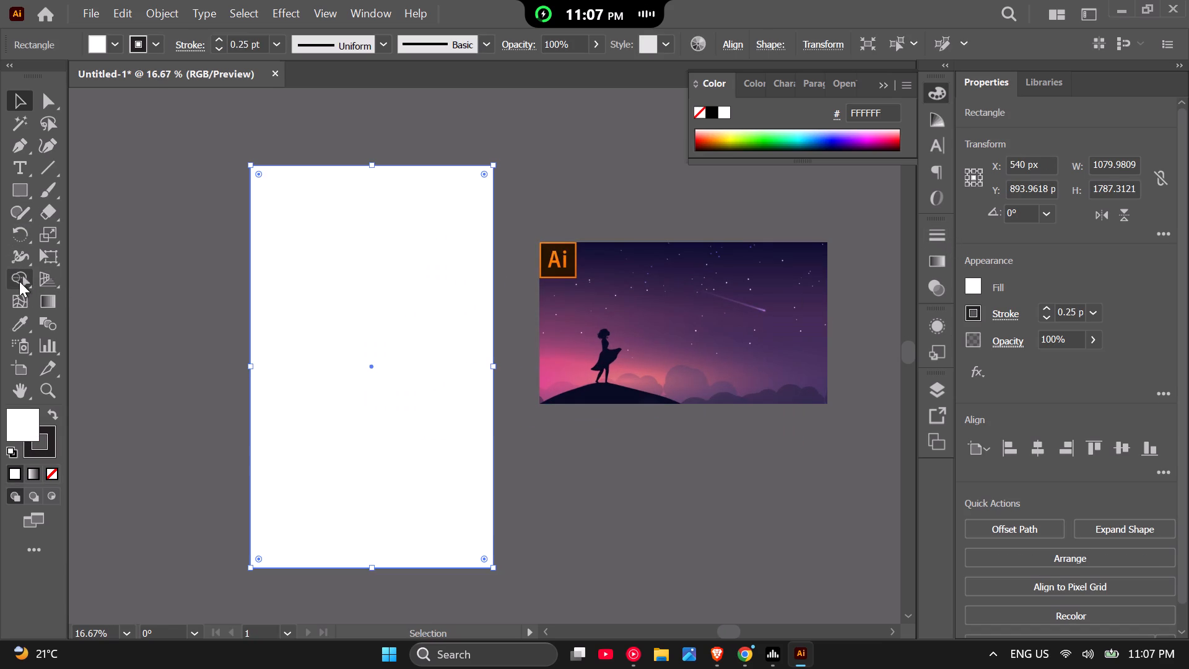
click(43, 292)
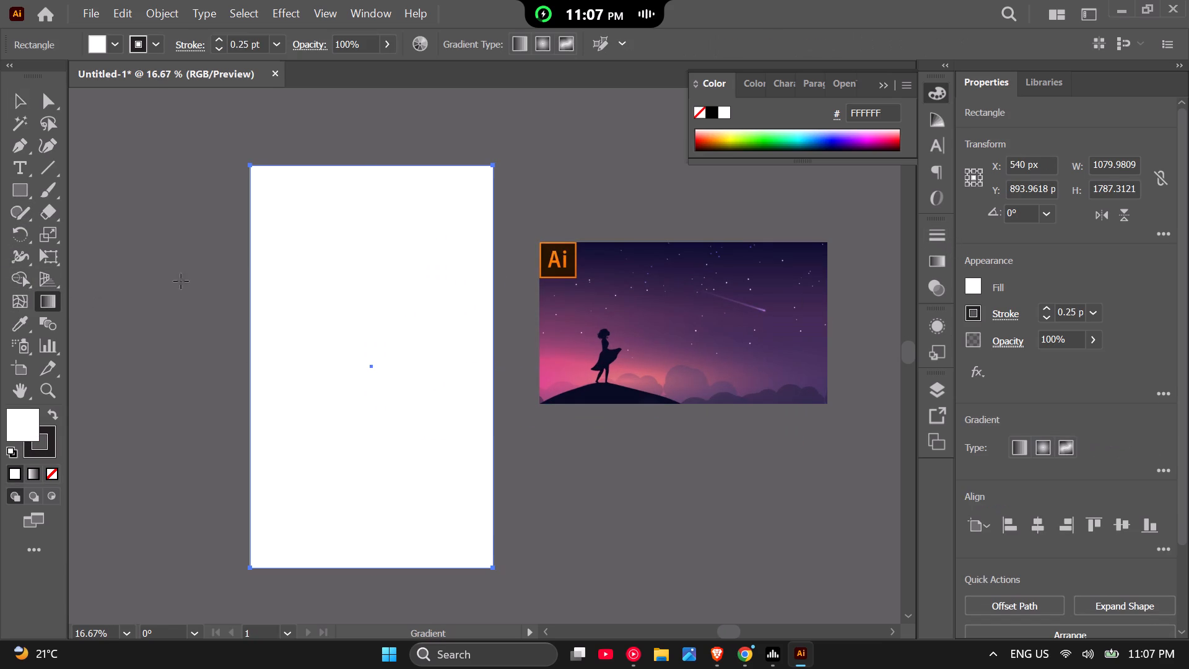
drag(351, 228, 362, 344)
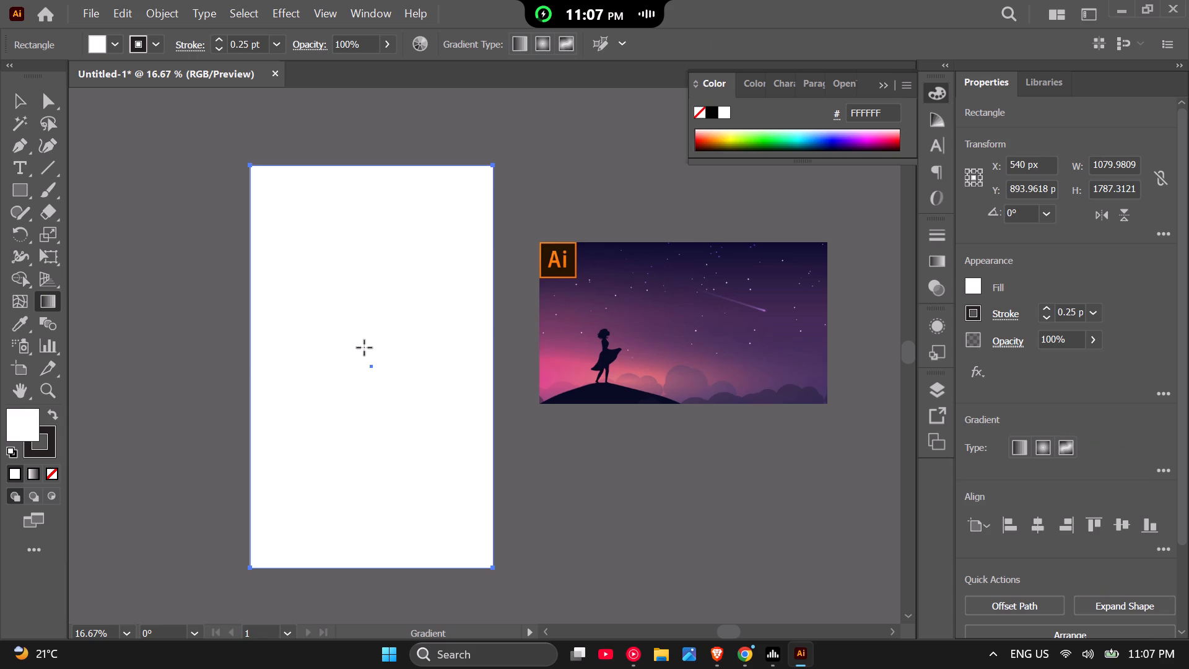
click(365, 349)
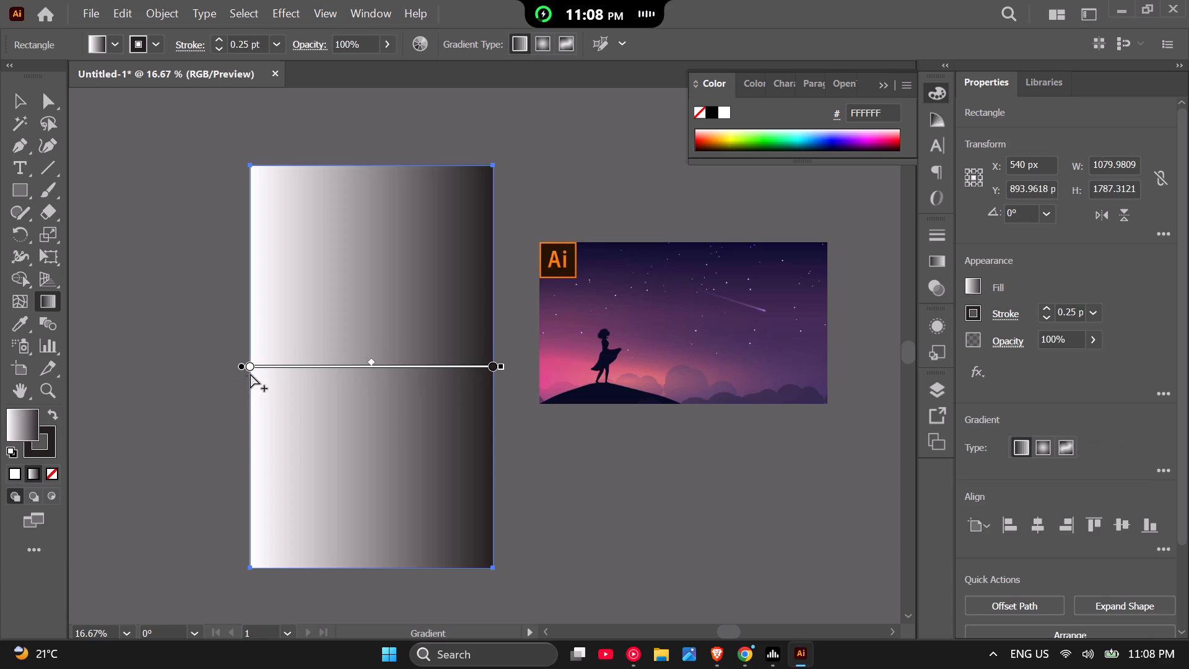
Move the gradient's white and dark color stops inward from the rectangle's edges, with the dark stop at about 85%.
drag(250, 370, 303, 297)
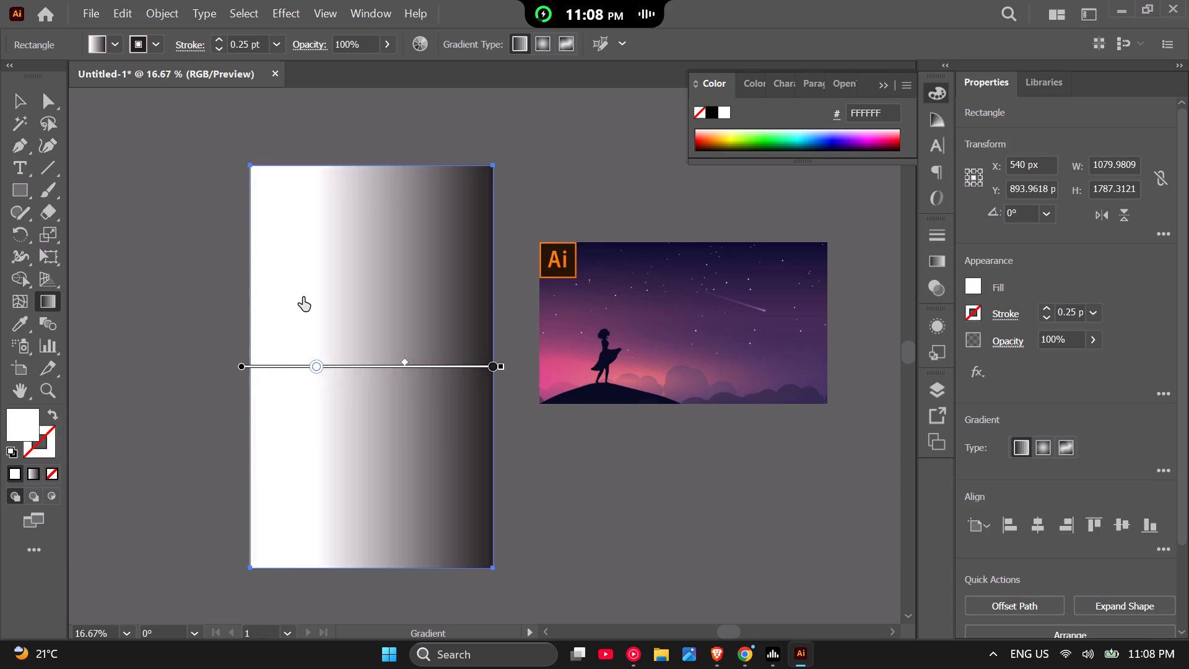
drag(303, 297, 298, 316)
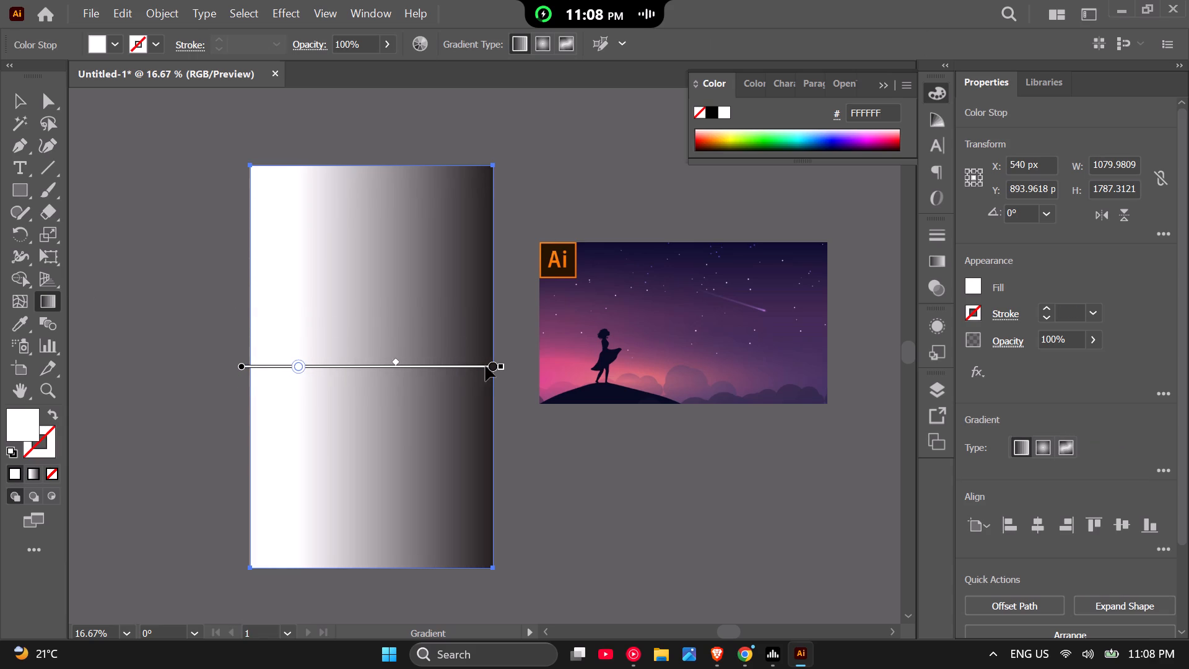
drag(492, 366, 458, 336)
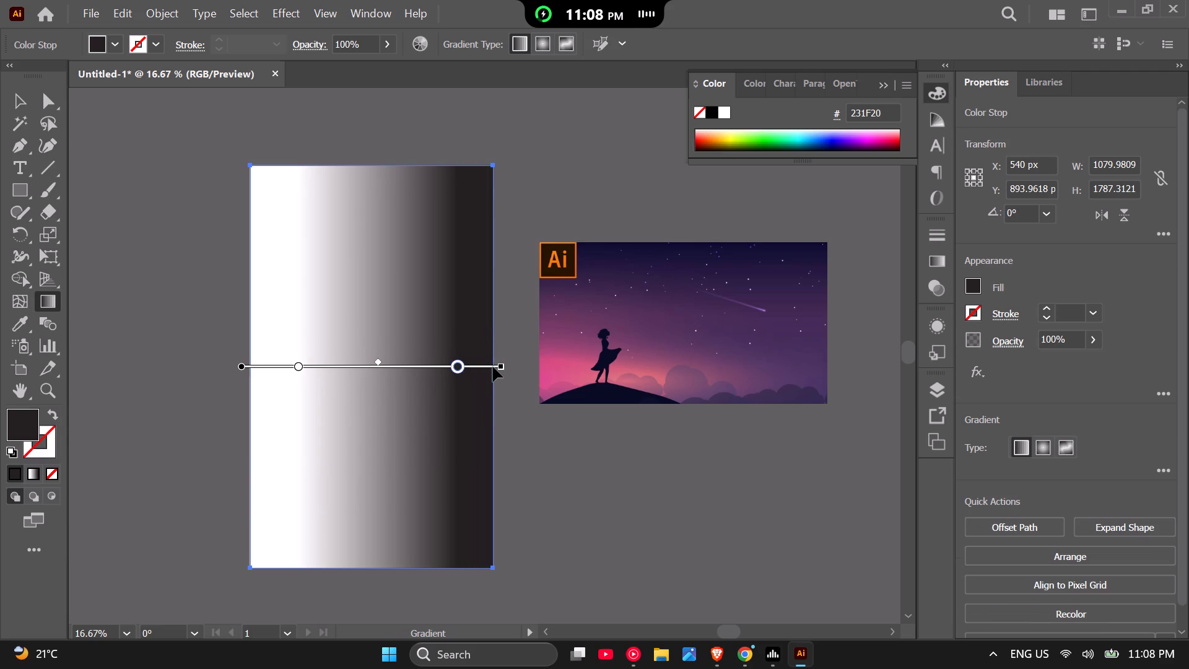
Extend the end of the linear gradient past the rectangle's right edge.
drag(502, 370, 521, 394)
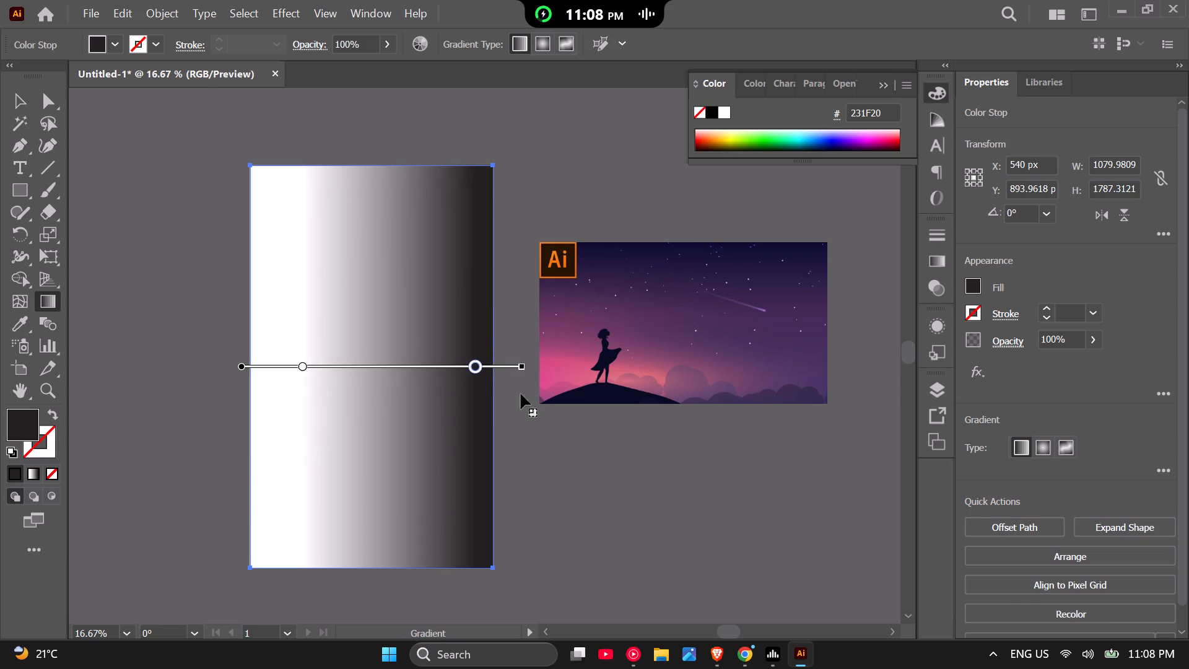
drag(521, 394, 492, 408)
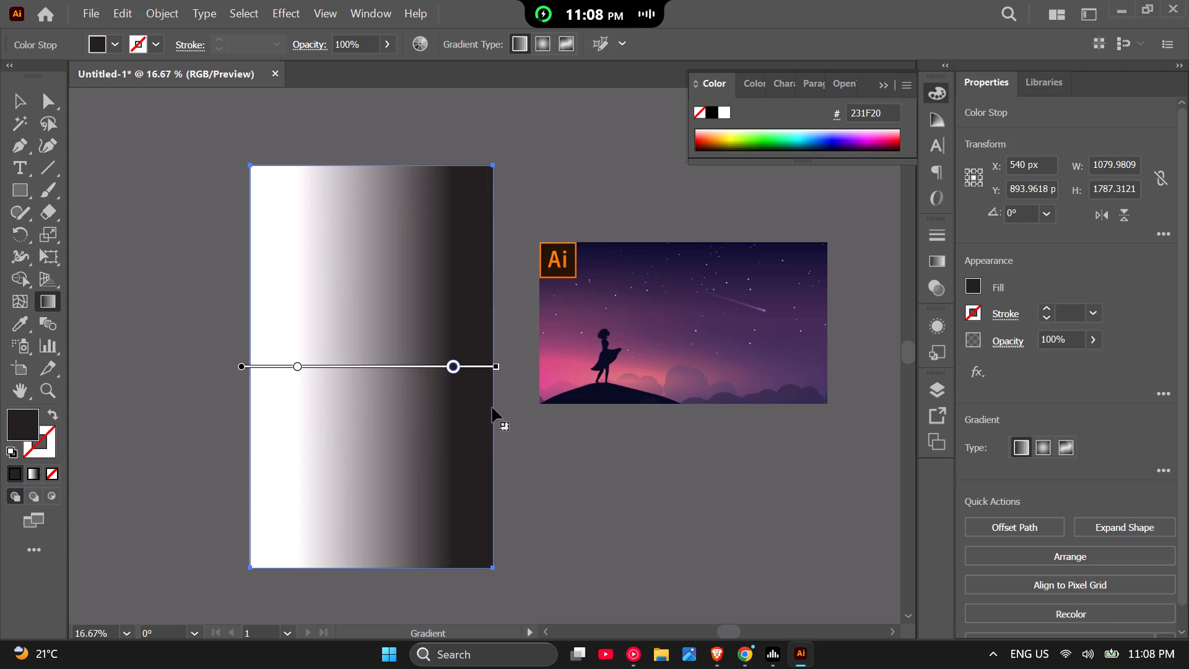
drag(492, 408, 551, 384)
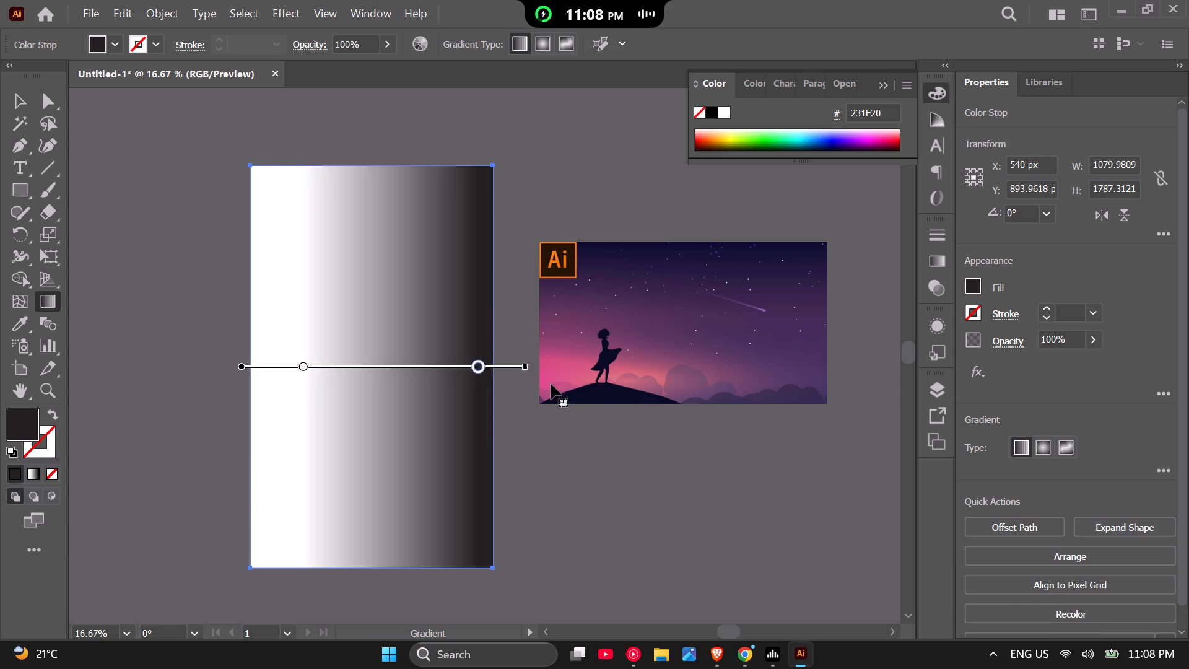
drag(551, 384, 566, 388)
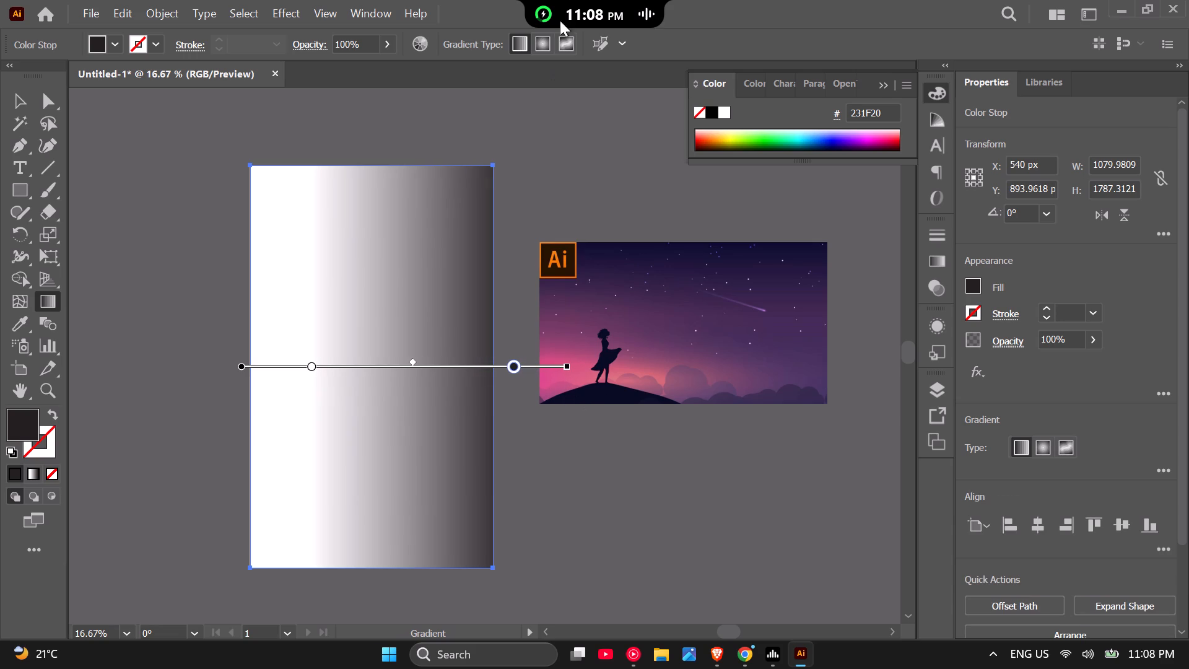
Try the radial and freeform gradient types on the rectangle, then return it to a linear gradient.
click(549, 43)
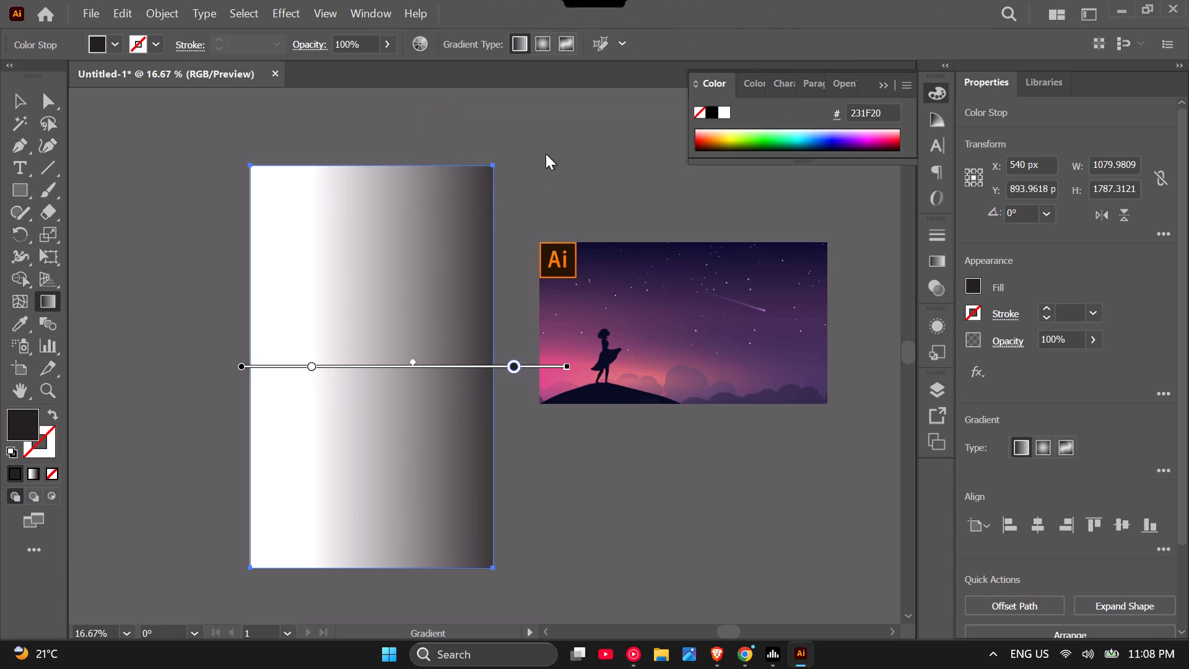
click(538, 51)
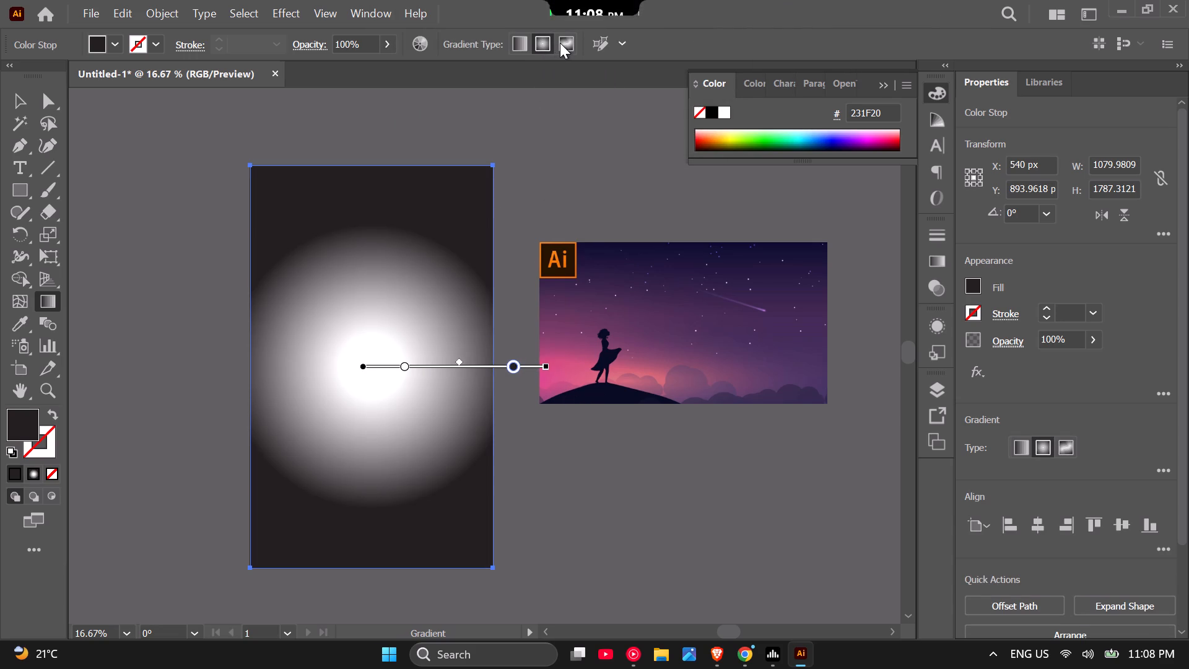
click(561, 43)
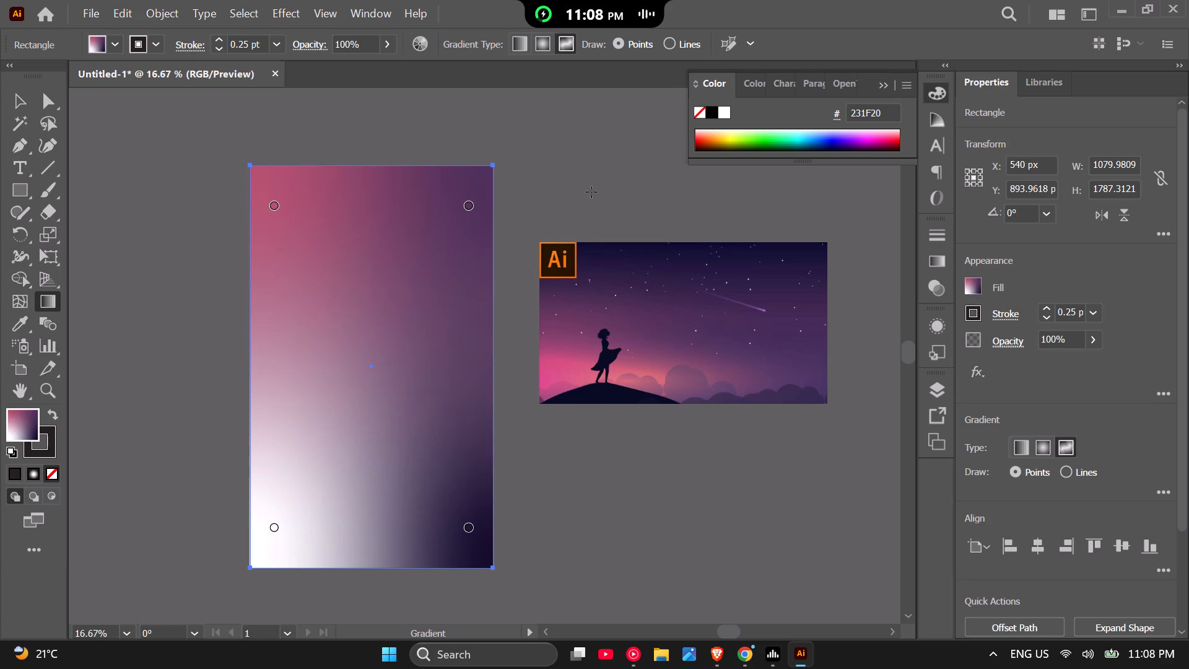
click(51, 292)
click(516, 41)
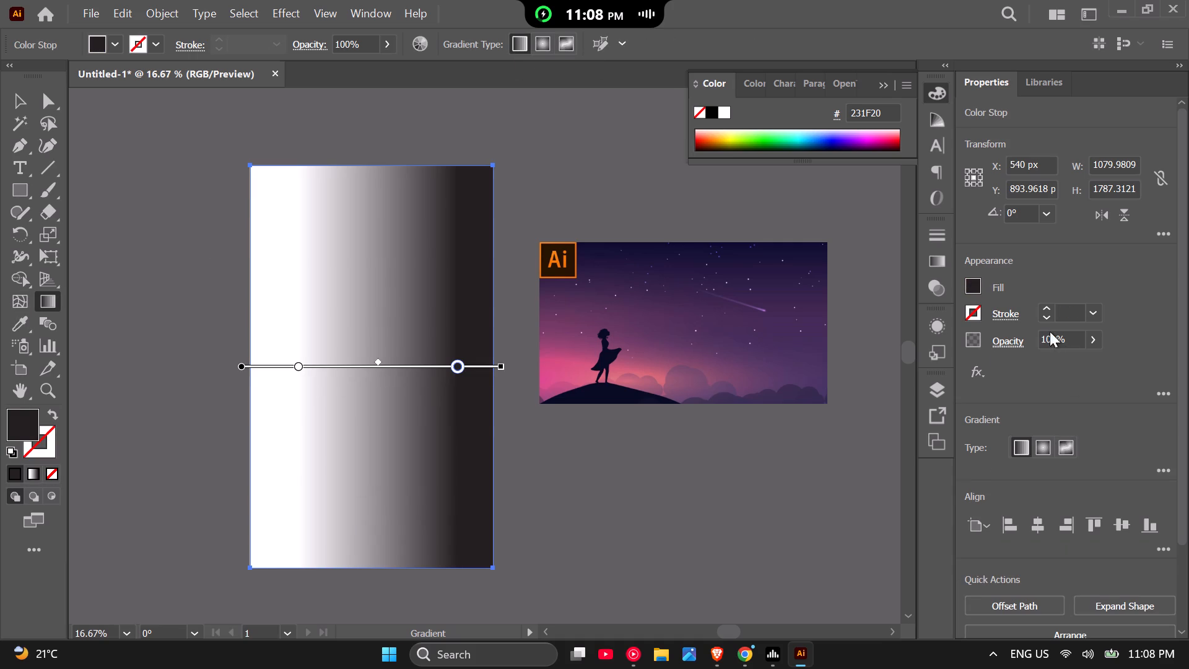
Rotate the gradient rectangle 90° so its dark end is at the top.
click(31, 113)
click(30, 107)
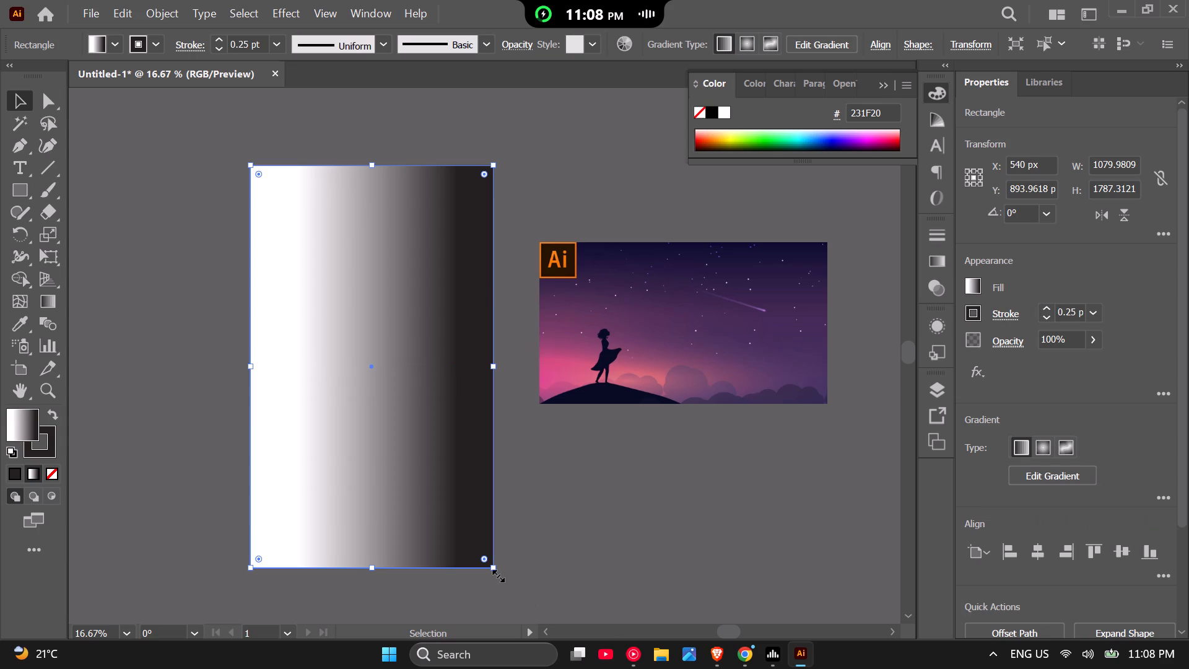
drag(497, 579, 552, 262)
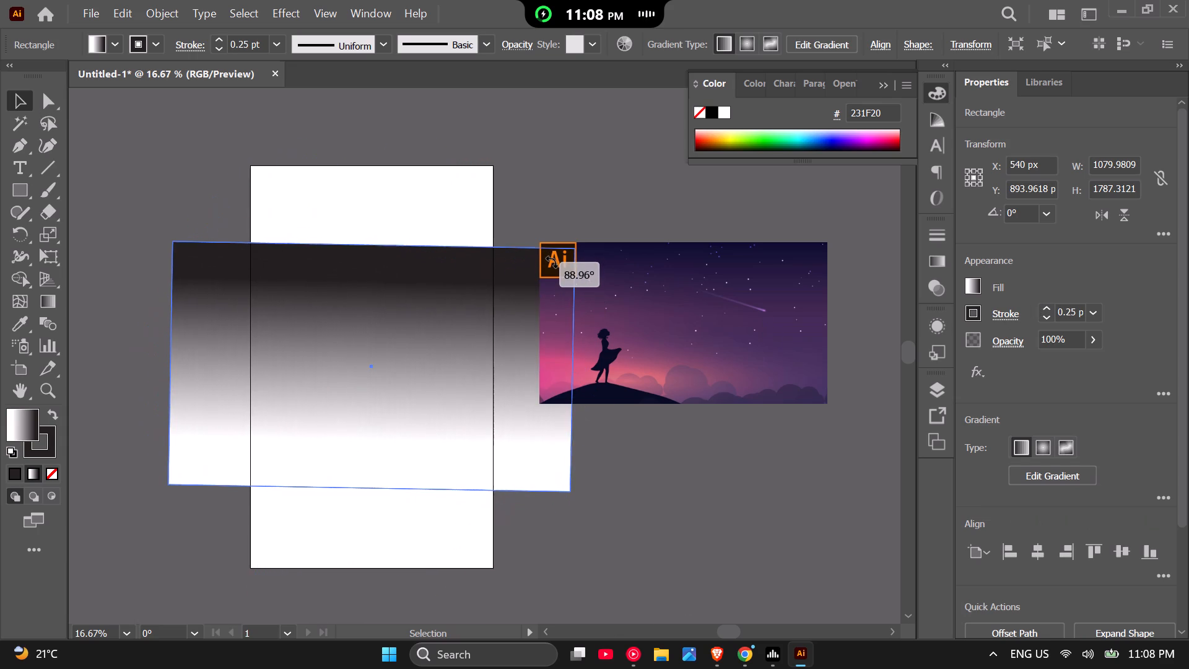
drag(552, 262, 552, 257)
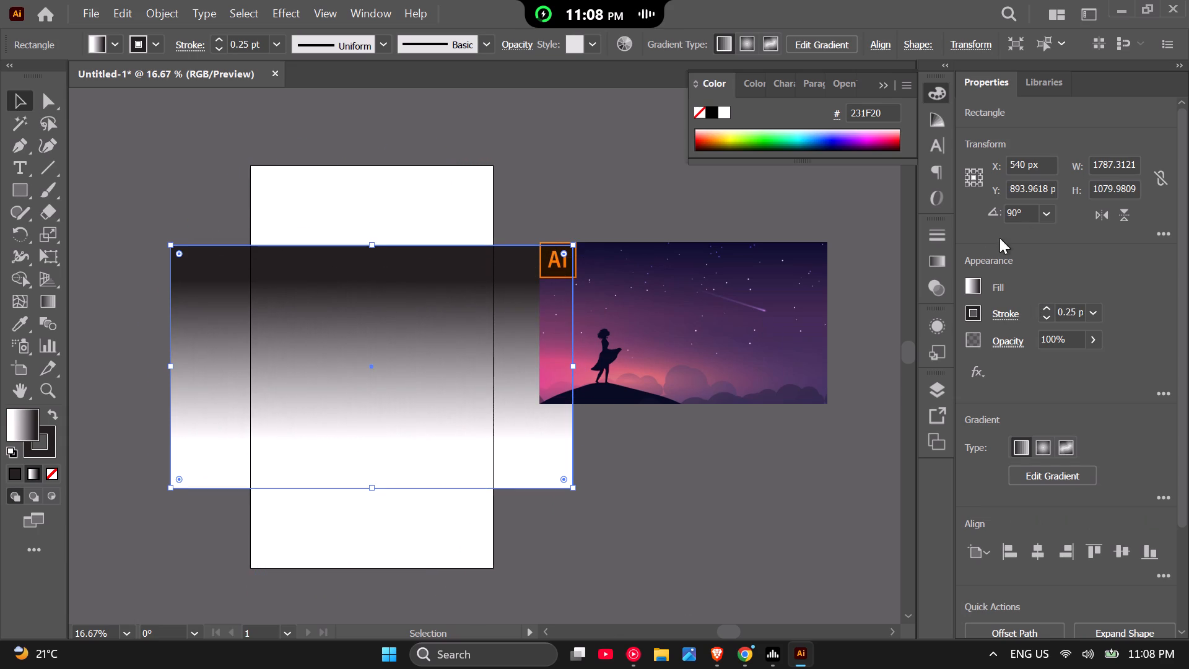
Move the rotated rectangle up to the artboard's top edge and stretch its bottom to the artboard's bottom, about 1787 px high.
drag(324, 303, 328, 282)
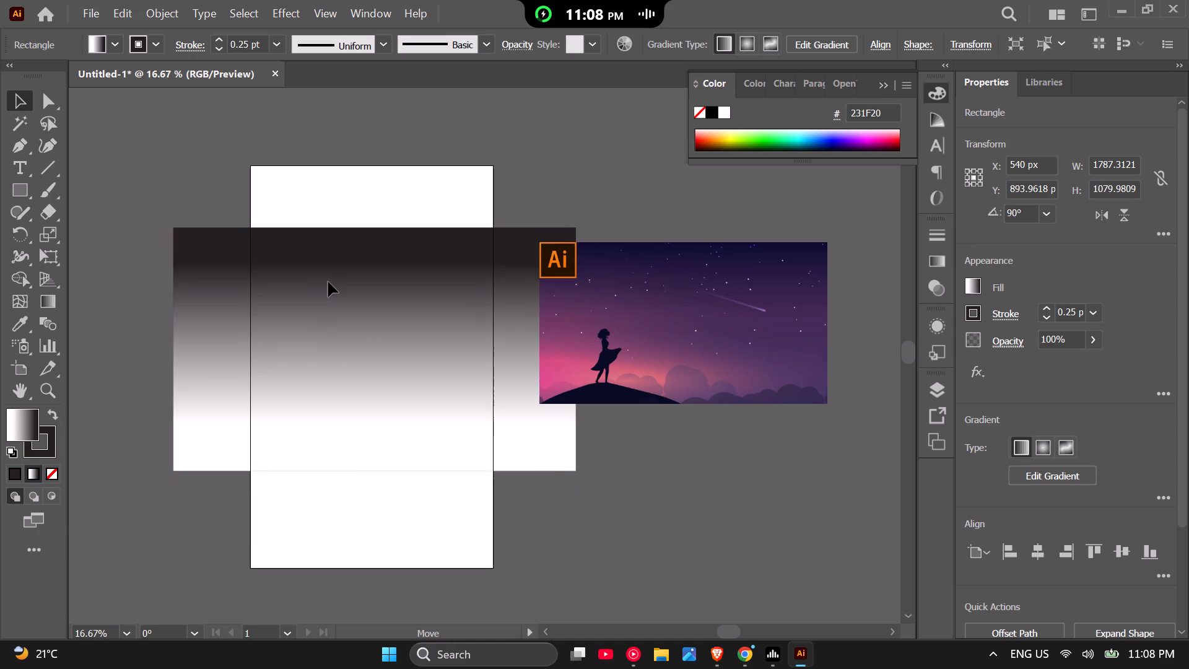
drag(328, 282, 331, 222)
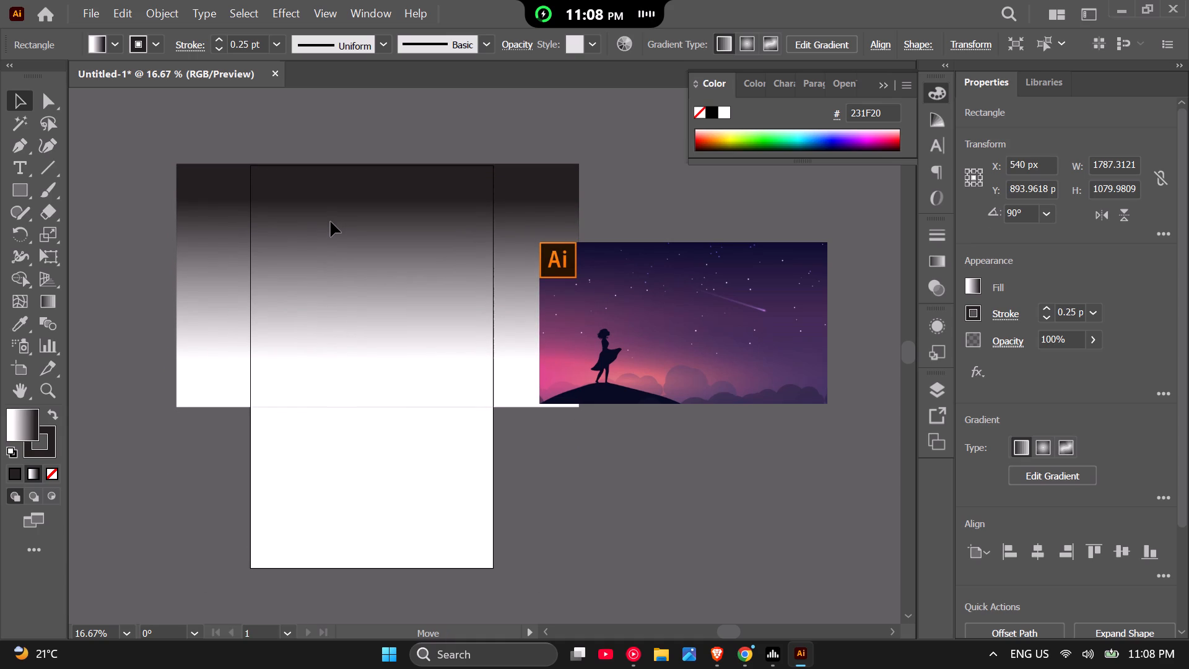
drag(331, 222, 330, 224)
drag(375, 412, 378, 433)
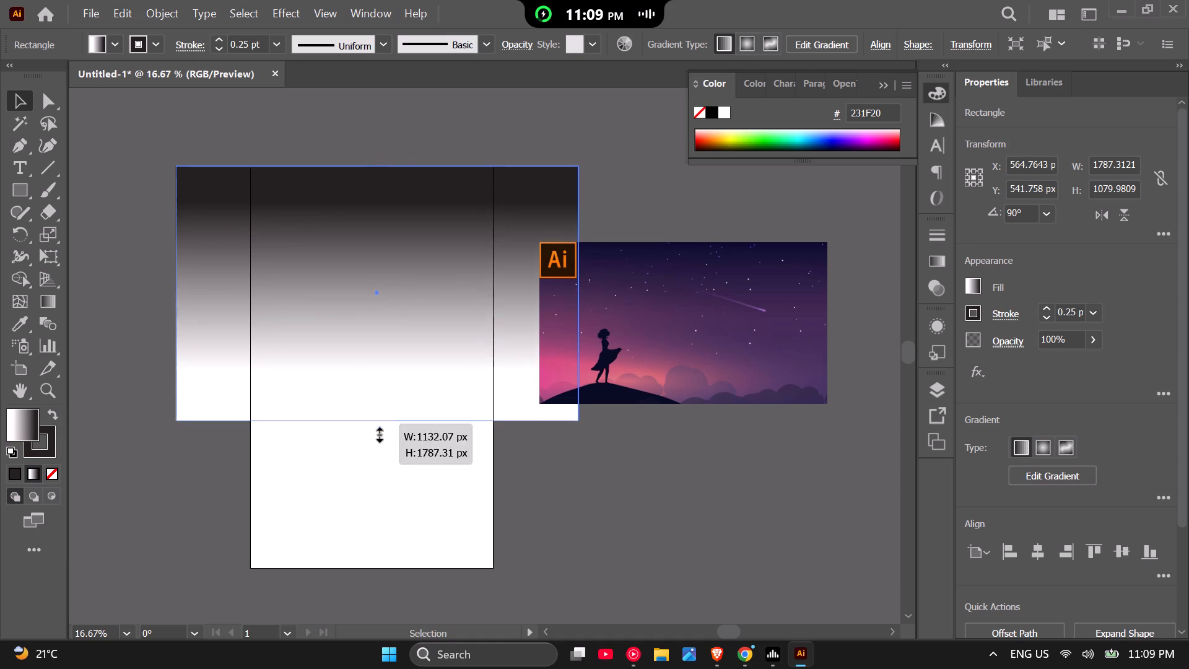
drag(378, 433, 380, 568)
Narrow the rectangle from both sides to the artboard's left and right edges, making it about 1076 px wide.
drag(171, 365, 215, 367)
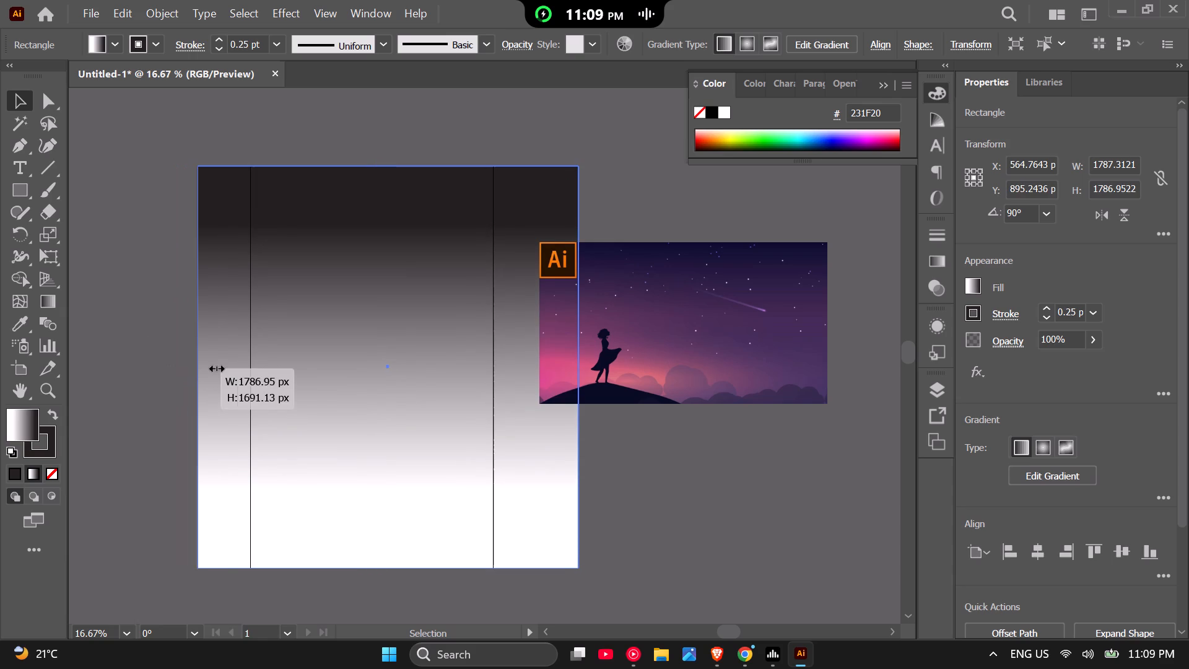
drag(215, 367, 250, 367)
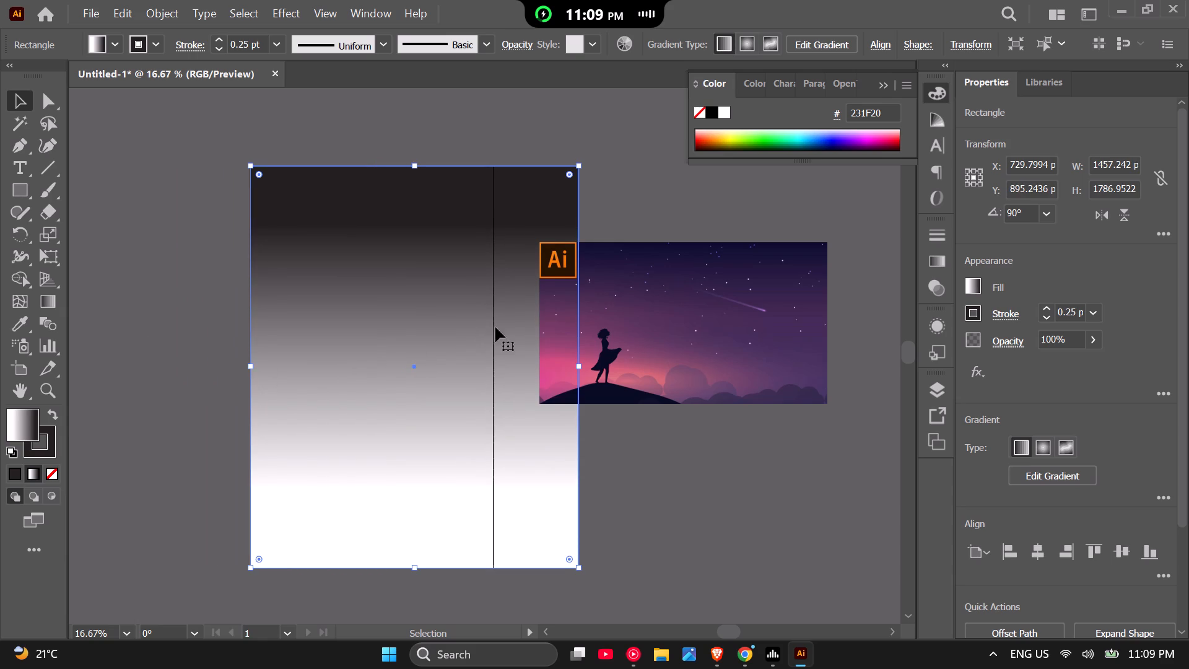
drag(580, 366, 534, 369)
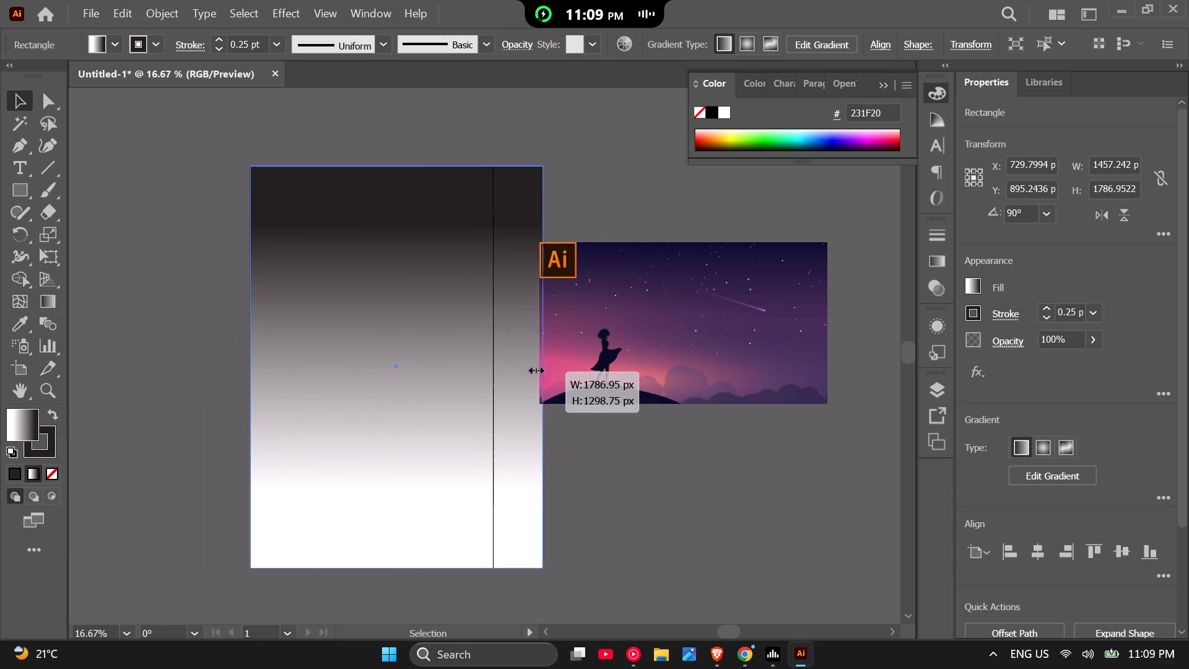
drag(534, 369, 491, 370)
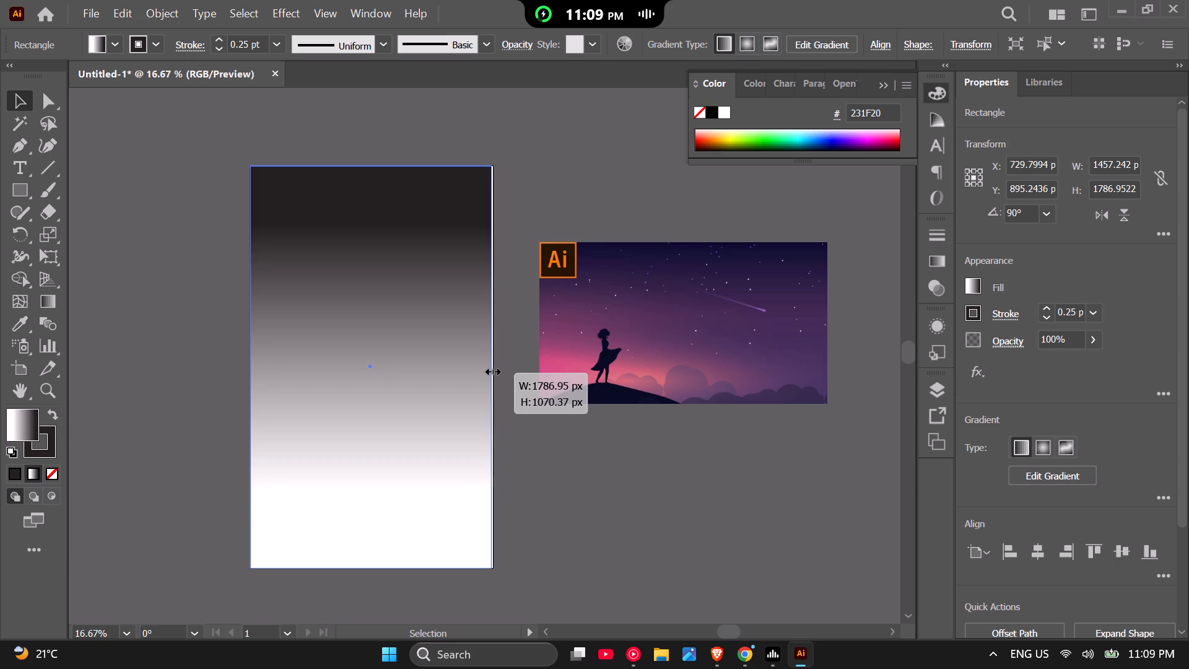
drag(491, 370, 492, 370)
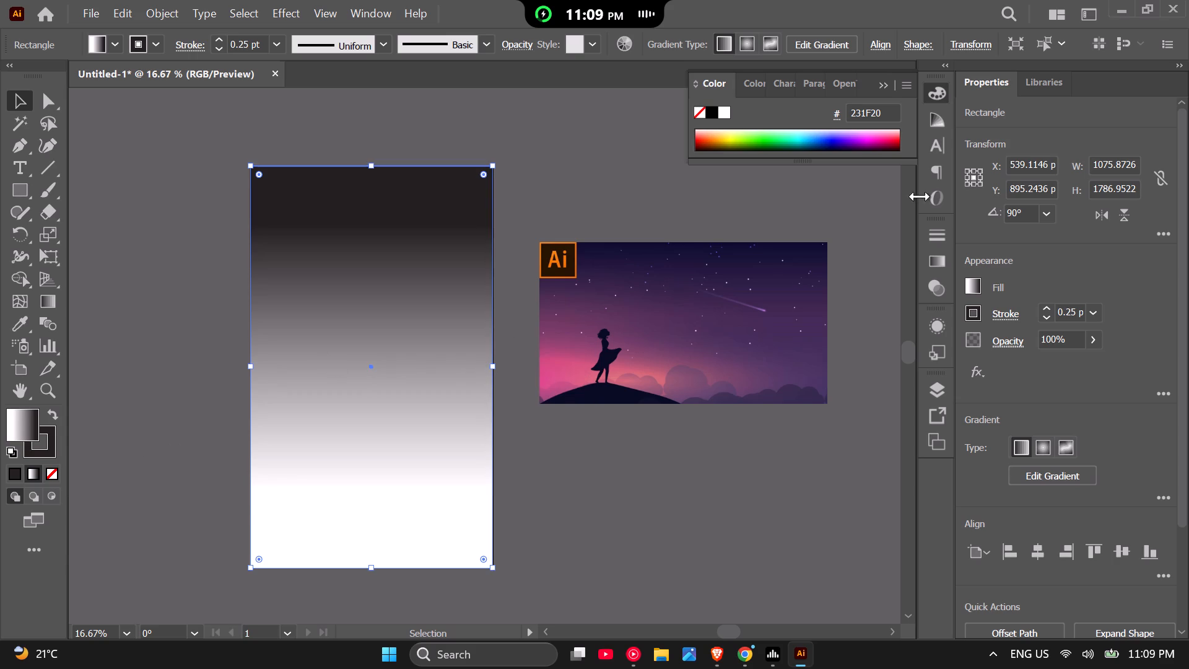
Recolour the rectangle gradient's dark stop with the navy sampled from the upper sky of the reference image.
click(973, 292)
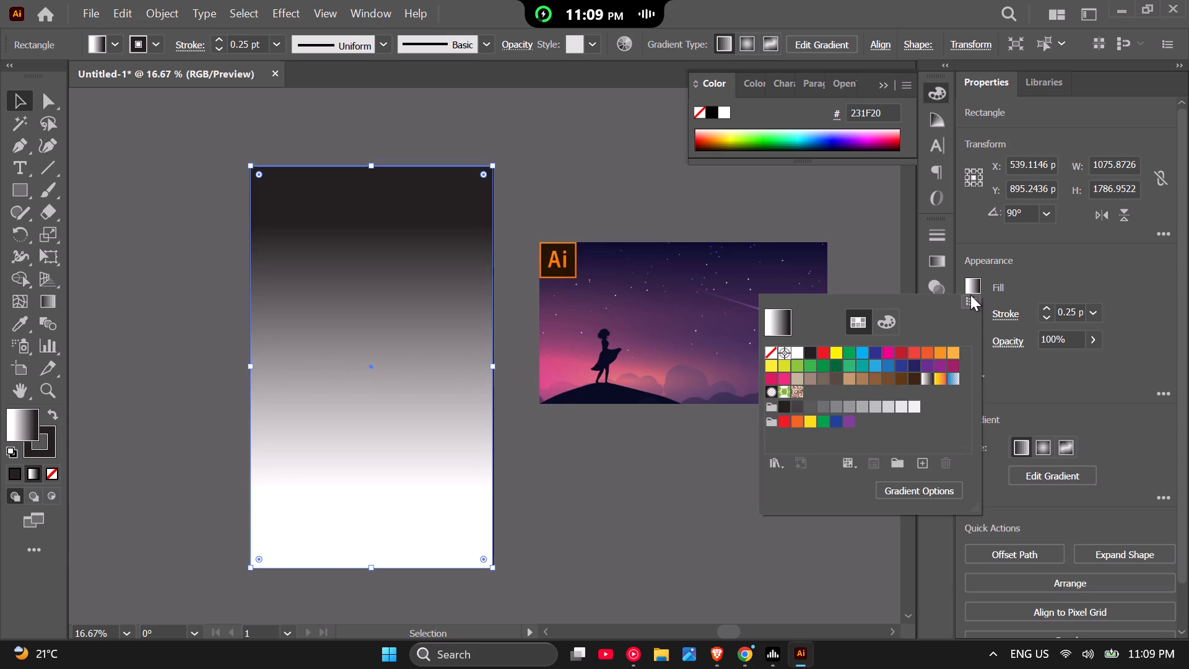
click(902, 488)
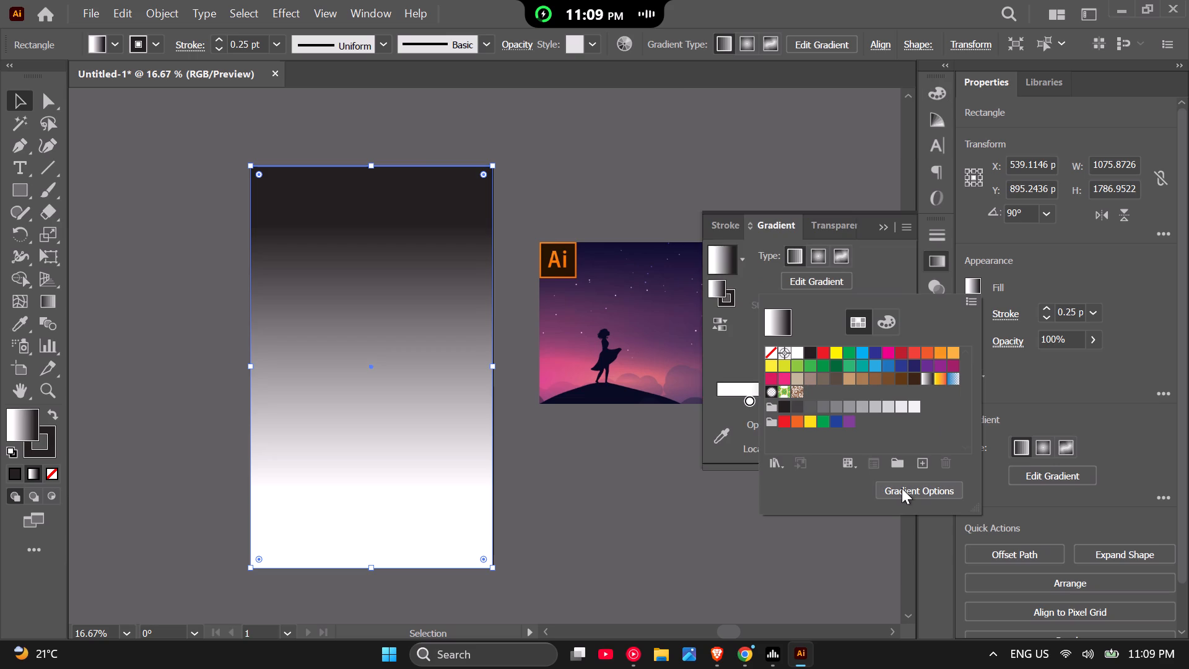
drag(926, 309, 974, 321)
drag(917, 300, 923, 348)
drag(715, 215, 695, 216)
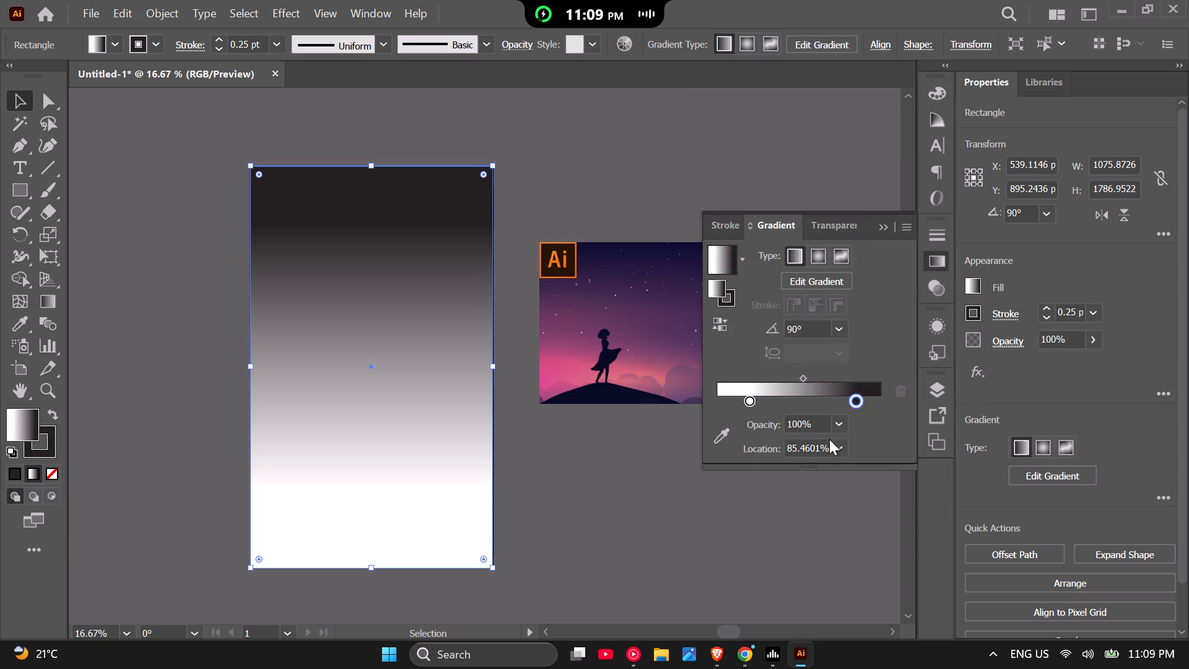
click(856, 398)
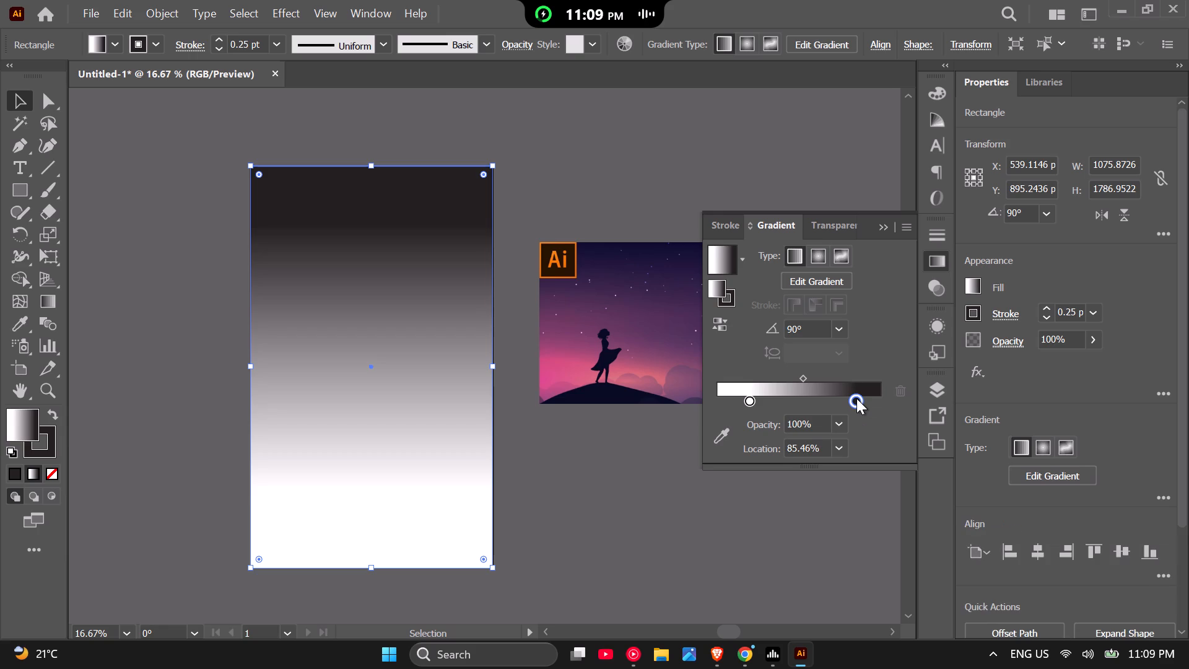
click(722, 434)
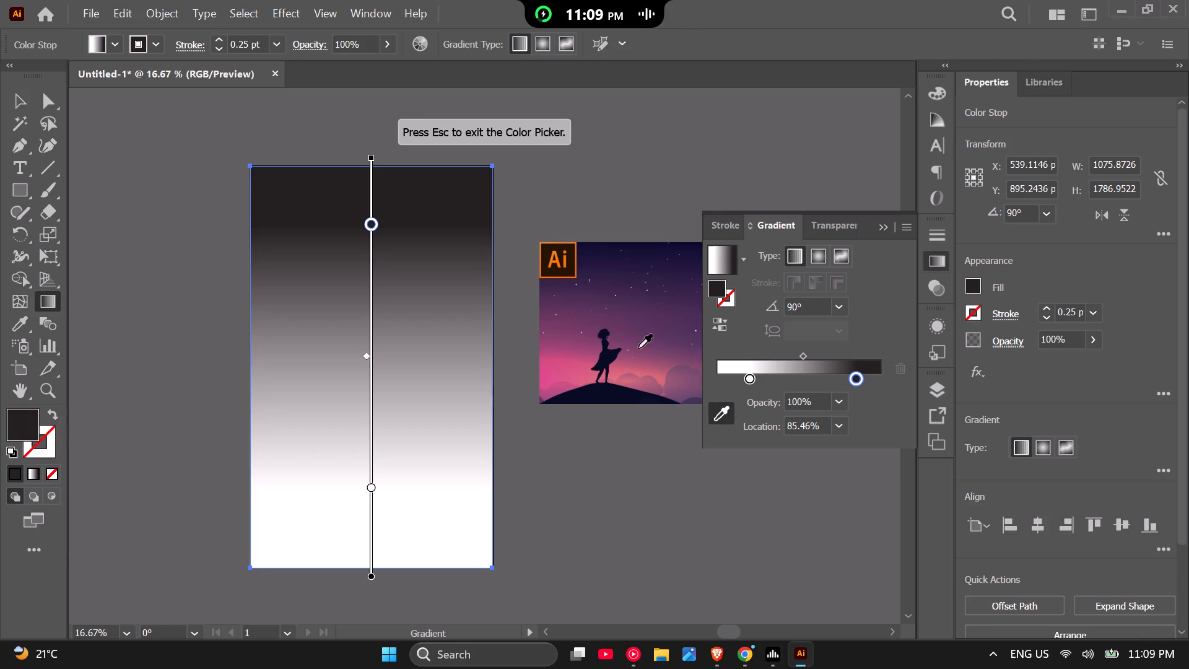
click(602, 251)
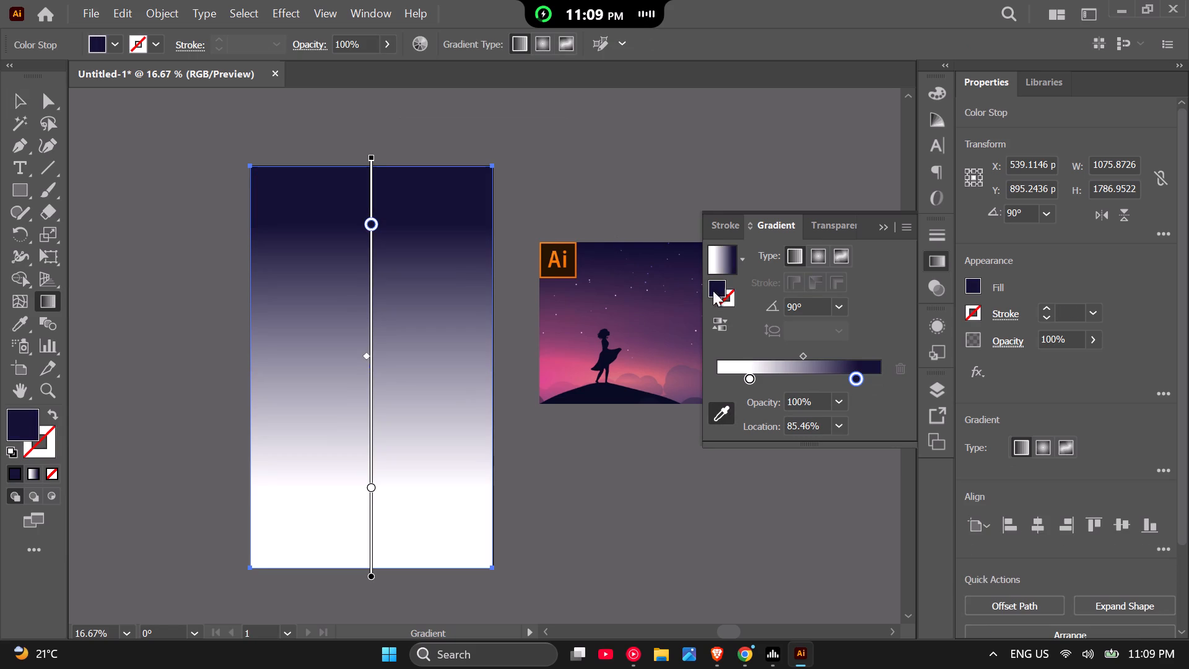
Add a middle gradient stop at about 55% and colour it with the purple sampled from the reference sky.
click(807, 376)
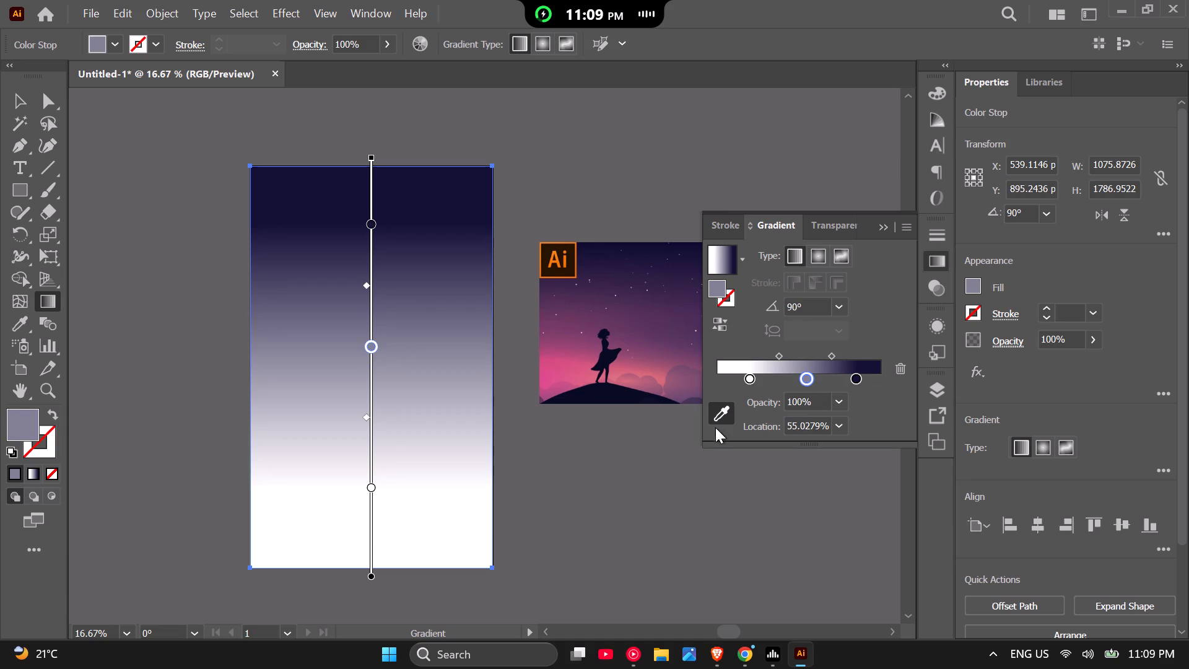
click(643, 321)
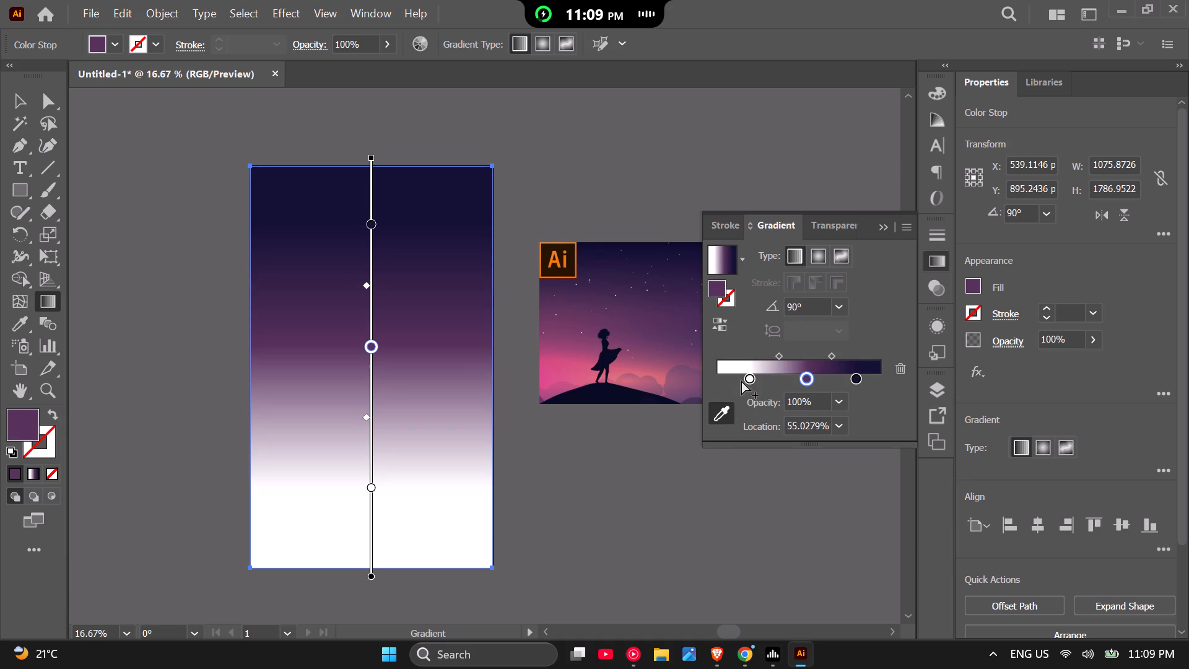
Recolour the gradient's white stop with the pink sampled from the glow near the reference image's horizon.
click(750, 380)
click(730, 411)
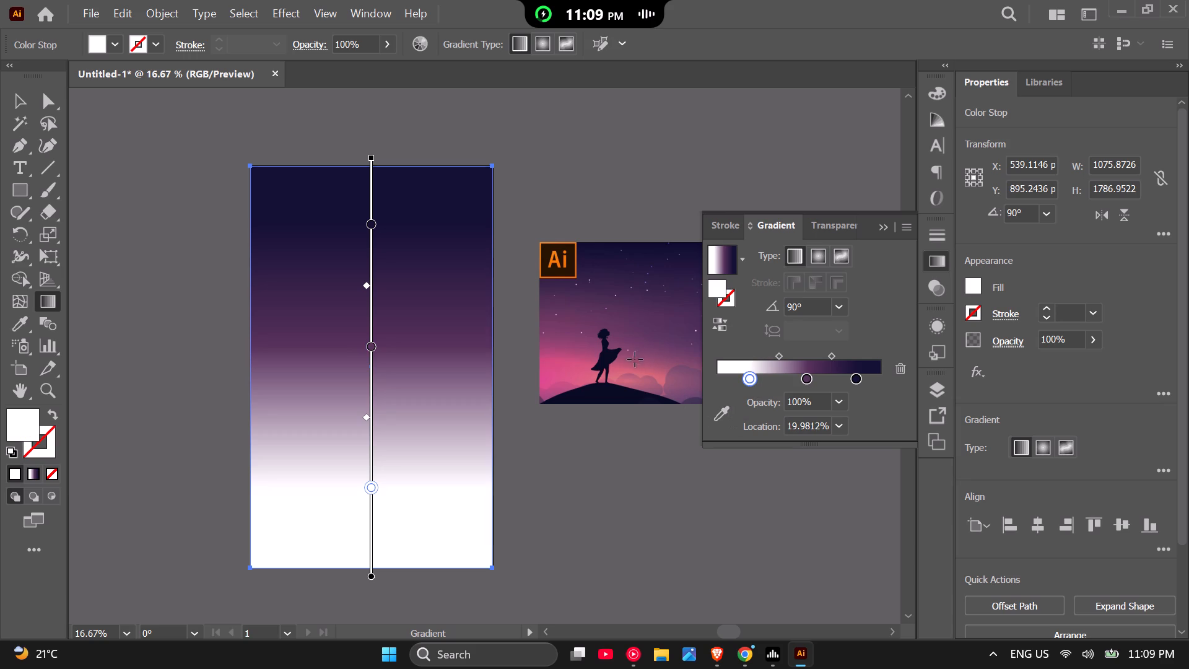
click(723, 411)
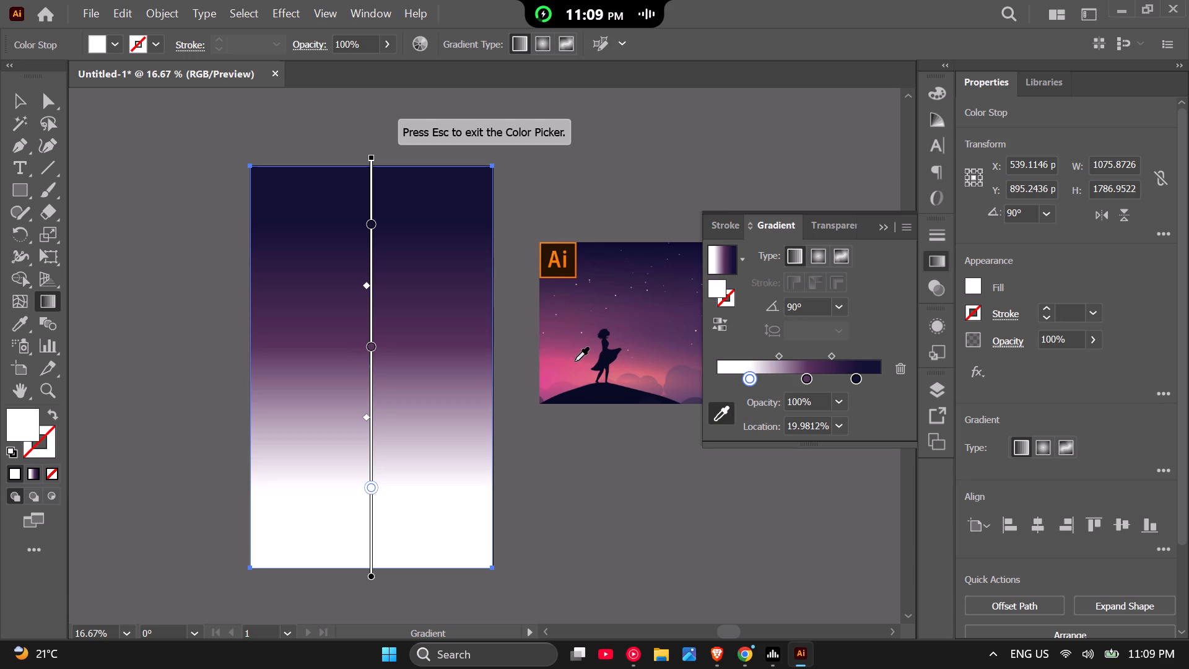
click(574, 369)
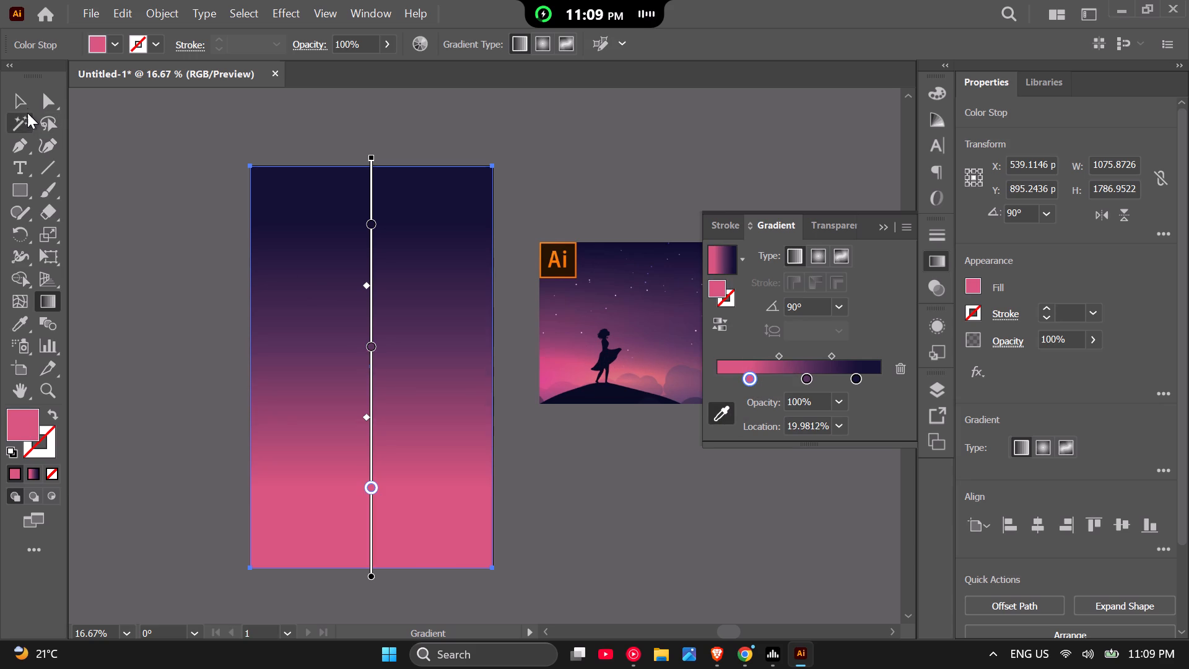
click(27, 107)
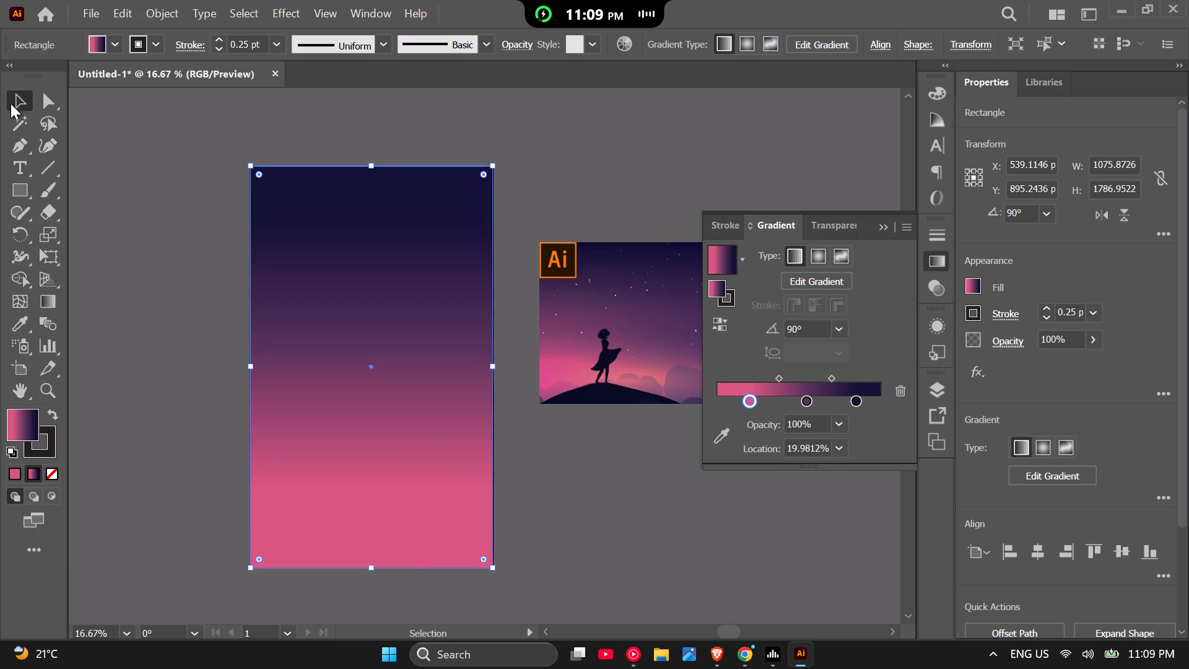
click(27, 102)
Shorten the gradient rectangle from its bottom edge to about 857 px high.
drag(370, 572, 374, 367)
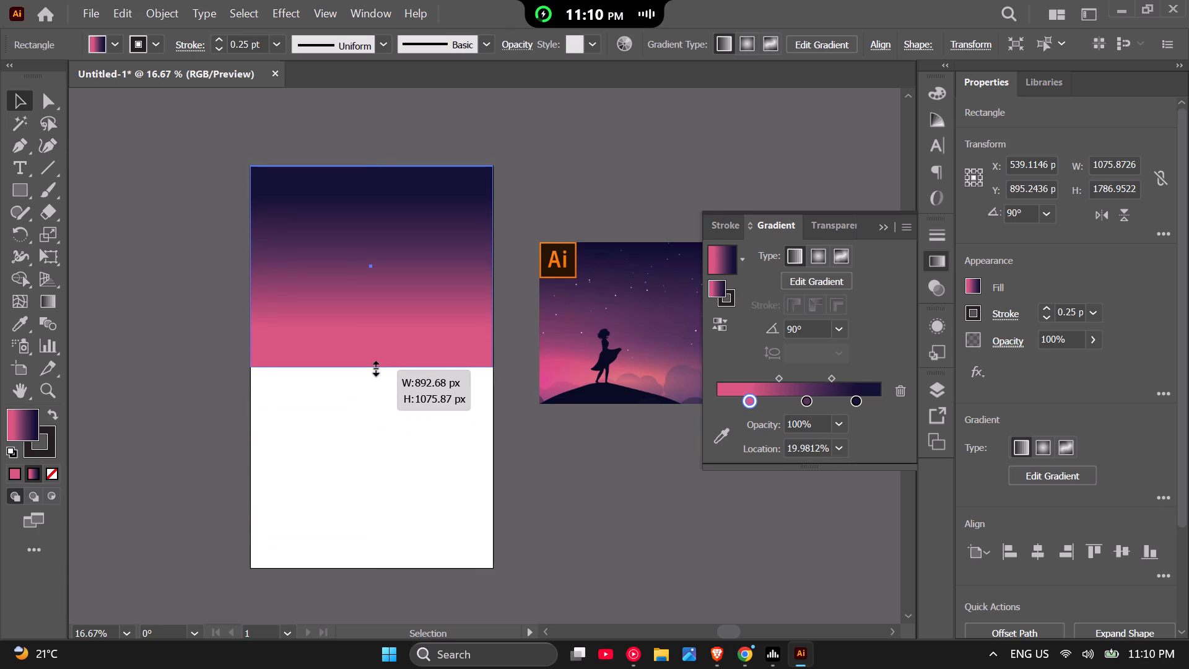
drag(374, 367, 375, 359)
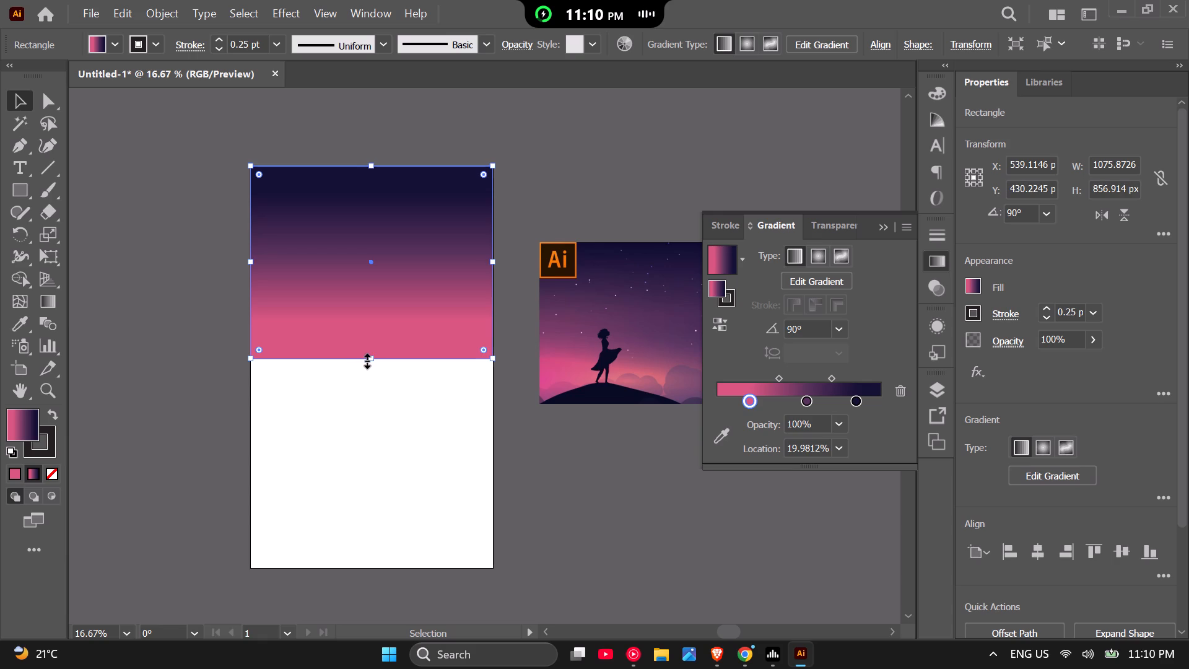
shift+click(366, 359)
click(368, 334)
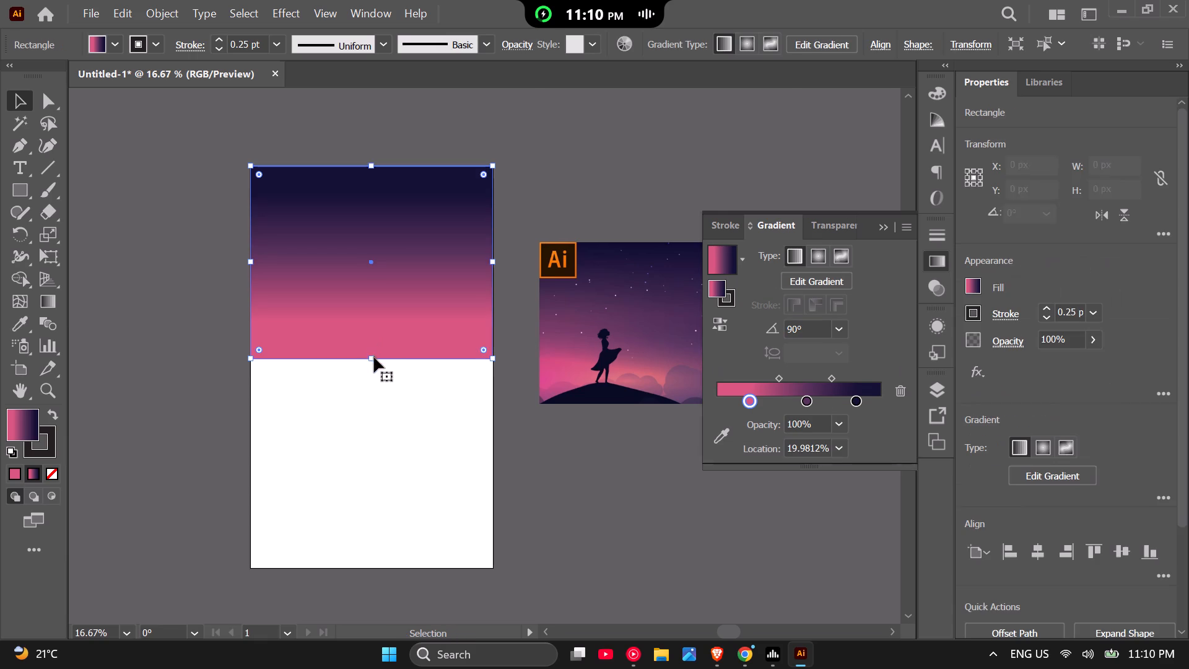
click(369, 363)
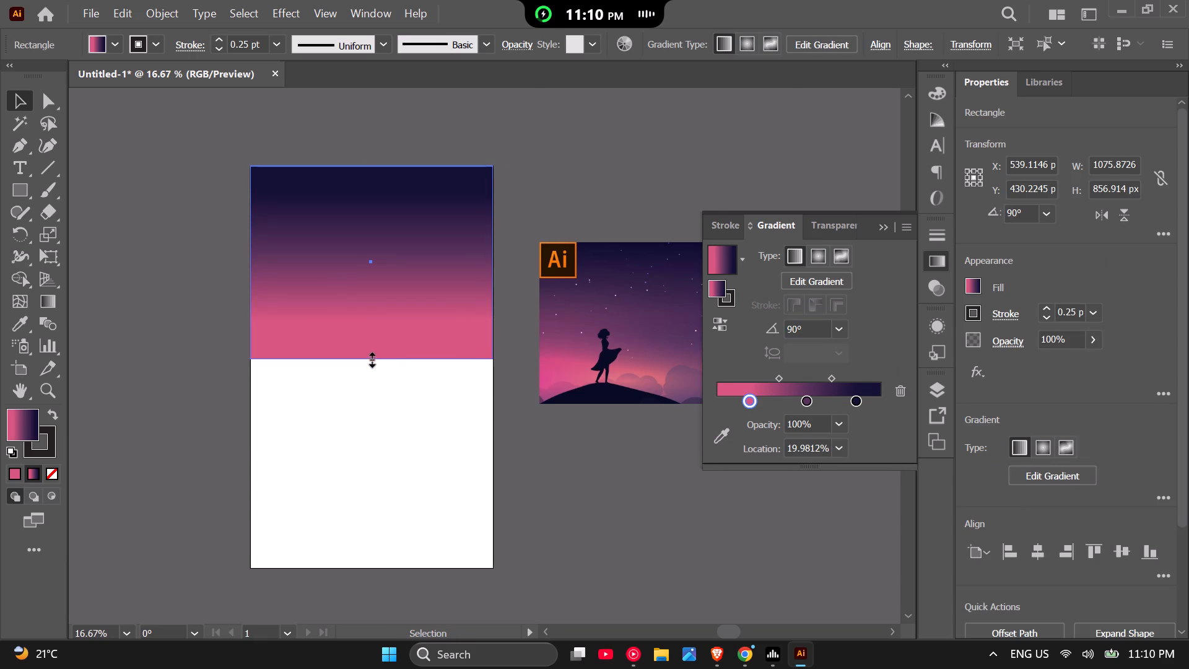
Try 50% opacity on the pink gradient stop, then set it to 70%.
click(838, 426)
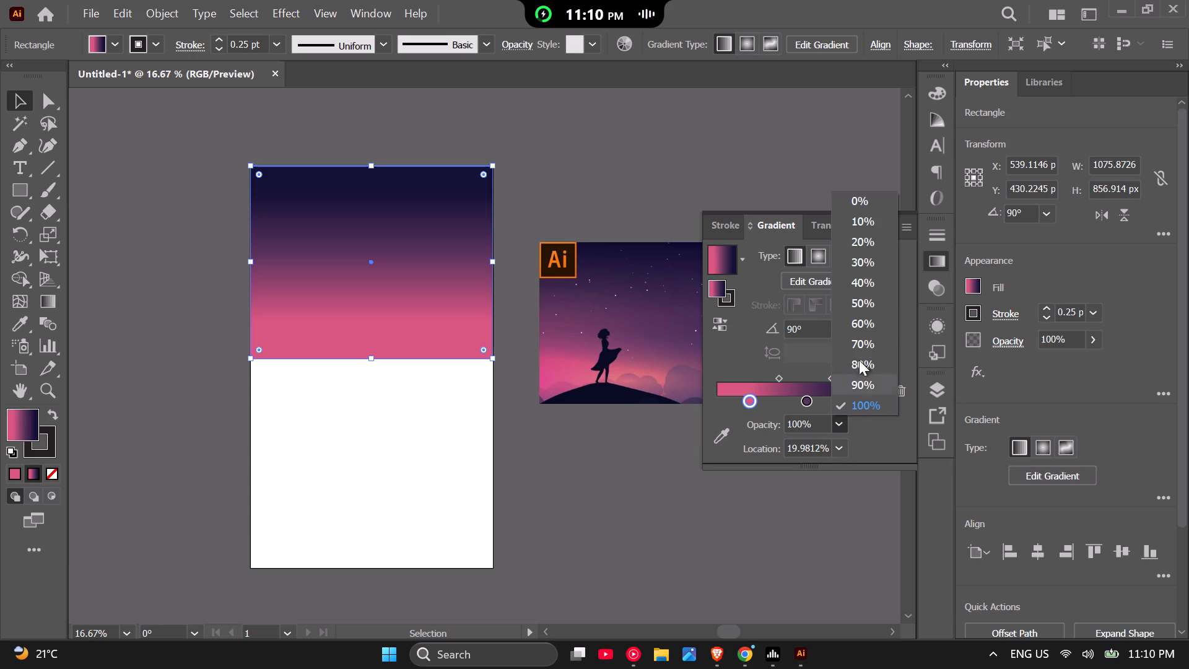
click(861, 294)
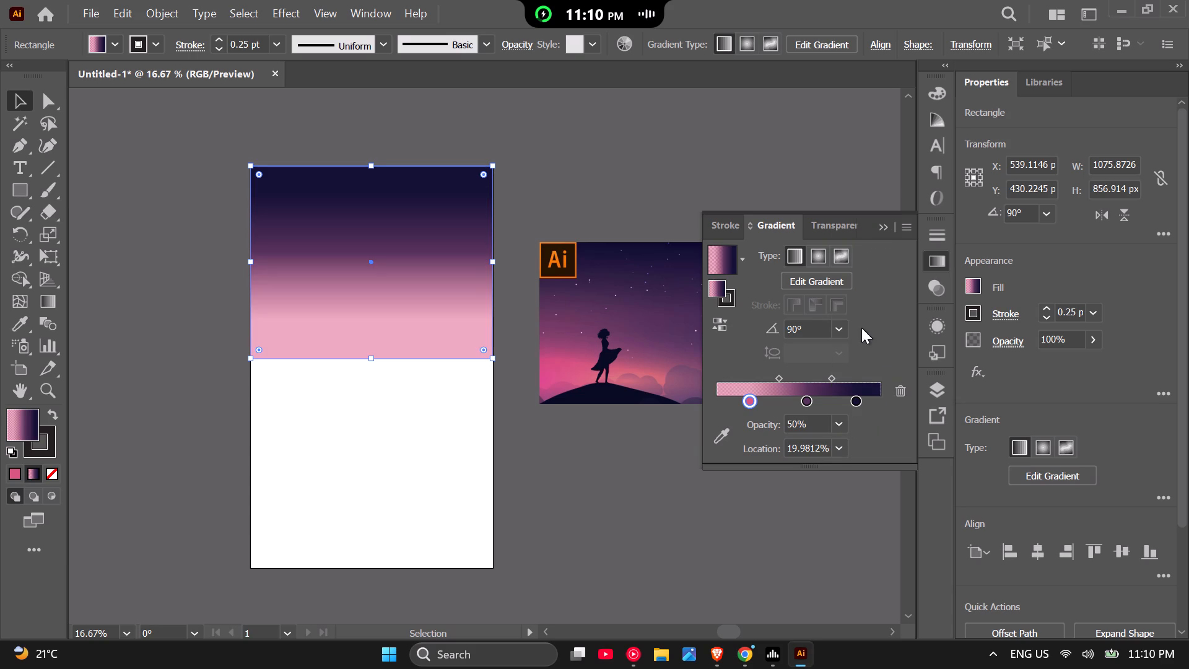
click(831, 424)
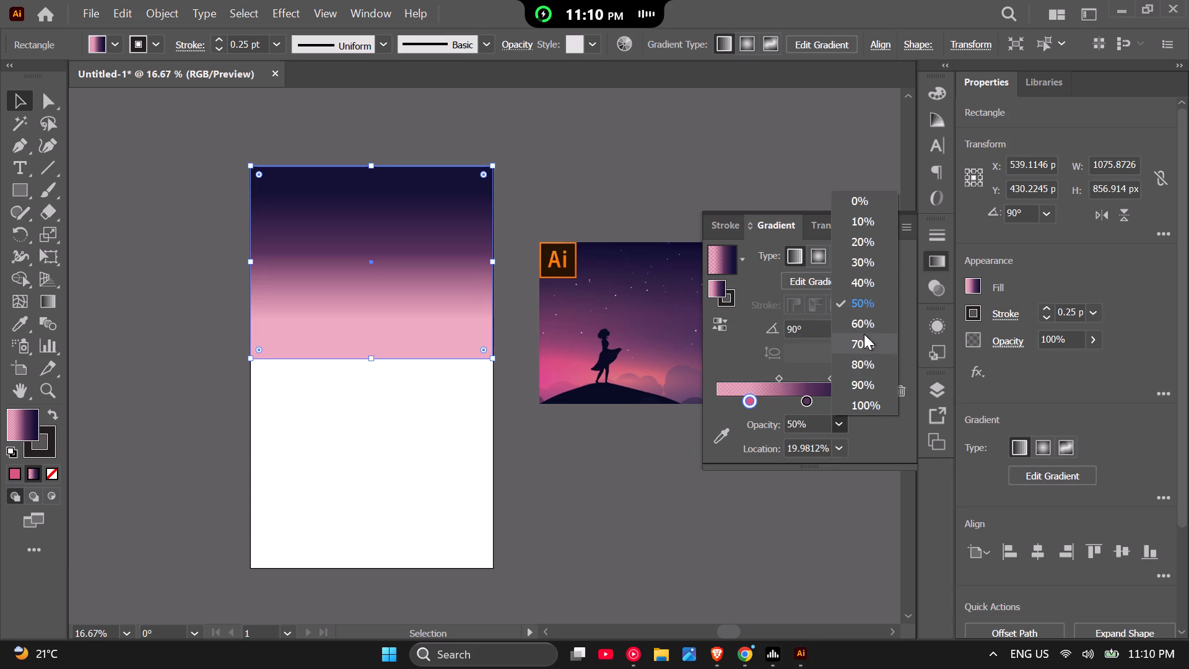
click(864, 334)
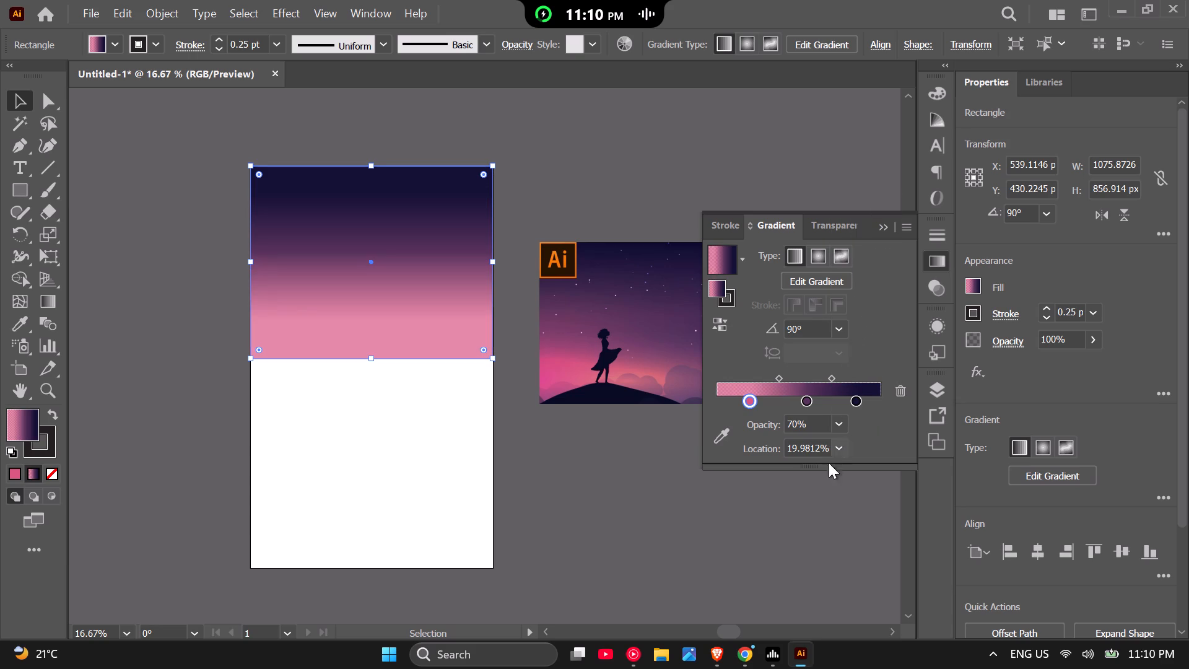
click(866, 312)
Stretch the rectangle's bottom edge down to the artboard's bottom, making it about 1784 px high.
drag(369, 359, 369, 366)
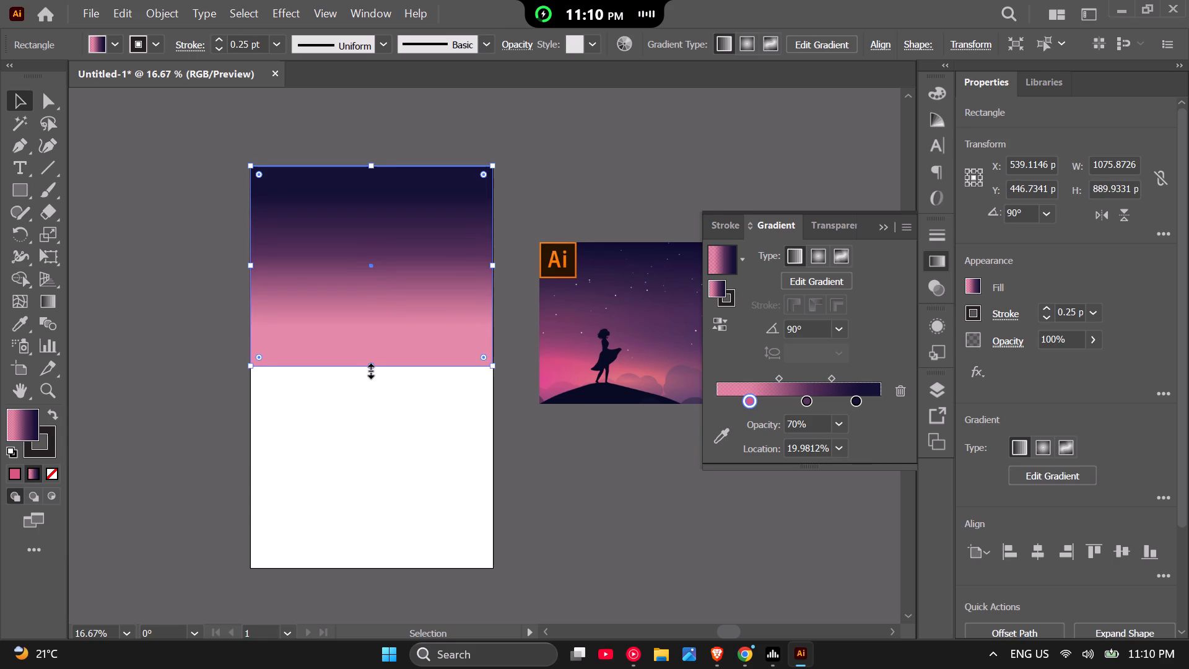
drag(372, 367, 378, 554)
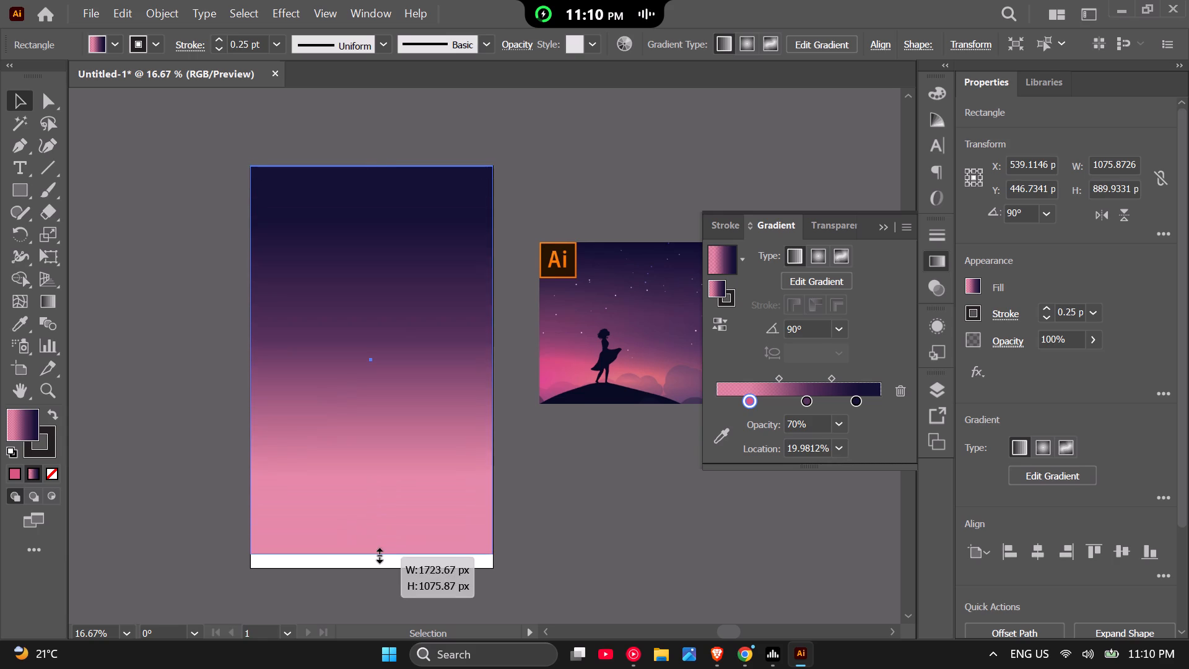
drag(378, 554, 377, 569)
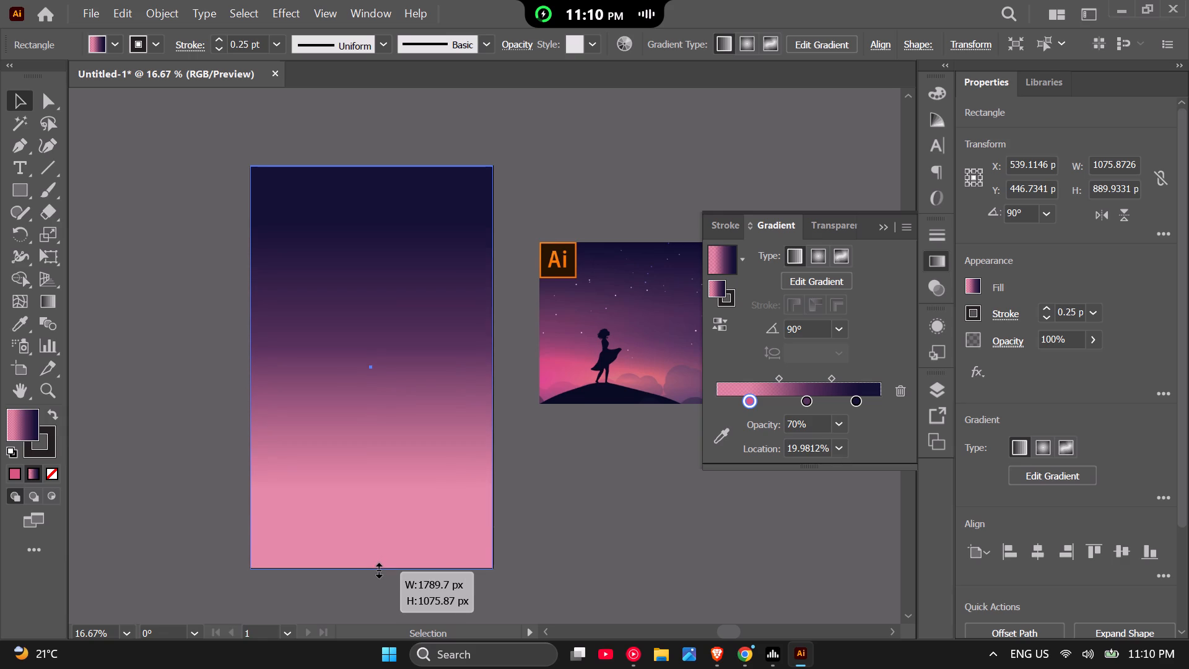
drag(377, 569, 377, 567)
Shift the gradient stops towards the dark end: navy to 100%, purple to about 81% and pink to about 60%.
drag(853, 401, 868, 401)
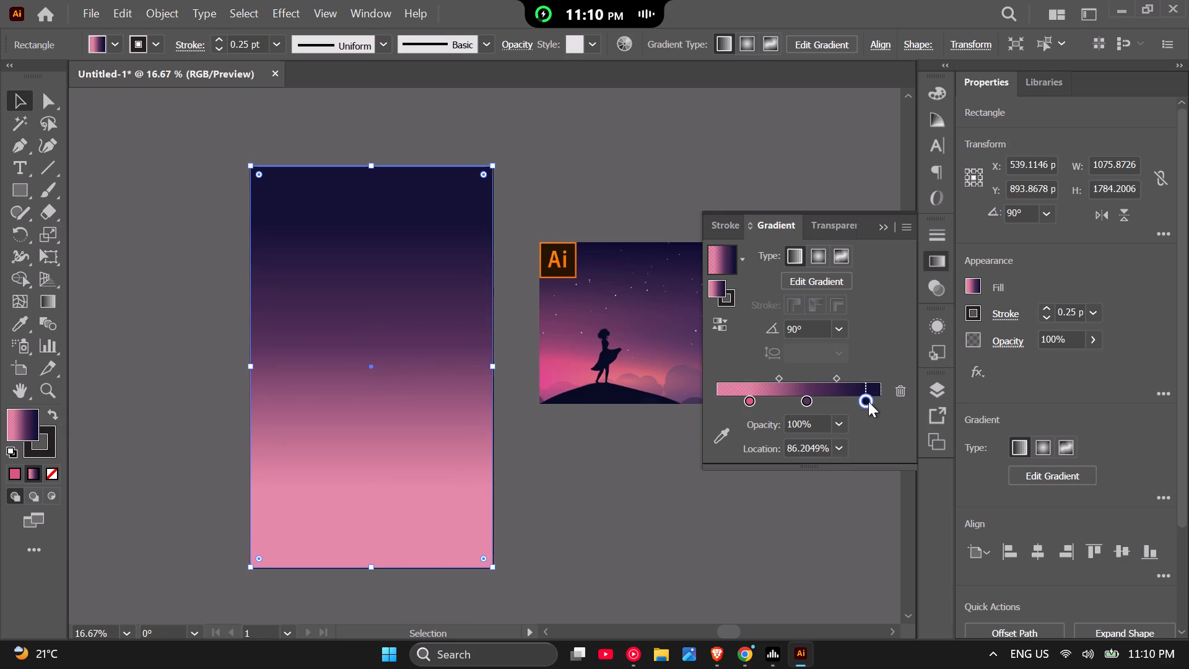
drag(868, 401, 882, 401)
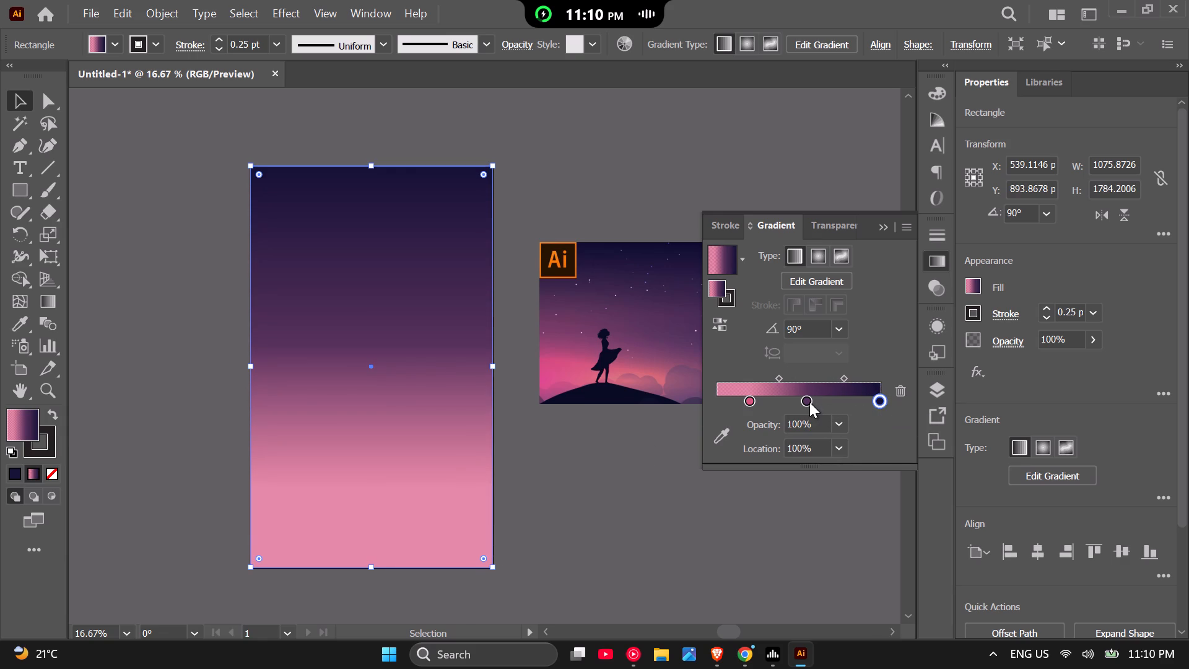
drag(809, 402, 852, 404)
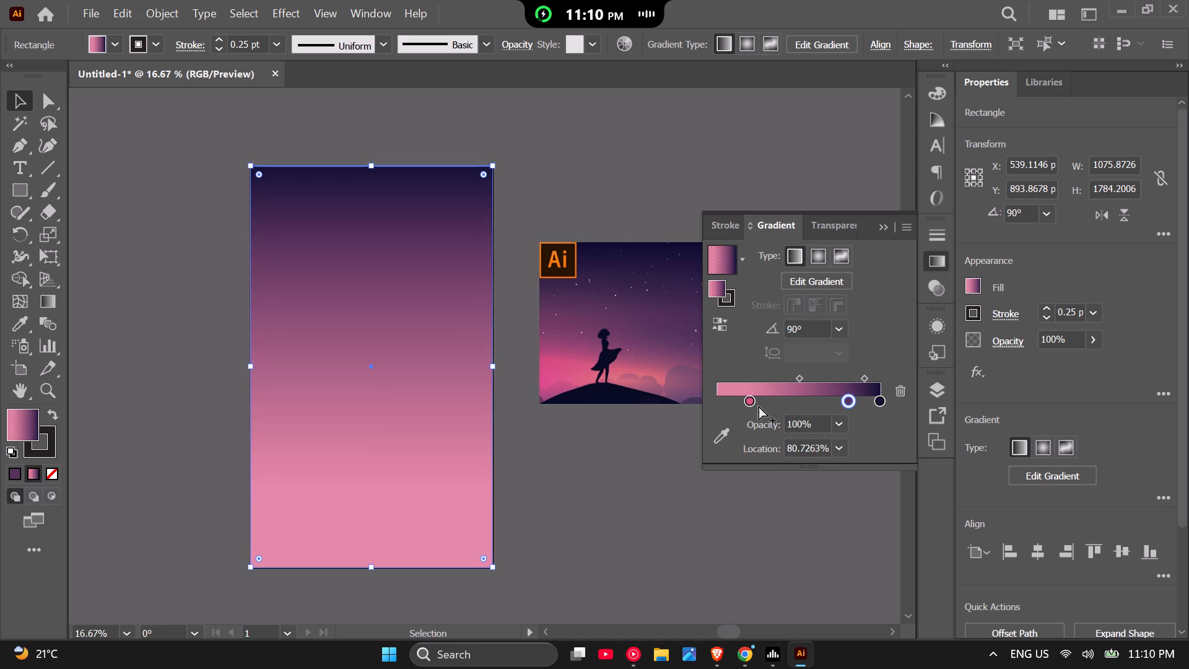
drag(748, 403, 810, 405)
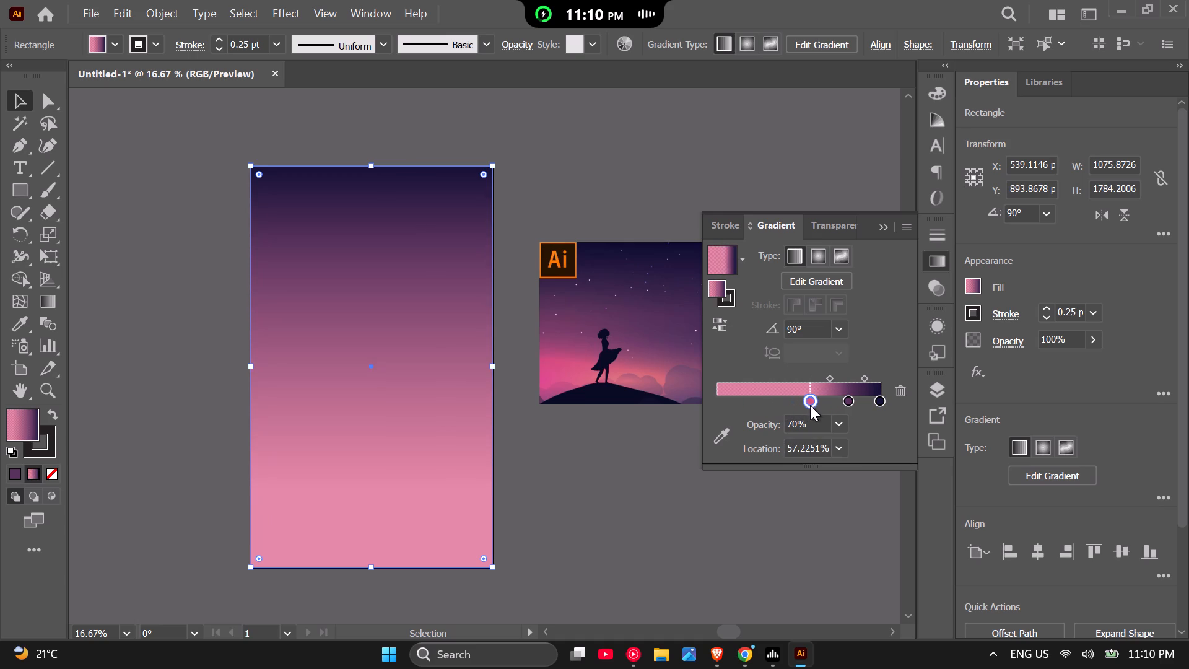
drag(810, 405, 819, 405)
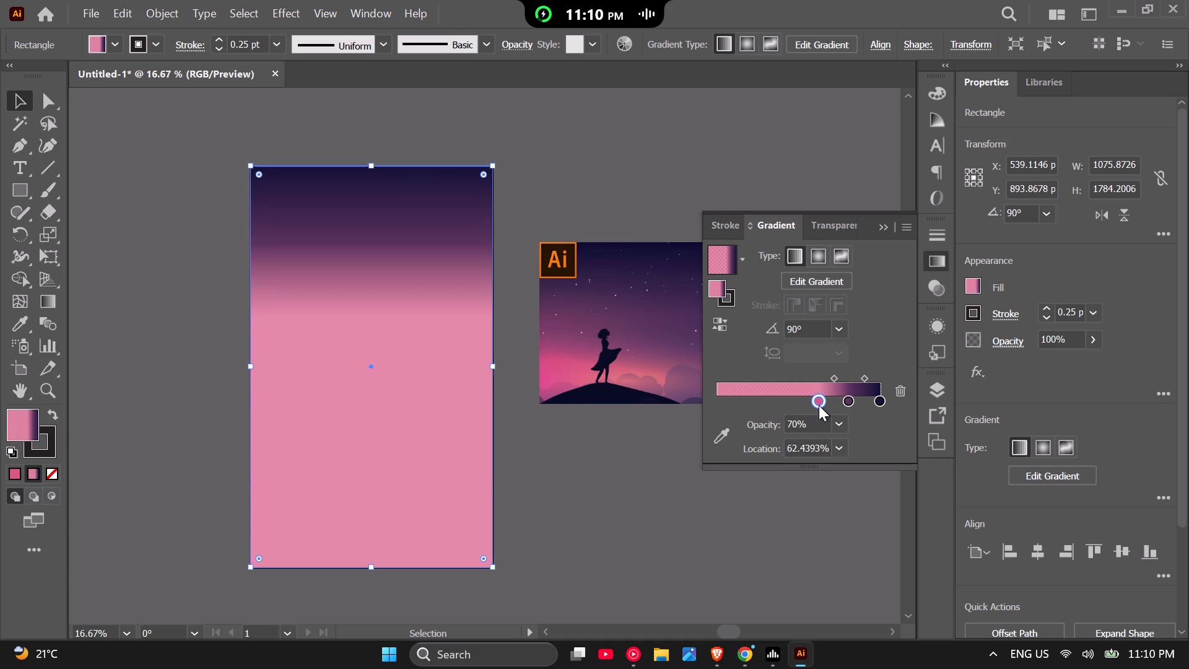
drag(819, 405, 811, 405)
click(811, 405)
Recolour the navy end stop of the gradient with a dark purple sampled from the reference image's night sky.
click(877, 400)
triple_click(877, 400)
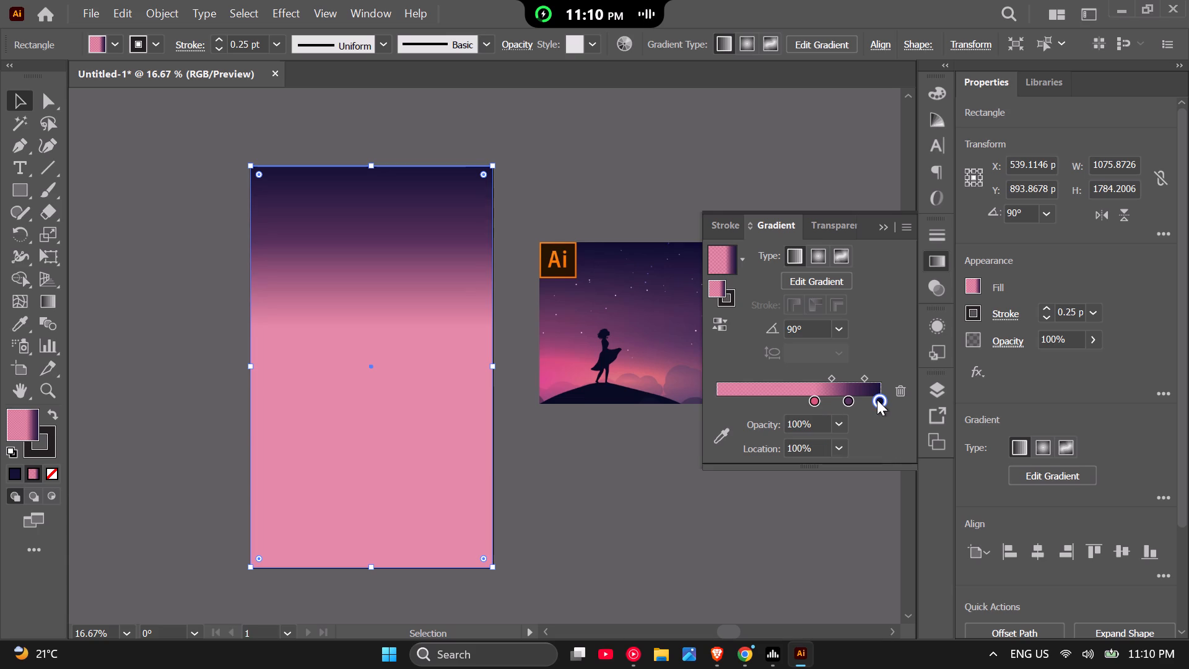
click(877, 400)
double_click(877, 400)
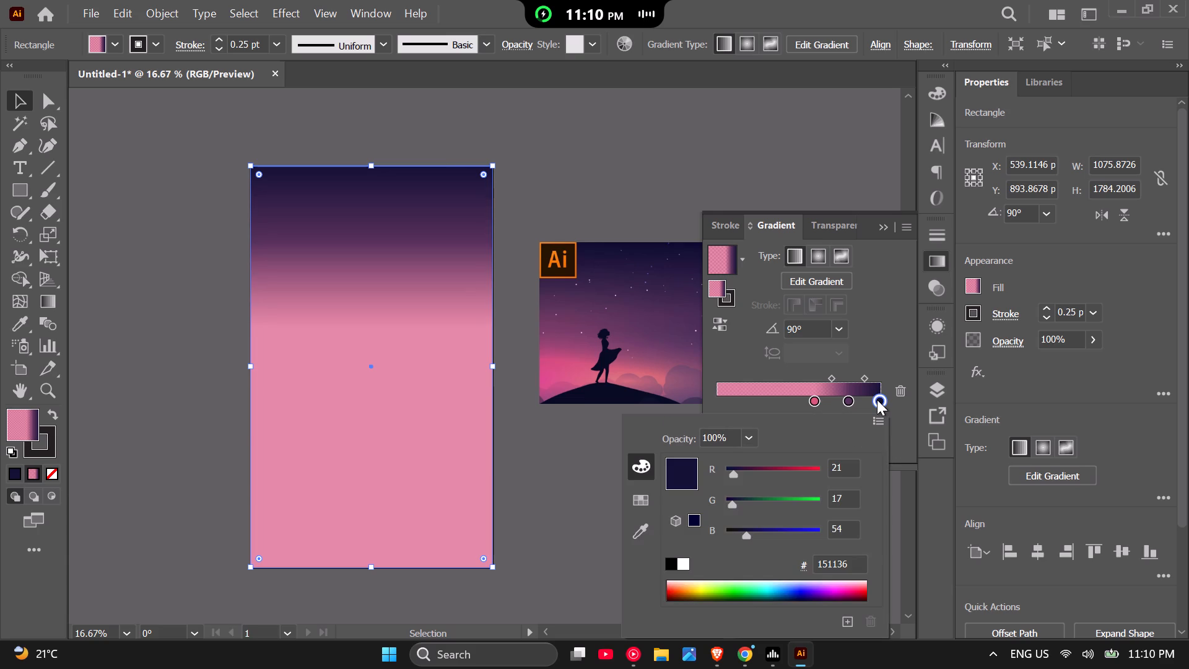
double_click(689, 479)
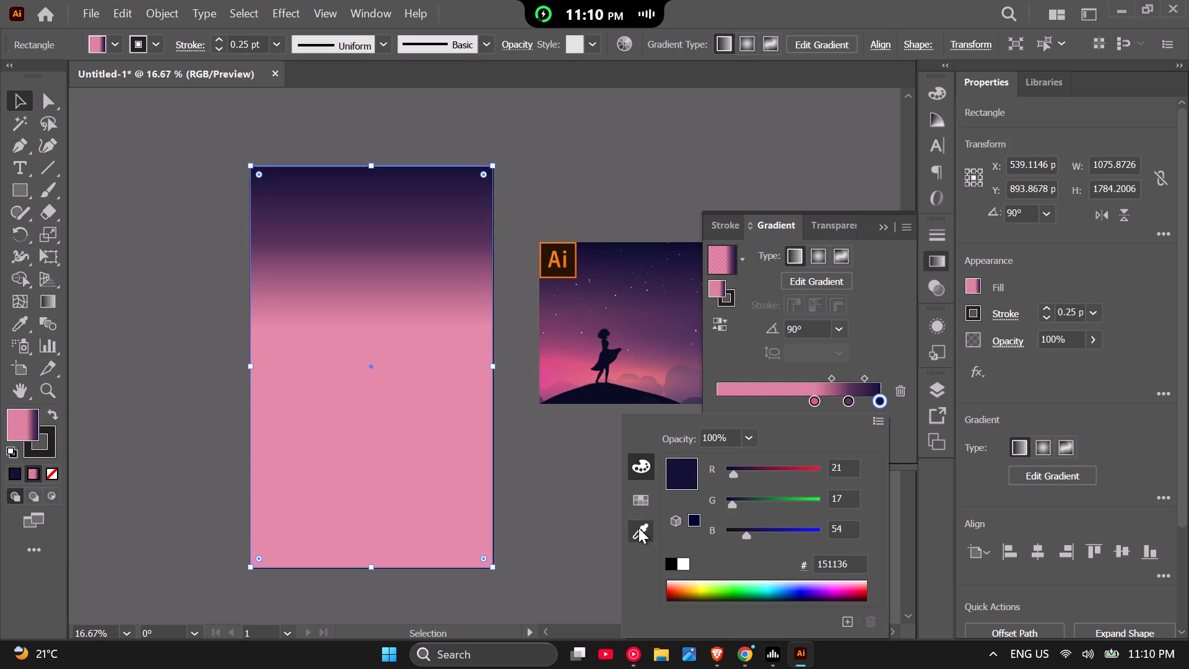
click(638, 528)
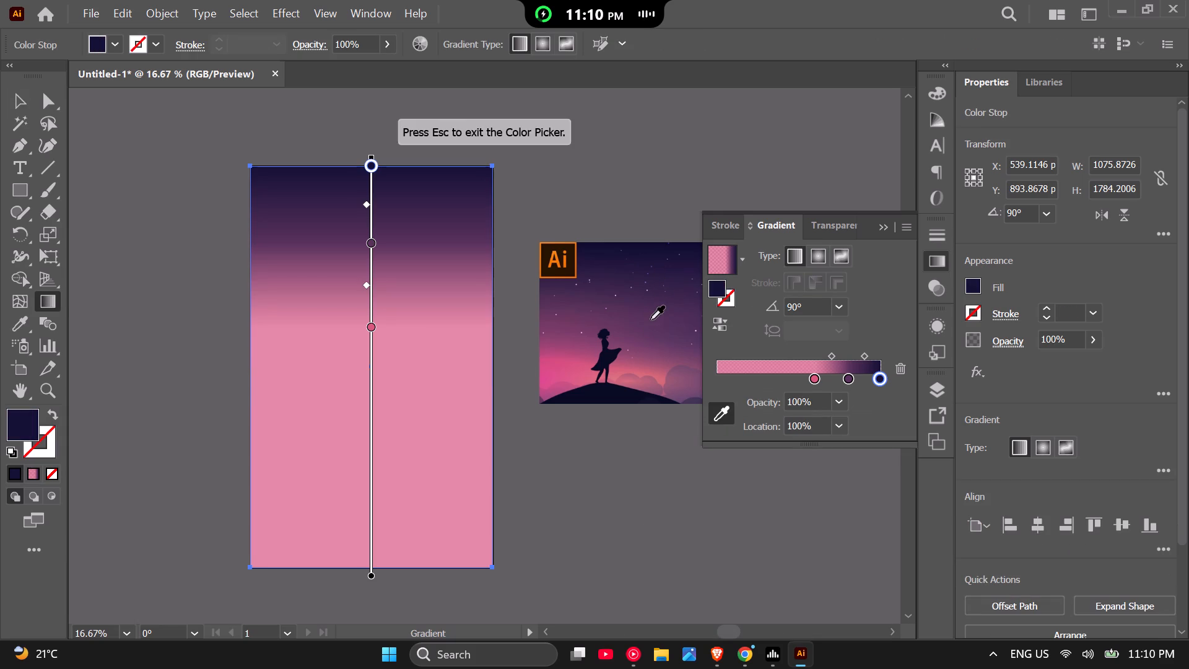
click(650, 320)
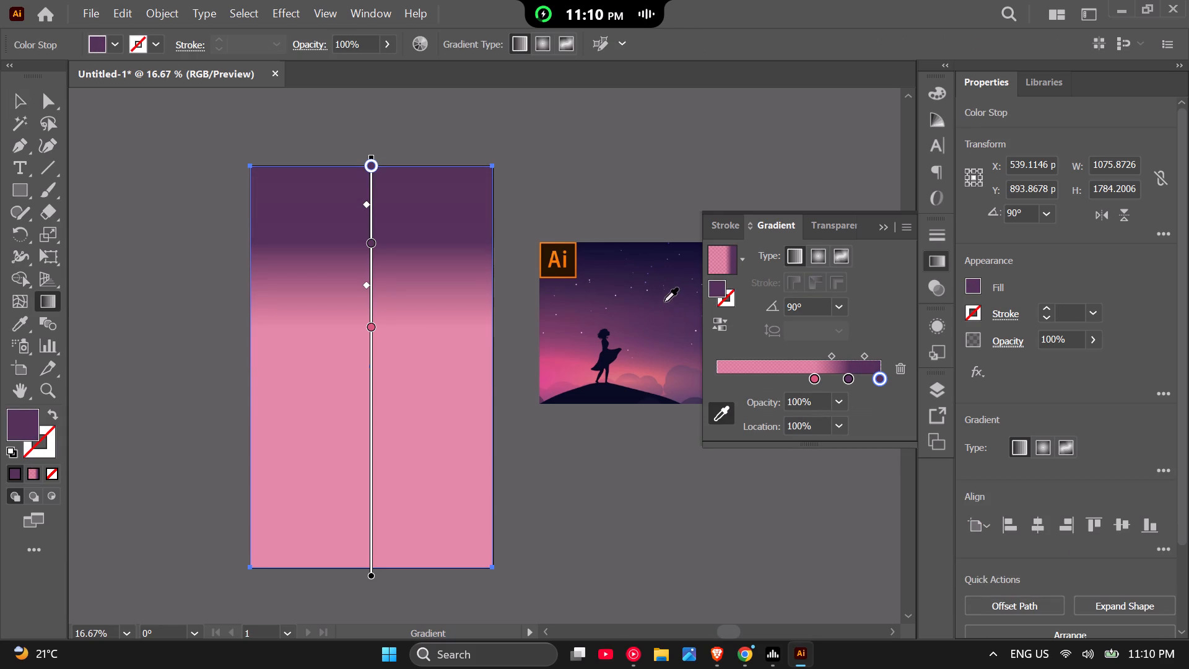
click(674, 281)
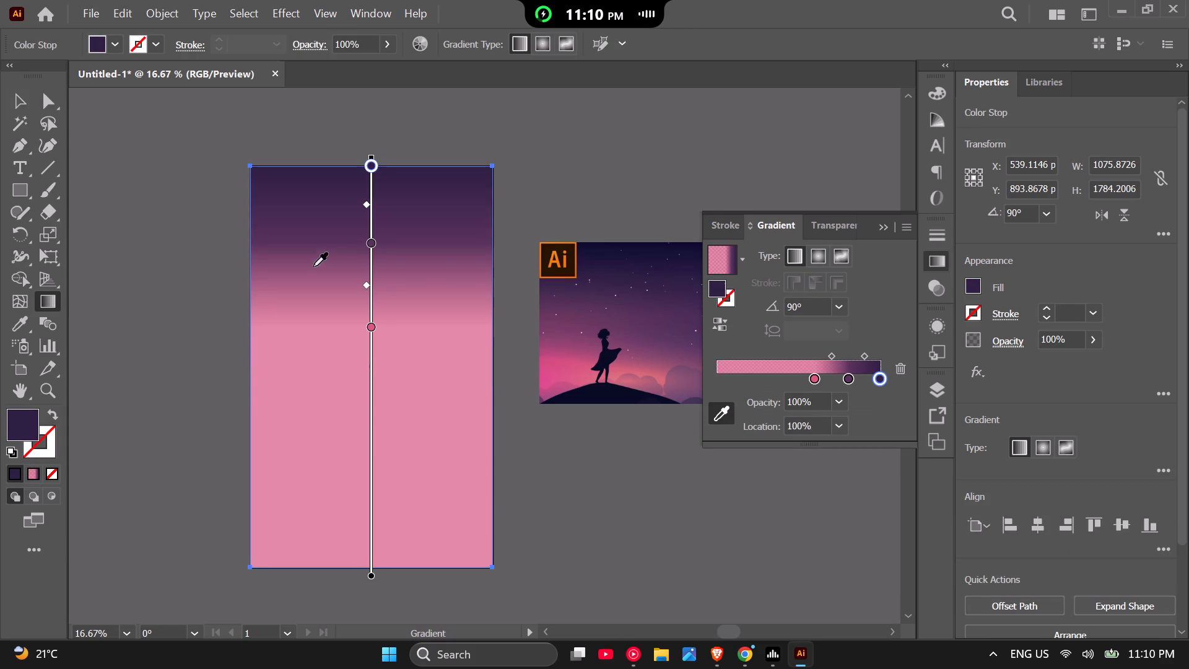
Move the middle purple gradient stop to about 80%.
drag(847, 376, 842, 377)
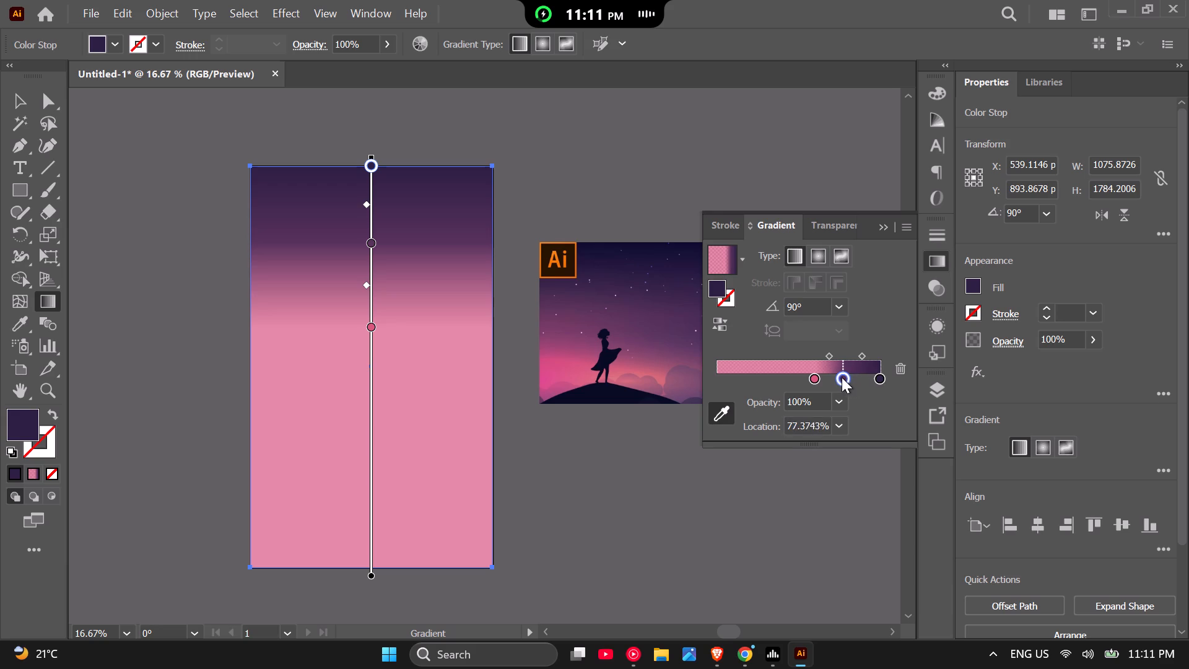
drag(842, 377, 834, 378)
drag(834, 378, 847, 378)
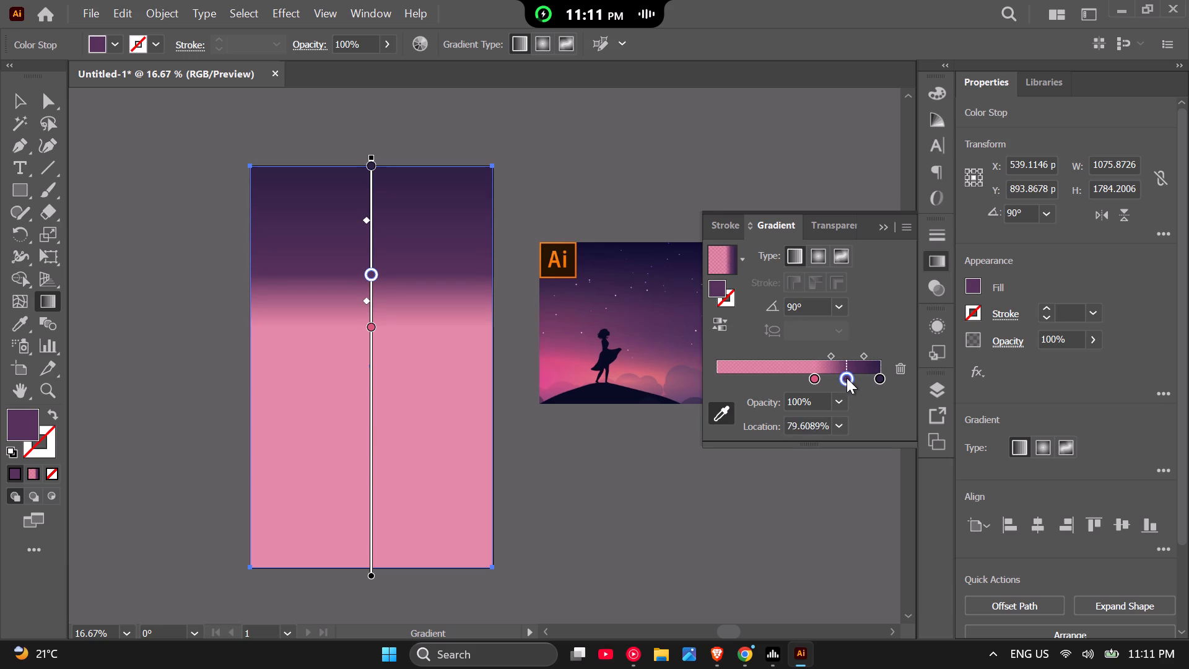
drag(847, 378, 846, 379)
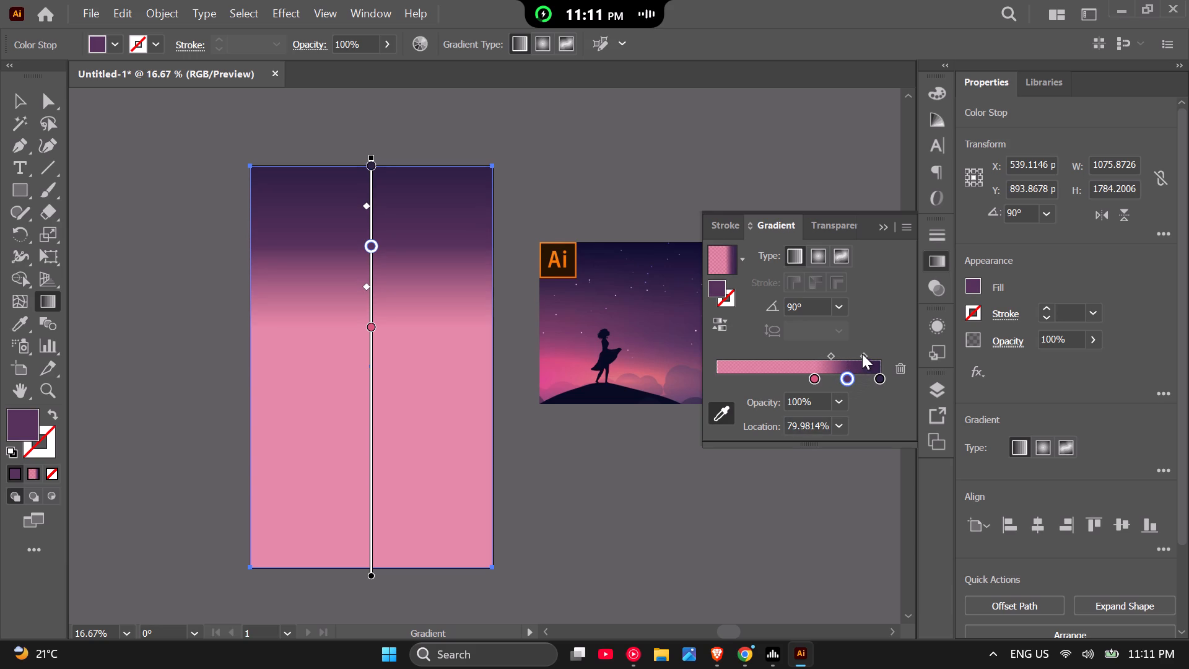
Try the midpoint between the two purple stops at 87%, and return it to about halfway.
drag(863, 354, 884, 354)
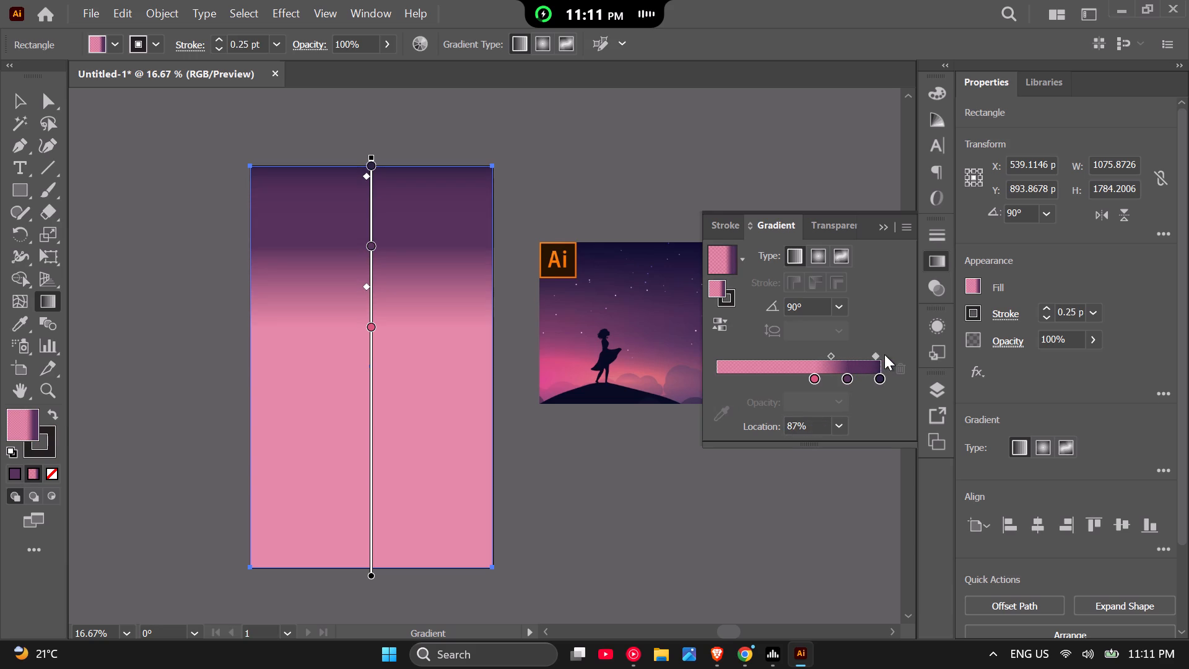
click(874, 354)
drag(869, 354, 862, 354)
Adjust the midpoint between the pink and purple gradient stops to about 44%.
drag(830, 356, 842, 357)
click(842, 357)
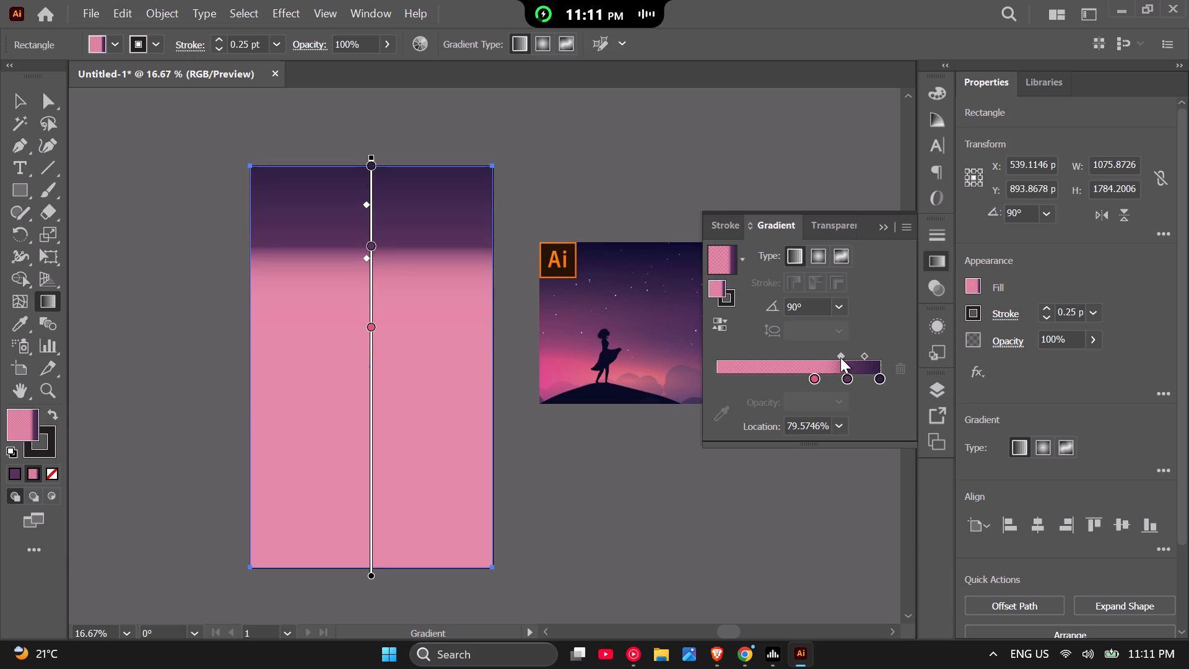
drag(840, 354, 820, 355)
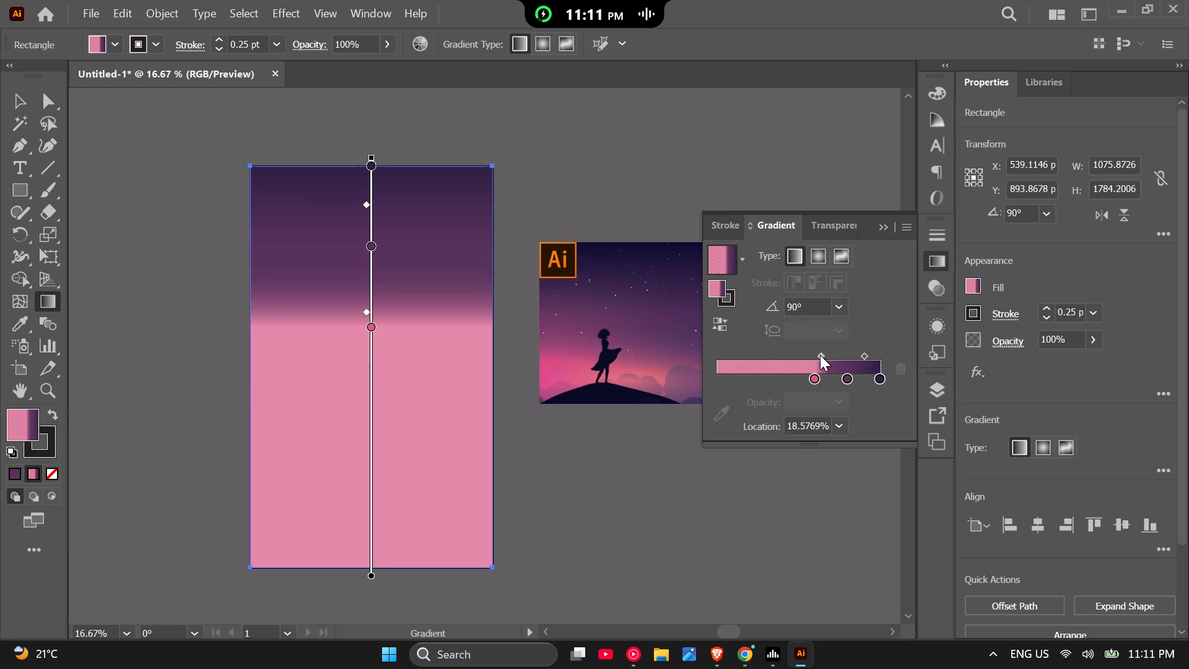
drag(820, 355, 809, 355)
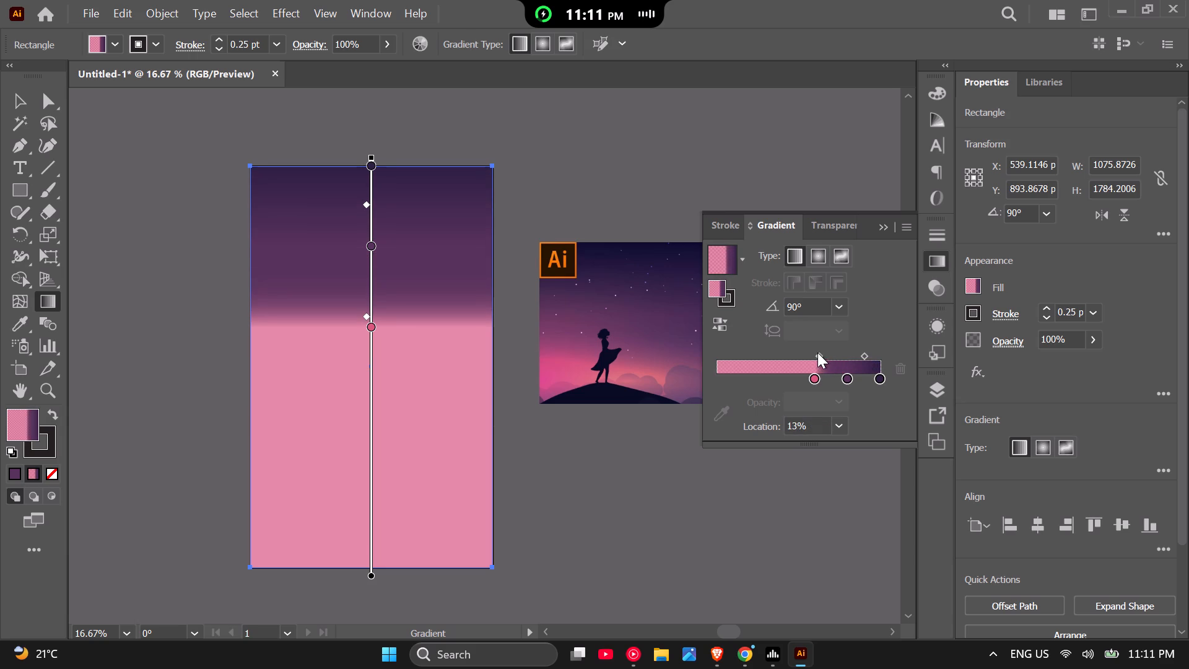
drag(817, 352, 835, 354)
click(835, 354)
click(832, 354)
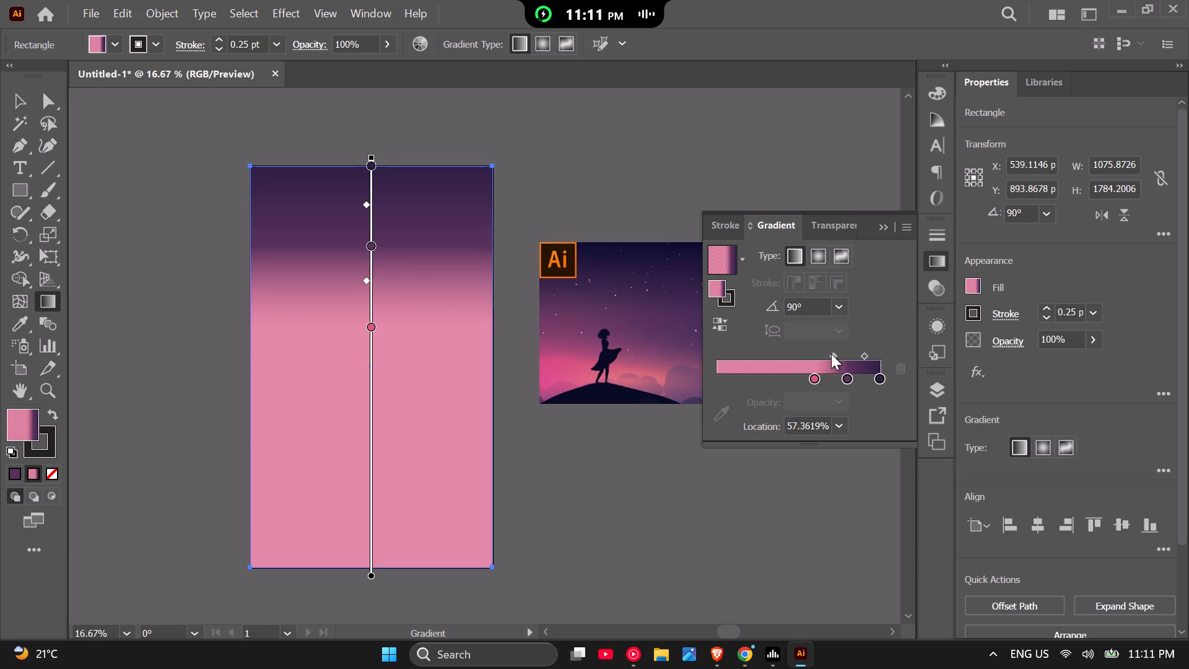
click(829, 354)
click(828, 354)
Spread the gradient on the rectangle by moving the purple stop to about 90% and the pink stop to about 54%.
drag(370, 248, 370, 251)
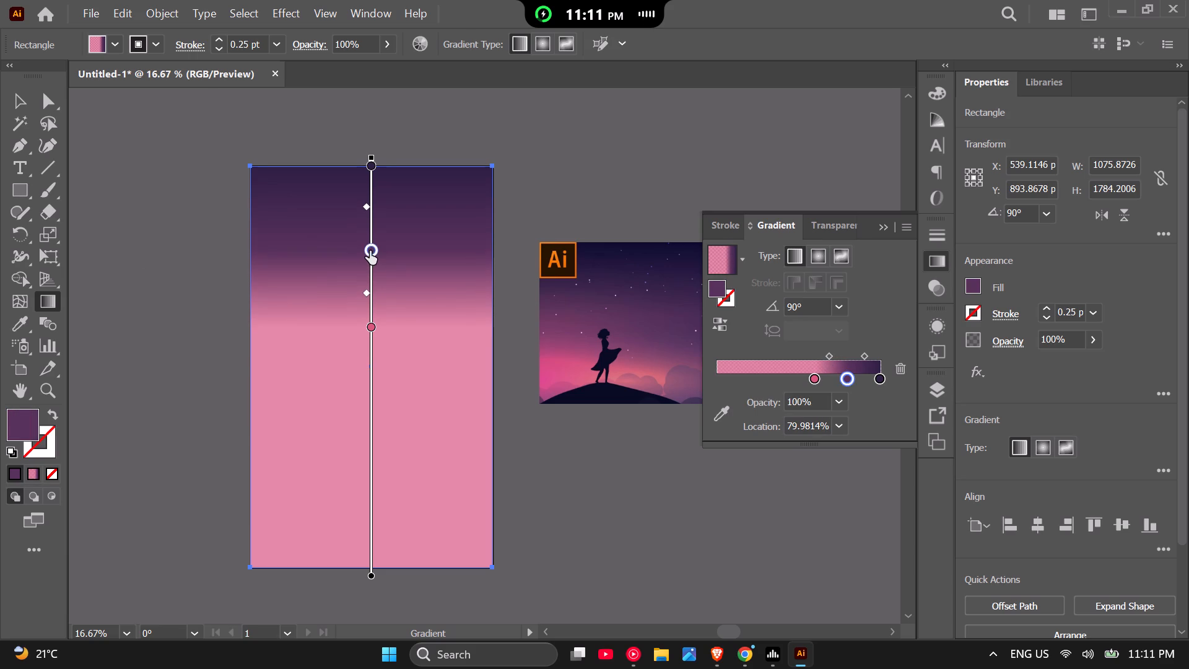
drag(370, 251, 373, 192)
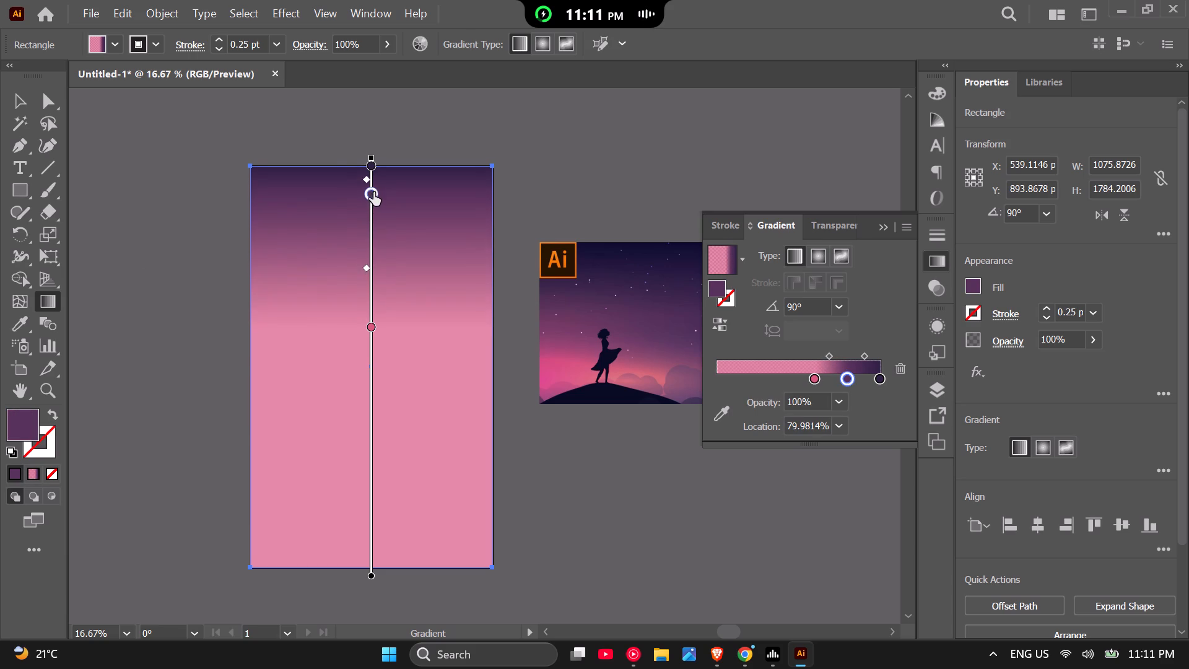
drag(373, 192, 374, 205)
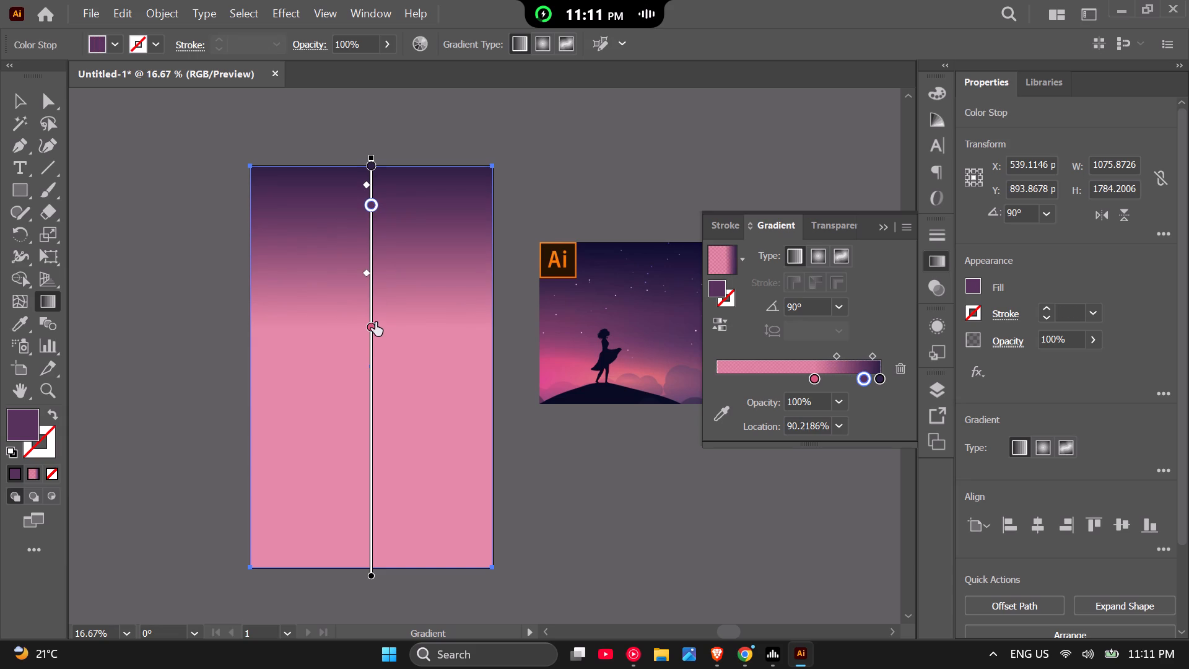
drag(373, 325, 374, 349)
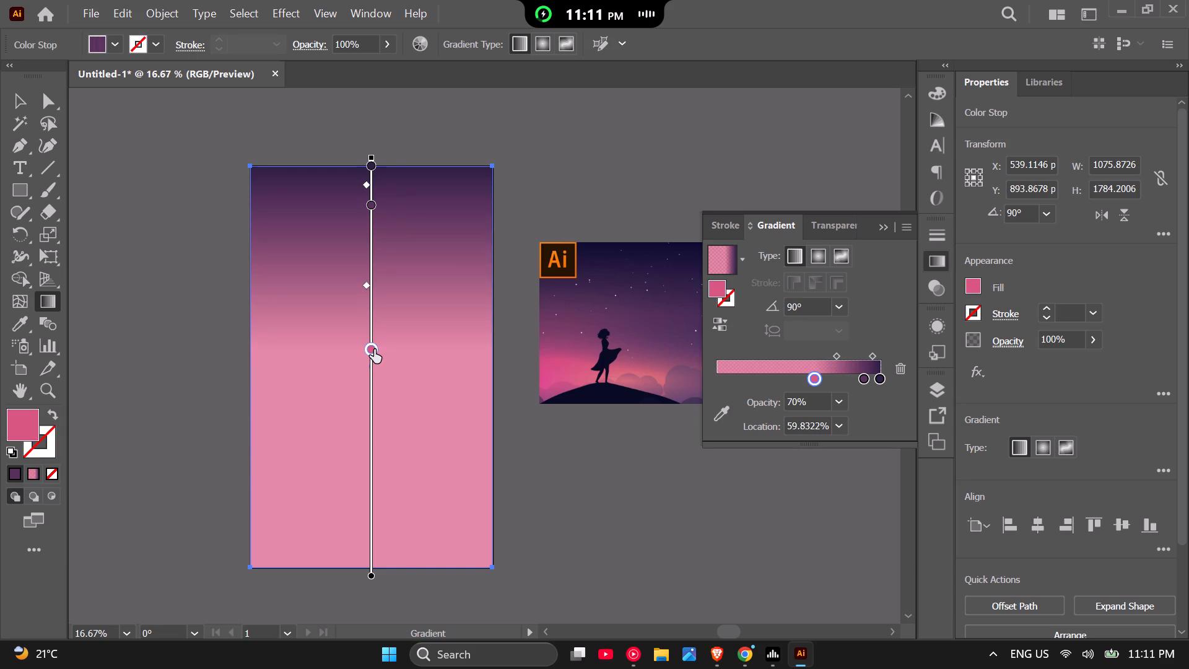
drag(374, 349, 375, 349)
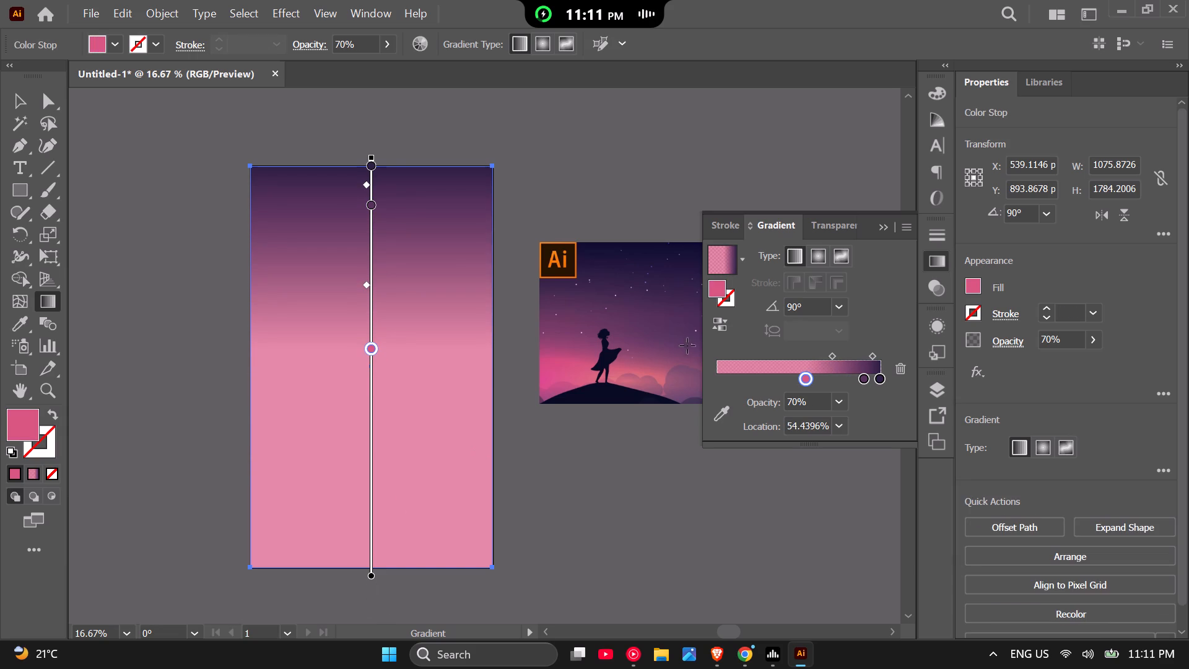
Add a white gradient stop at about 3% so the rectangle's bottom fades to white.
click(720, 377)
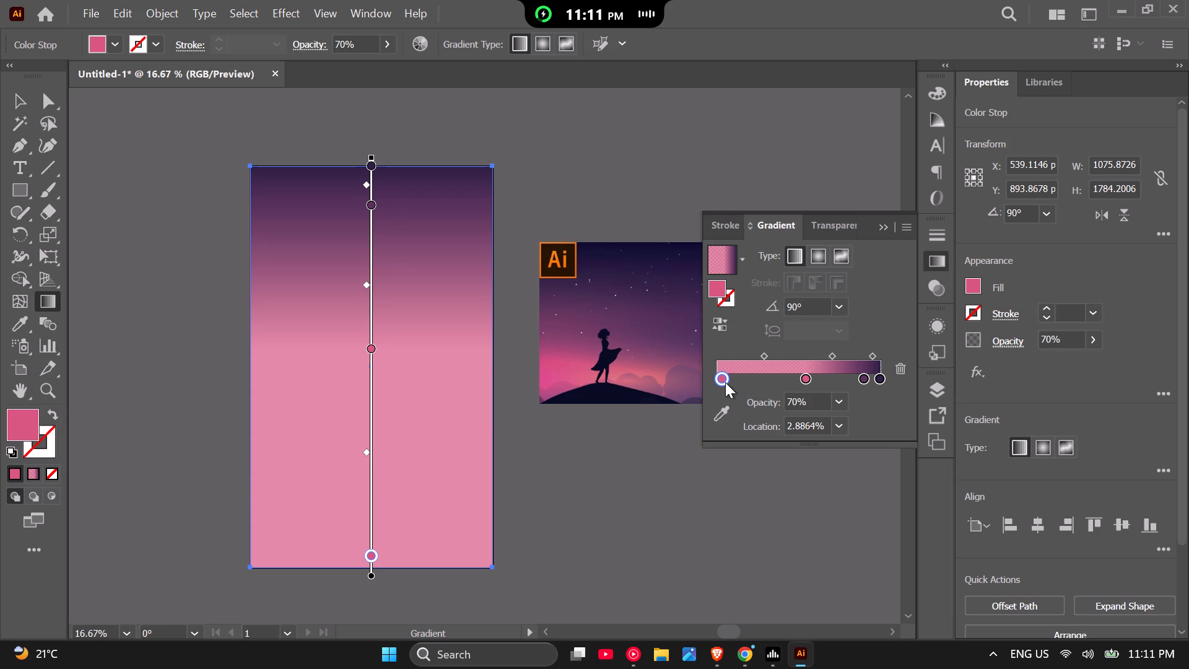
double_click(725, 382)
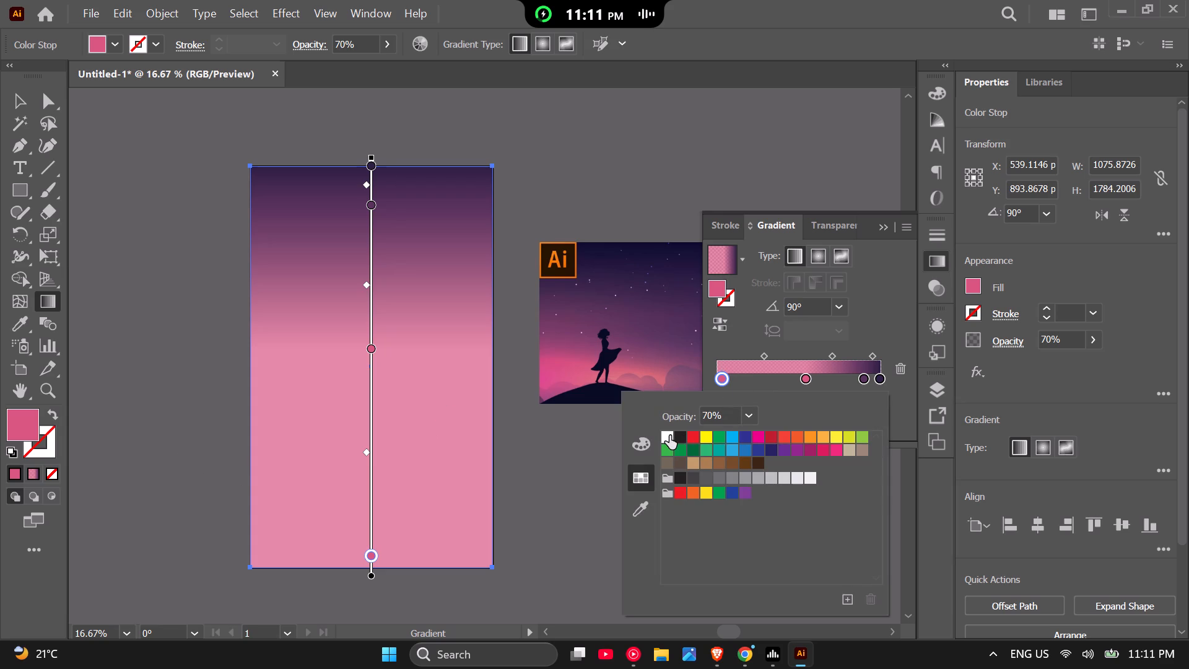
click(667, 435)
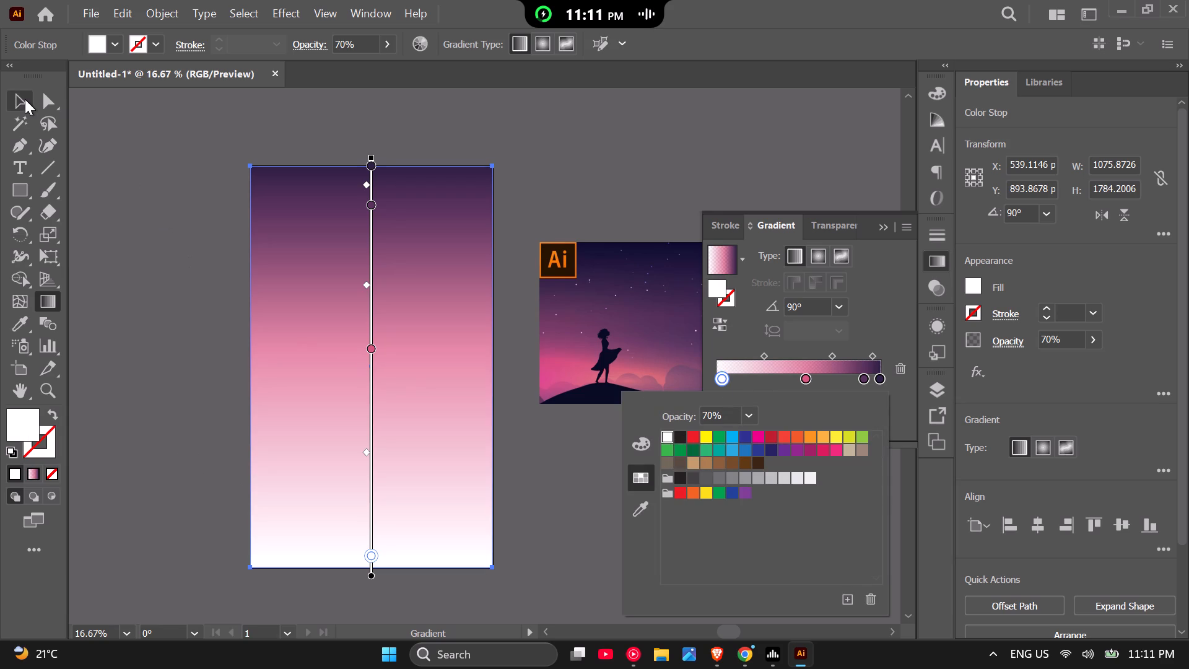
click(25, 99)
click(242, 235)
click(212, 237)
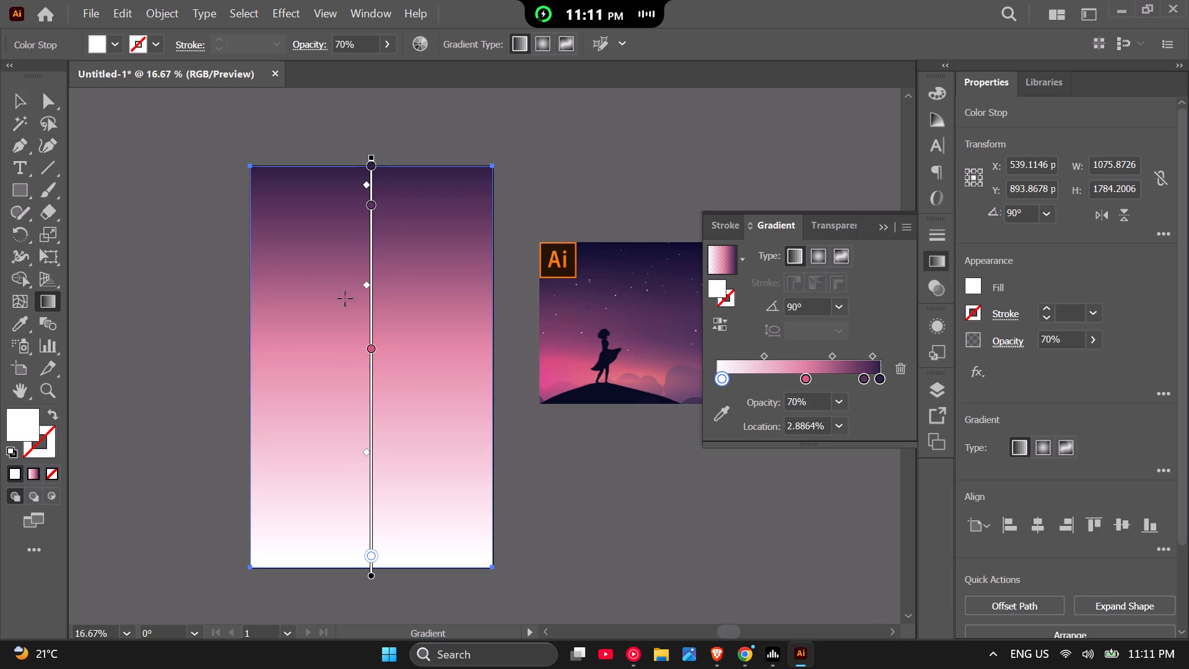
Move the pink gradient stop up the rectangle to about 62% and deselect the rectangle.
drag(371, 344, 378, 279)
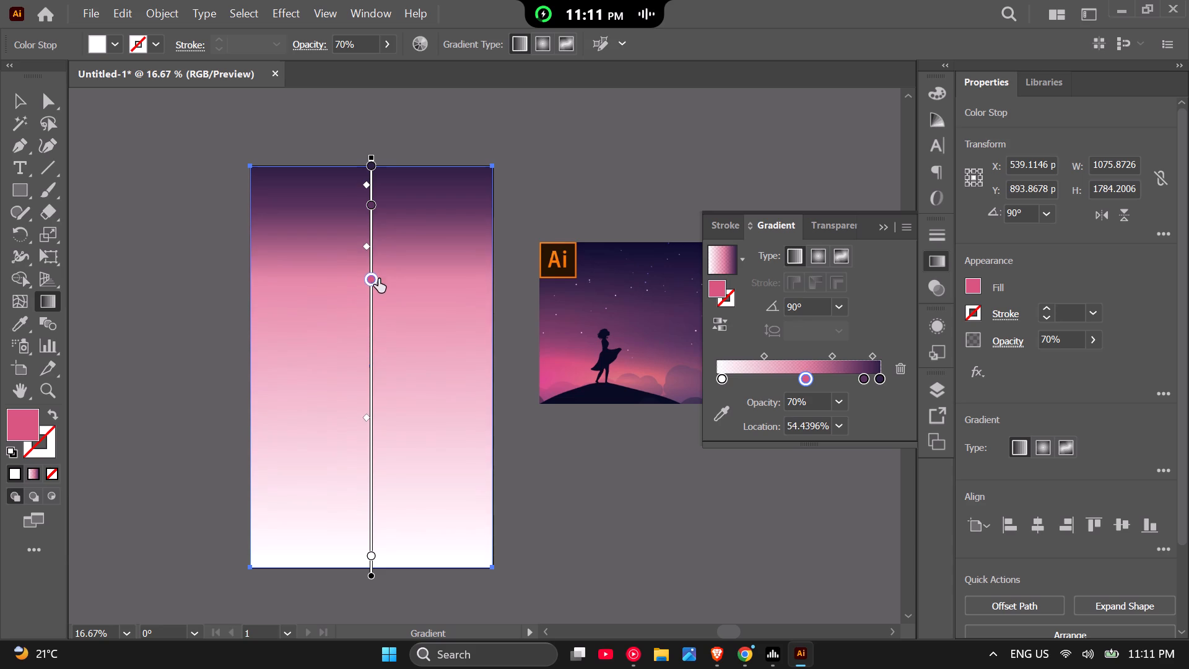
drag(378, 279, 386, 317)
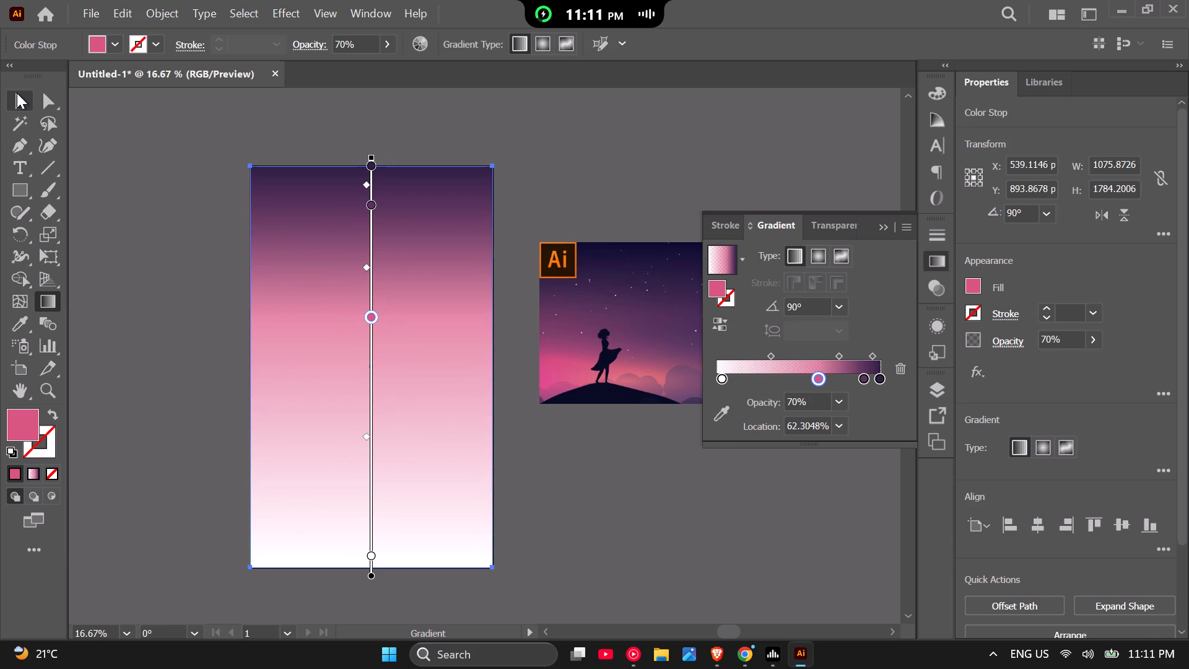
click(18, 93)
click(149, 256)
Remove the stroke from the gradient rectangle.
scroll(377, 461, up, 2)
scroll(237, 423, down, 2)
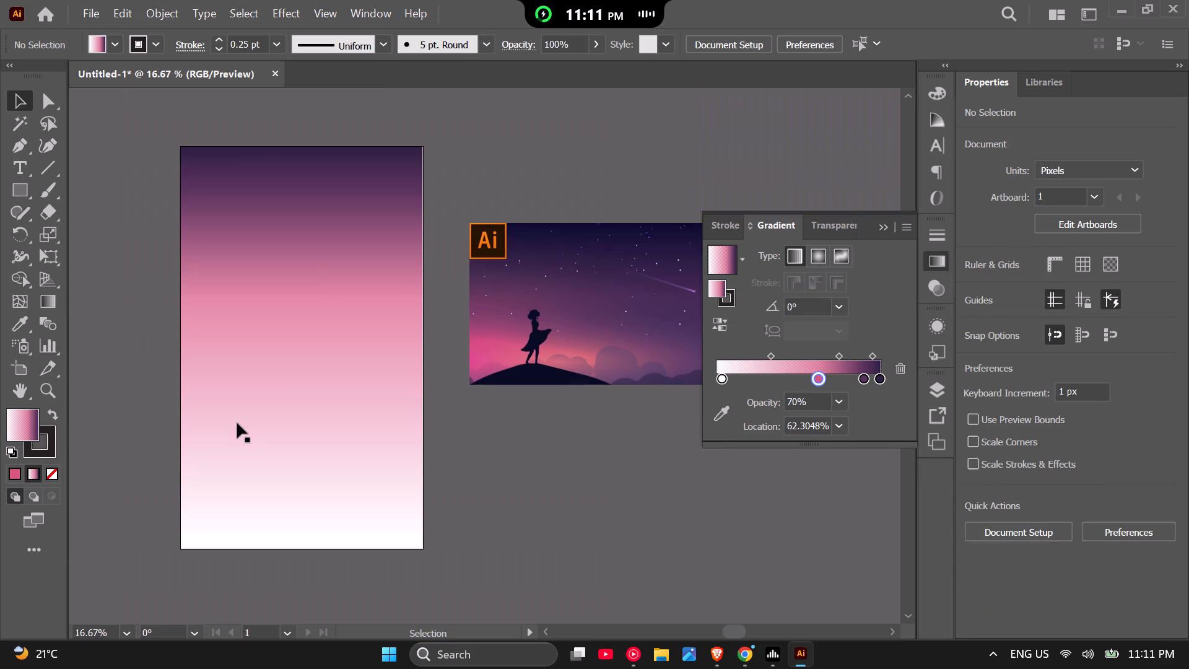
scroll(332, 271, up, 1)
scroll(401, 227, down, 1)
click(368, 230)
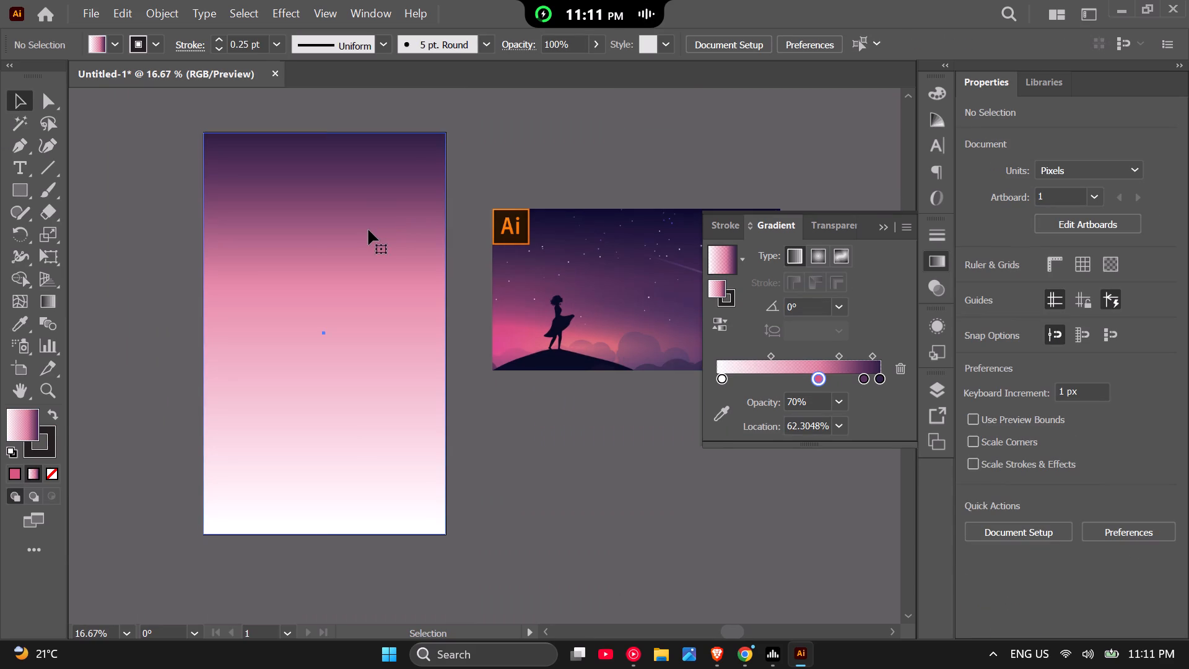
click(53, 452)
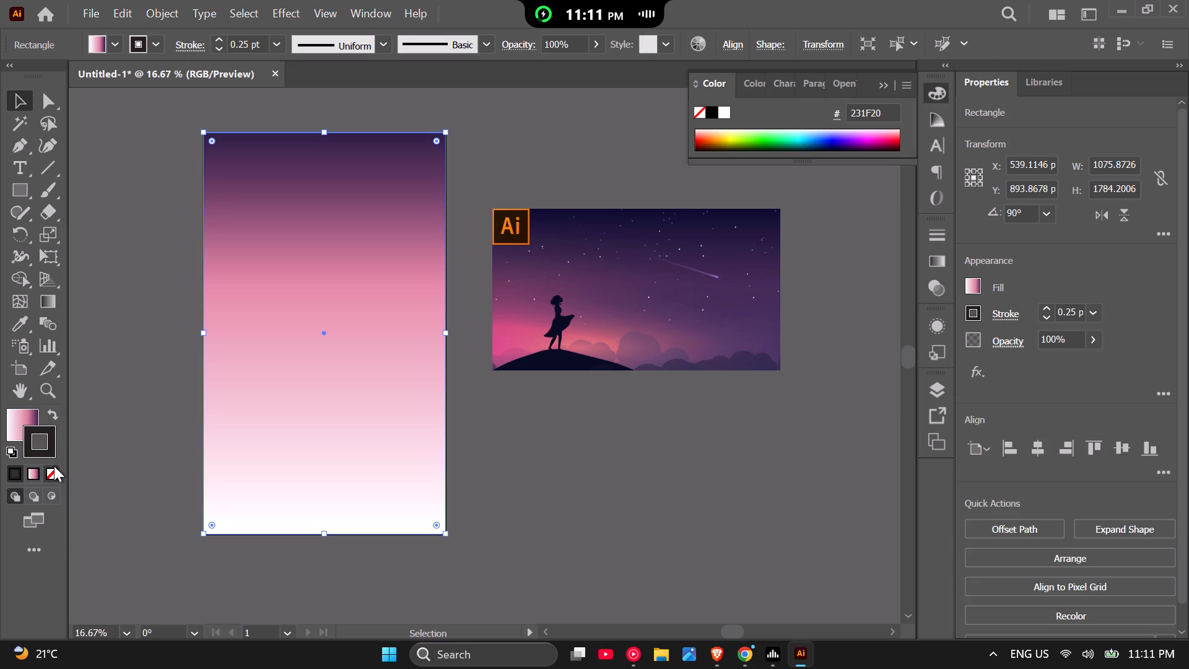
click(54, 466)
click(120, 447)
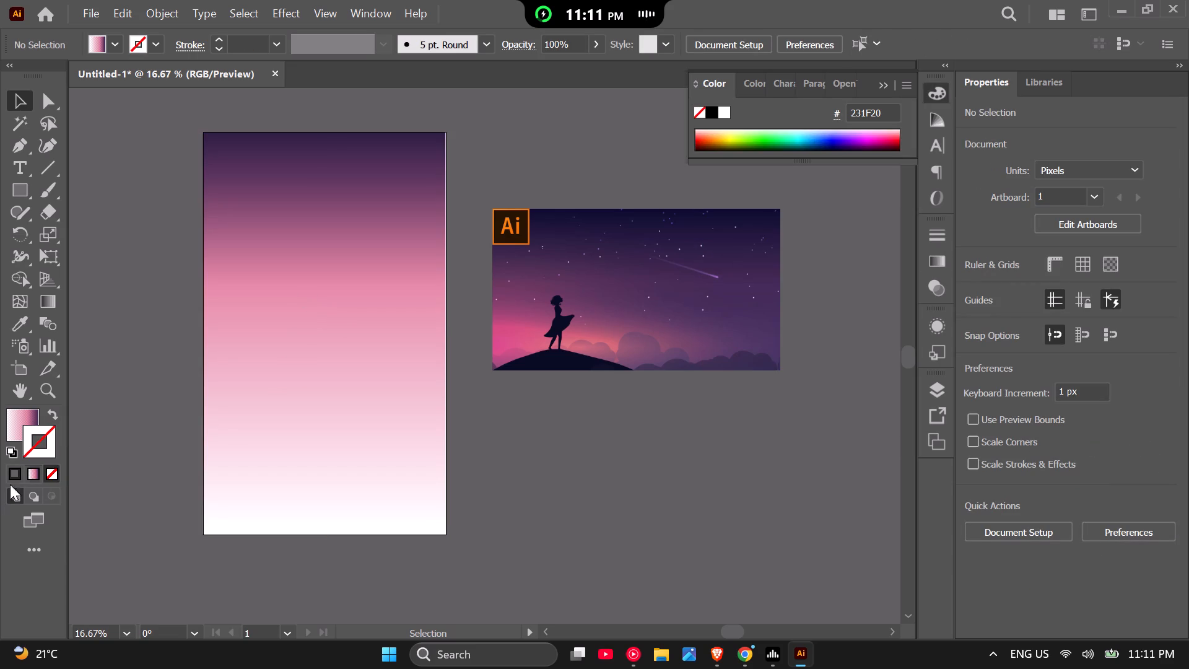
Stretch the gradient rectangle's right edge outward to a width of about 1078 px.
click(229, 359)
scroll(421, 330, up, 2)
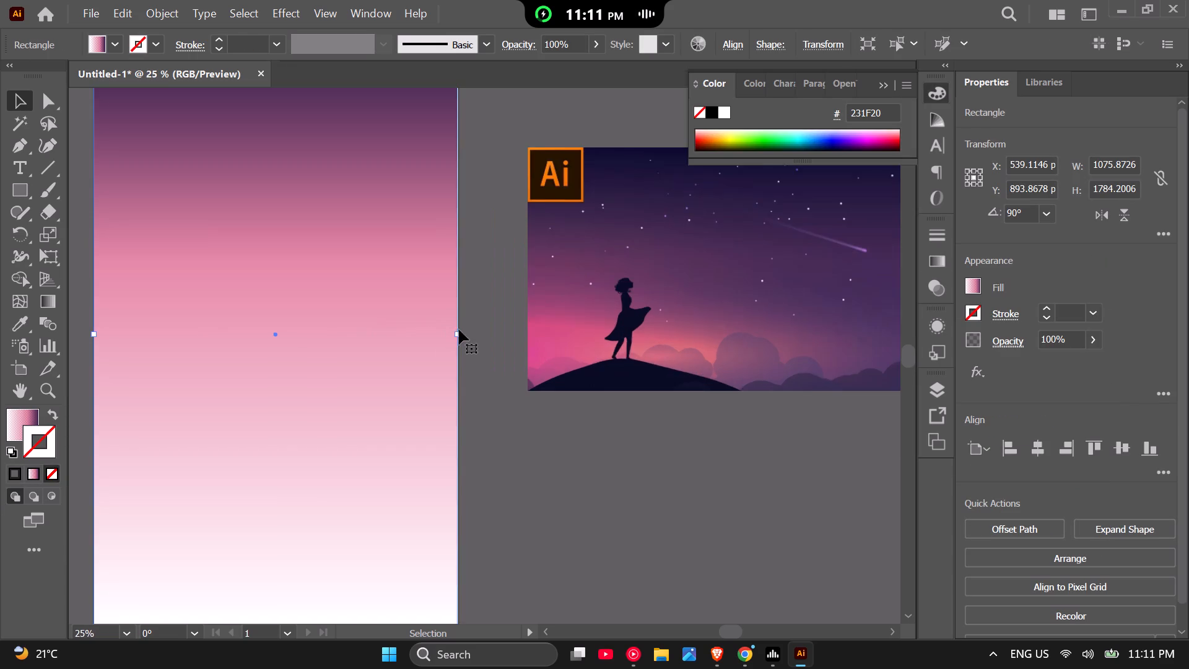
scroll(459, 330, up, 3)
click(455, 351)
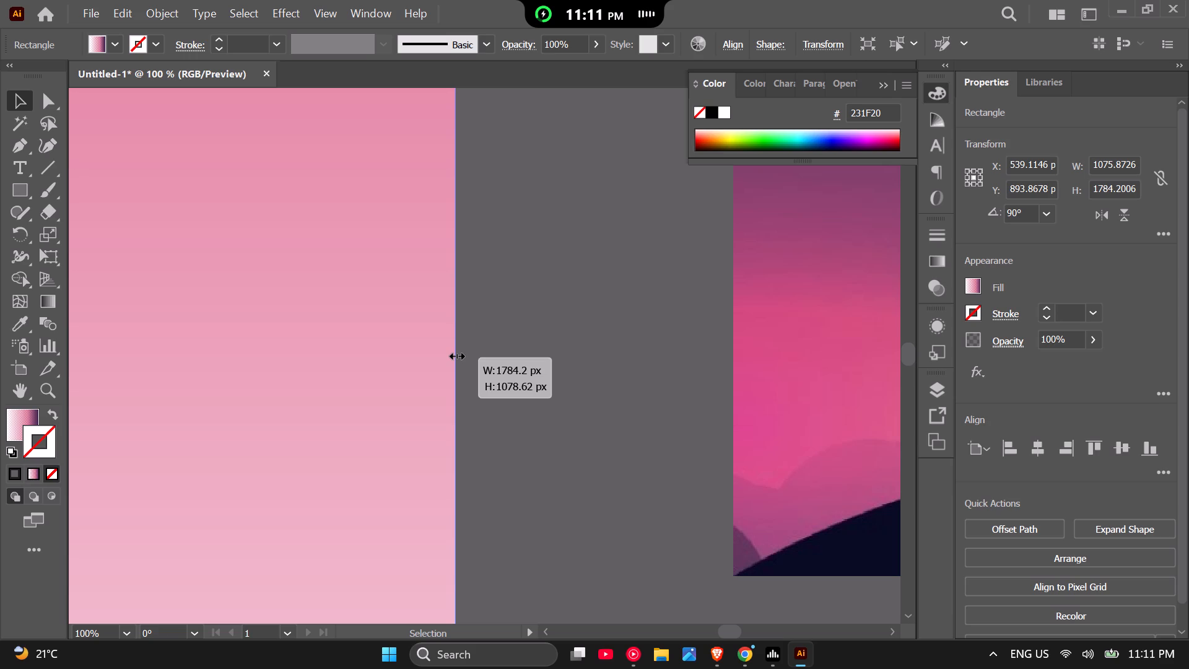
click(516, 349)
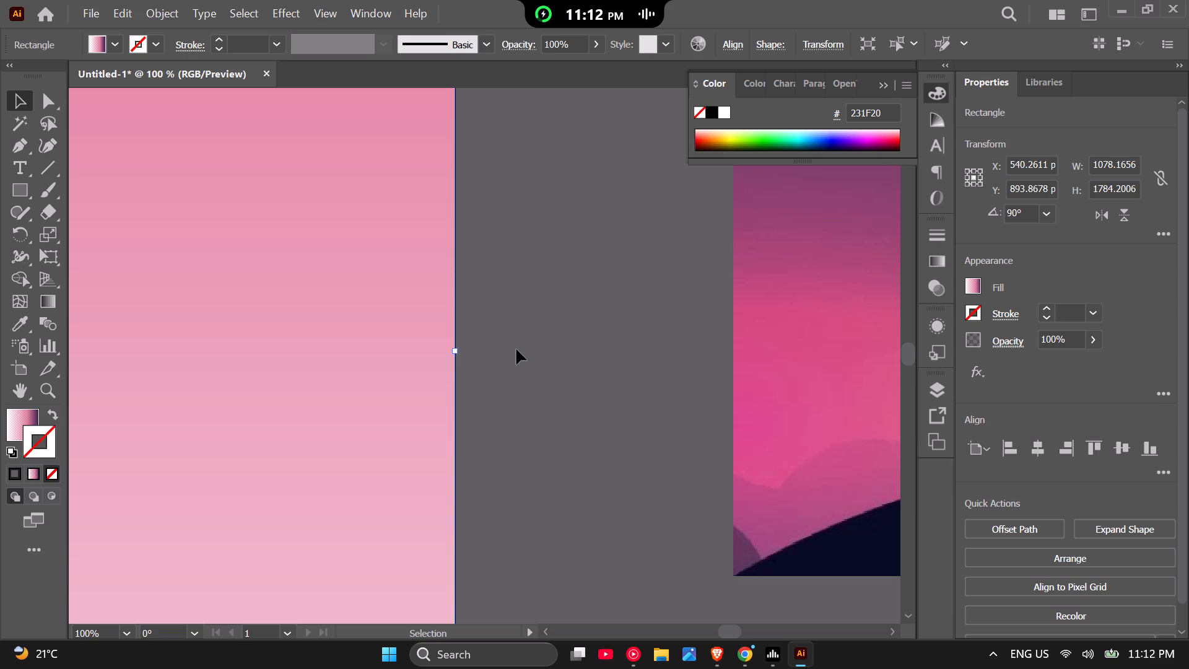
Stretch the gradient rectangle's right edge to the artboard's right edge, for a width of about 1079 px.
scroll(373, 386, down, 3)
scroll(405, 349, up, 10)
click(357, 338)
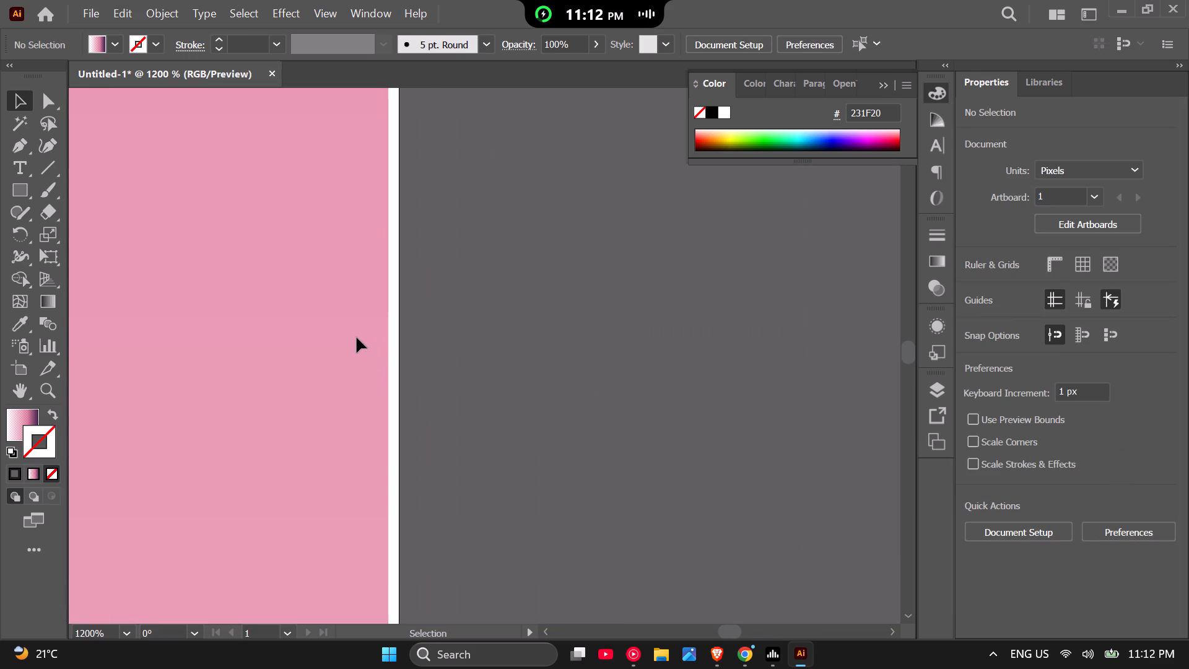
scroll(381, 382, down, 7)
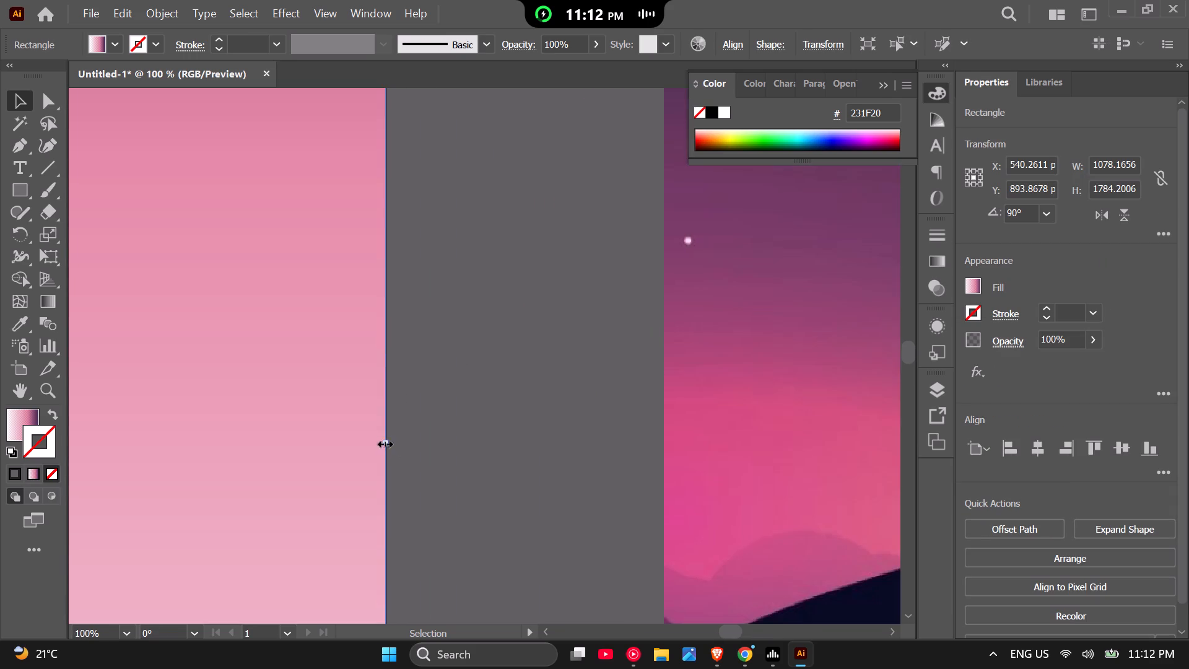
scroll(383, 444, up, 13)
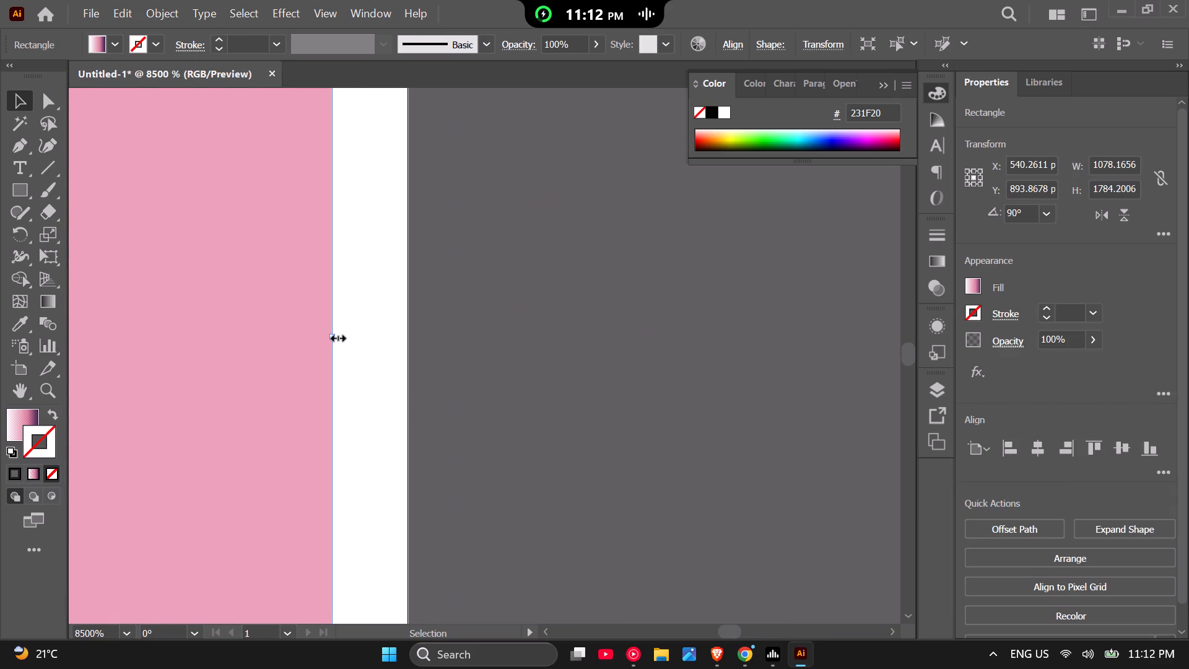
drag(329, 337, 406, 340)
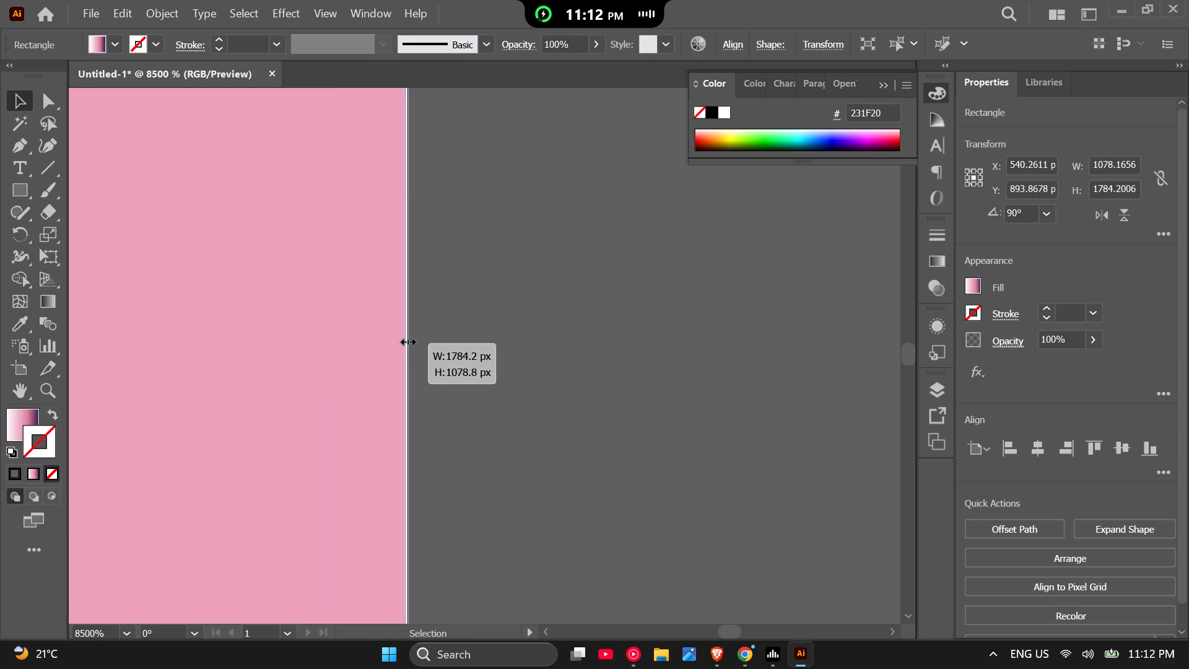
drag(406, 340, 409, 340)
Stretch the gradient rectangle's top edge up to the artboard's top edge, for a height of about 1786 px.
scroll(485, 323, down, 12)
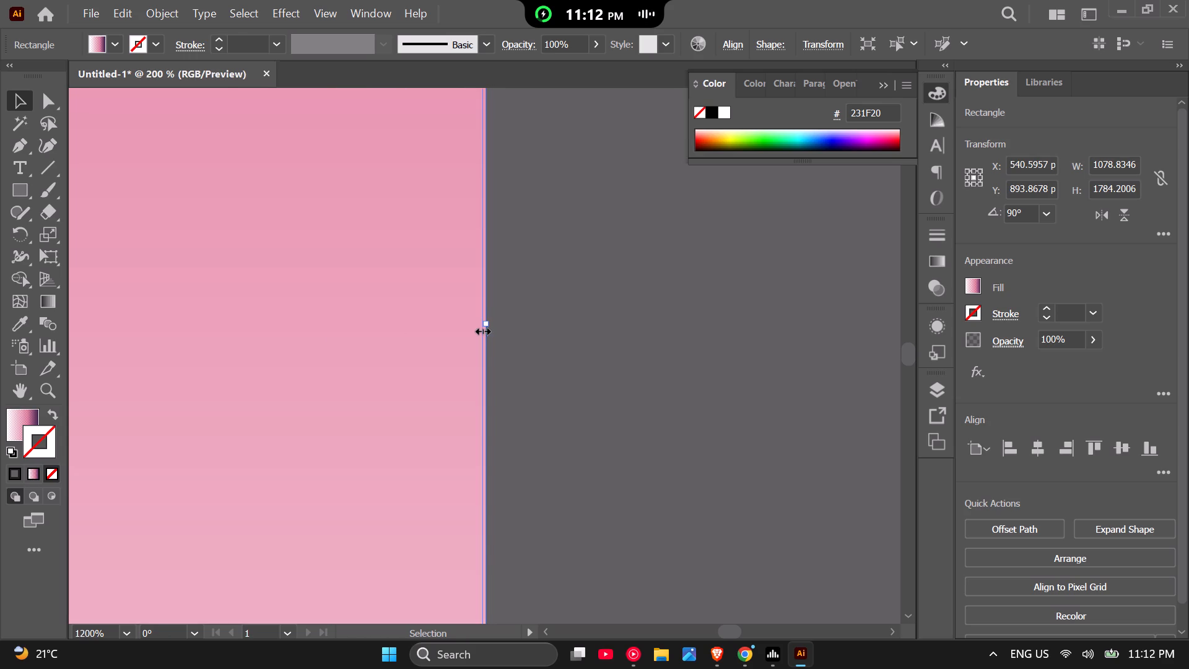
scroll(481, 330, down, 11)
scroll(449, 270, up, 7)
scroll(428, 406, up, 4)
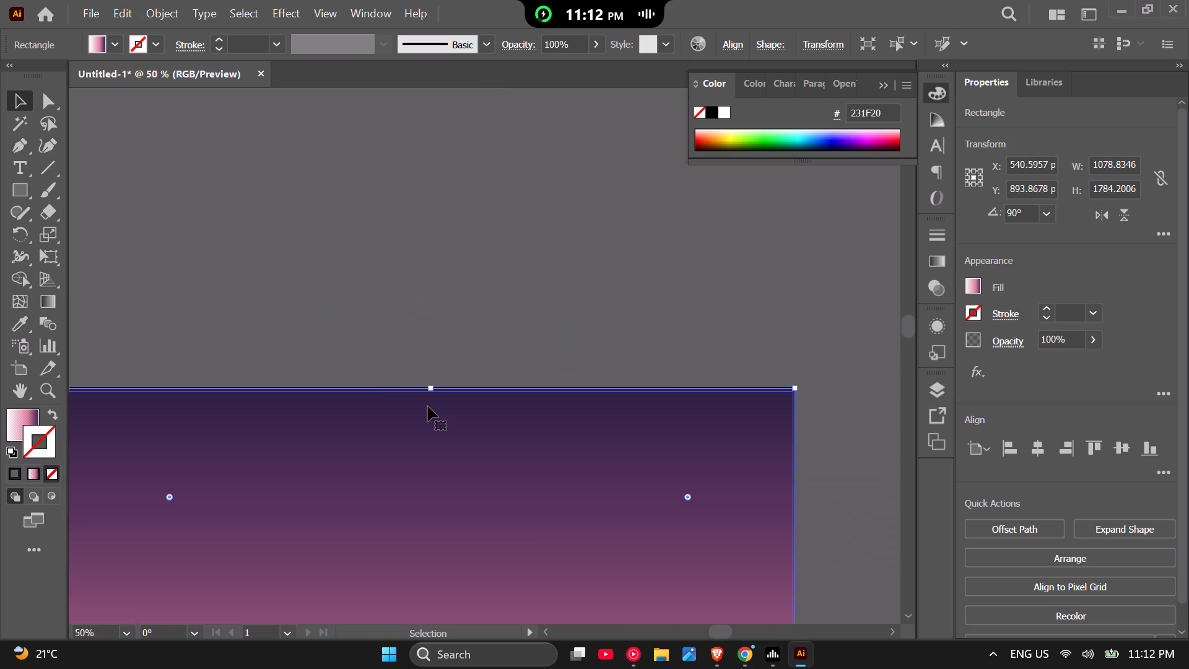
scroll(428, 406, up, 1)
scroll(444, 300, up, 9)
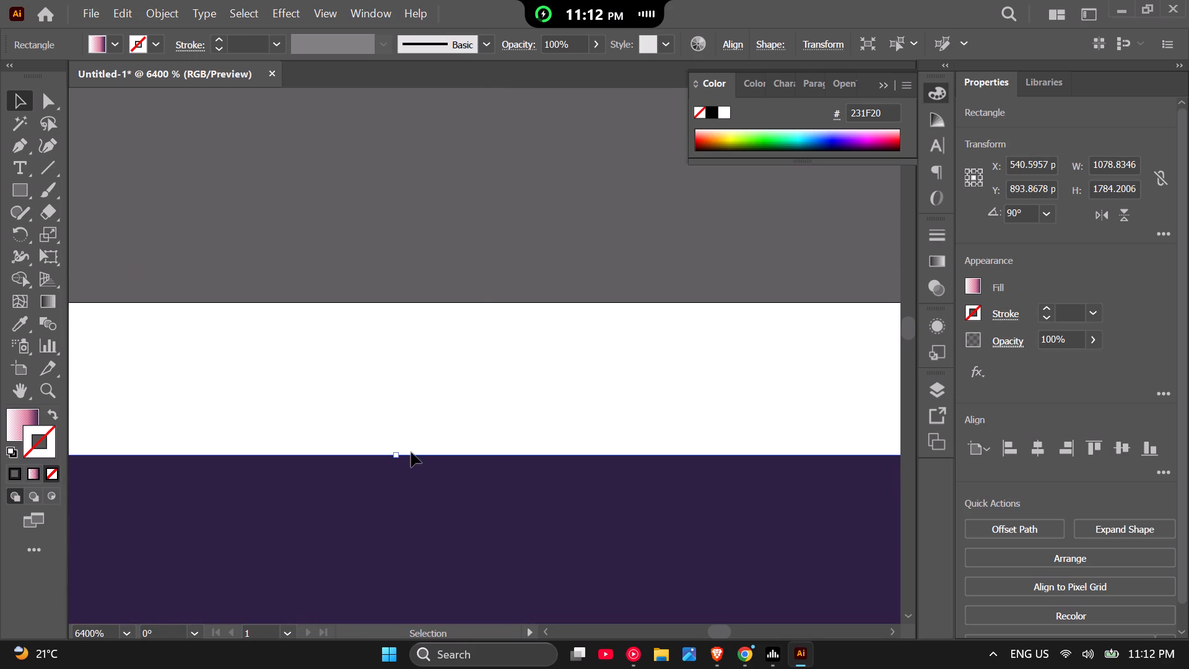
drag(391, 454, 386, 308)
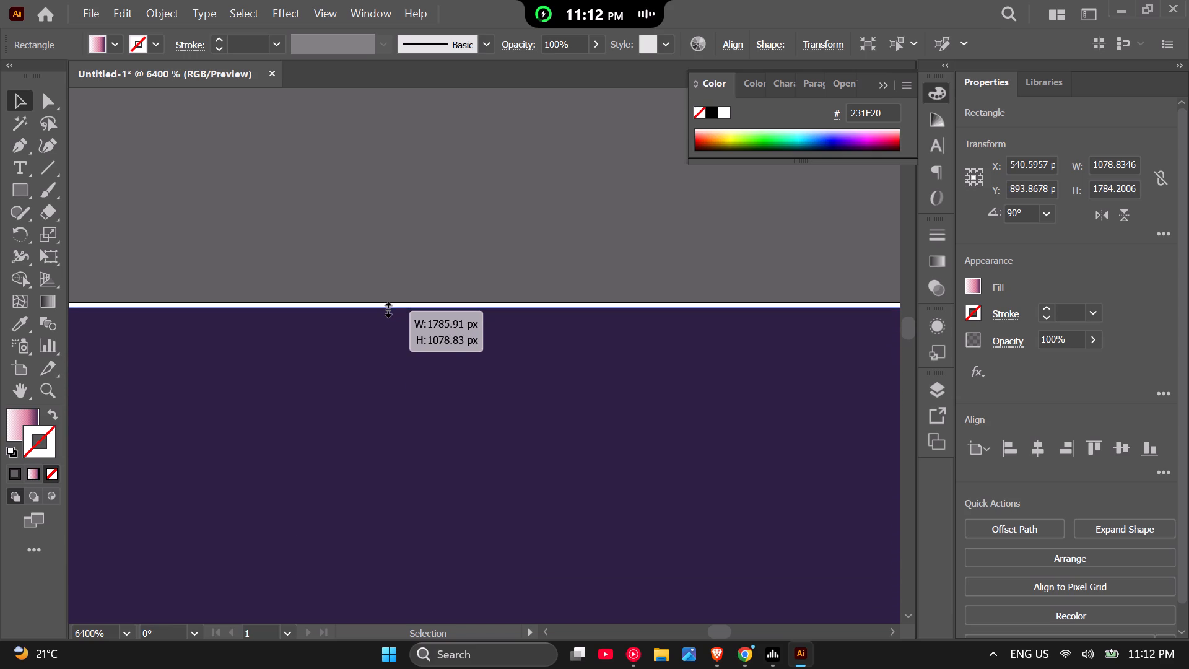
drag(386, 308, 386, 305)
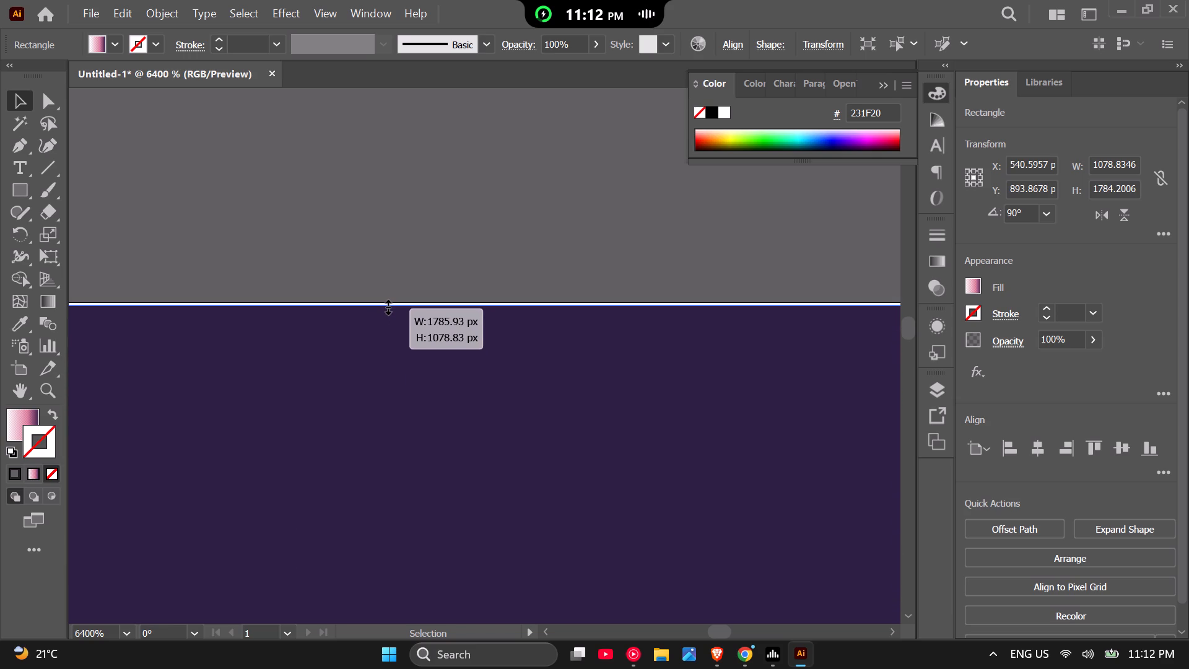
drag(386, 305, 386, 302)
Stretch the gradient rectangle's left edge to the artboard's left edge, for a width of about 1080 px.
scroll(376, 313, down, 7)
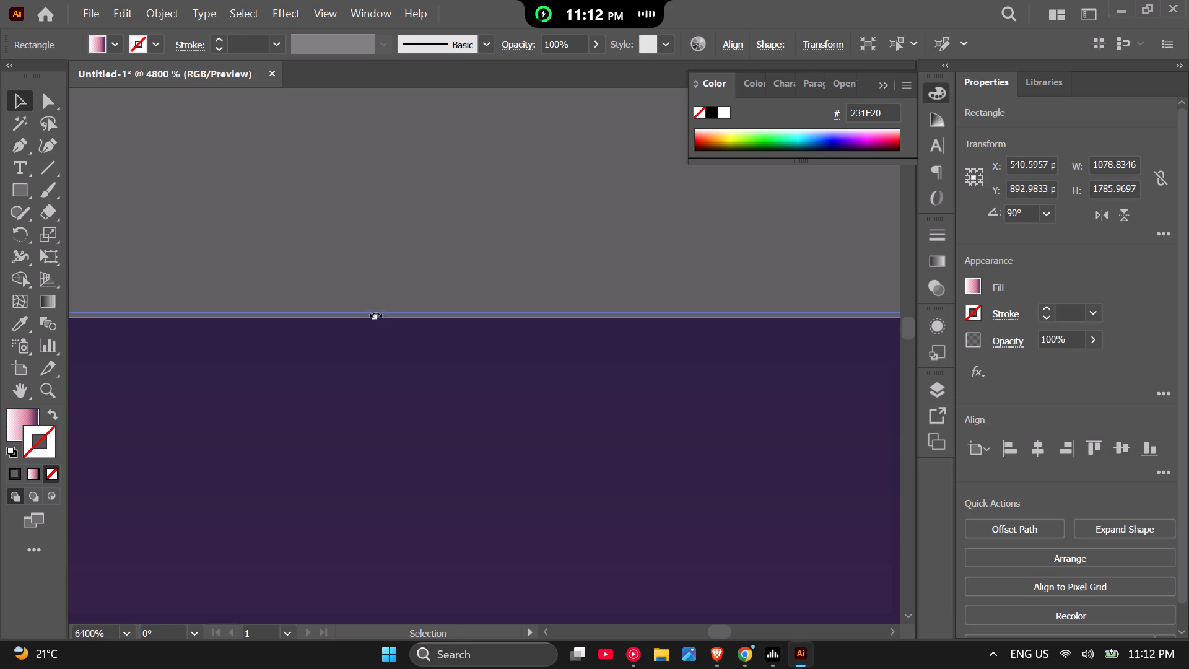
scroll(381, 312, down, 14)
scroll(411, 347, up, 5)
scroll(413, 429, up, 5)
scroll(297, 470, up, 4)
scroll(374, 504, down, 7)
scroll(388, 522, up, 4)
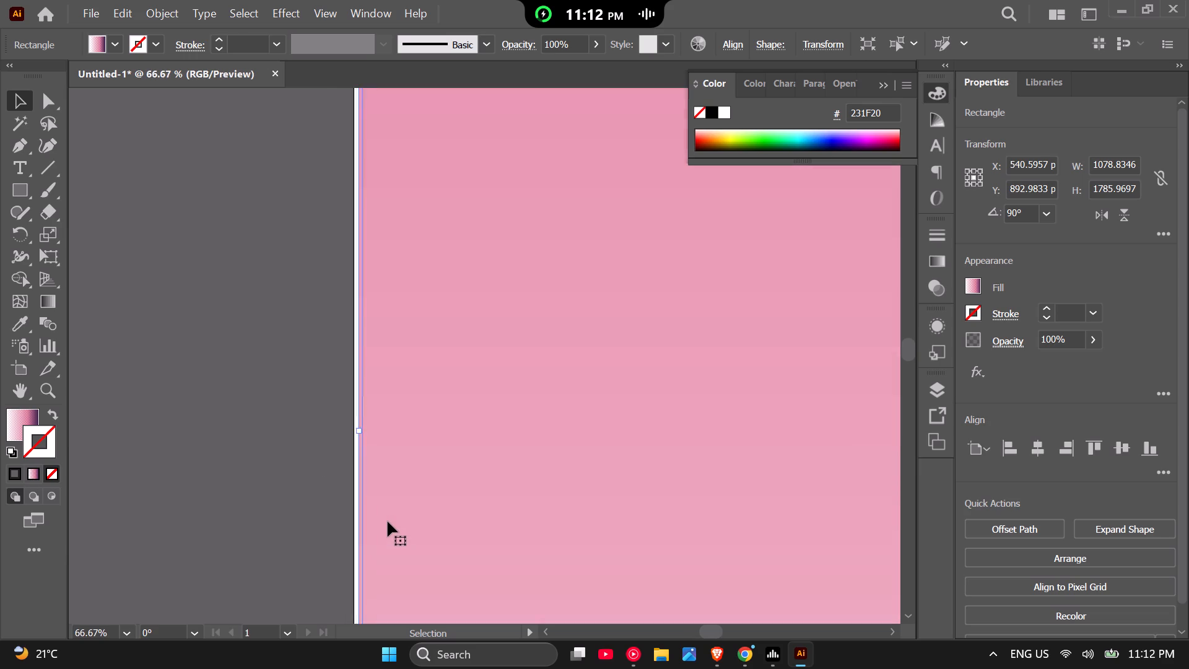
scroll(388, 522, up, 4)
scroll(282, 432, down, 4)
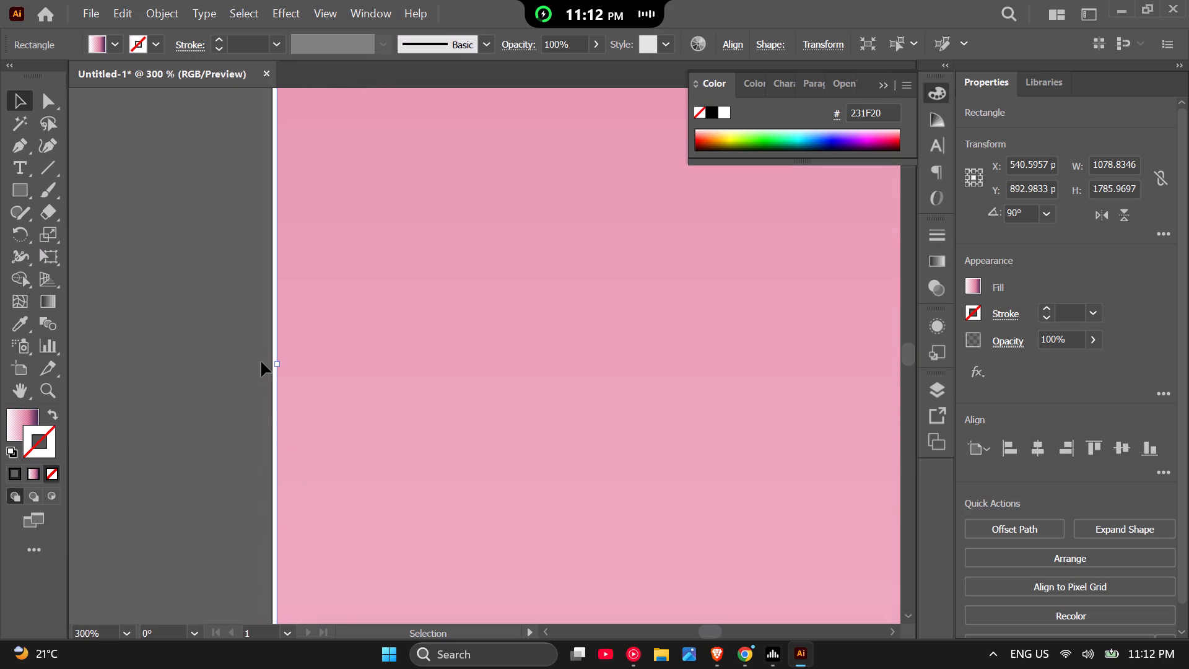
scroll(261, 362, up, 7)
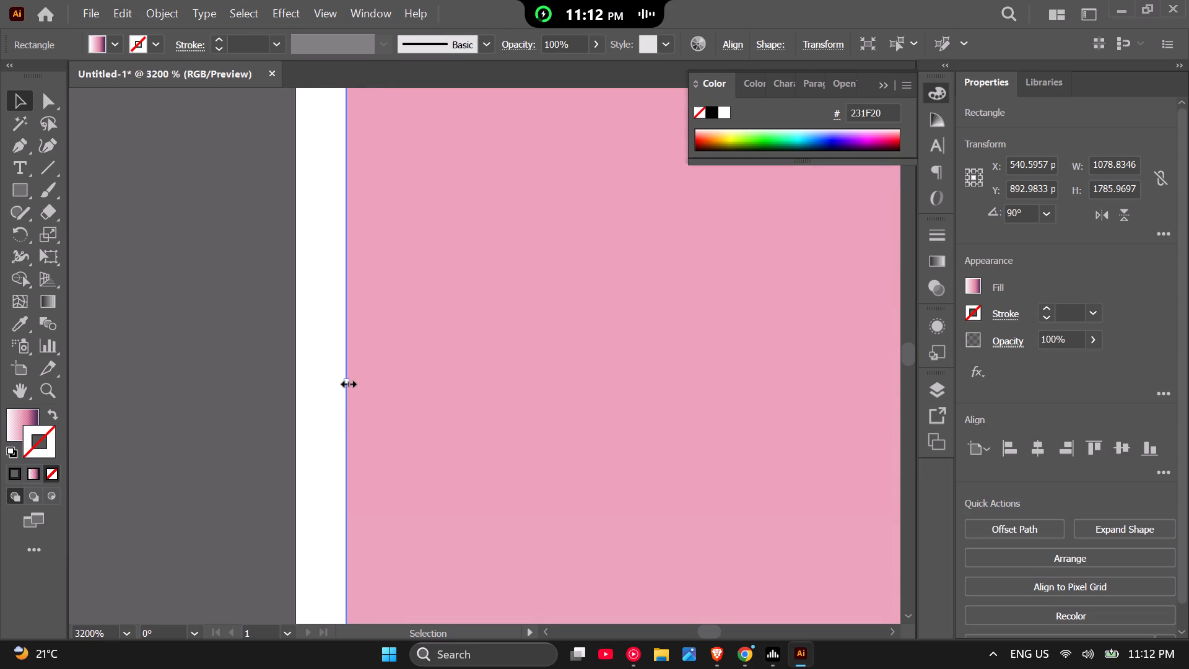
drag(347, 382, 294, 386)
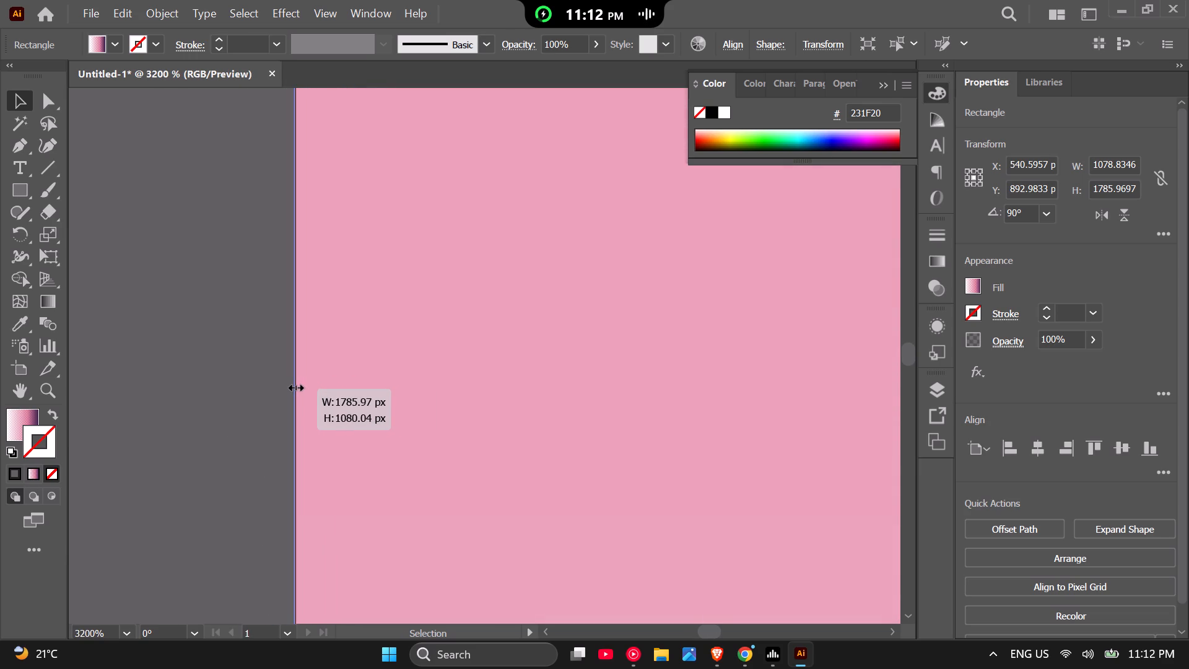
drag(294, 386, 295, 386)
Stretch the gradient rectangle's bottom edge down to the artboard's bottom edge, for a height of about 1788 px.
scroll(297, 371, up, 1)
scroll(297, 371, down, 11)
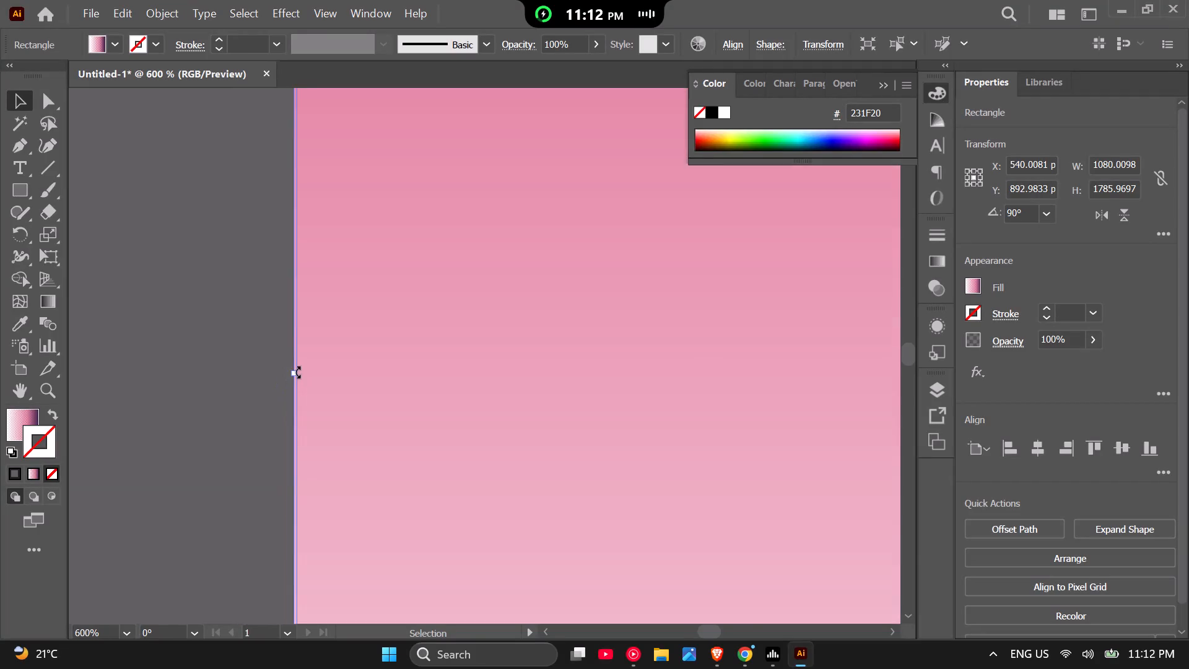
scroll(297, 372, down, 8)
scroll(339, 453, up, 4)
scroll(388, 533, up, 5)
scroll(438, 474, up, 2)
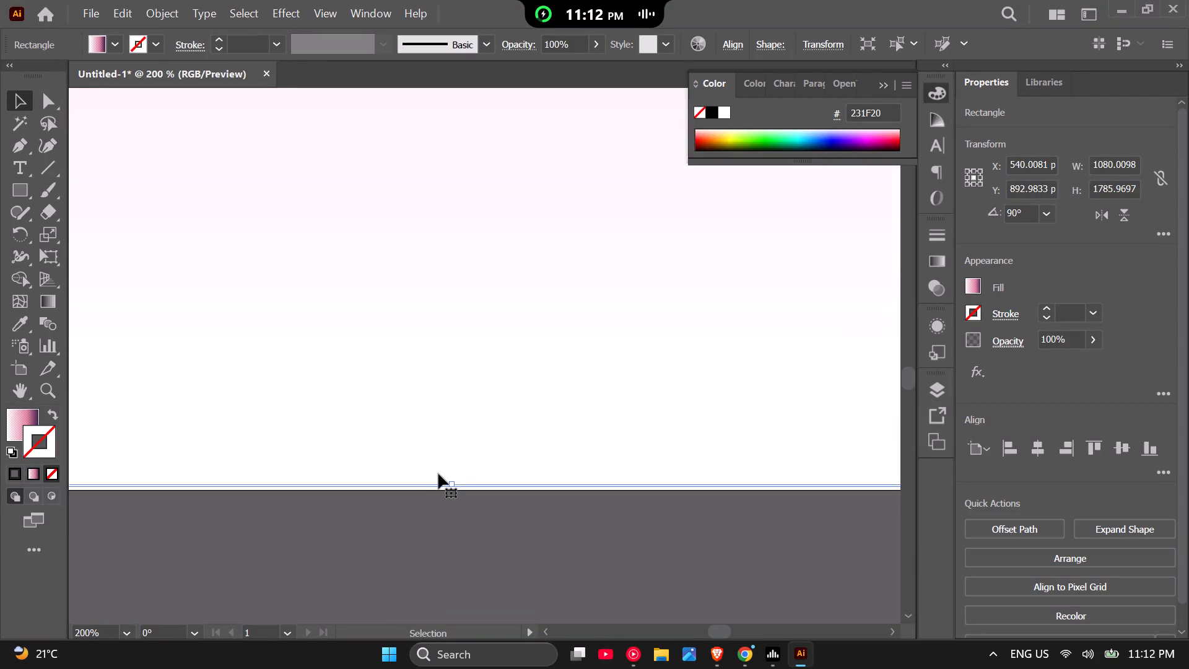
scroll(438, 474, up, 2)
scroll(536, 500, up, 5)
scroll(396, 481, down, 5)
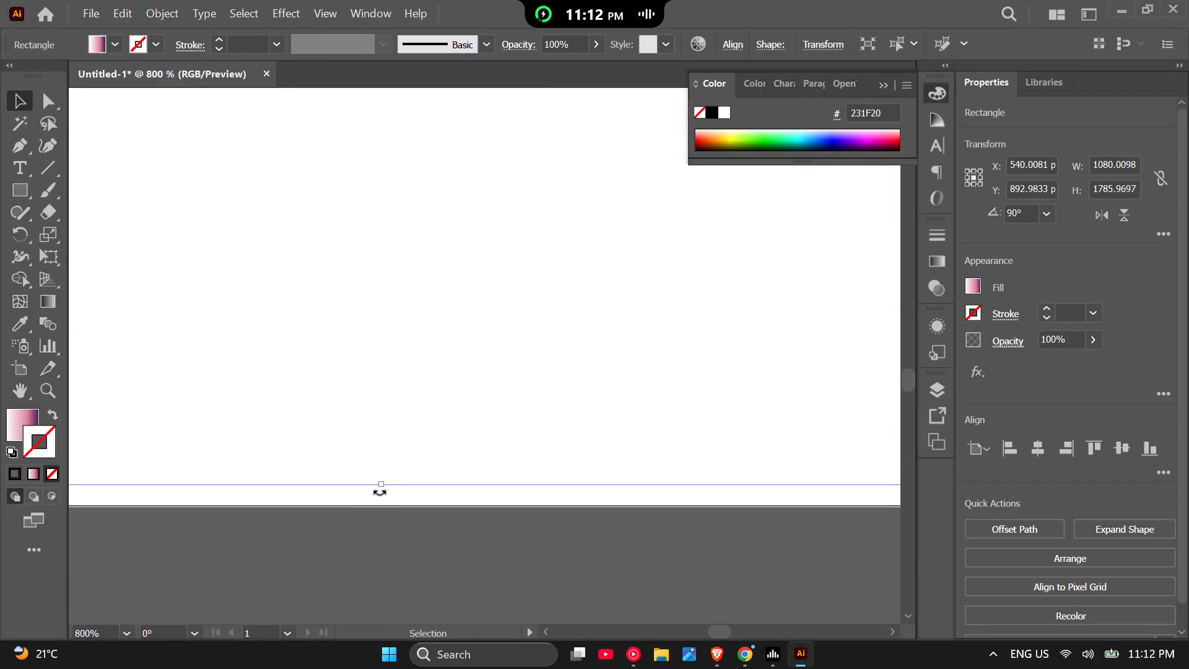
drag(379, 484, 381, 504)
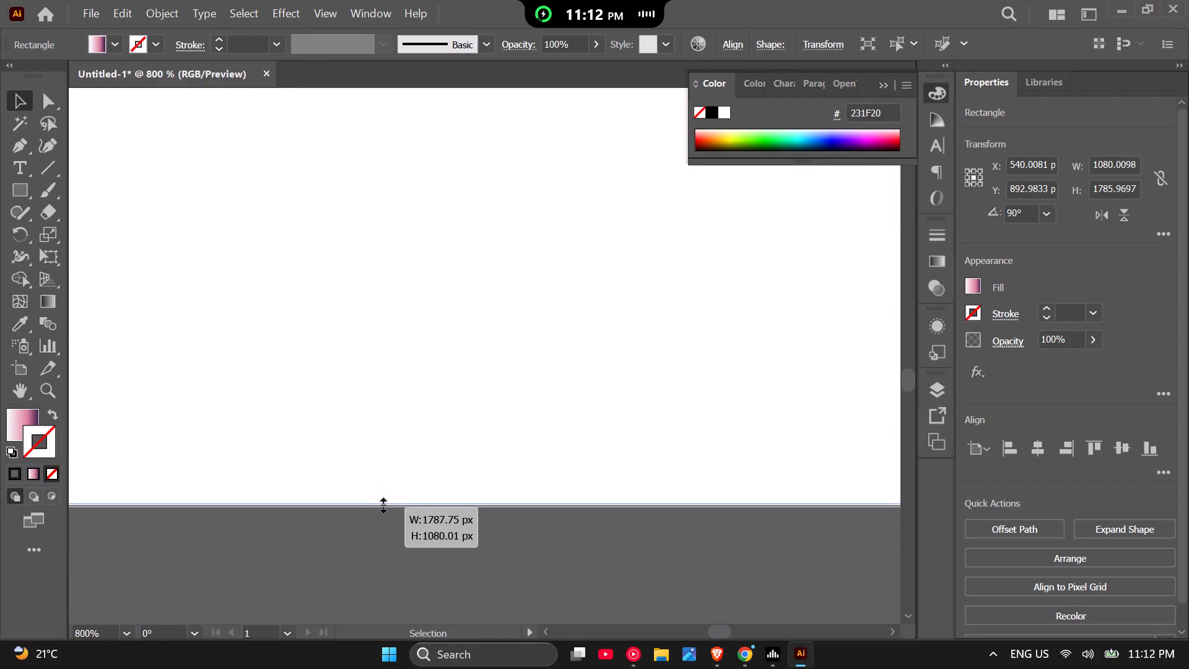
drag(381, 504, 381, 505)
Move the night-scene reference image farther right of the artboard, to an X position of about 3104 px.
scroll(381, 505, down, 14)
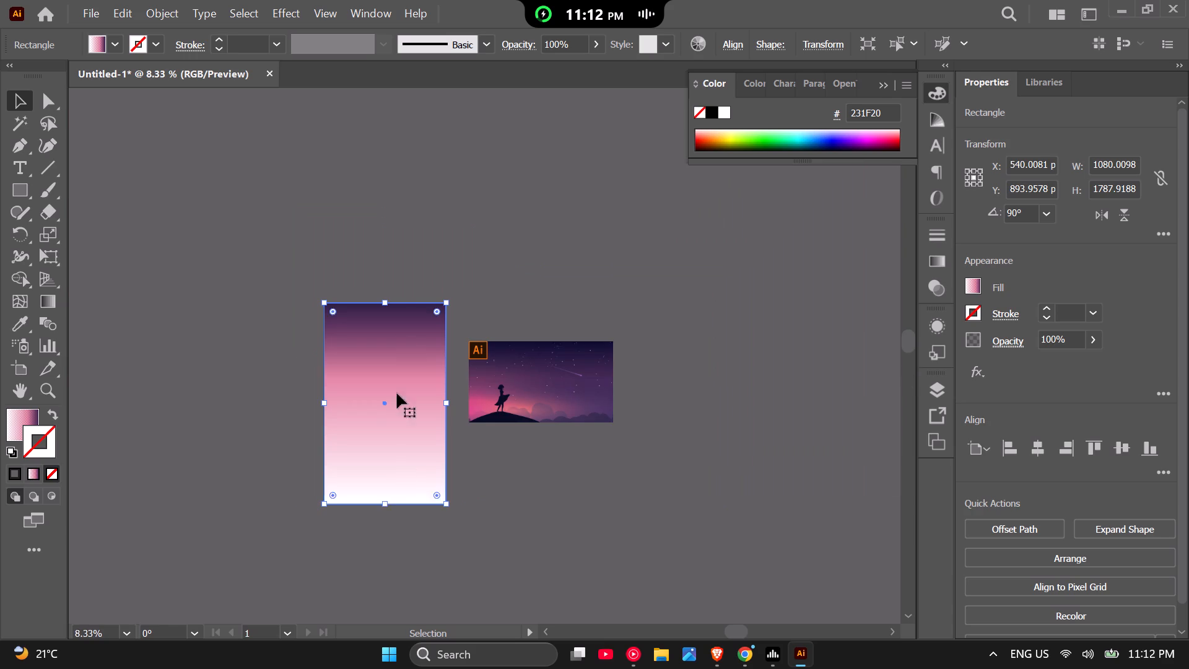
scroll(404, 294, up, 5)
scroll(399, 295, down, 5)
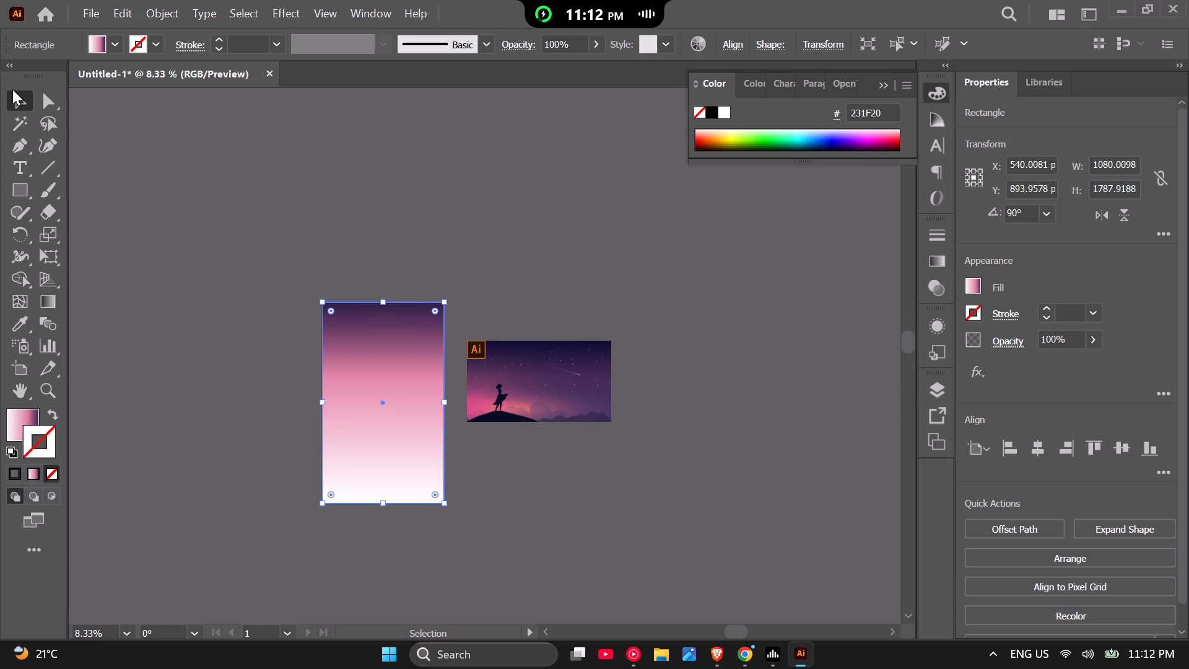
click(113, 288)
scroll(420, 364, up, 3)
scroll(245, 301, down, 3)
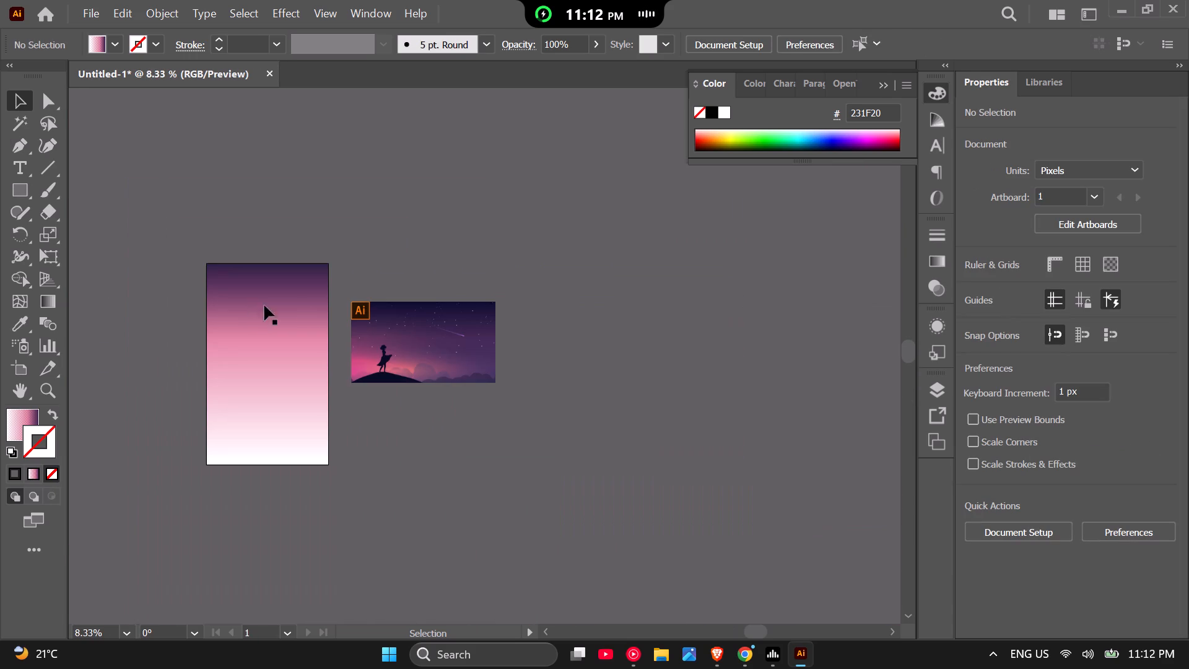
click(397, 329)
drag(387, 332, 520, 333)
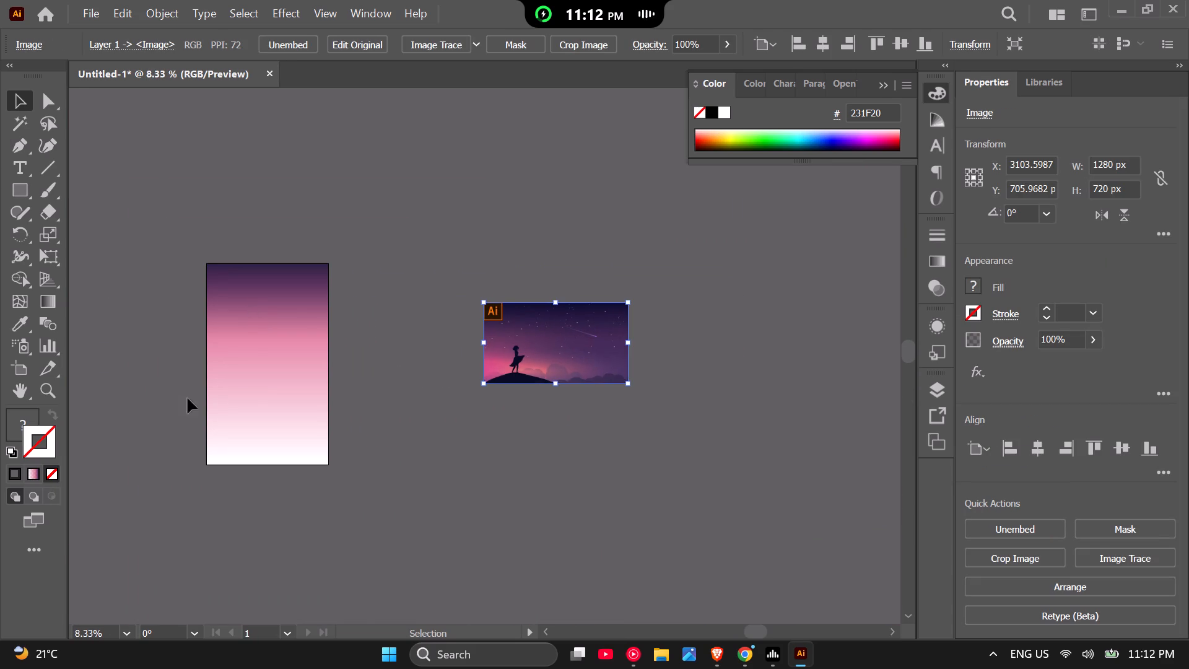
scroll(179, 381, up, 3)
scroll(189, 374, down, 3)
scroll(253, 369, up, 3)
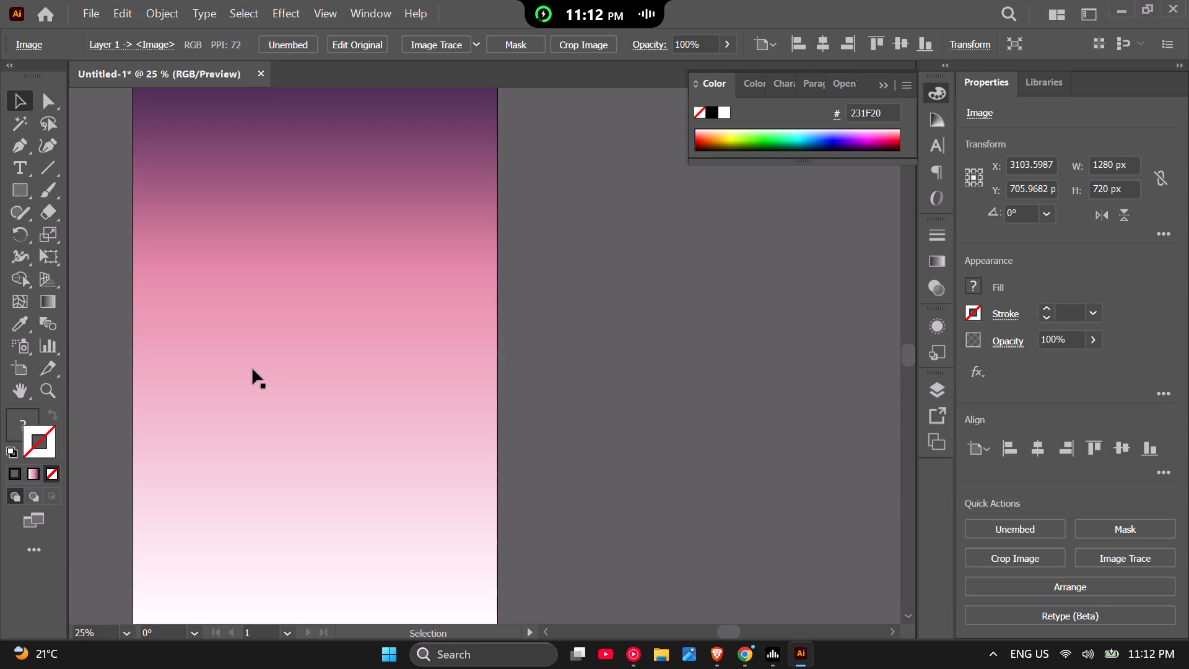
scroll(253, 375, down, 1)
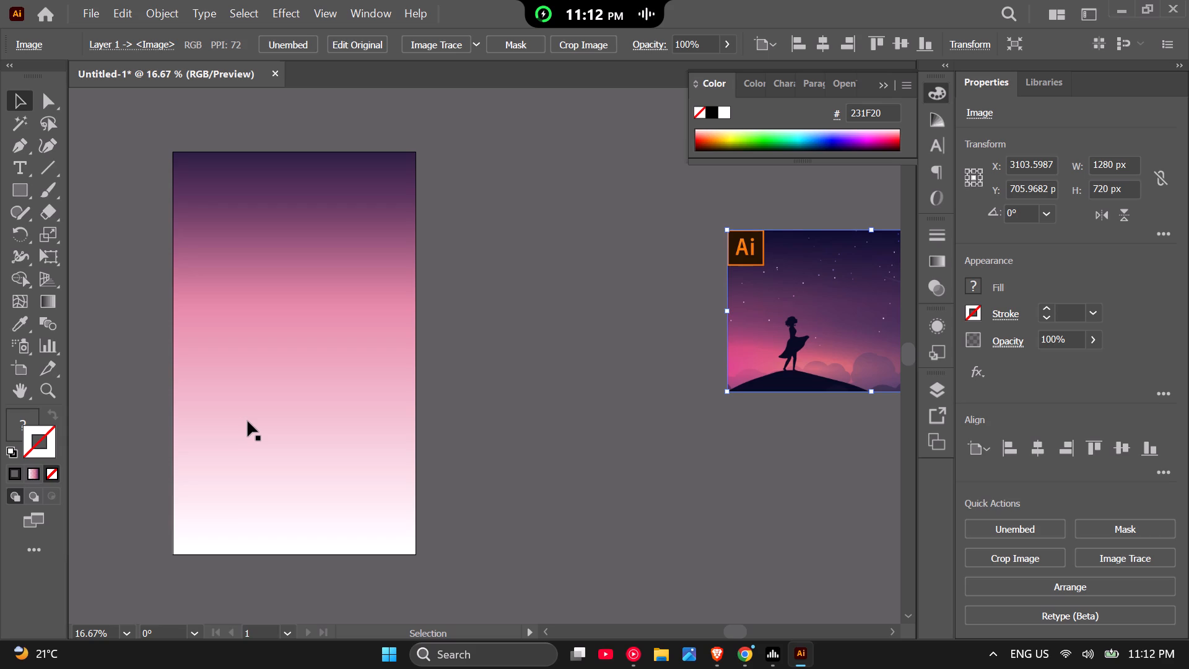
Switch to Google Chrome and search Google Images for "patakha illustration".
click(720, 655)
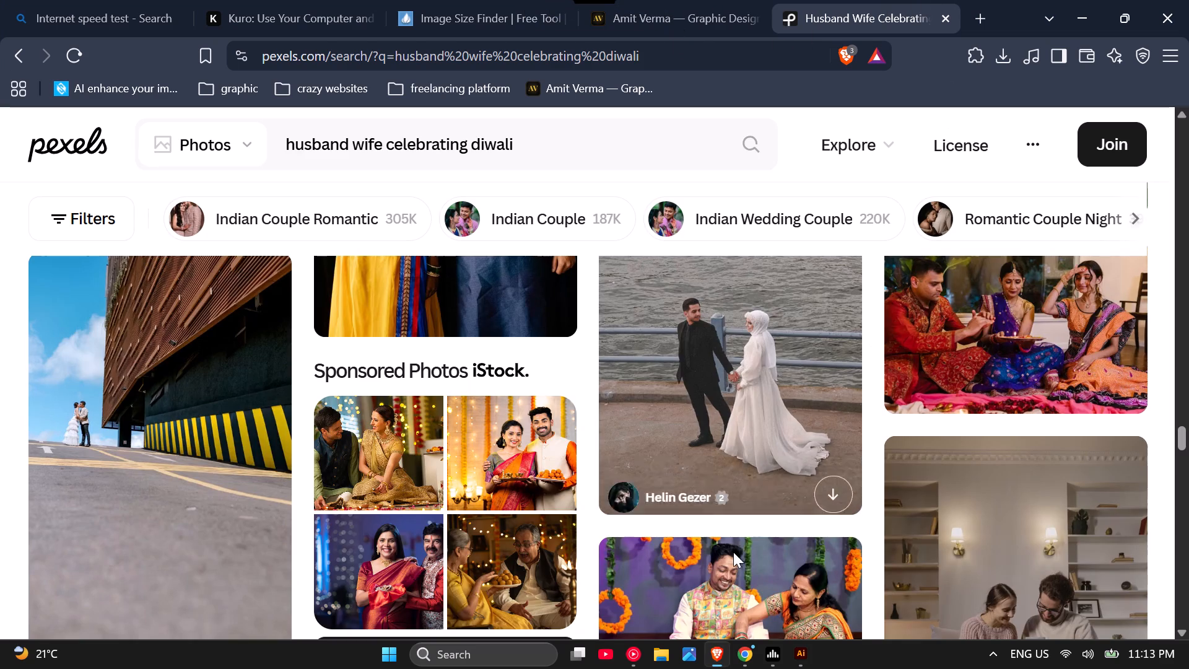
click(743, 660)
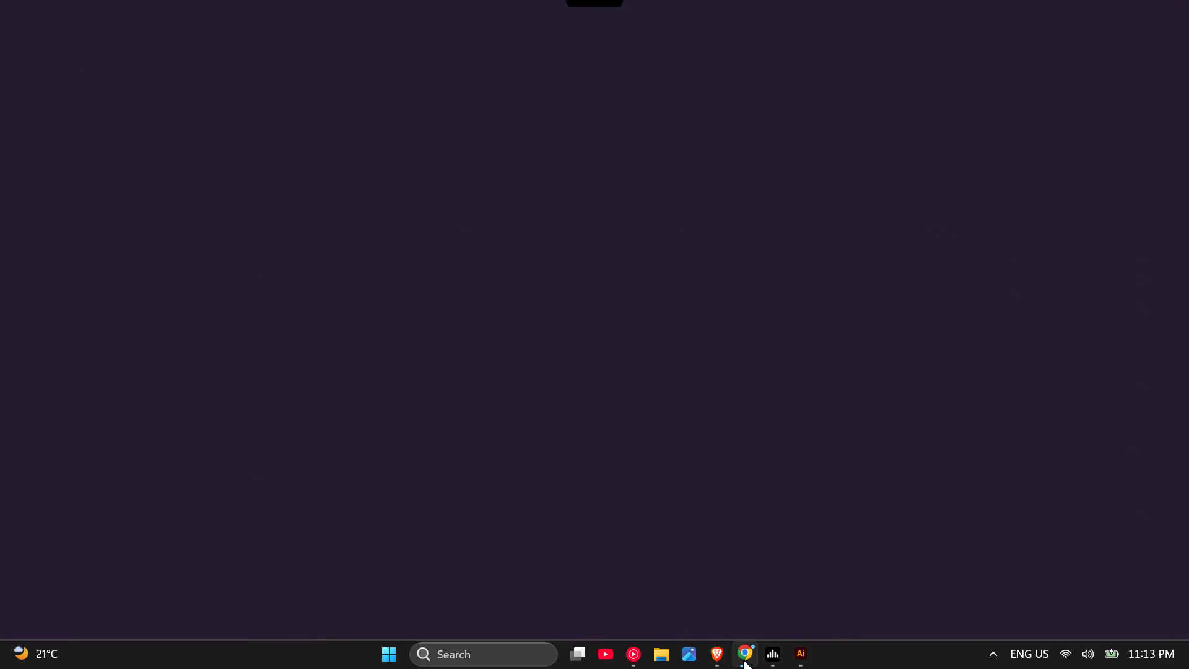
drag(432, 98, 377, 105)
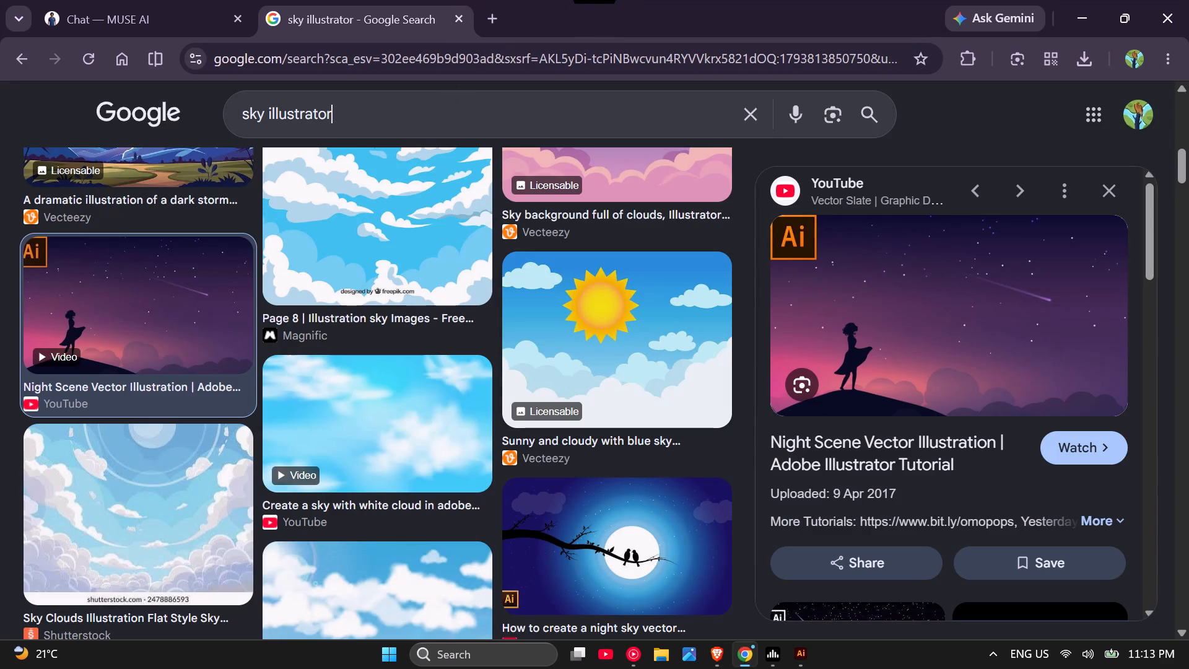
drag(377, 105, 217, 118)
double_click(347, 118)
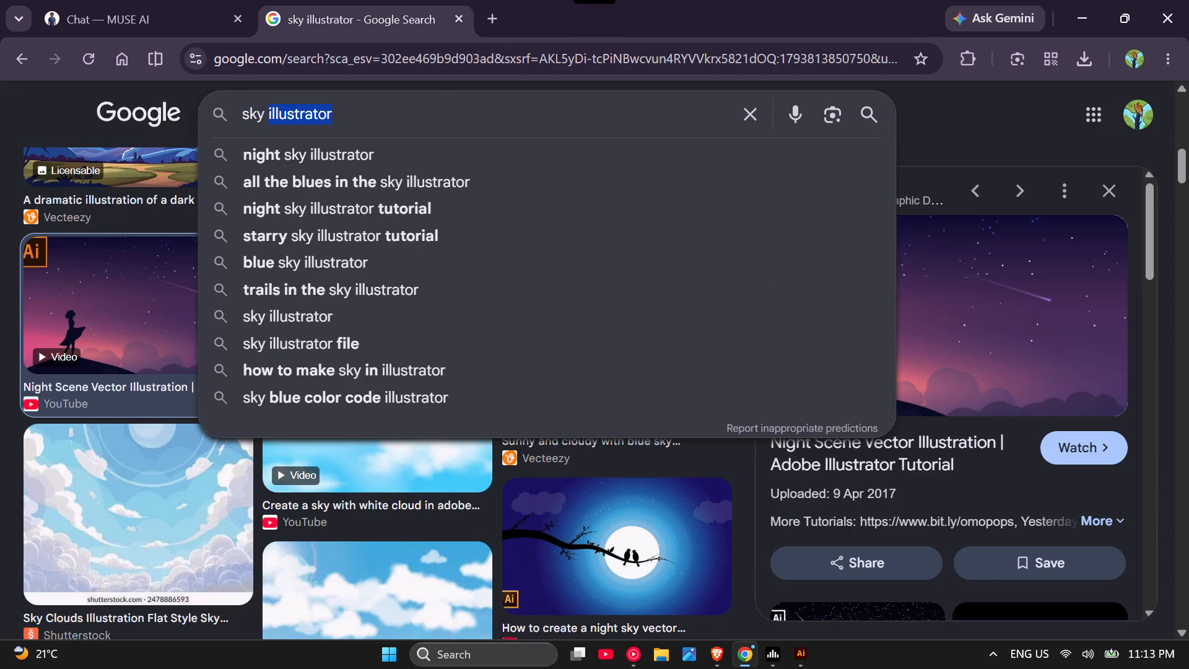
triple_click(347, 118)
text(patakha)
key(space)
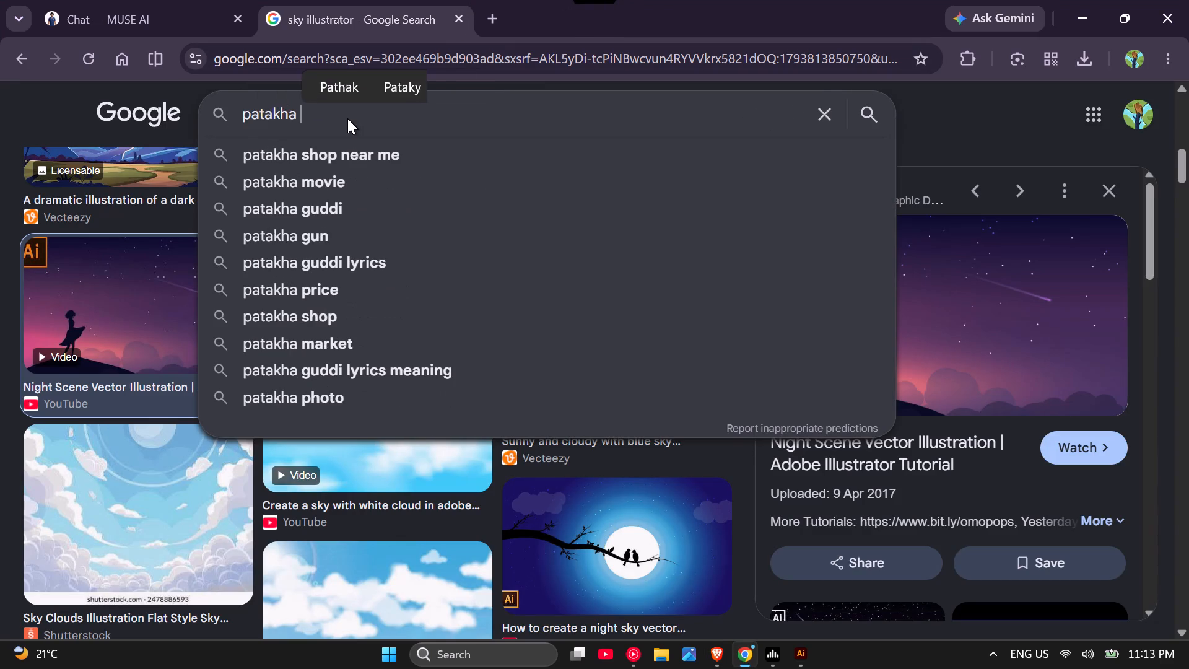
text(illustrar)
key(BackSpace)
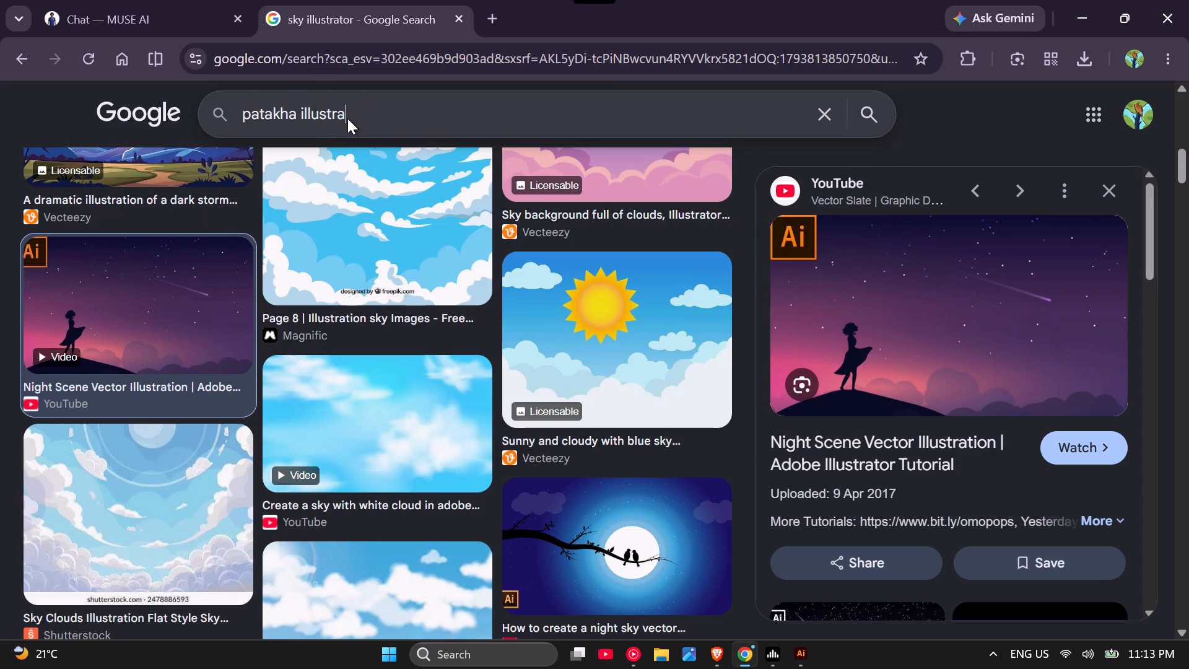
text(ta)
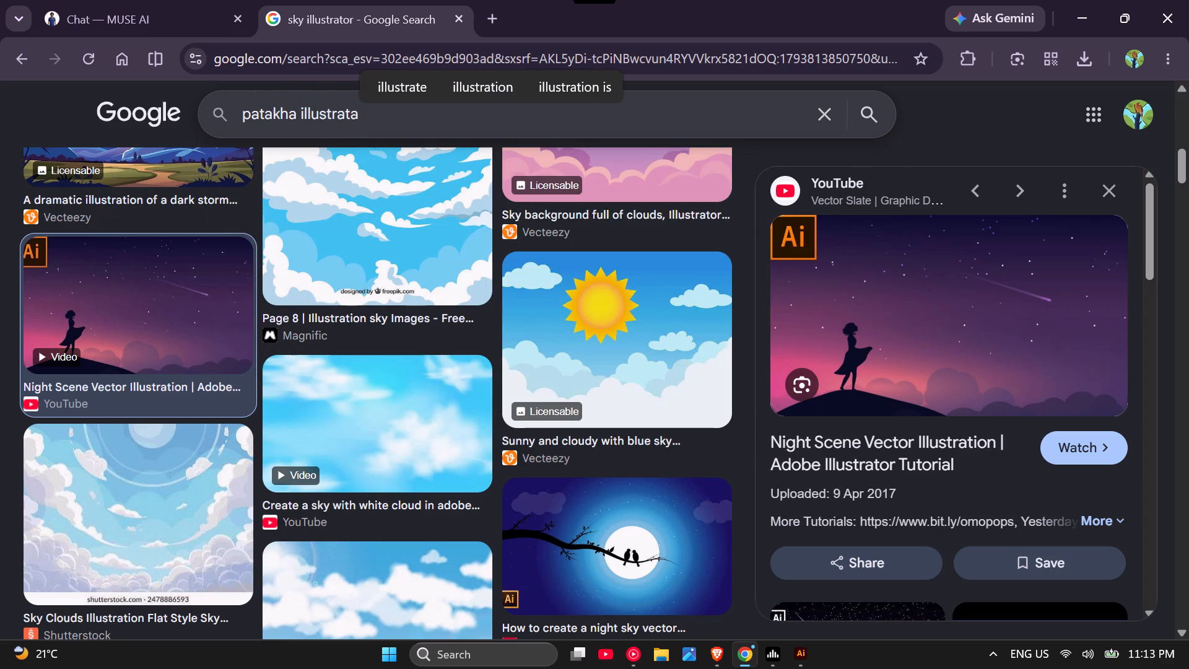
click(507, 82)
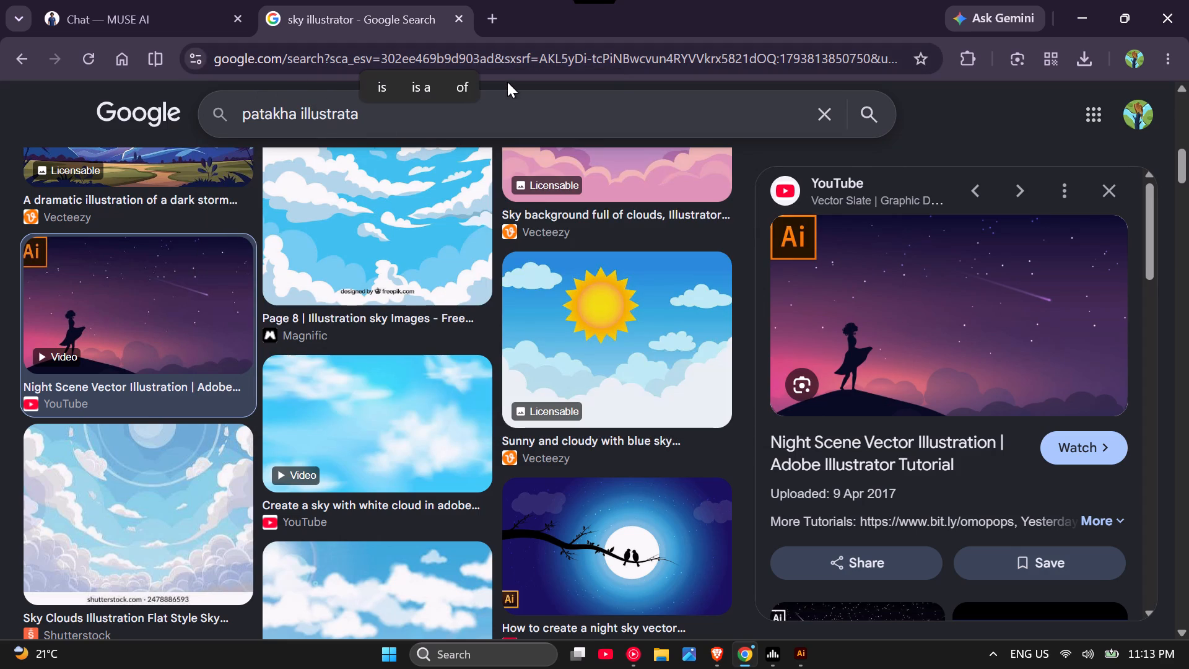
click(417, 113)
key(BackSpace)
key(BackSpace)
text(tion)
key(Return)
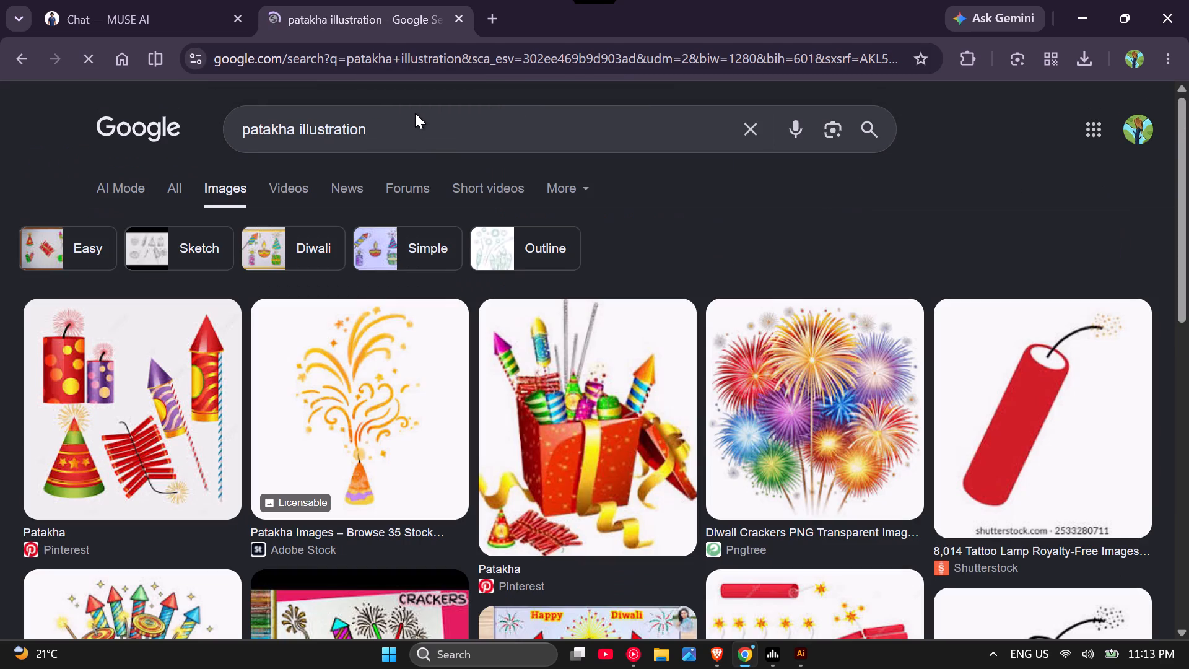
Refine the image search to "patakha illustration in sky".
scroll(851, 411, down, 1)
scroll(523, 366, down, 1)
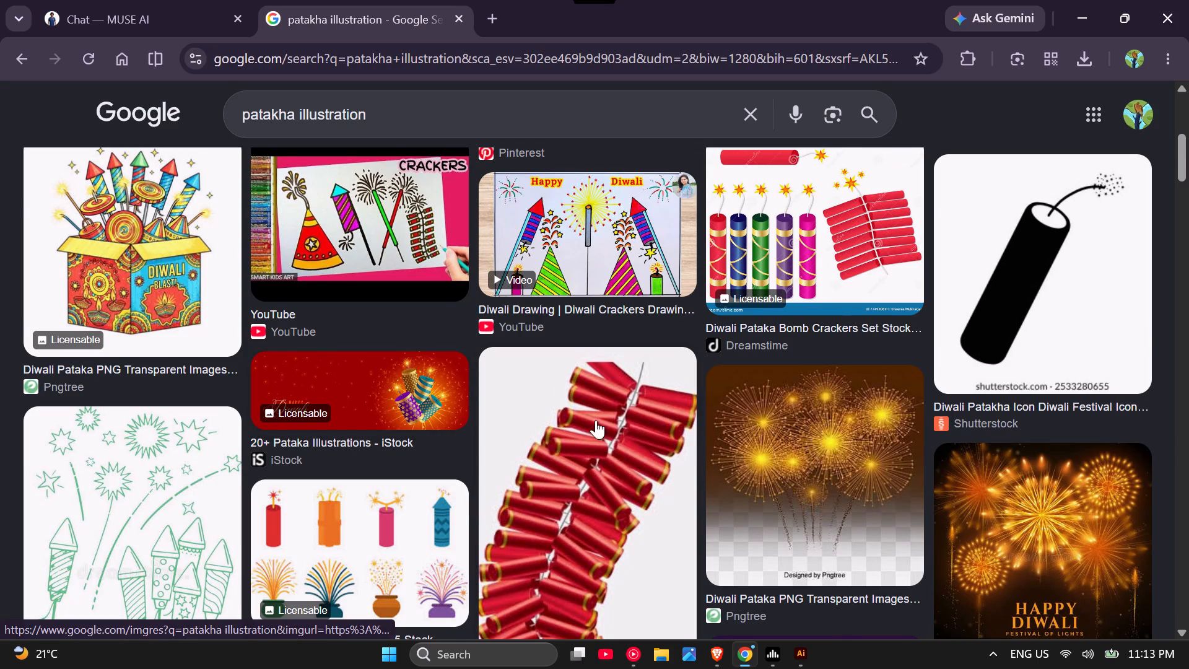
scroll(446, 370, up, 5)
click(408, 136)
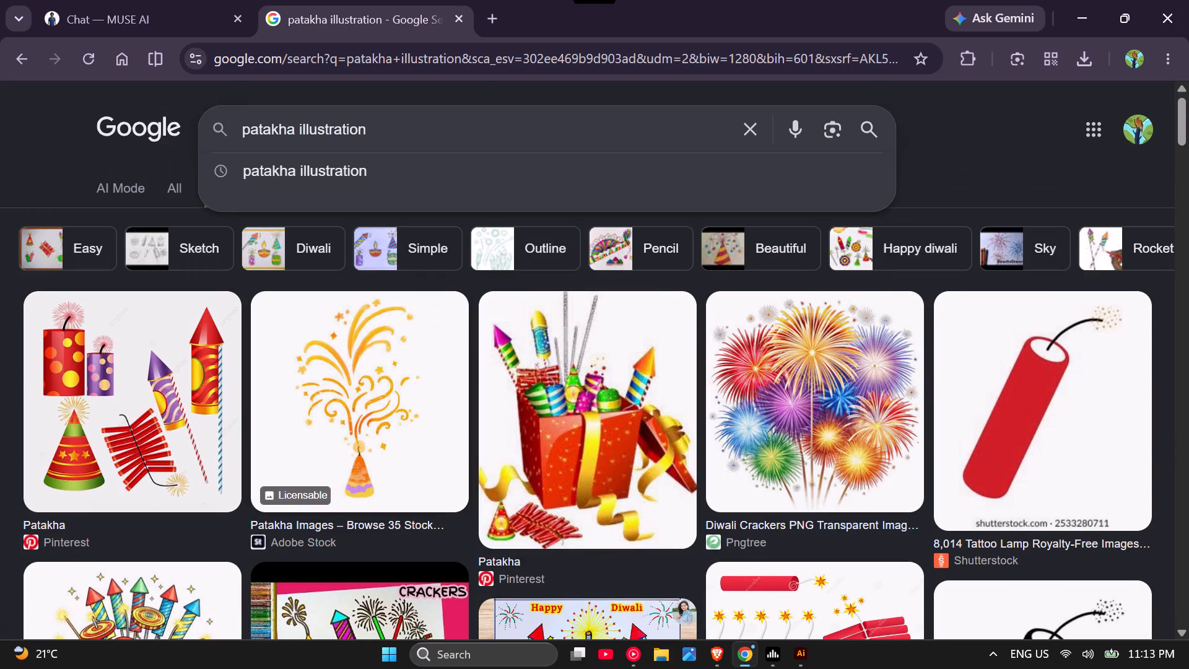
key(space)
text(in sky)
key(Return)
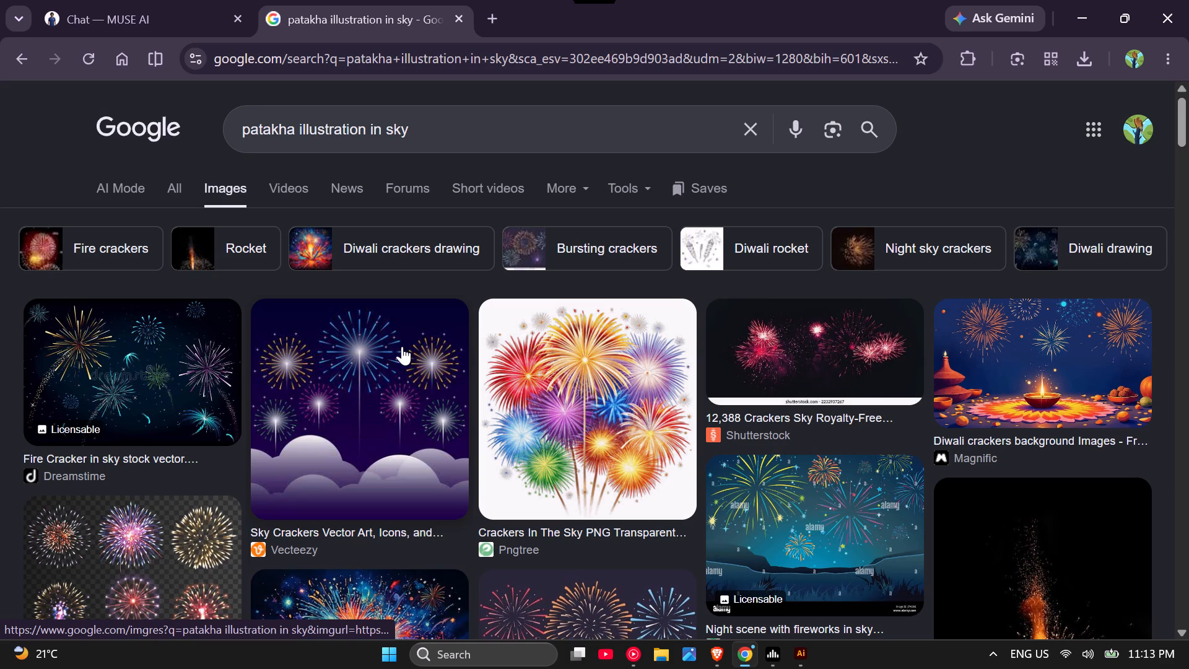
Look through the image results for a night-sky fireworks illustration suitable as a reference for the poster.
scroll(408, 390, down, 1)
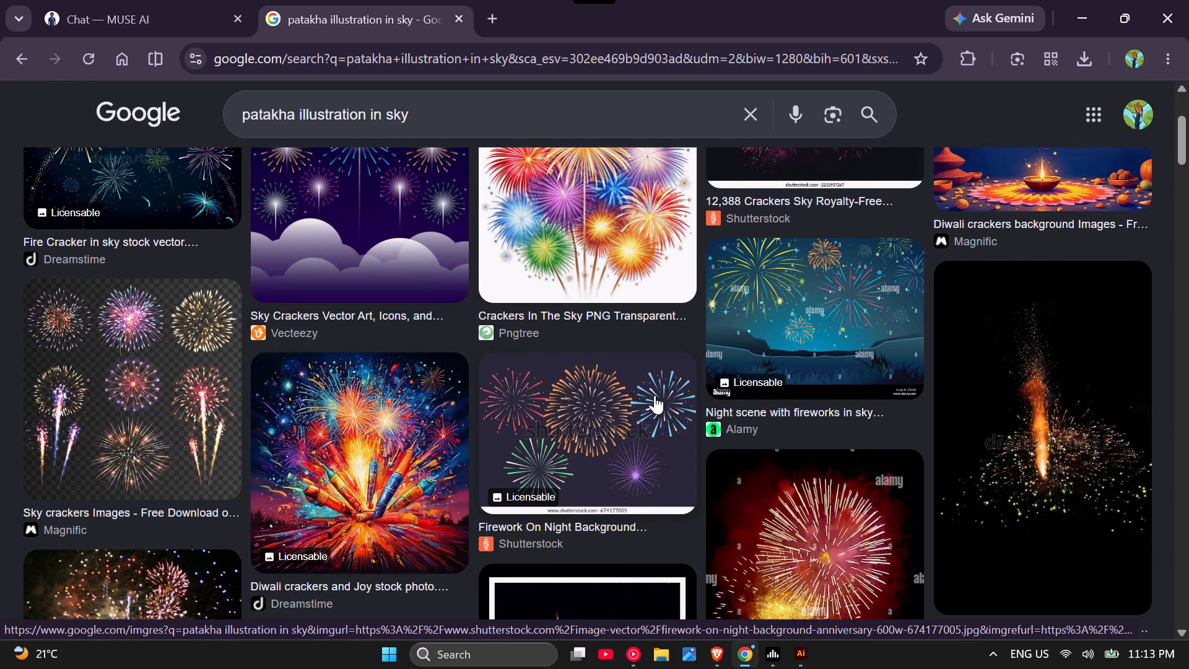
scroll(614, 424, down, 2)
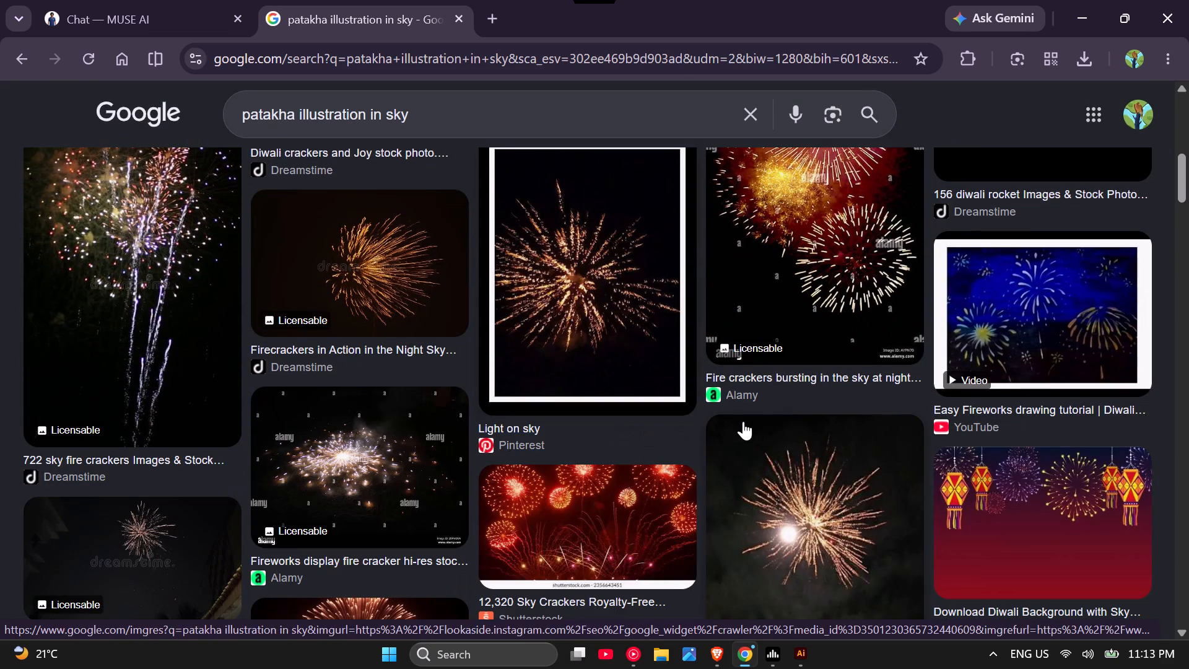
scroll(572, 325, up, 5)
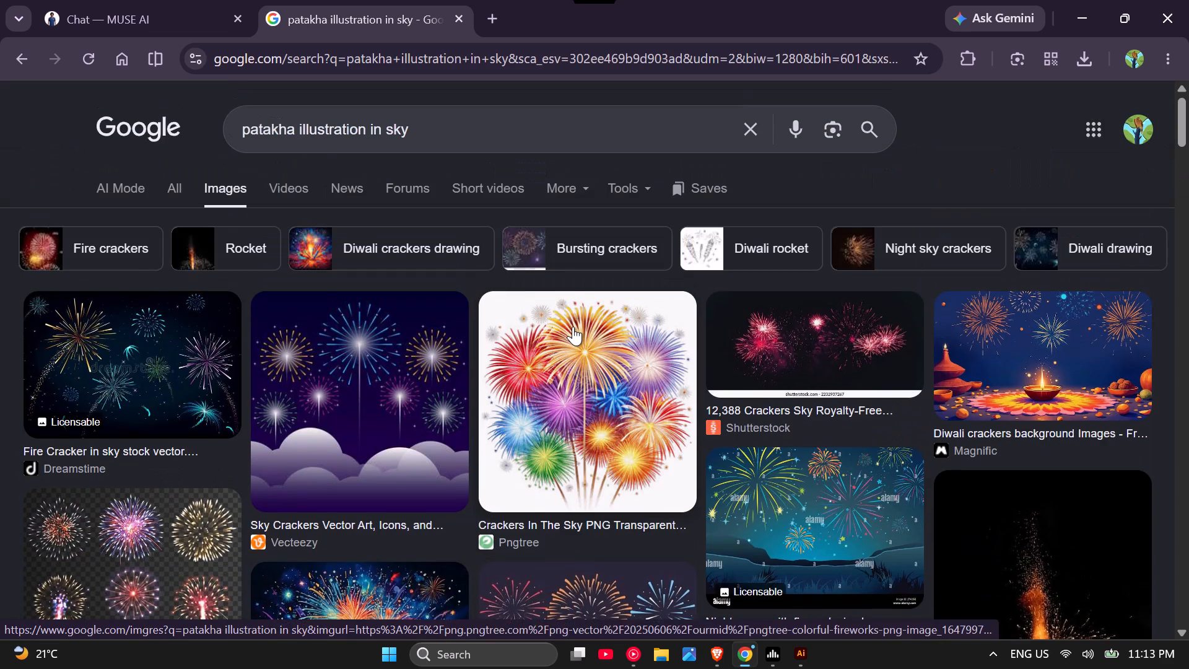
scroll(578, 333, down, 5)
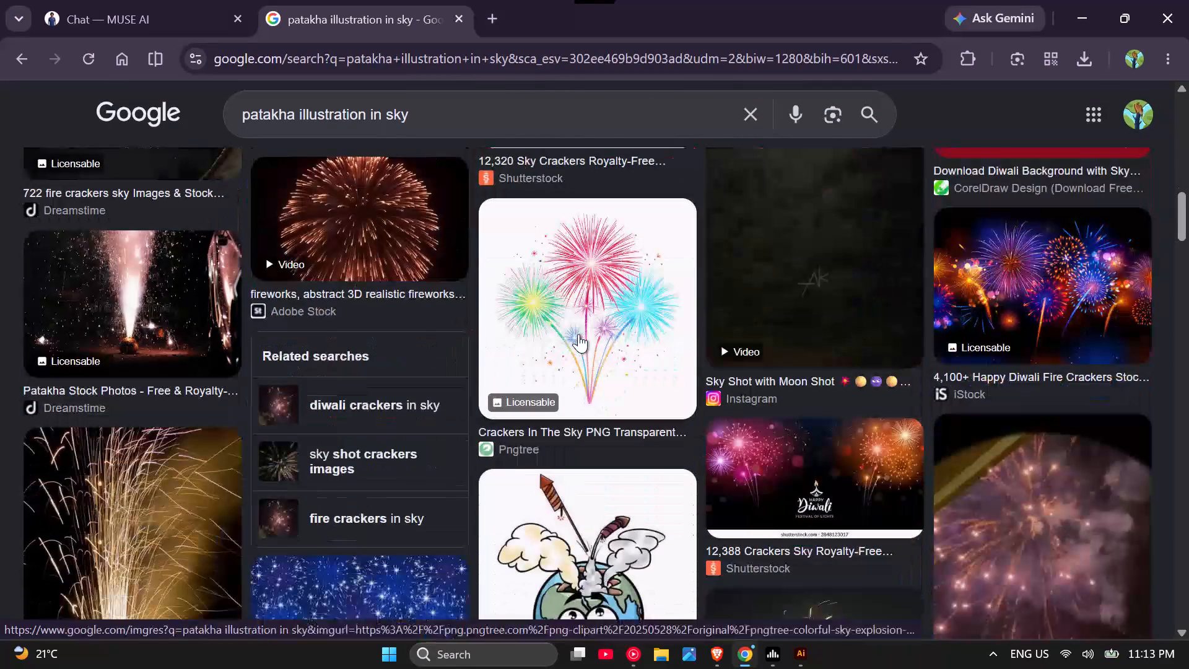
scroll(686, 373, down, 1)
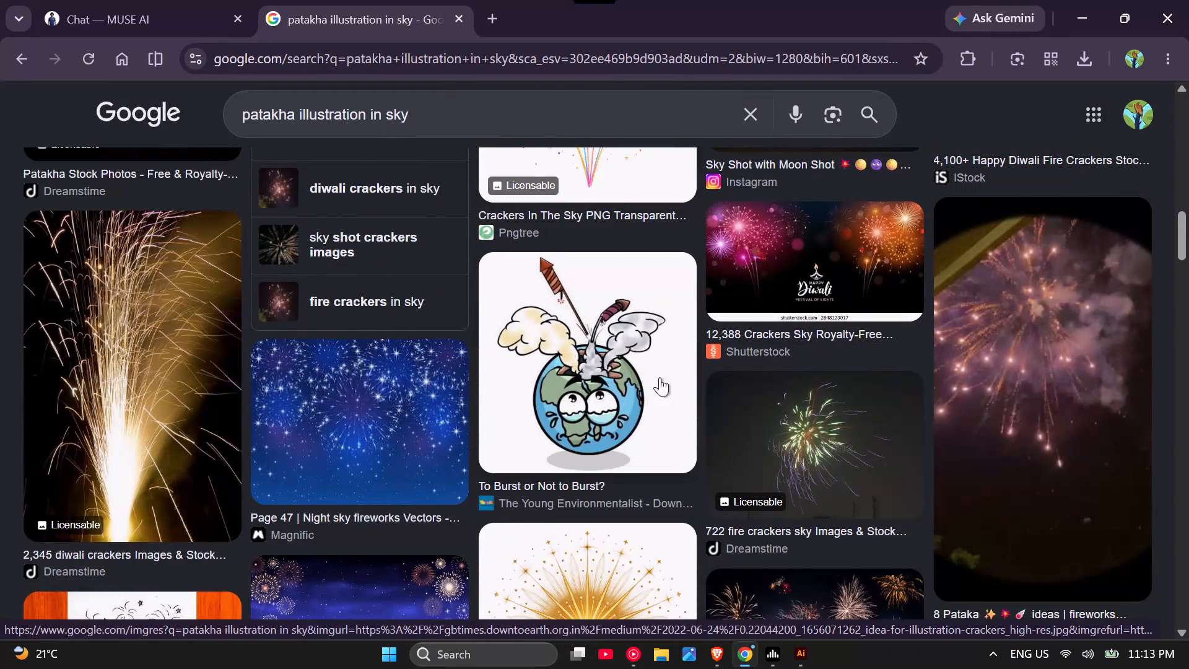
scroll(465, 387, down, 1)
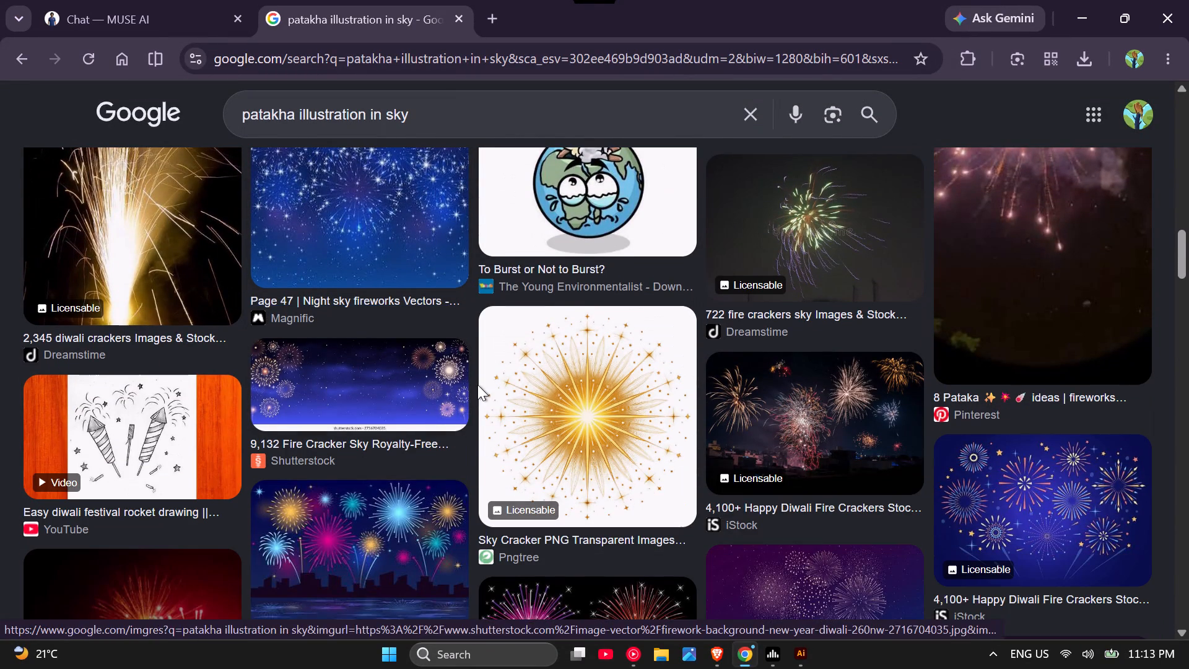
scroll(527, 379, up, 5)
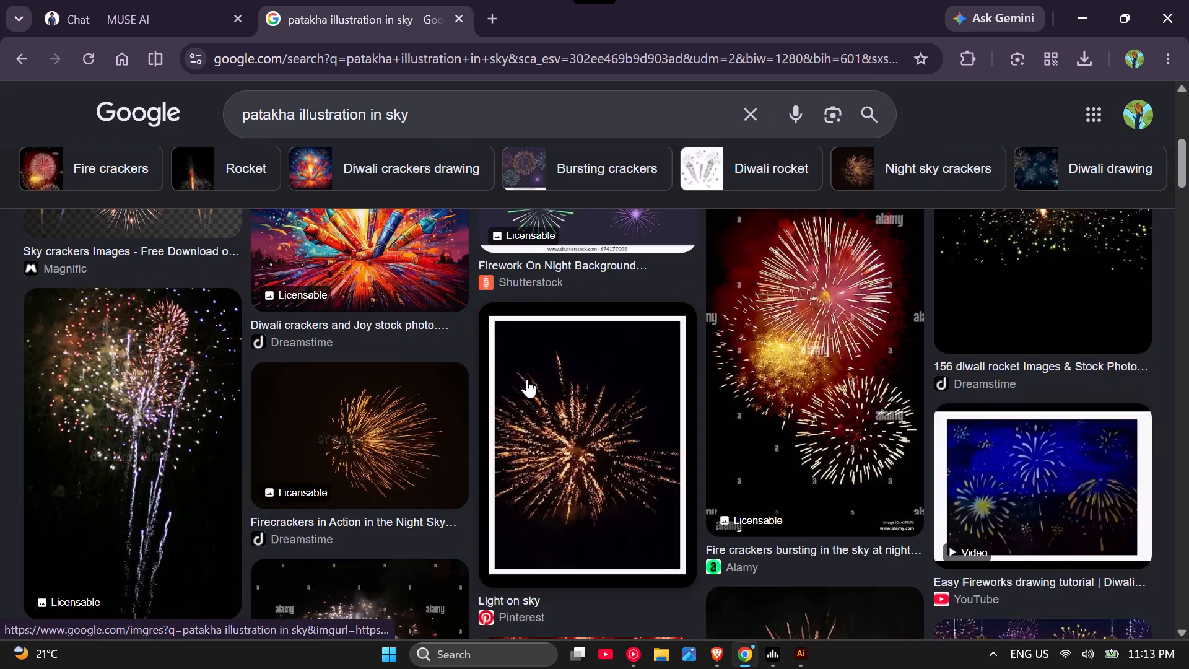
scroll(527, 379, up, 6)
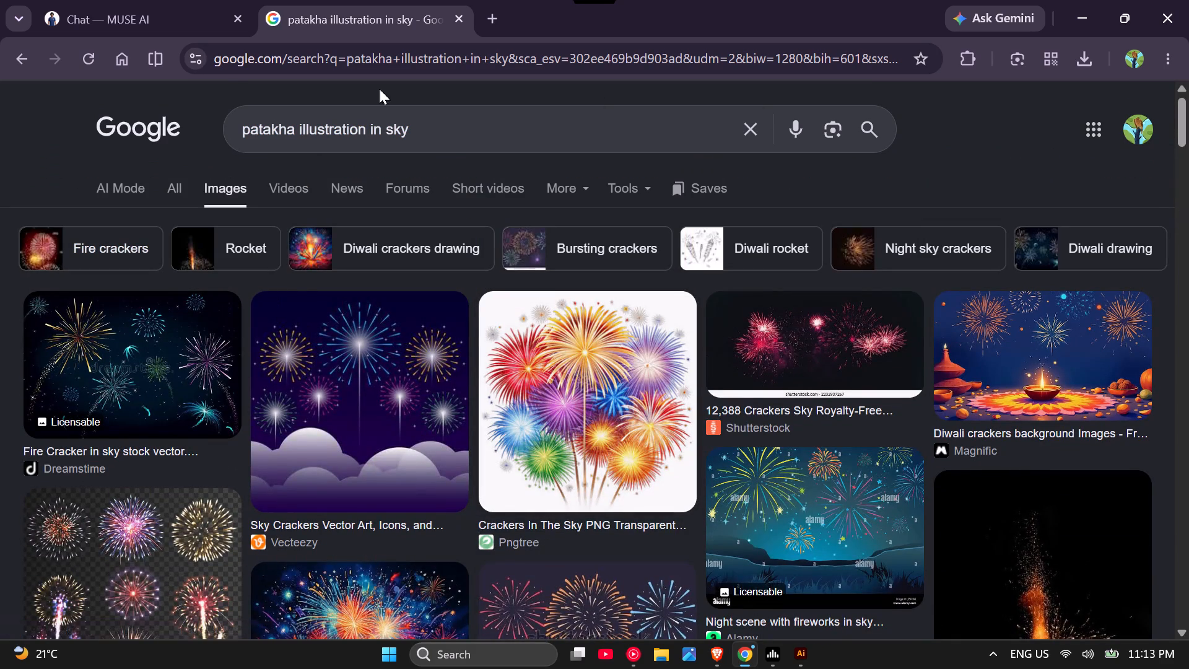
scroll(805, 489, down, 1)
scroll(564, 421, down, 4)
scroll(425, 400, down, 1)
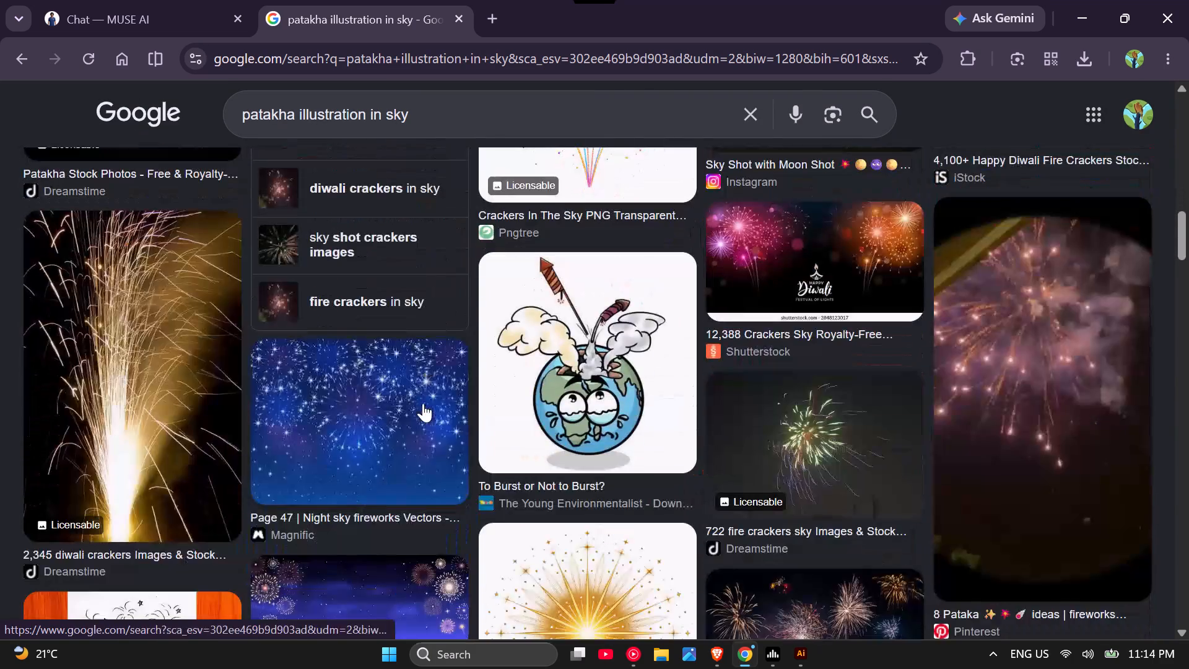
scroll(223, 362, down, 2)
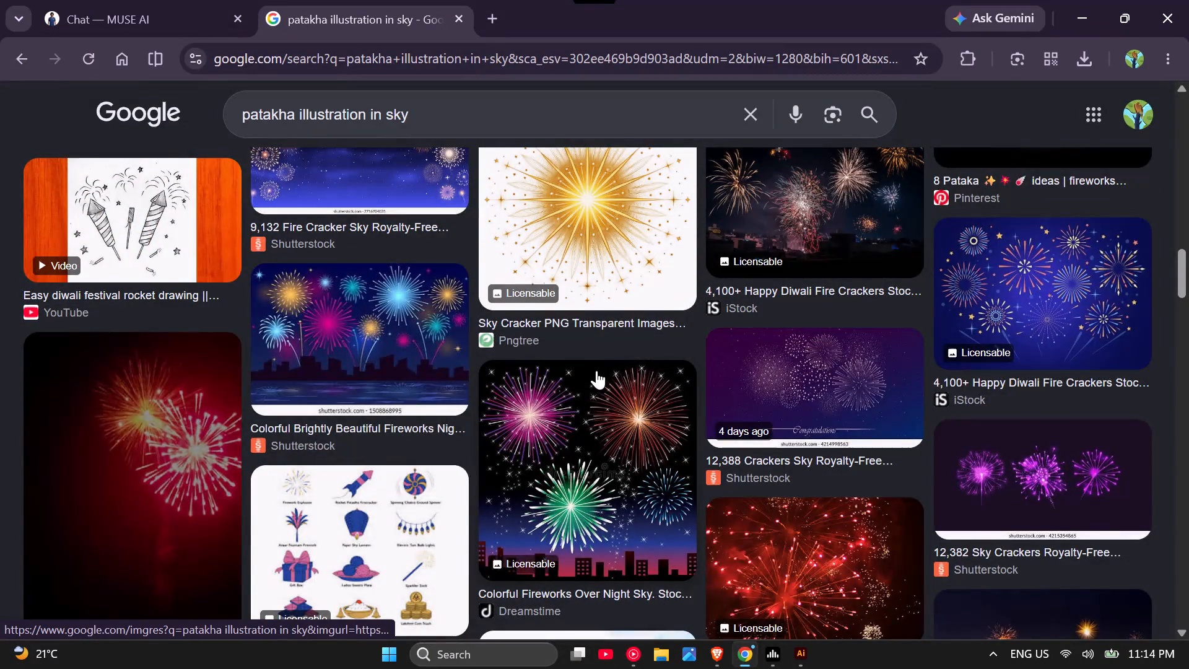
scroll(599, 334, up, 5)
scroll(766, 374, up, 2)
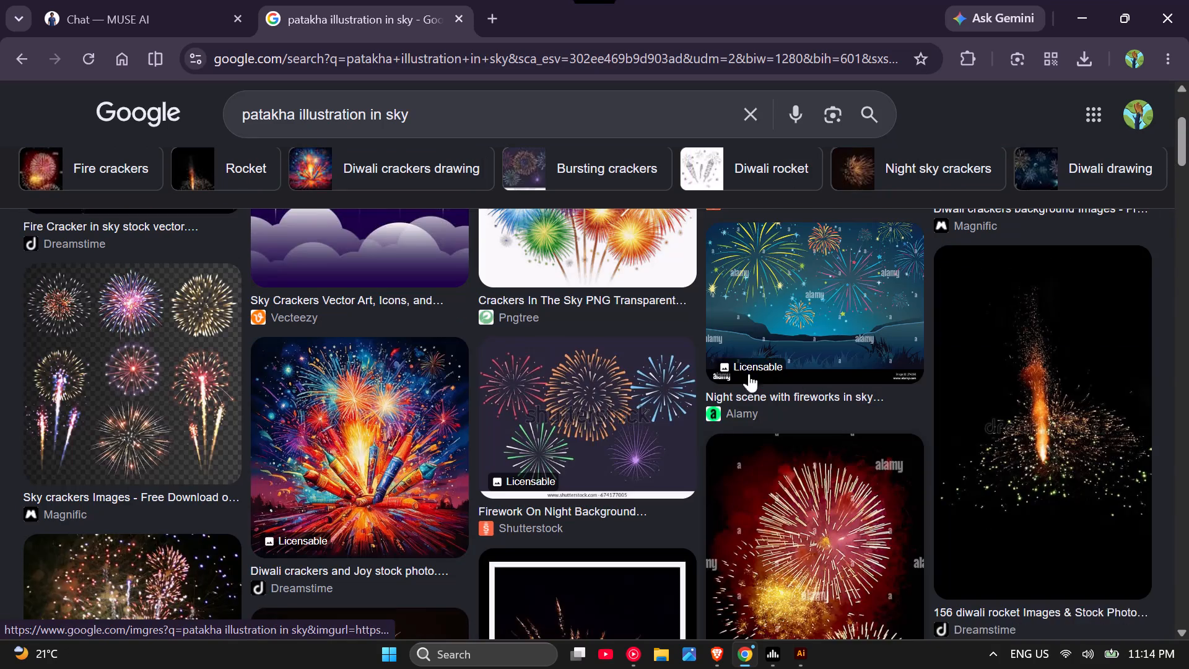
scroll(616, 289, up, 2)
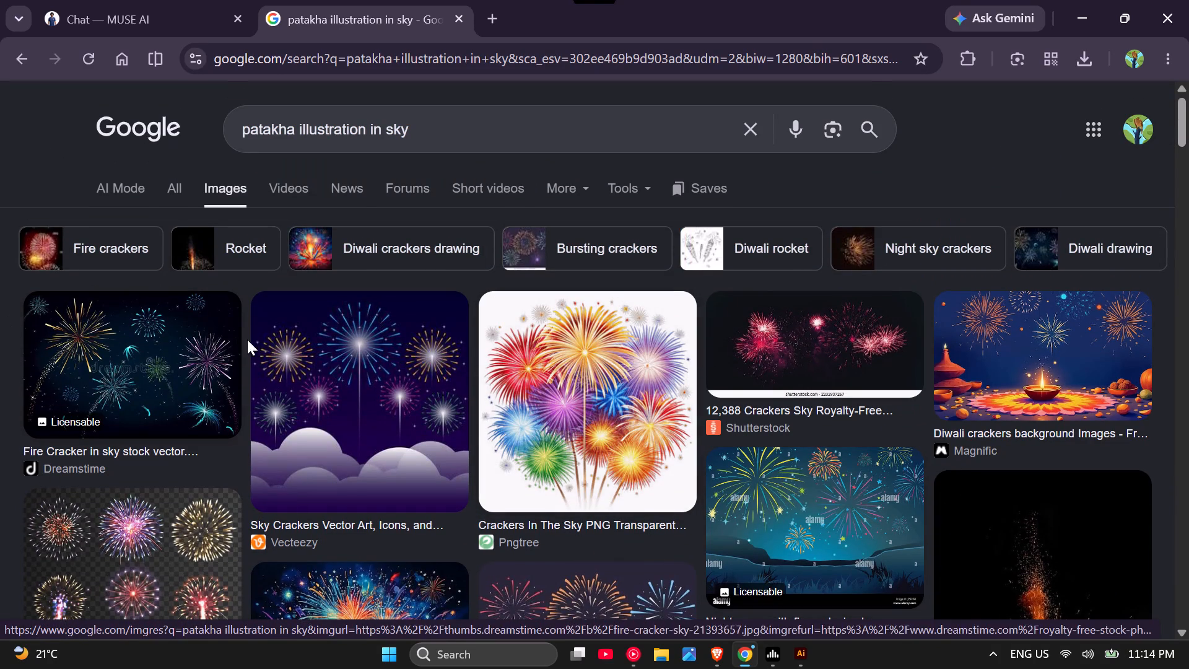
scroll(308, 378, down, 2)
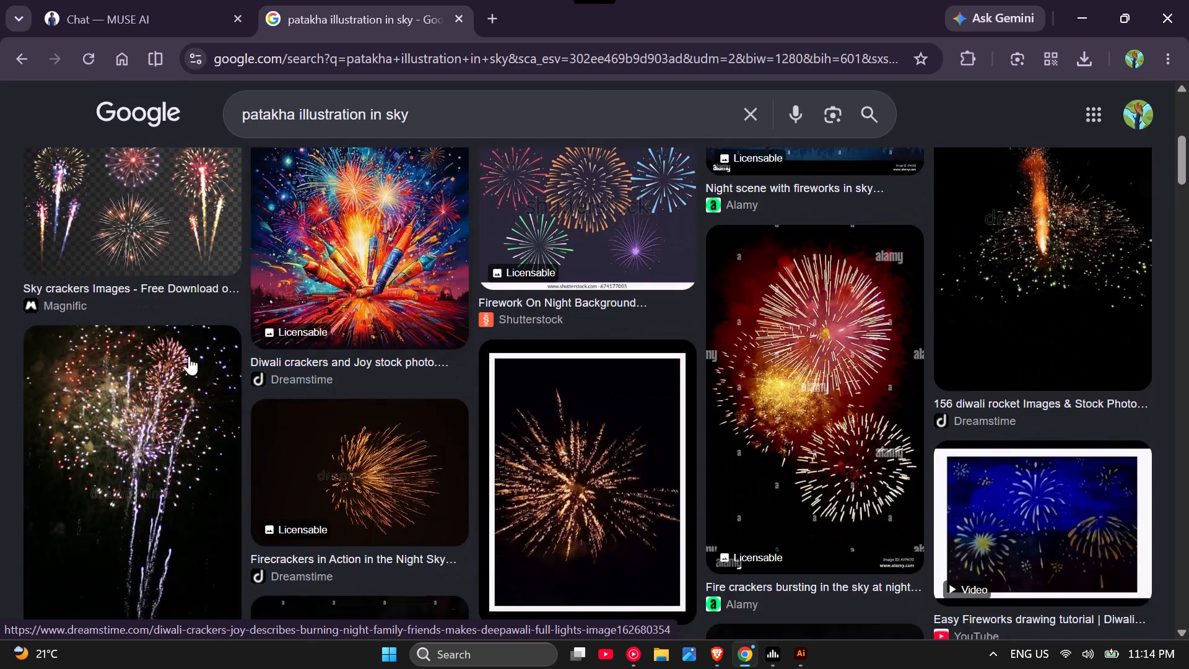
scroll(163, 329, up, 1)
Open the preview of the Shutterstock "Firework On Night Background" illustration with multicoloured bursts.
click(175, 319)
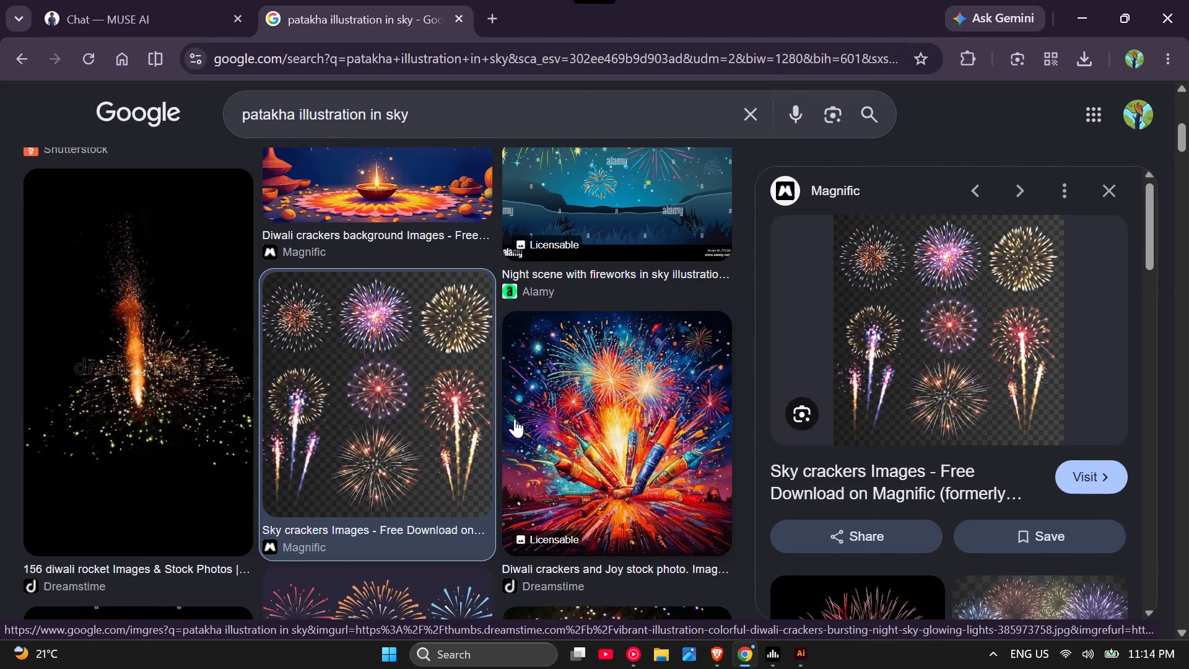
scroll(604, 424, down, 1)
click(421, 457)
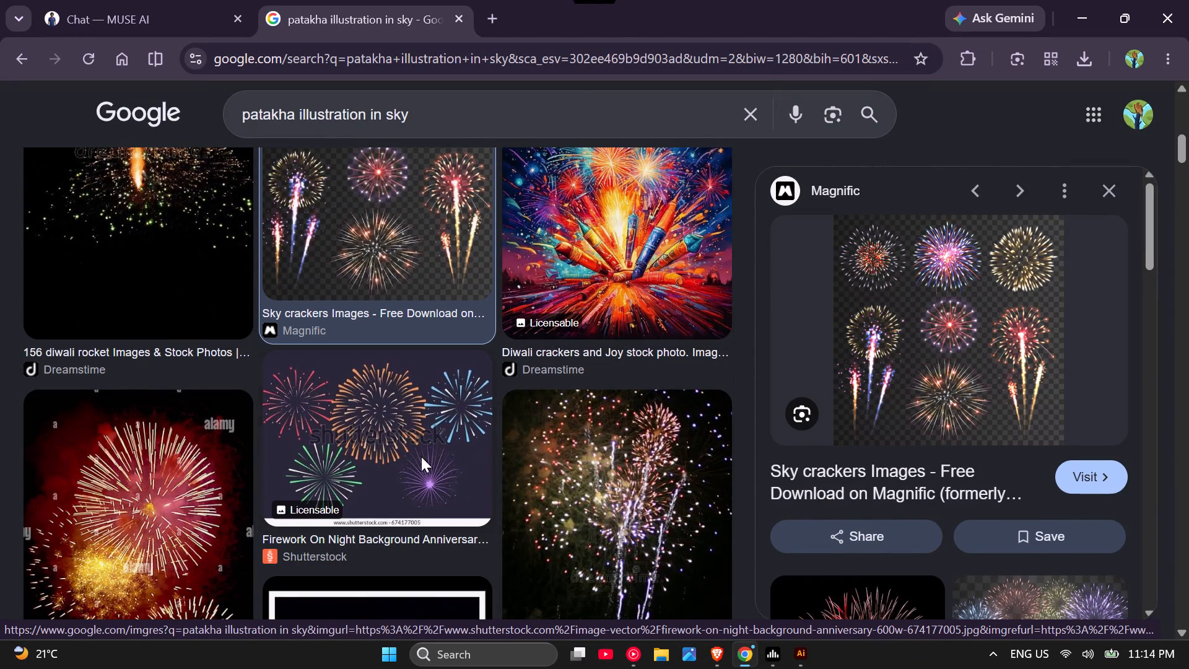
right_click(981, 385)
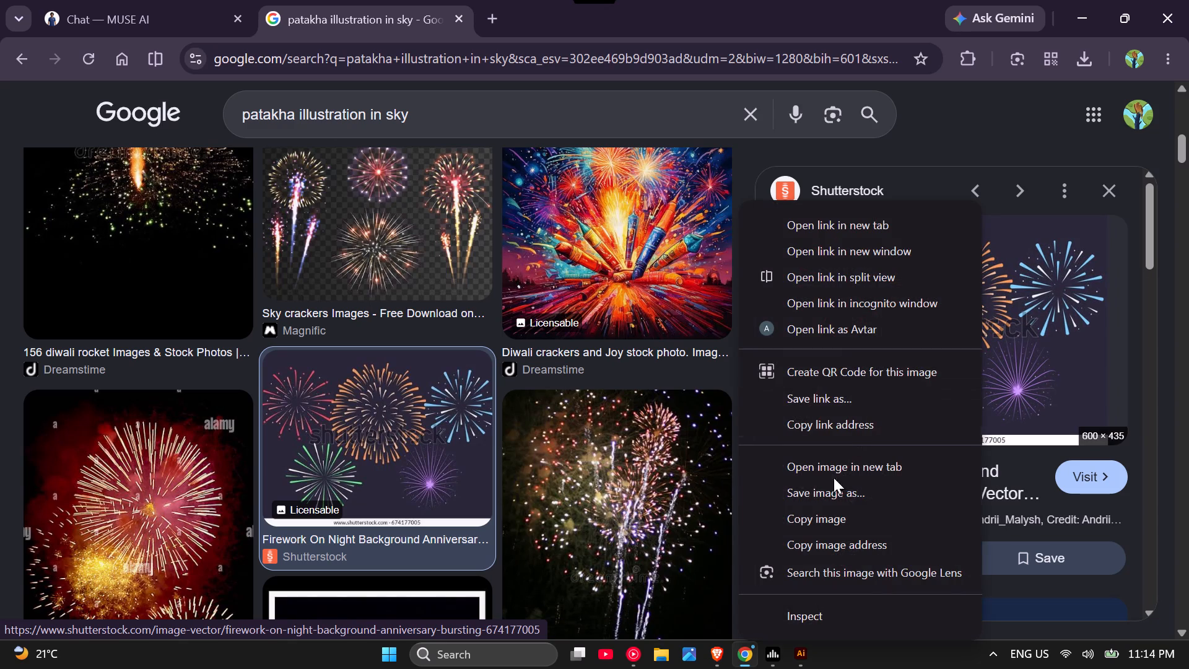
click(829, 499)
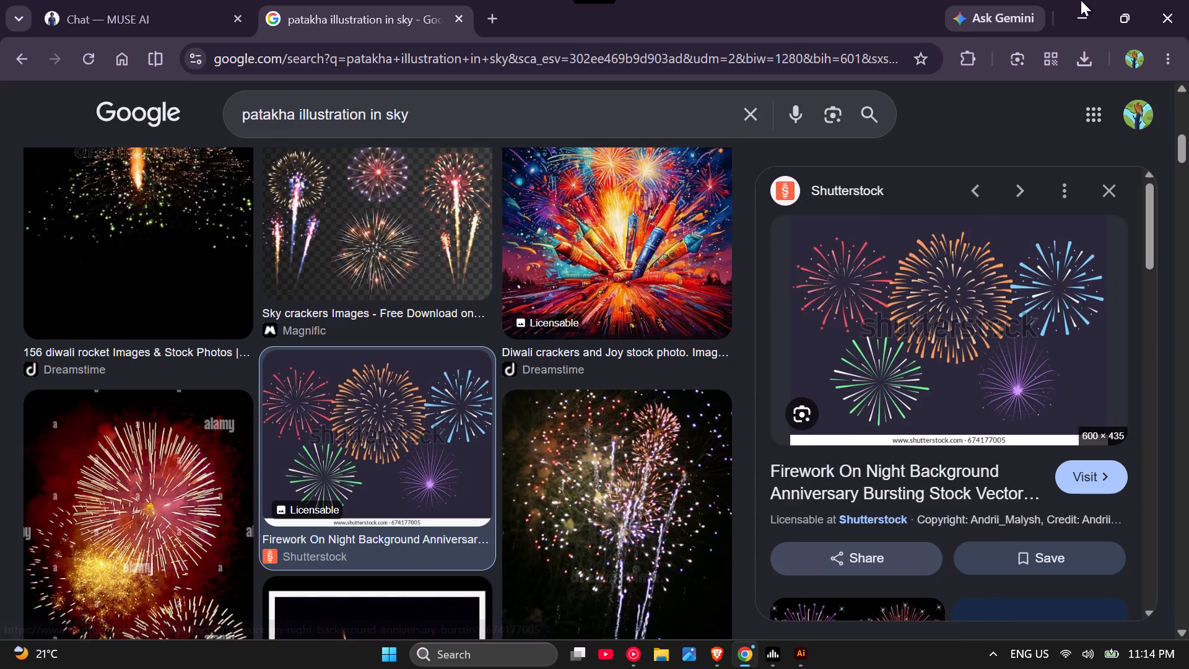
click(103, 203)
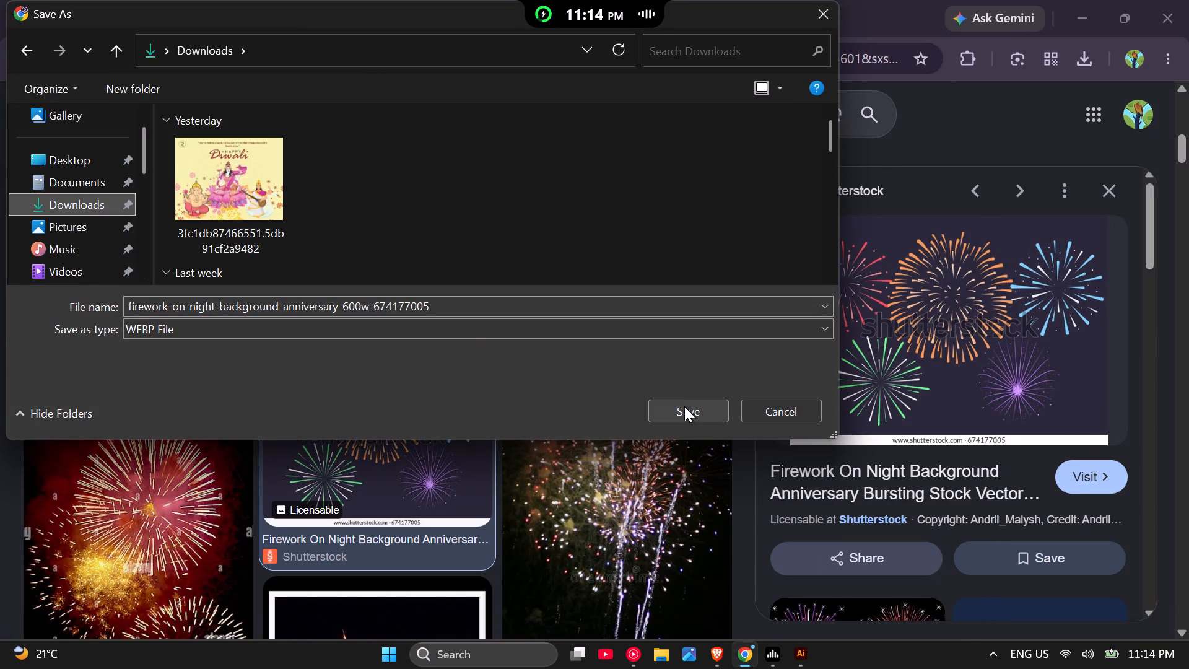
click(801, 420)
right_click(943, 307)
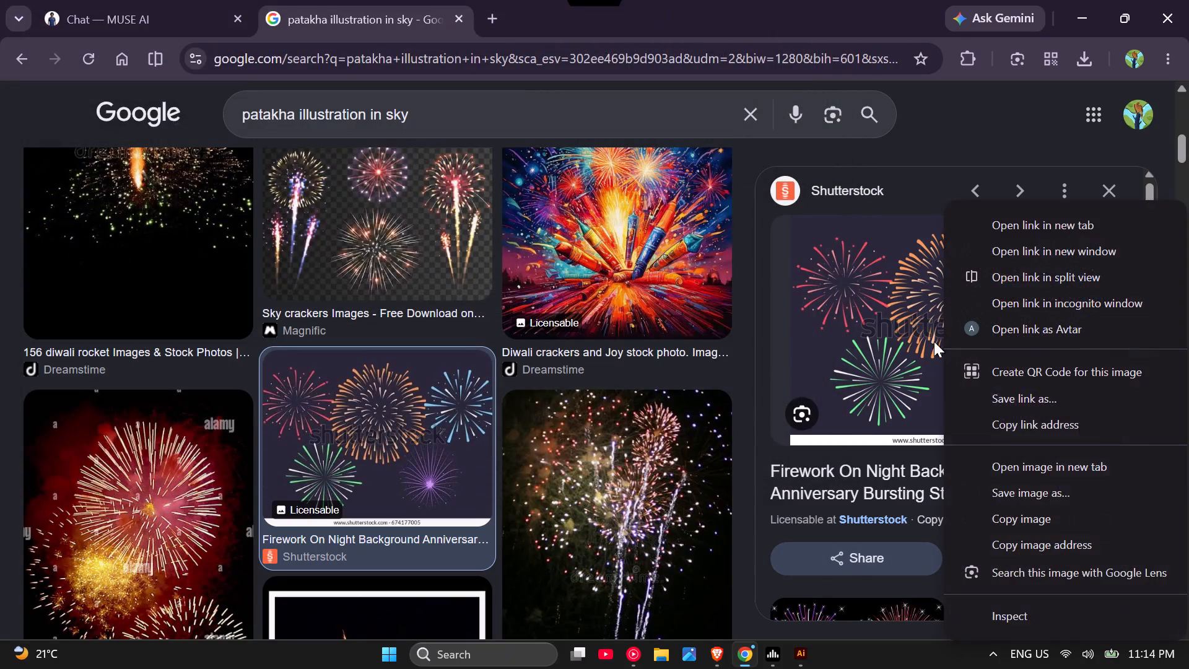
click(1021, 517)
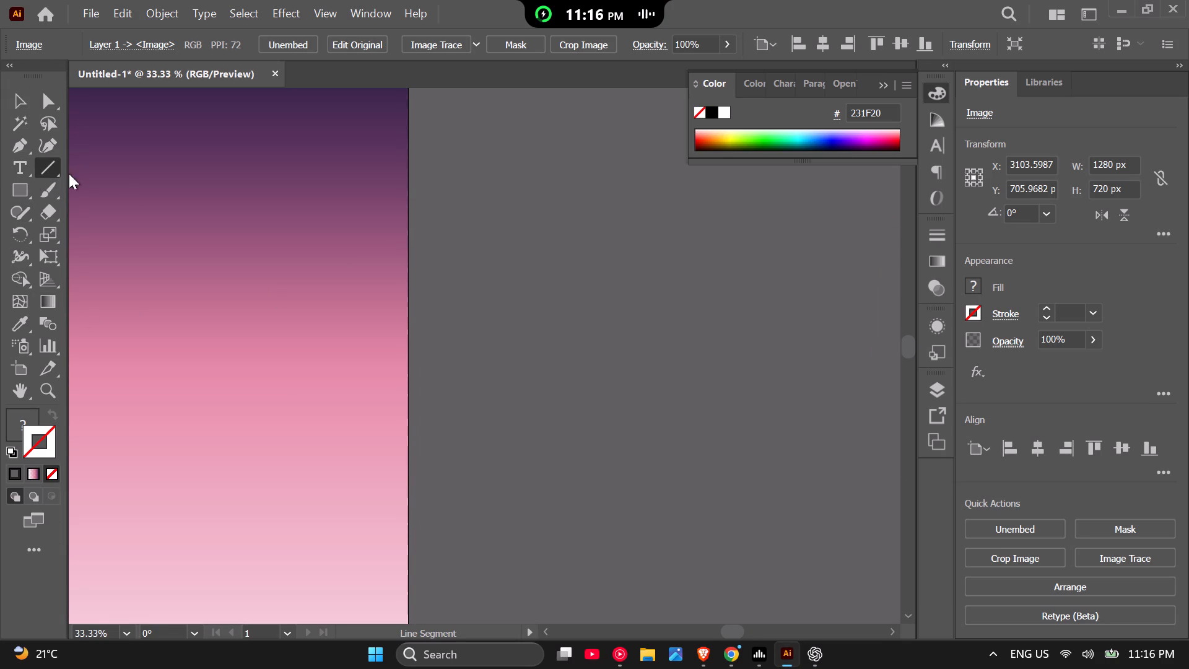
drag(493, 281, 597, 281)
Set the line's stroke weight to 3 pt.
scroll(580, 286, up, 2)
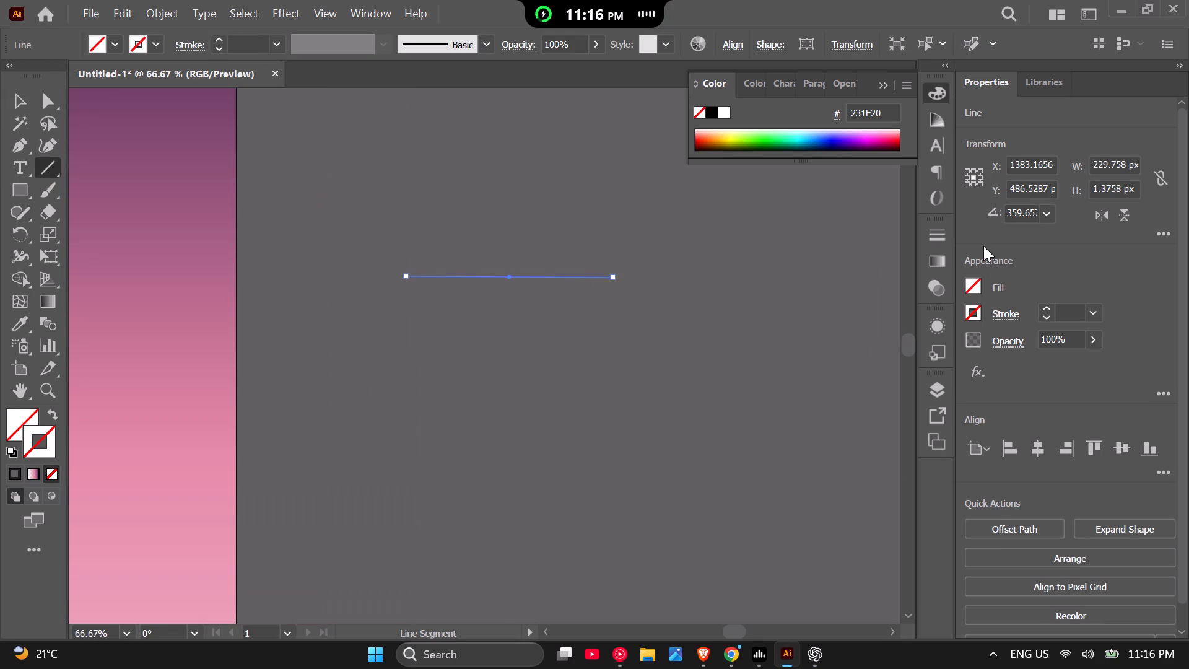
click(1041, 309)
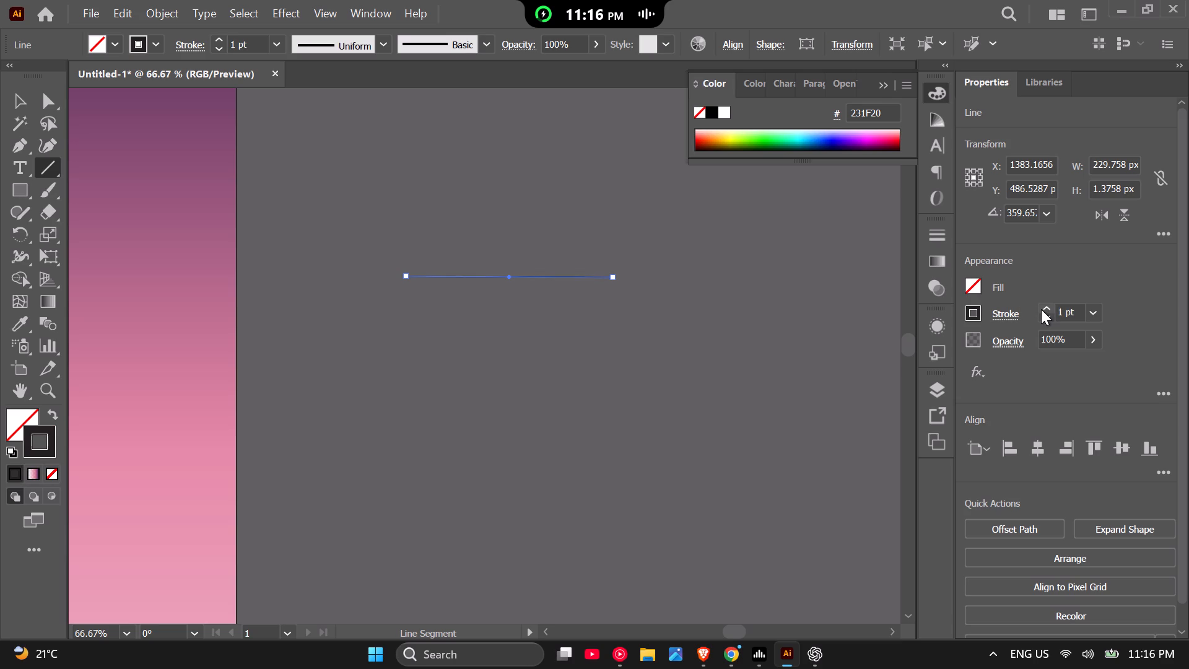
click(1041, 309)
click(1041, 309)
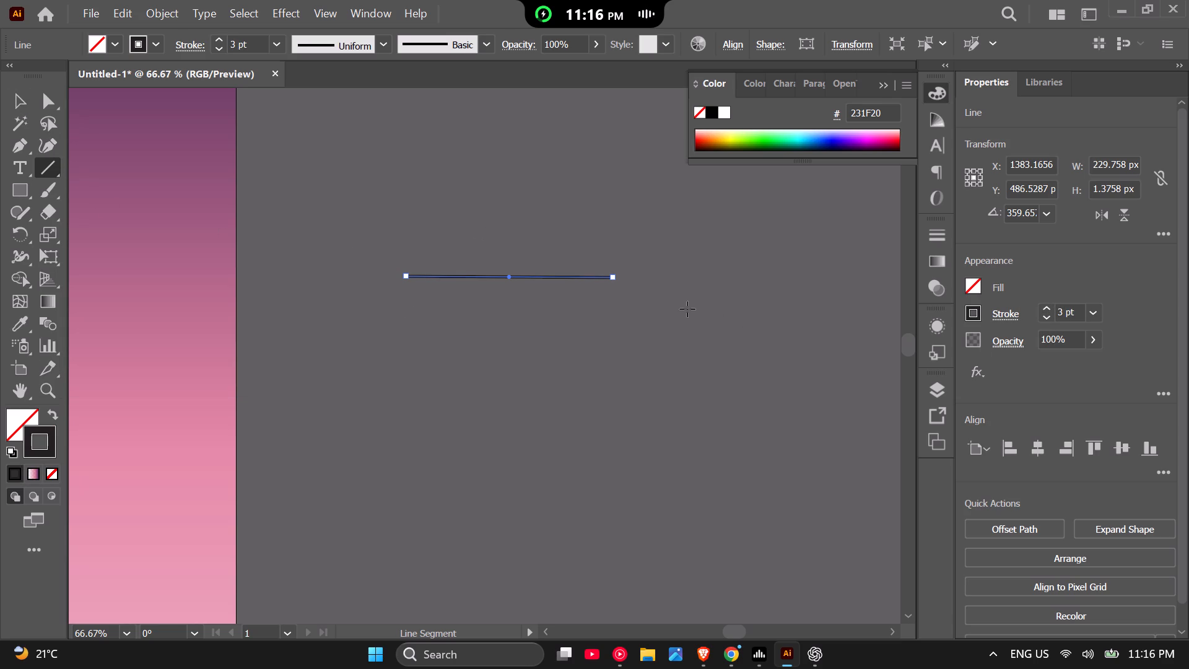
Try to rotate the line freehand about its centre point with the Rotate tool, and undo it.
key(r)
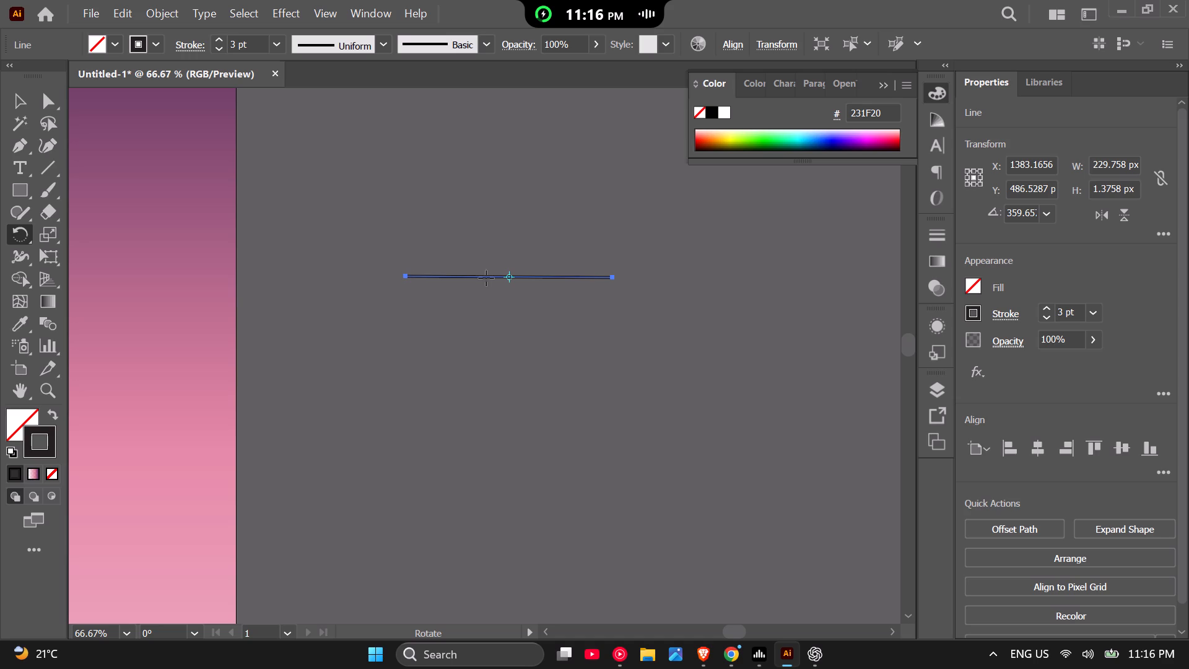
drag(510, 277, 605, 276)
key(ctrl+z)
Rotate the line freehand about its centre point to an angle of about 41°.
scroll(512, 279, up, 3)
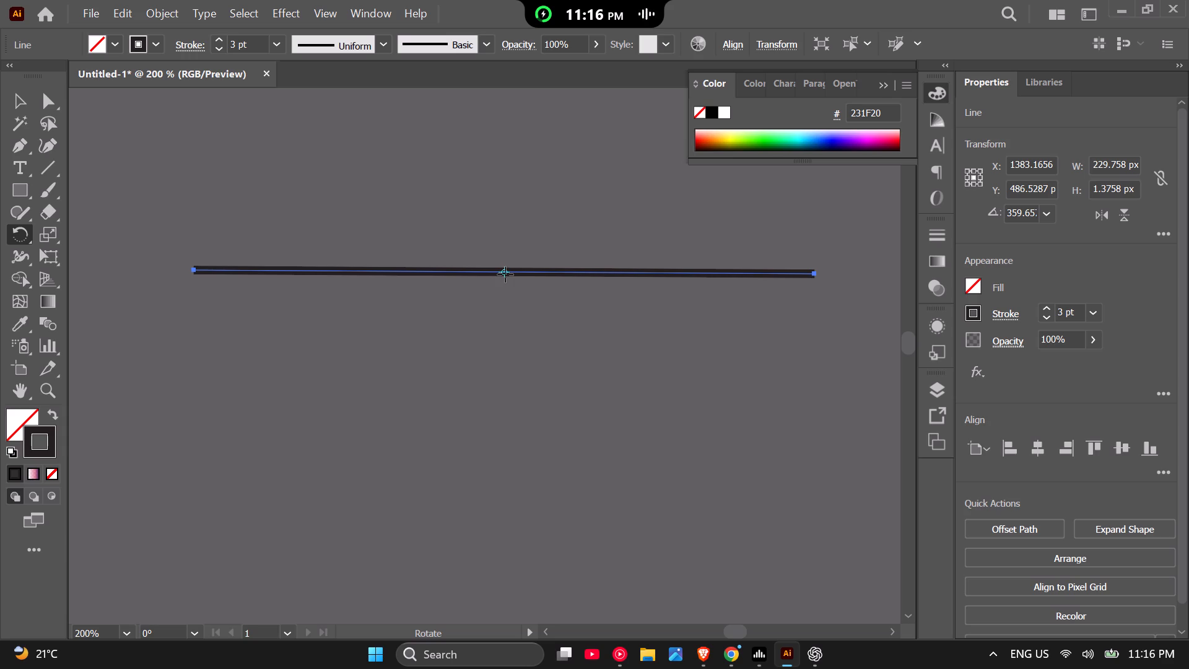
drag(505, 273, 567, 276)
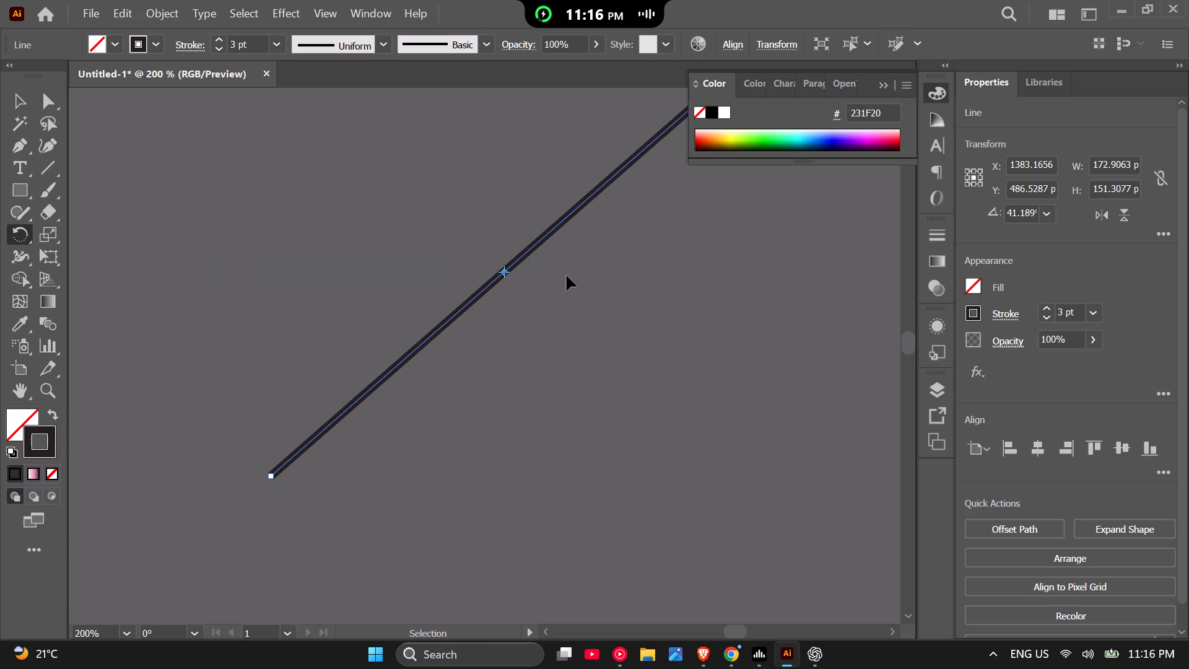
Undo the line's freehand rotations so it returns to its near-horizontal position.
key(ctrl+z)
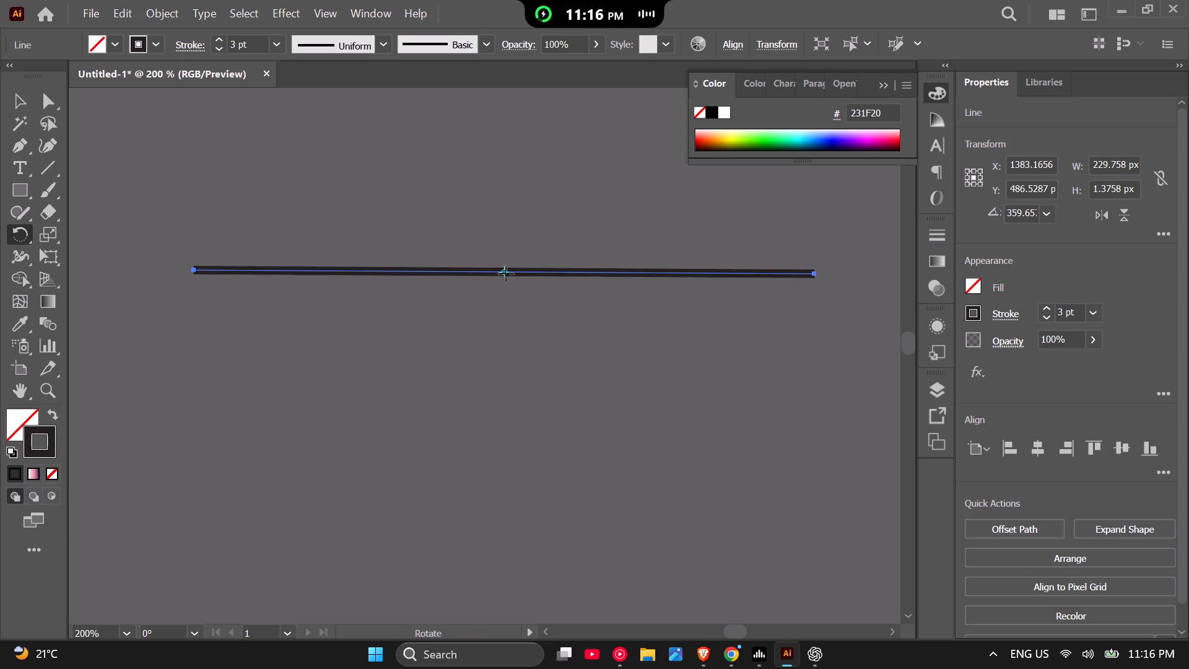
drag(506, 273, 515, 213)
key(ctrl+z)
Place the Rotate tool's origin just beyond the line's right-hand end, level with the line.
drag(504, 272, 823, 272)
drag(823, 272, 824, 273)
drag(824, 273, 831, 273)
drag(831, 273, 831, 272)
scroll(835, 270, up, 3)
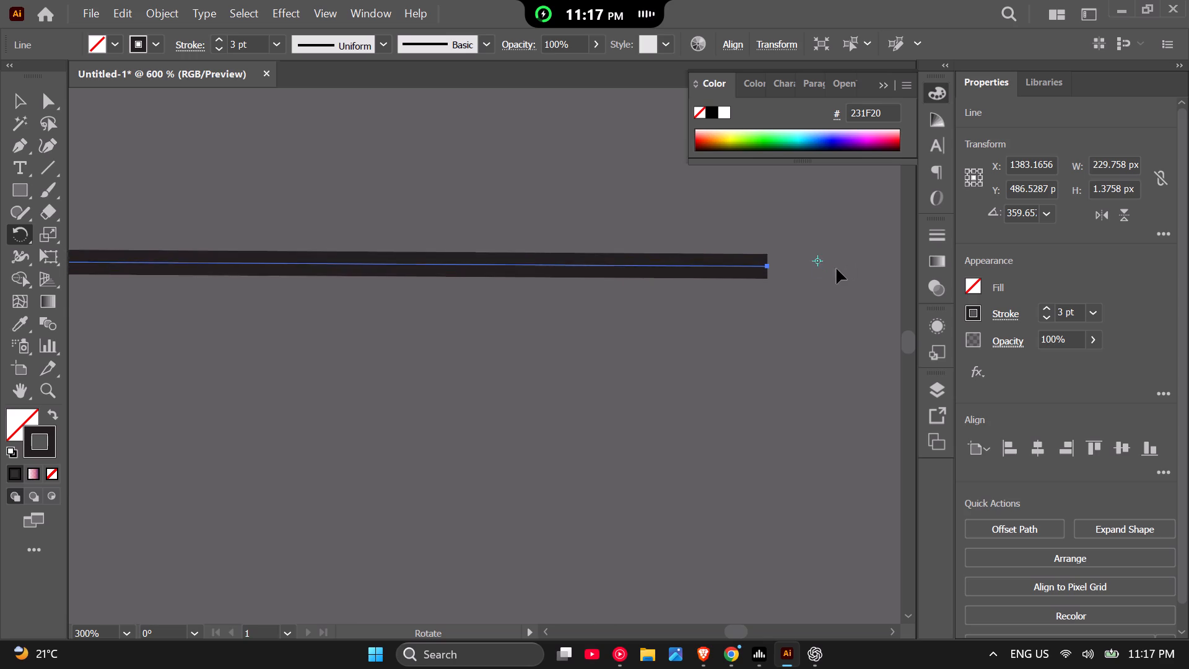
scroll(834, 270, up, 4)
drag(834, 245, 830, 266)
key(ctrl+z)
click(836, 245)
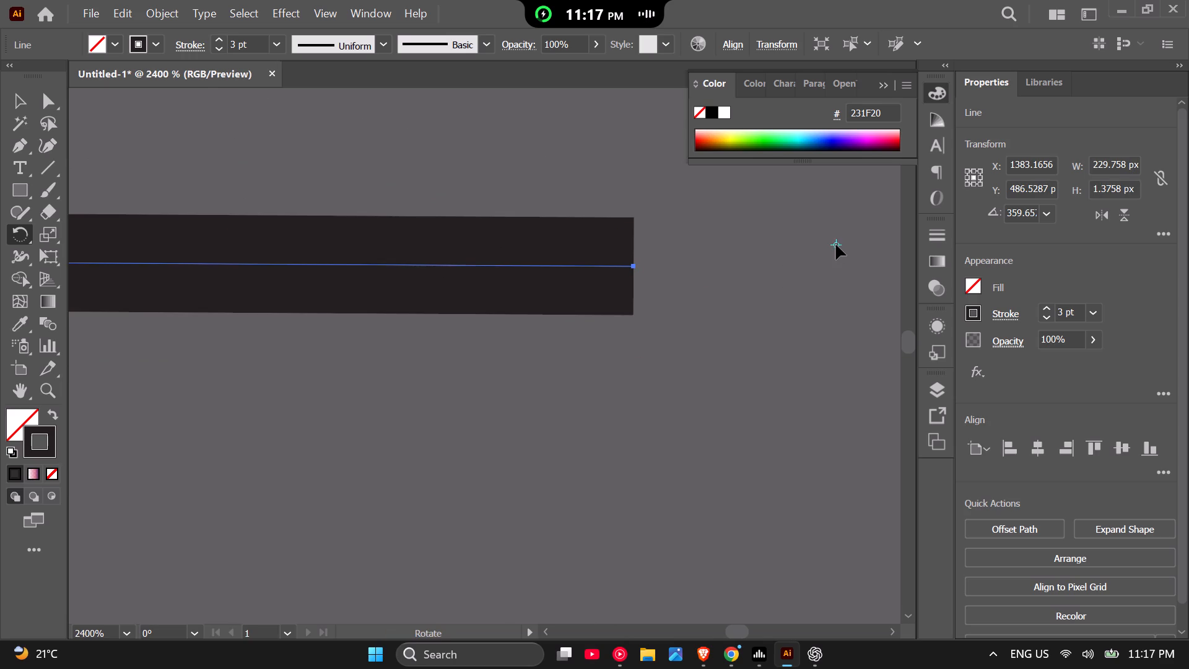
drag(836, 245, 634, 269)
drag(634, 269, 689, 267)
drag(689, 267, 707, 266)
drag(707, 266, 632, 266)
drag(632, 266, 659, 267)
drag(659, 267, 687, 267)
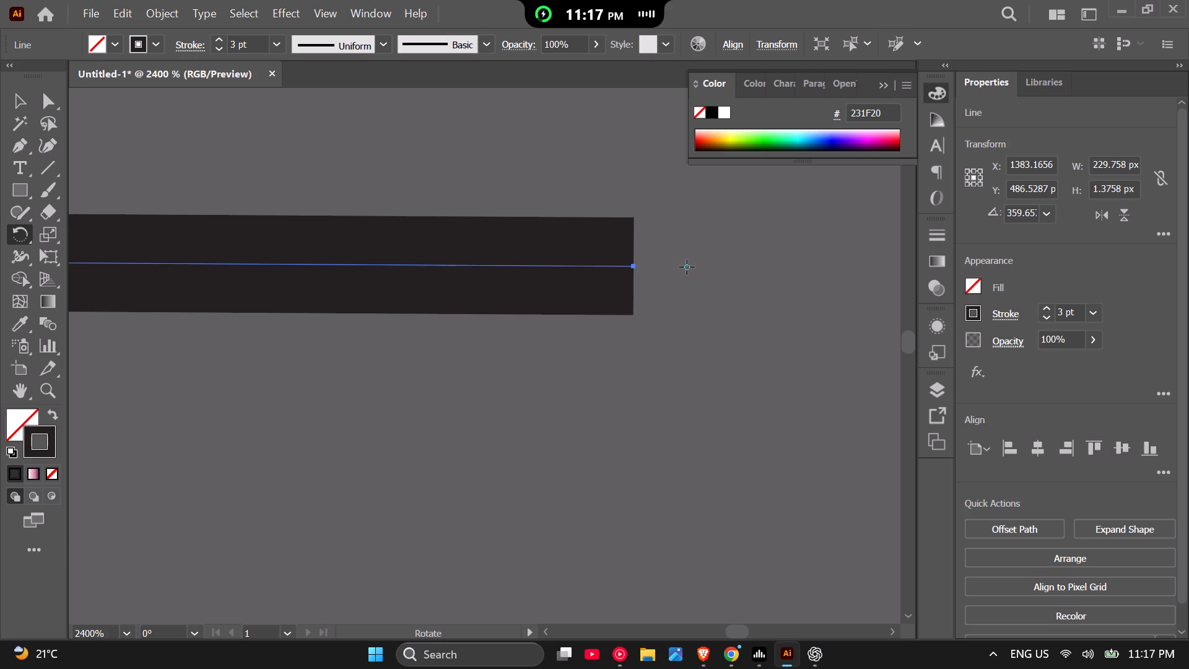
drag(687, 267, 692, 267)
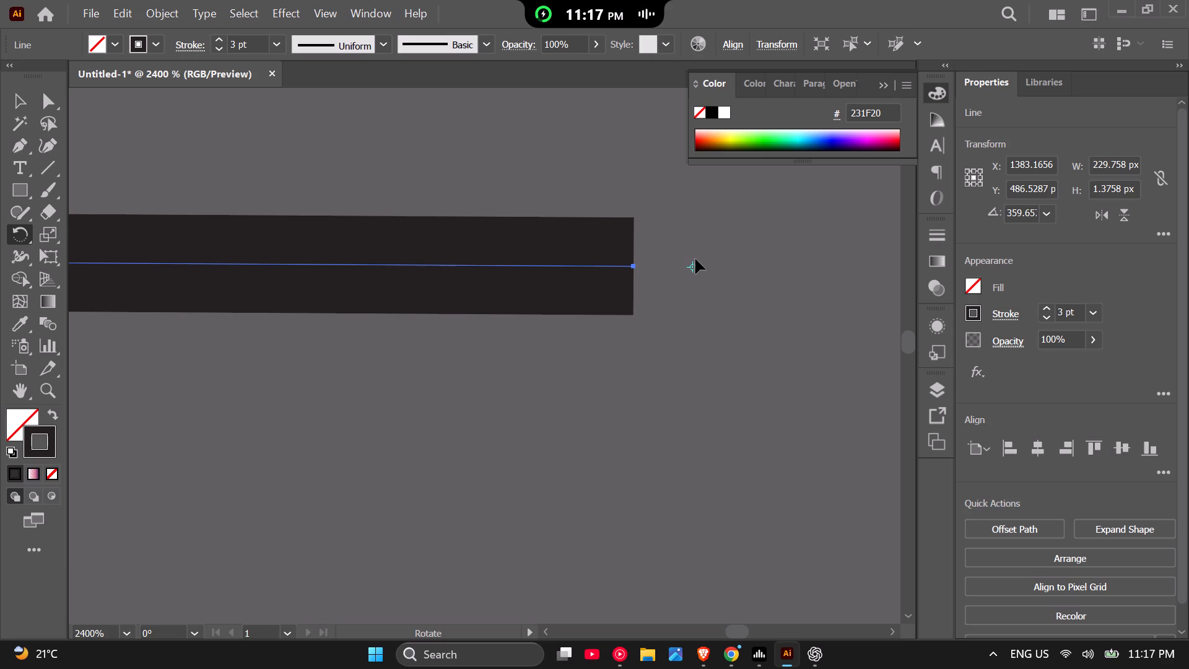
alt+click(691, 269)
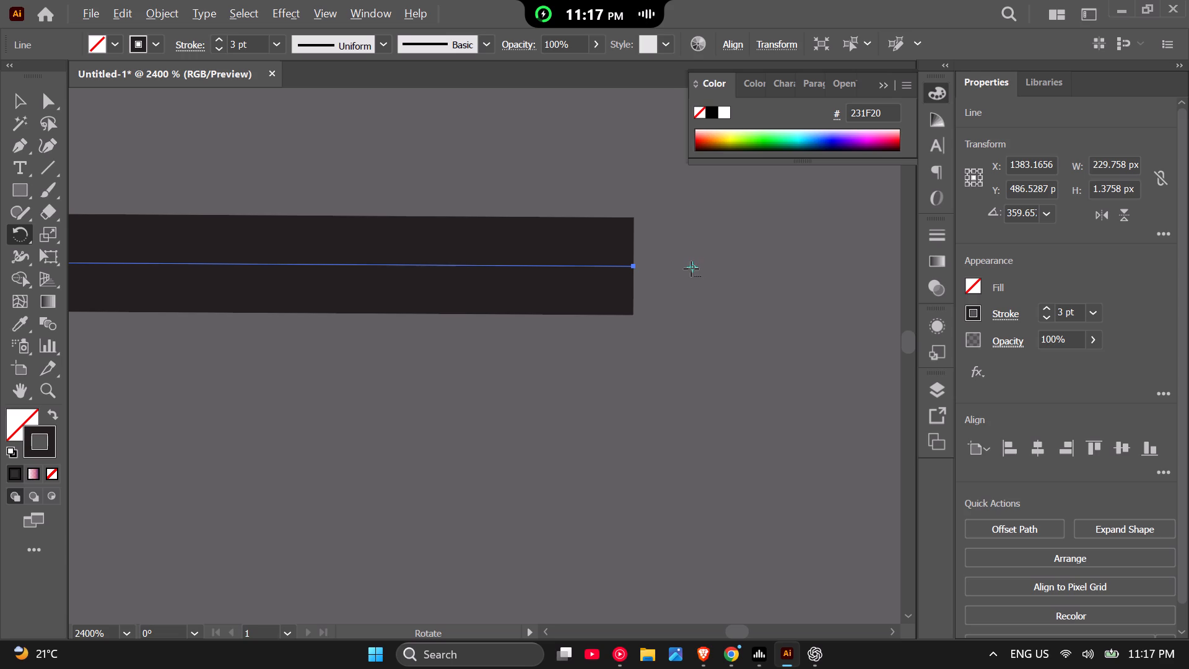
Create a copy of the line rotated 10° about that origin.
alt+click(691, 269)
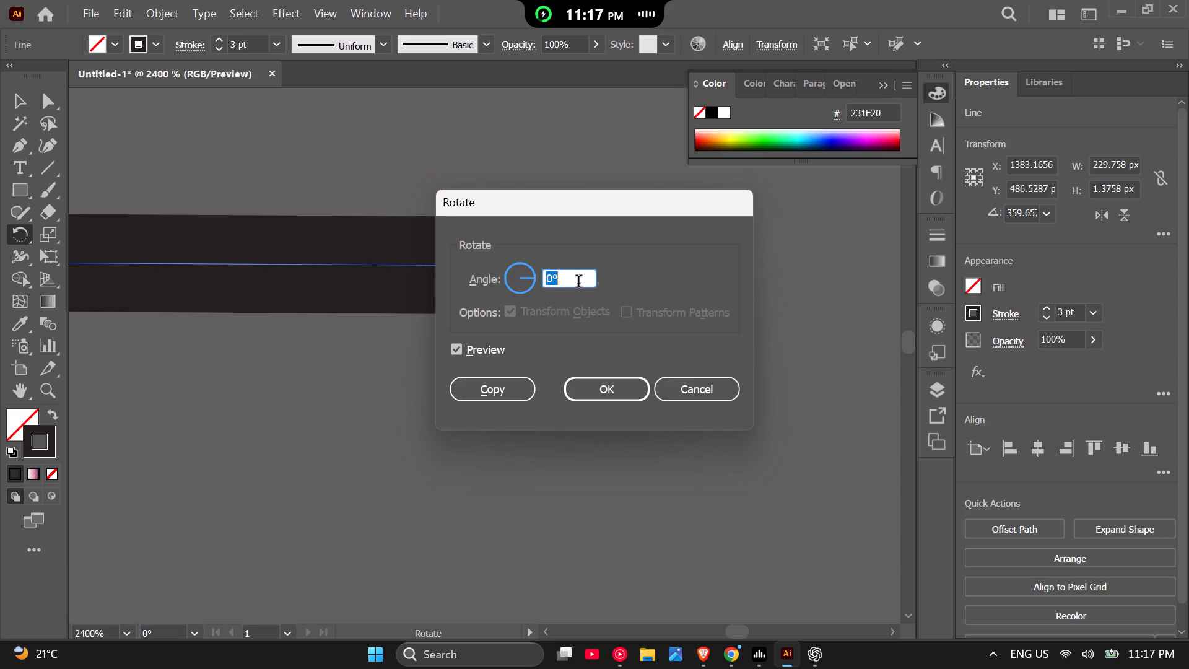
click(578, 283)
drag(578, 283, 538, 287)
text(10)
click(490, 396)
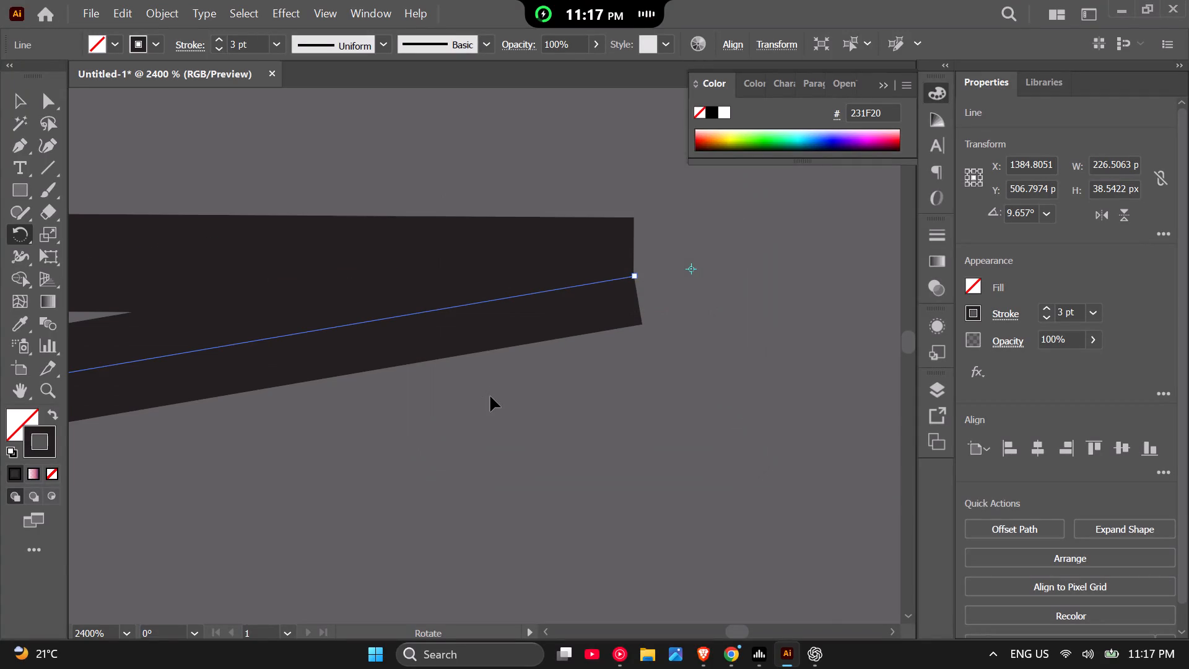
Repeat the 10° rotated copy around the same origin until the lines form a full circular burst, and deselect it.
key(ctrl+d)
key(ctrl+d)
key(ctrl+d)
key(ctrl+d)
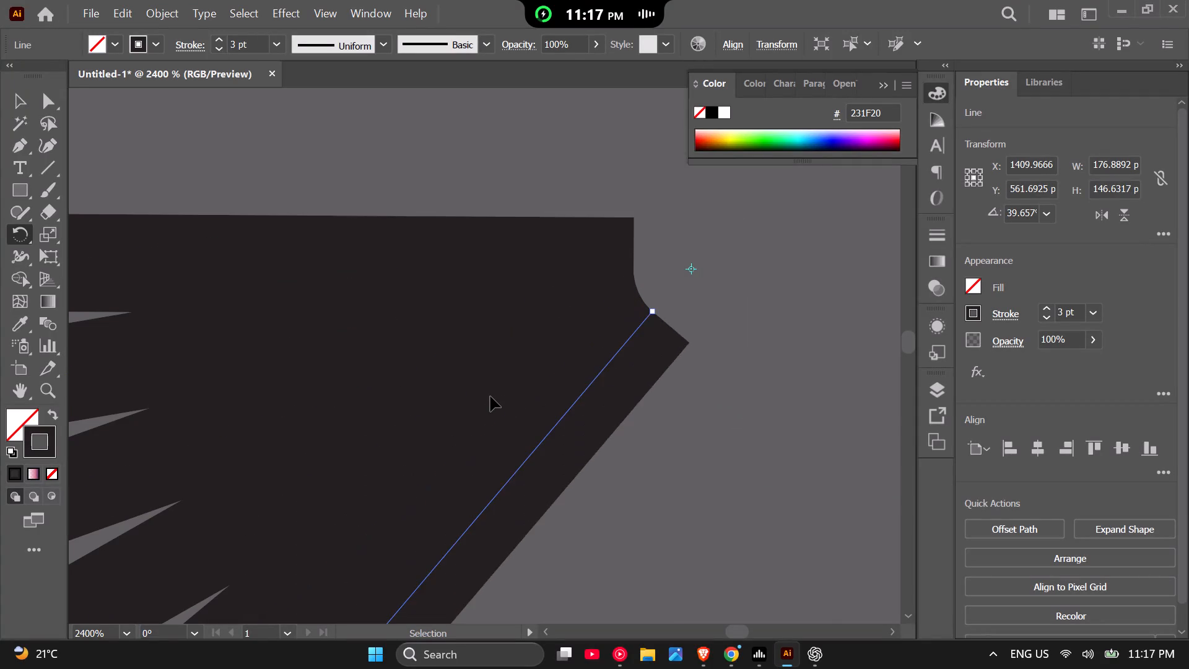
key(ctrl+d)
key(ctrl+d)
key(ctrl+d)
key(ctrl+d)
key(ctrl+d)
key(ctrl+d)
key(ctrl+d)
key(ctrl+d)
key(ctrl+d)
key(ctrl+d)
key(ctrl+d)
key(ctrl+d)
key(ctrl+d)
key(ctrl+d)
key(ctrl+d)
key(ctrl+d)
key(ctrl+d)
key(ctrl+d)
key(ctrl+d)
key(ctrl+d)
key(ctrl+d)
key(ctrl+d)
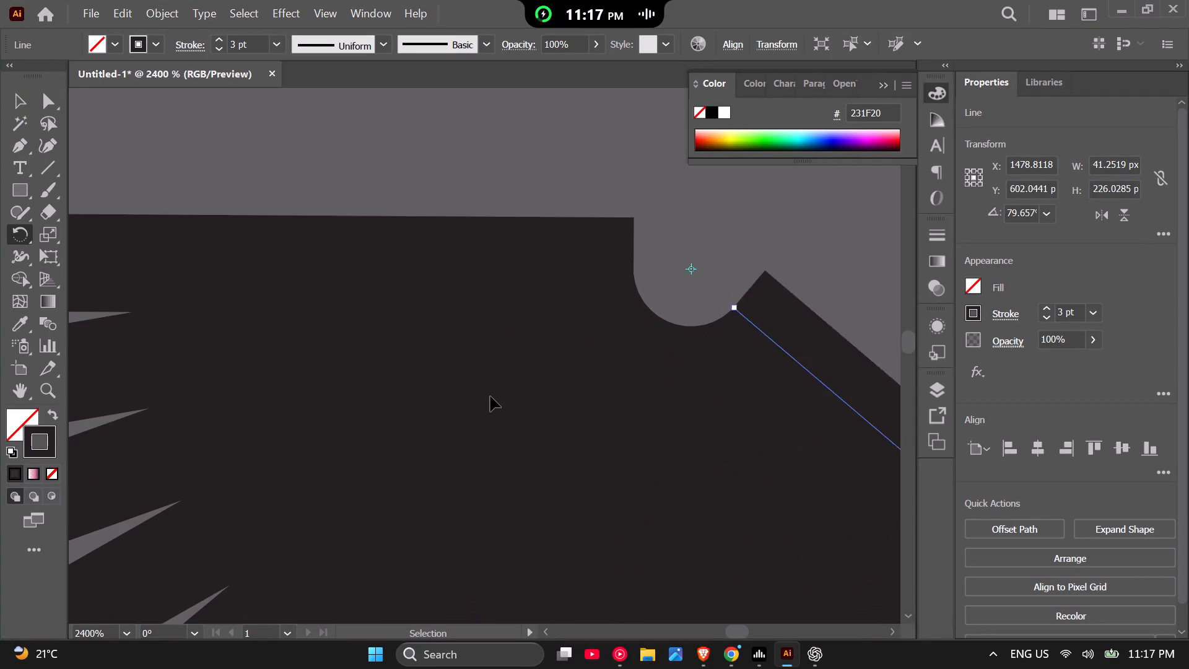
key(ctrl+d)
key(ctrl+d)
key(ctrl+d)
key(ctrl+d)
key(ctrl+d)
key(ctrl+d)
key(ctrl+d)
key(ctrl+d)
key(ctrl+d)
key(ctrl+d)
key(ctrl+d)
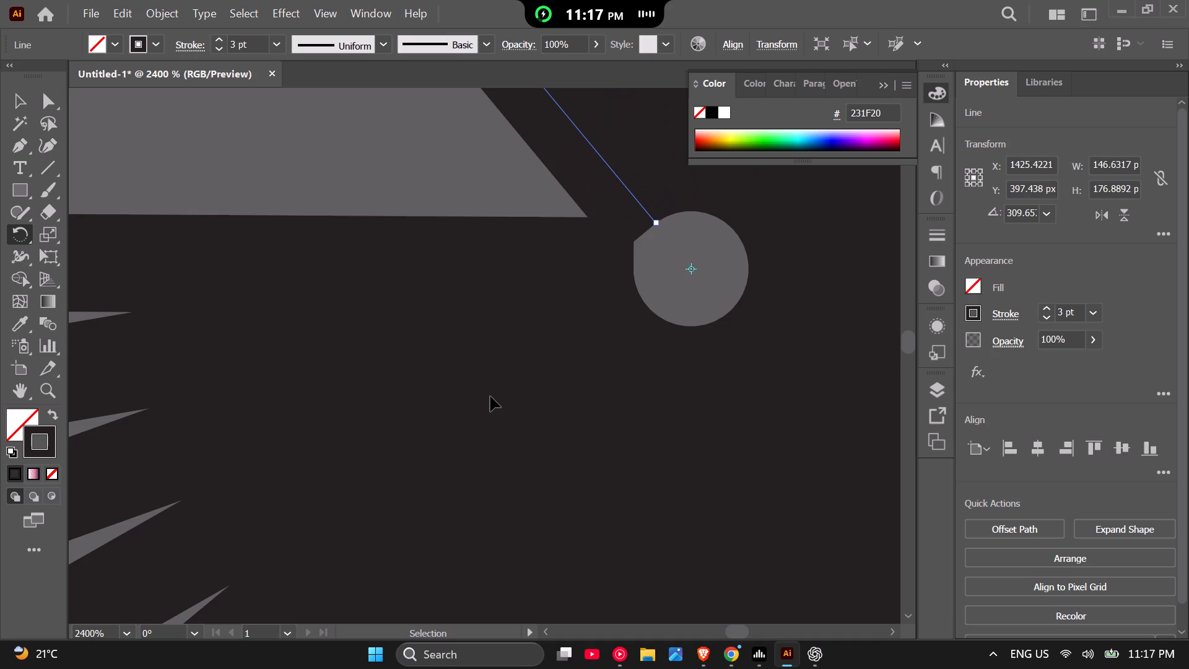
scroll(458, 430, down, 6)
scroll(418, 346, down, 3)
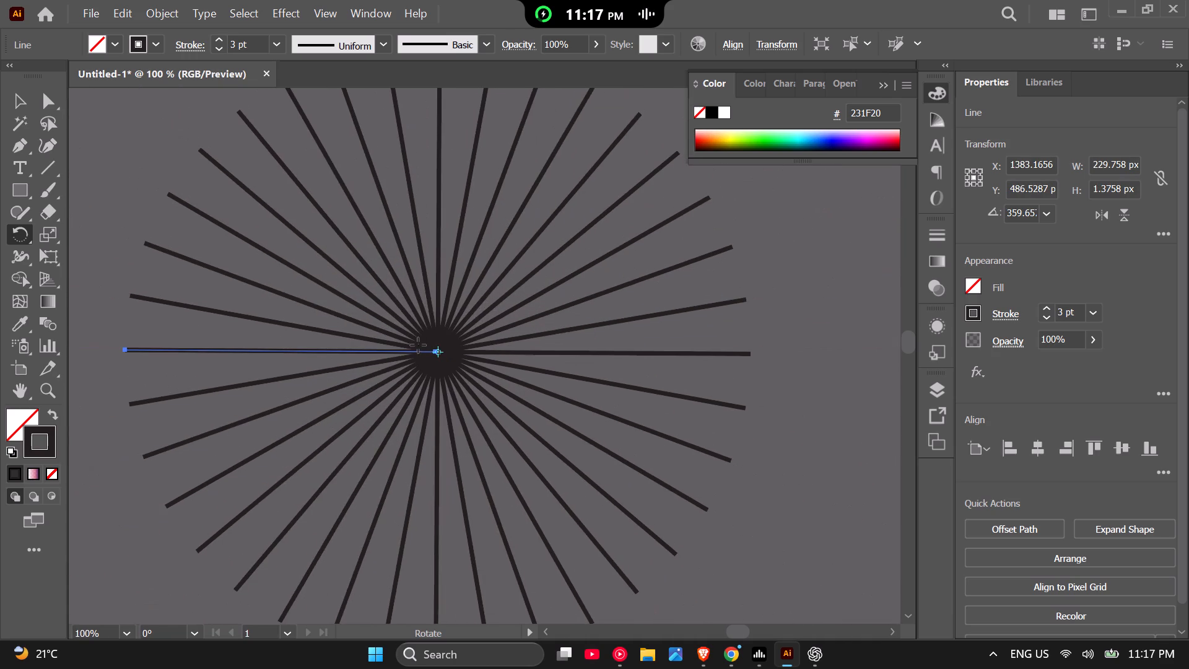
scroll(419, 331, down, 2)
scroll(372, 309, up, 3)
scroll(368, 306, down, 2)
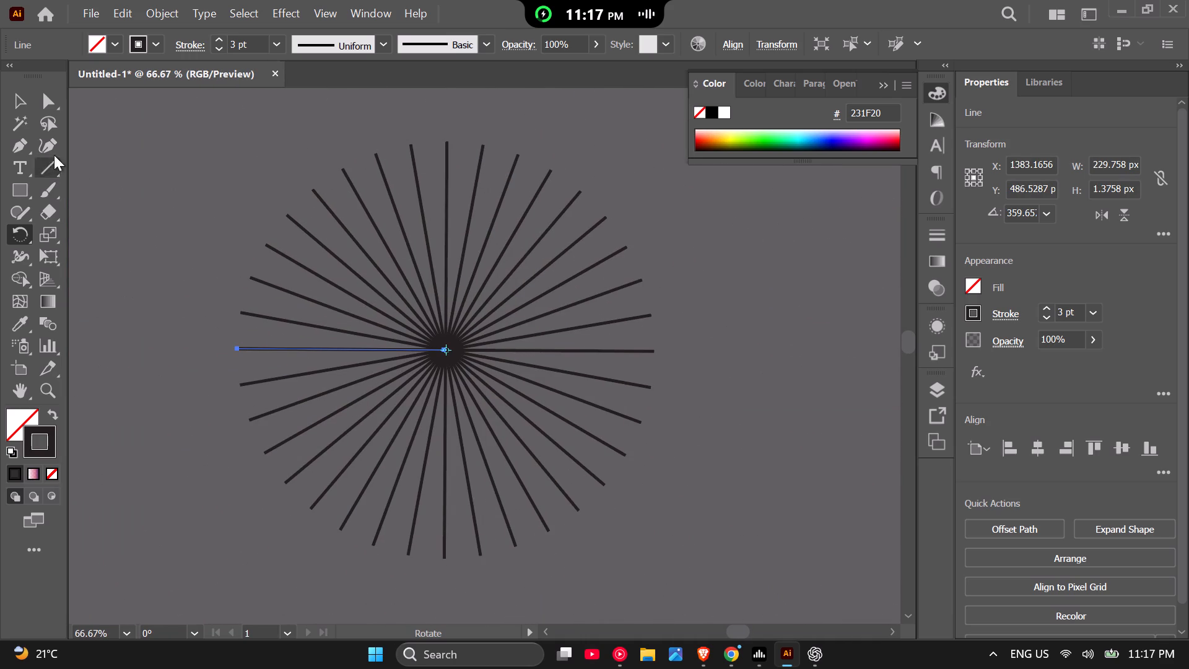
click(8, 90)
click(185, 247)
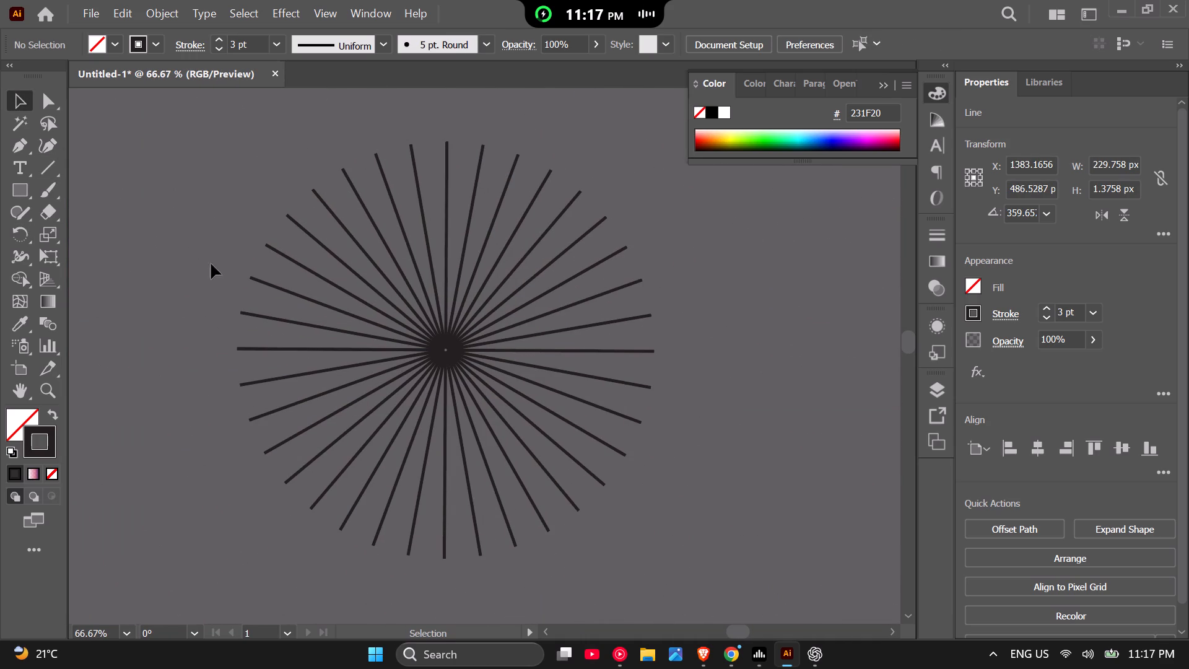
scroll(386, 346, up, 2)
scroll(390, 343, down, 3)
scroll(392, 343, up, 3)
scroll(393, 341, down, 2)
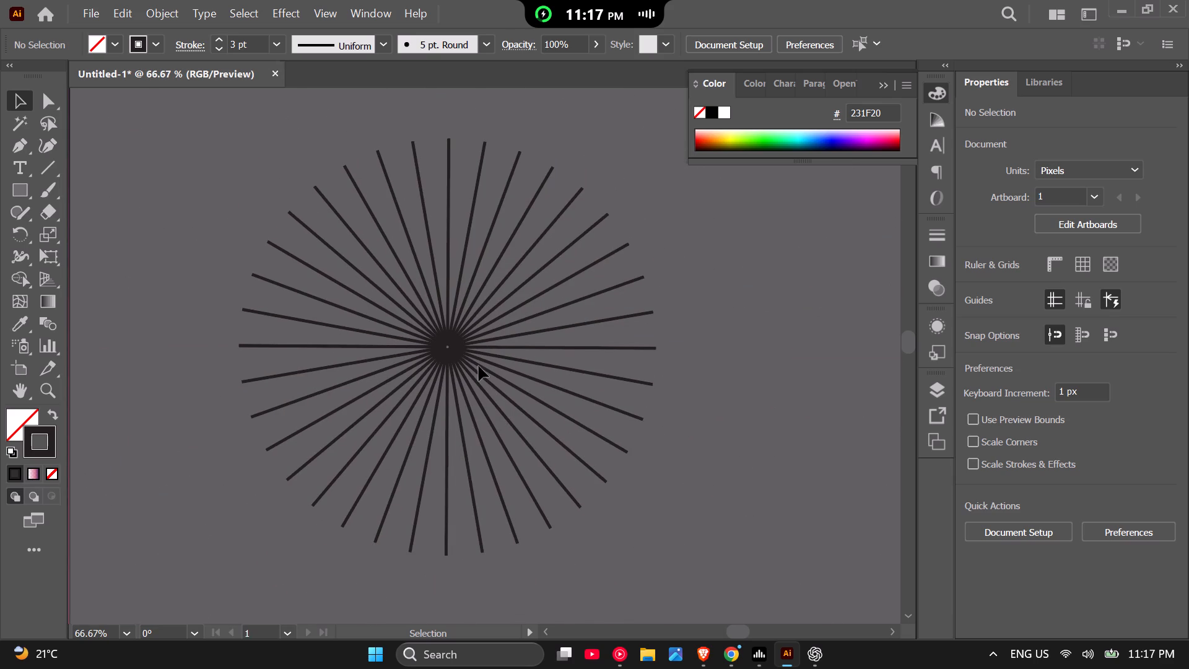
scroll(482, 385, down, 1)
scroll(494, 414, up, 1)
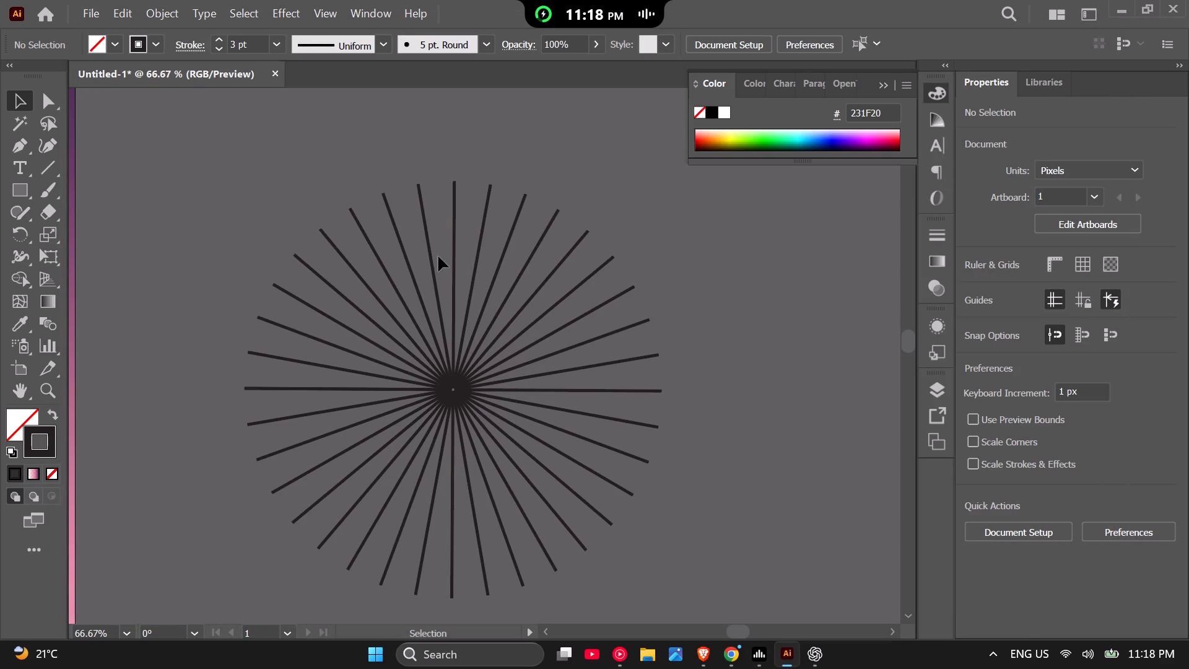
scroll(440, 255, down, 2)
scroll(416, 266, up, 2)
scroll(416, 266, down, 1)
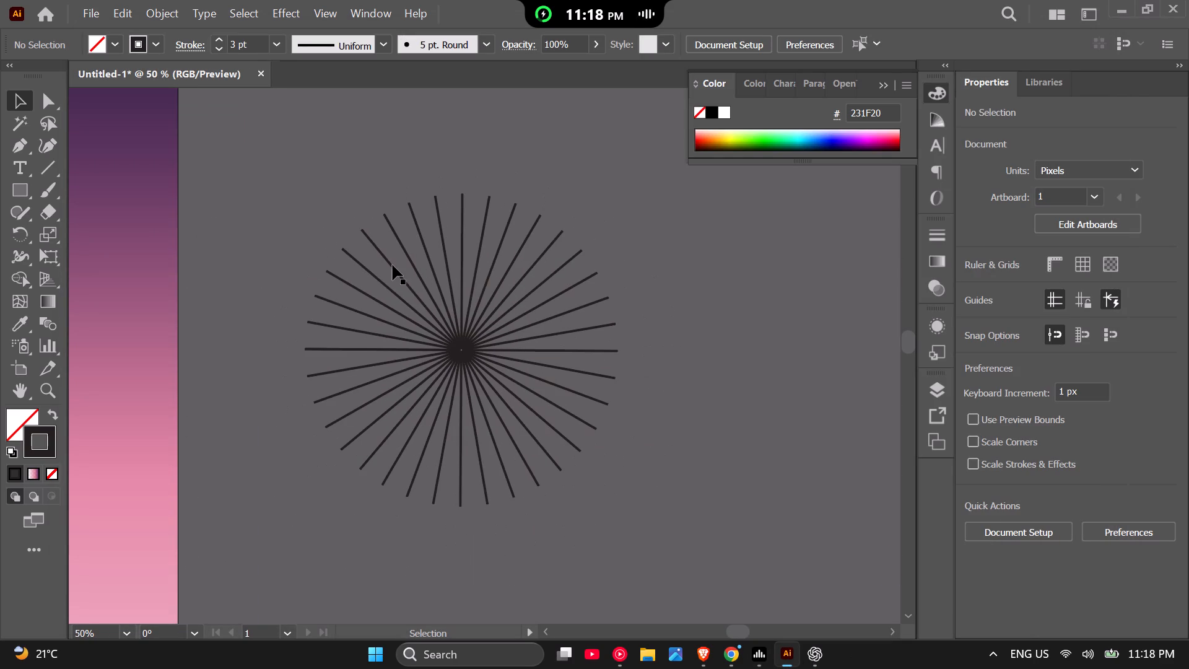
key(ctrl+z)
key(ctrl+z)
key(ctrl+z)
key(ctrl+z)
key(ctrl+z)
key(ctrl+z)
key(ctrl+z)
key(ctrl+z)
key(ctrl+z)
key(ctrl+z)
key(ctrl+z)
key(ctrl+z)
key(ctrl+z)
key(ctrl+z)
key(ctrl+z)
key(ctrl+z)
key(ctrl+z)
key(ctrl+z)
key(ctrl+z)
key(ctrl+z)
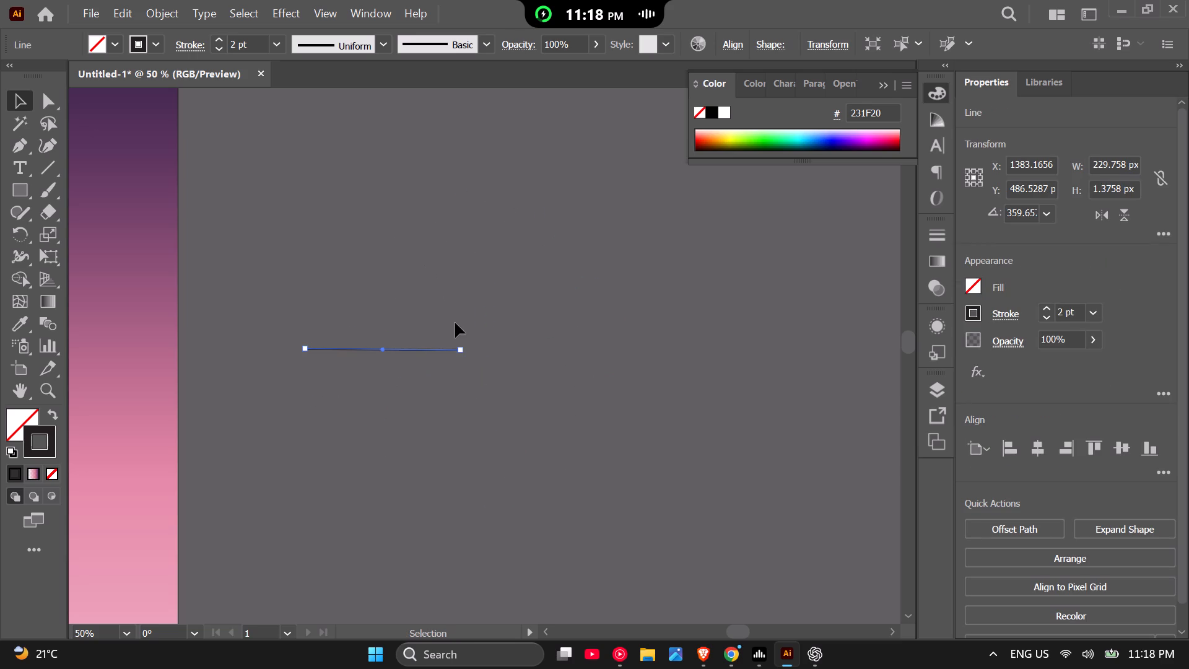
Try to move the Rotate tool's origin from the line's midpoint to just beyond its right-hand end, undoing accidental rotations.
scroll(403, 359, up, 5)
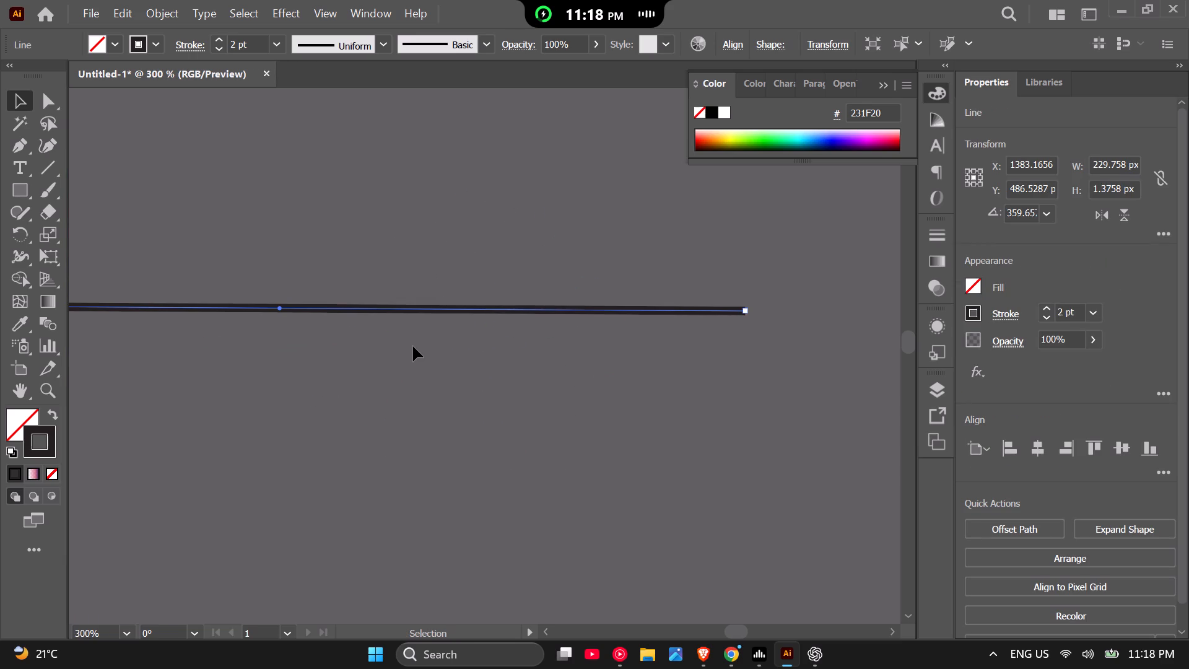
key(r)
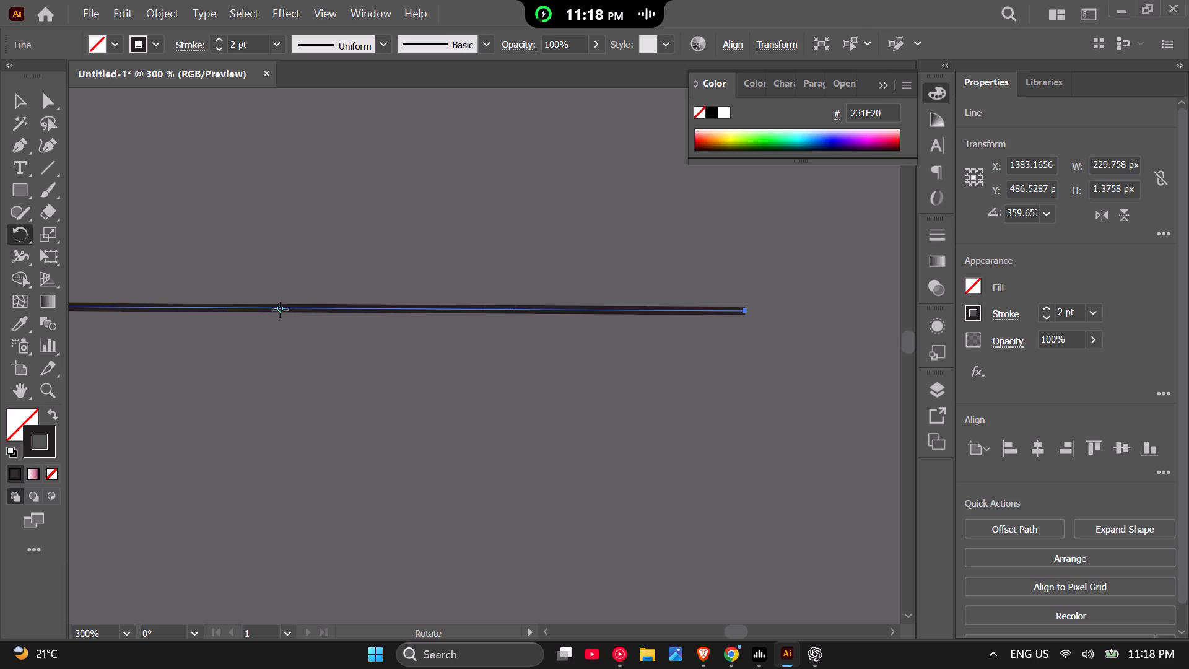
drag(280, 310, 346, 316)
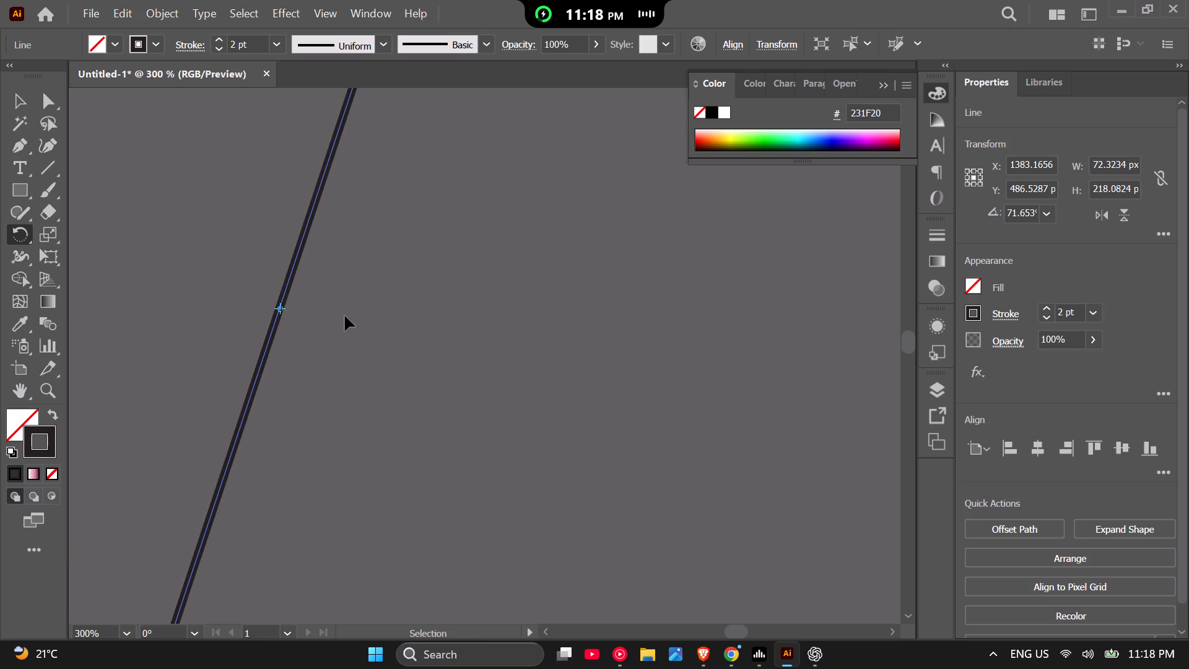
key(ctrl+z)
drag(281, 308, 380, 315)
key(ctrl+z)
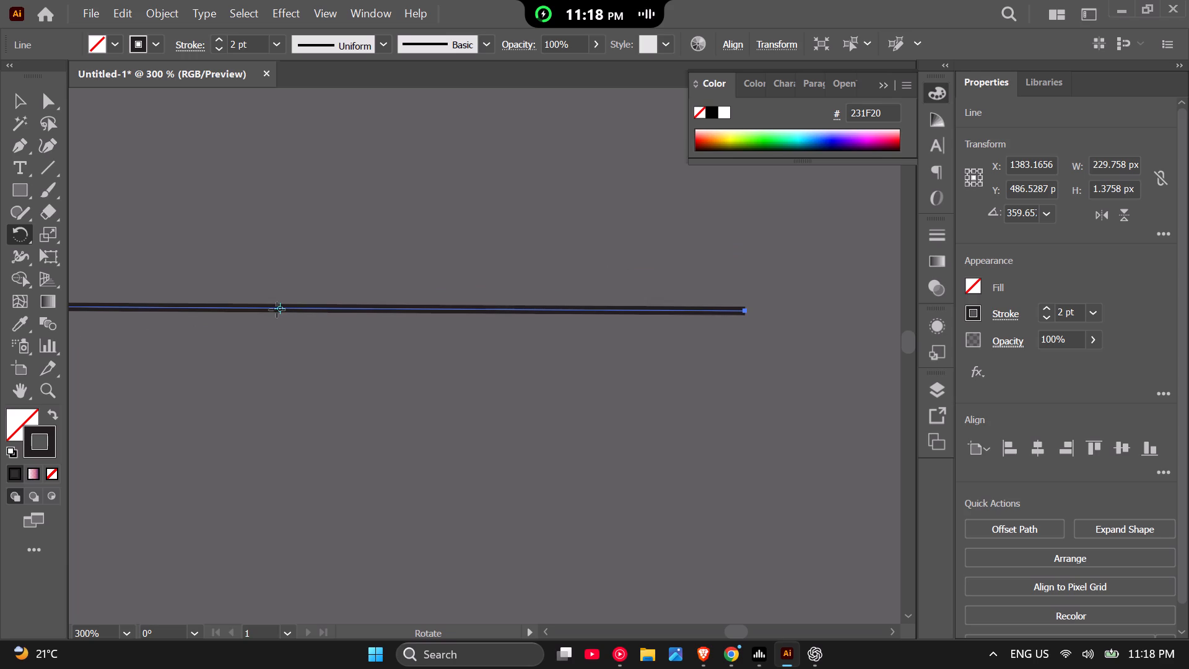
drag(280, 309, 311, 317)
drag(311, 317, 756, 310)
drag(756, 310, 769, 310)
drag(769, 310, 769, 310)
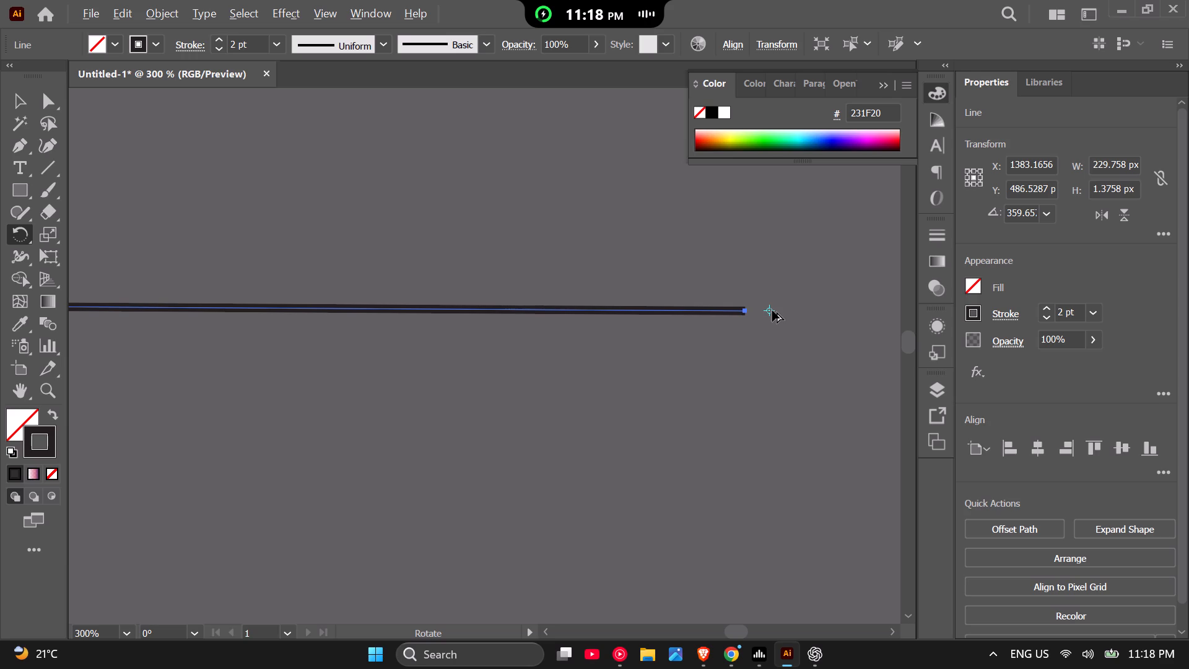
Create a copy of the line rotated 30° about its midpoint.
alt+double_click(769, 312)
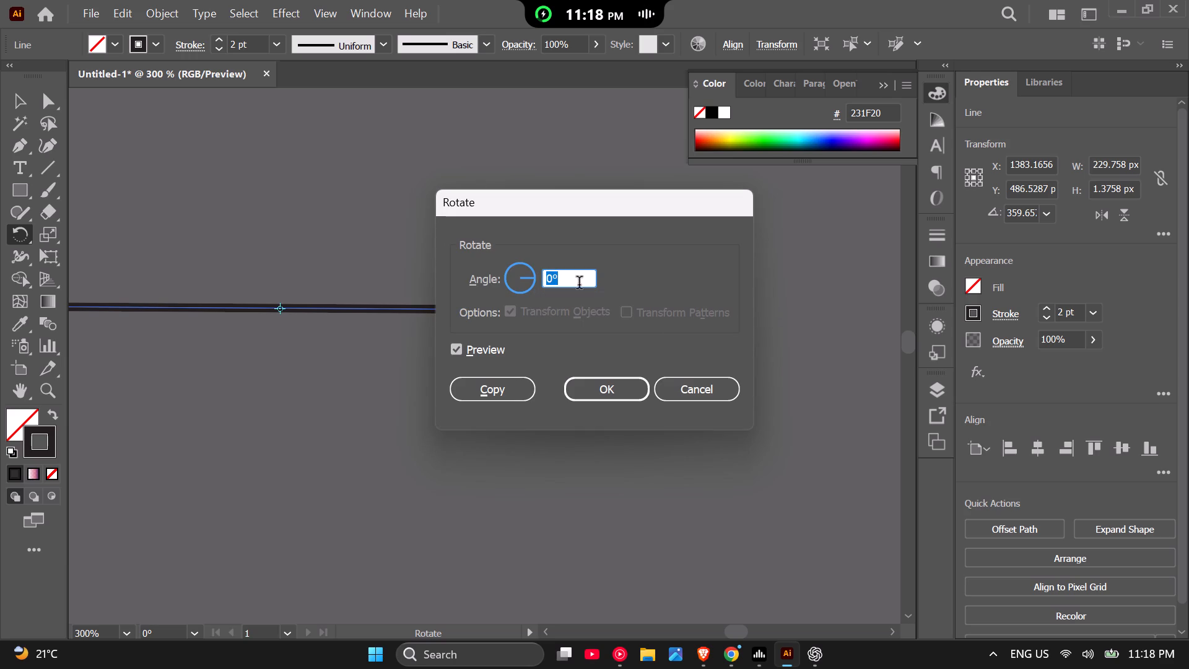
drag(579, 280, 504, 291)
text(30)
click(471, 385)
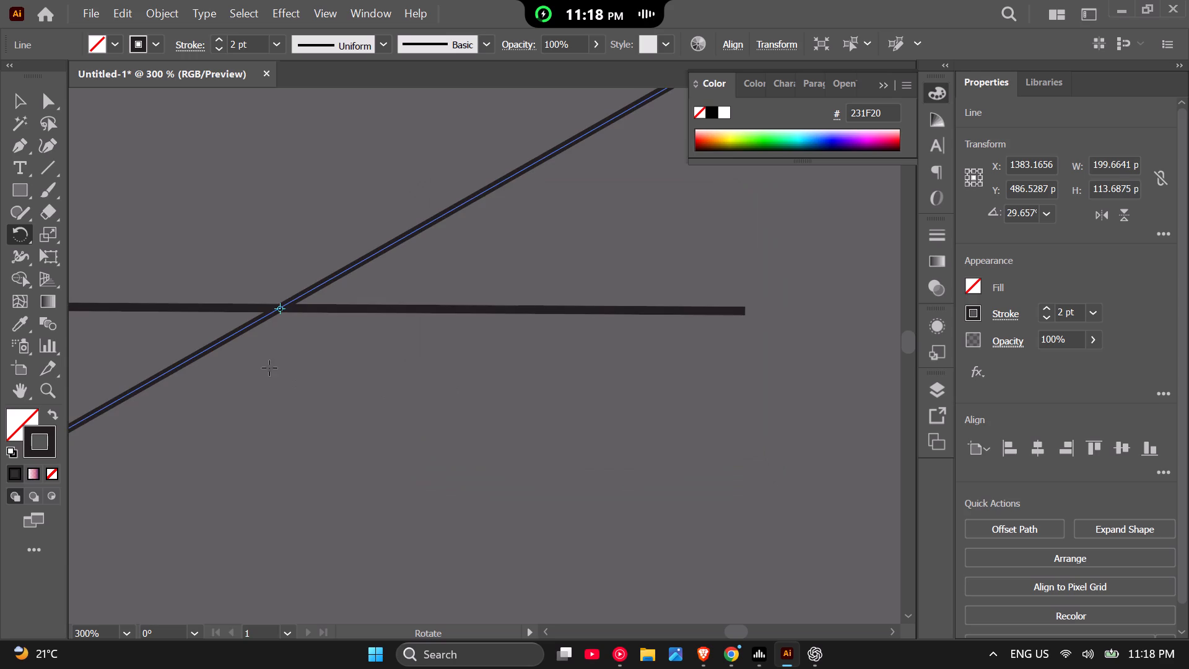
Repeat the 30° rotated copy until the crossing lines form an evenly spaced twelve-ray burst, and deselect it.
scroll(269, 368, down, 5)
scroll(275, 363, up, 2)
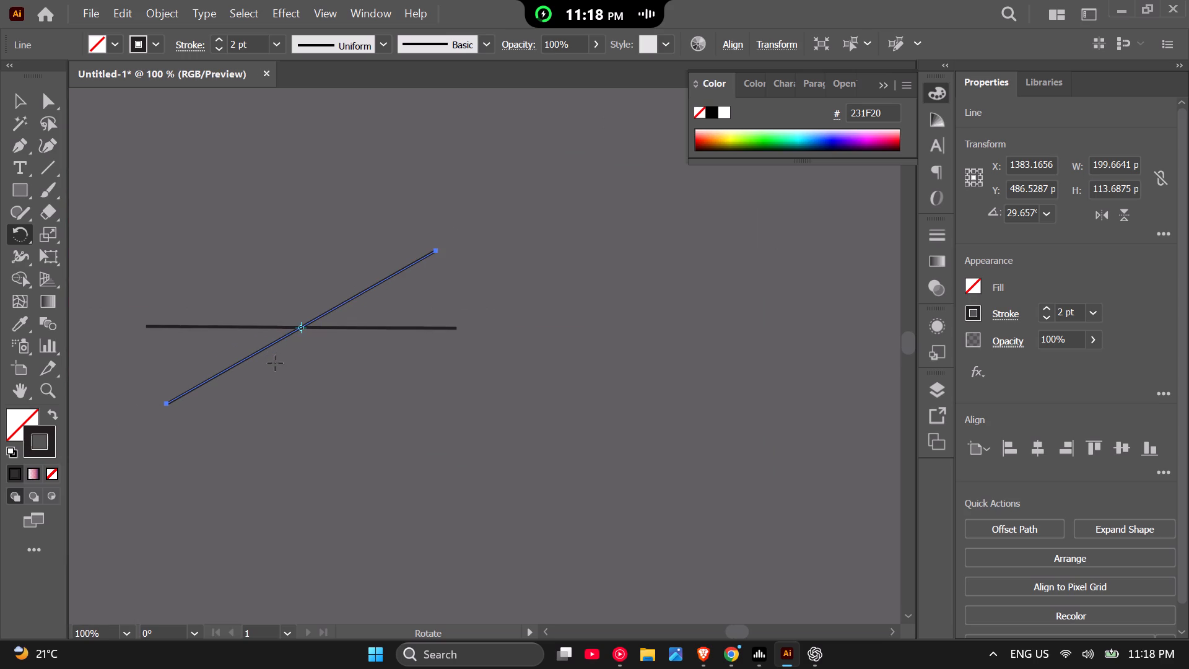
key(ctrl+d)
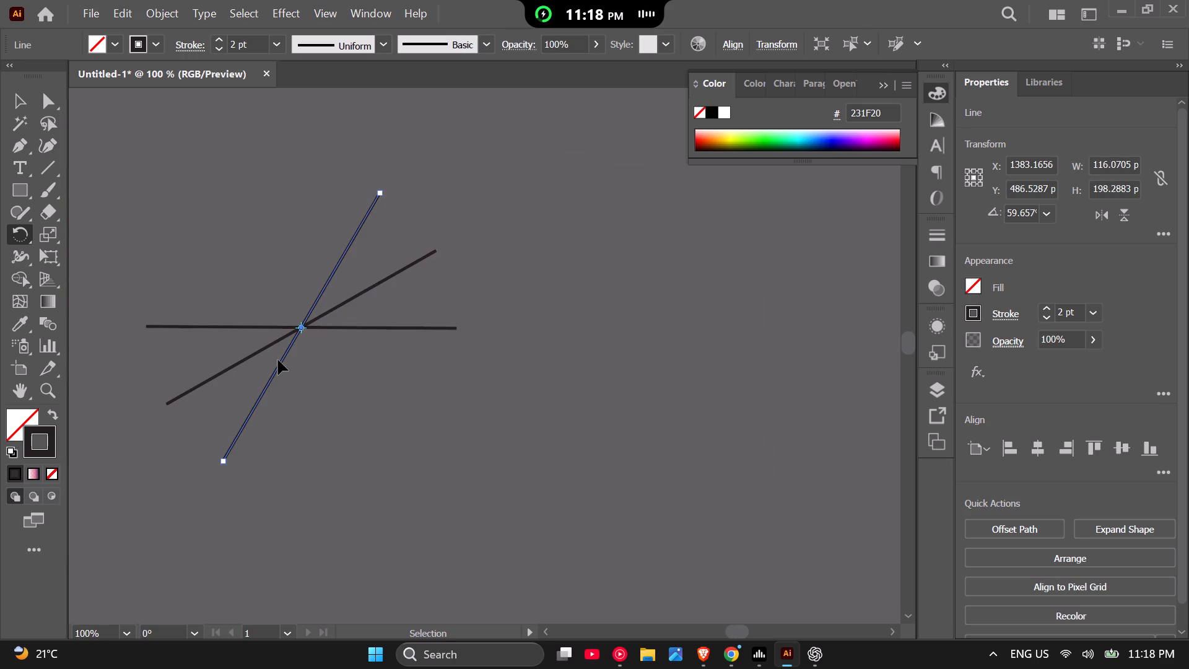
key(ctrl+d)
key(ctrl+d)
key(ctrl+d)
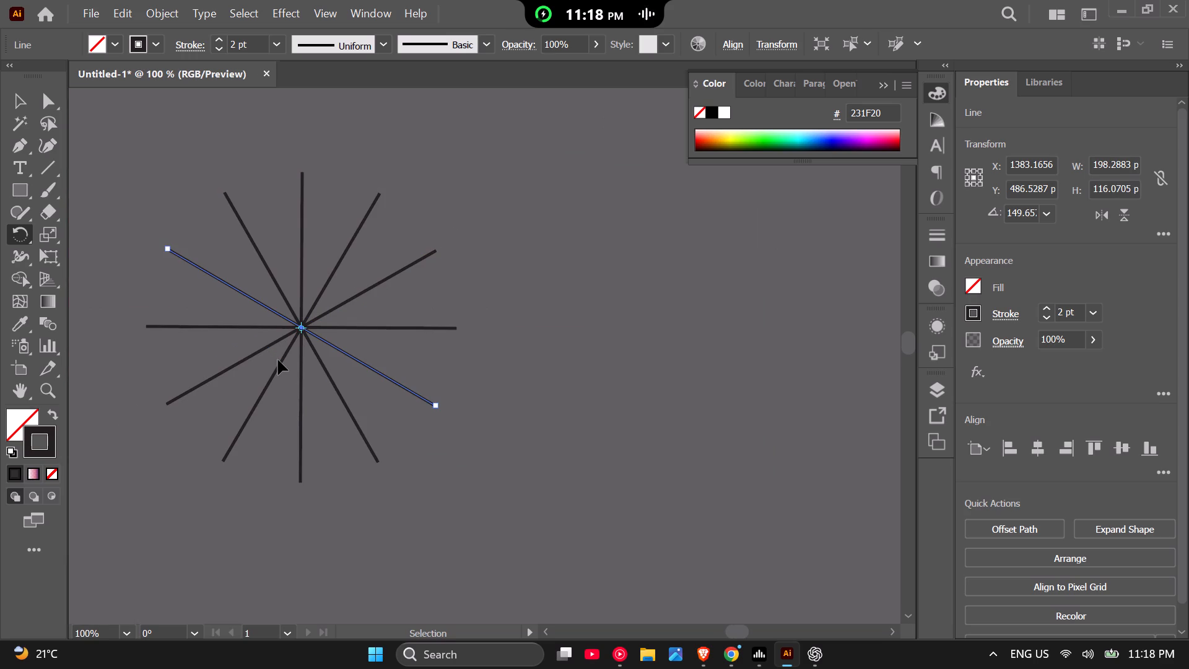
scroll(242, 347, up, 2)
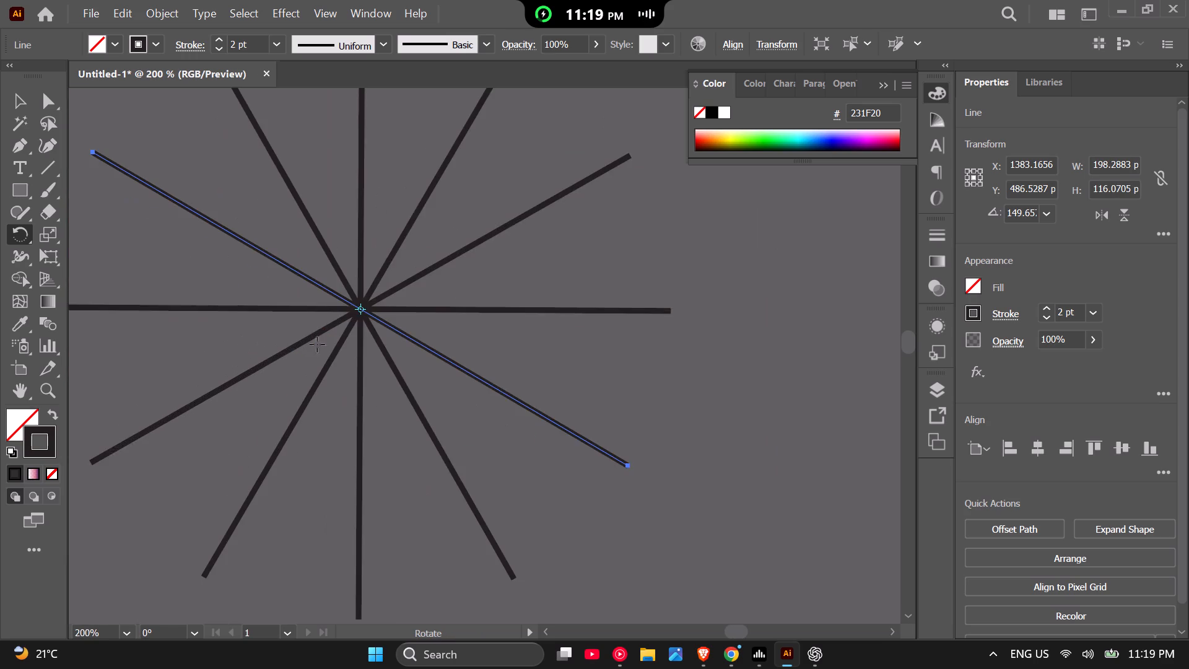
scroll(333, 343, down, 2)
click(20, 98)
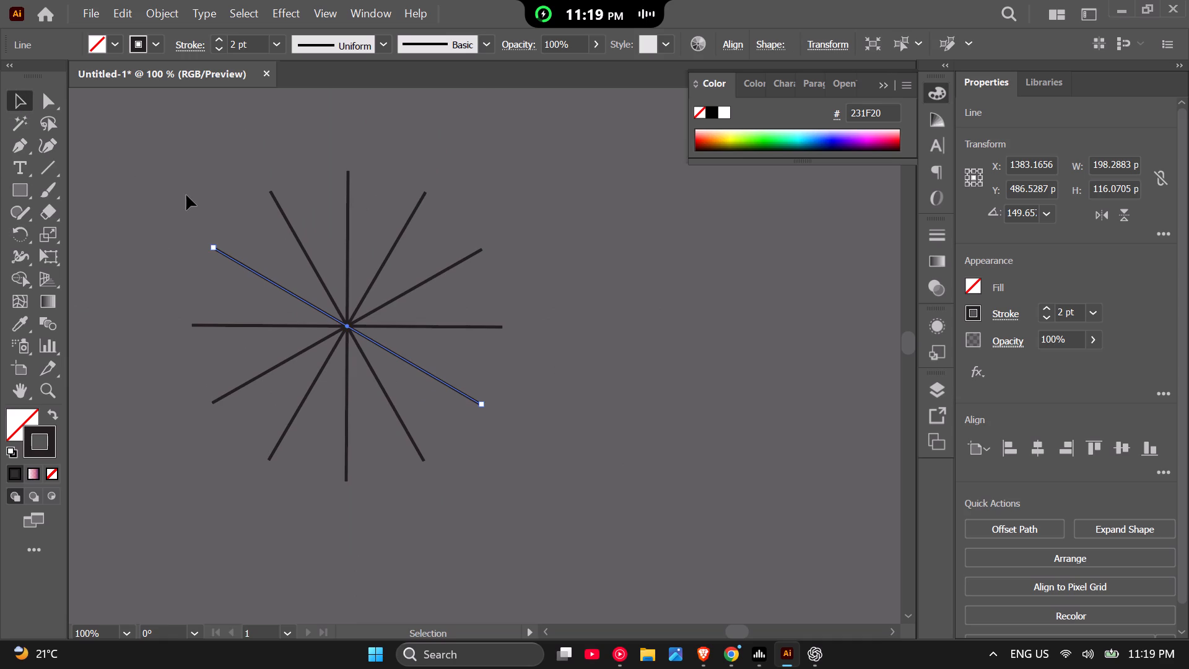
click(186, 195)
Draw an unfilled circle about 21 px in diameter over the middle of the burst with the Ellipse tool.
scroll(302, 304, up, 2)
scroll(448, 369, up, 1)
scroll(338, 334, up, 3)
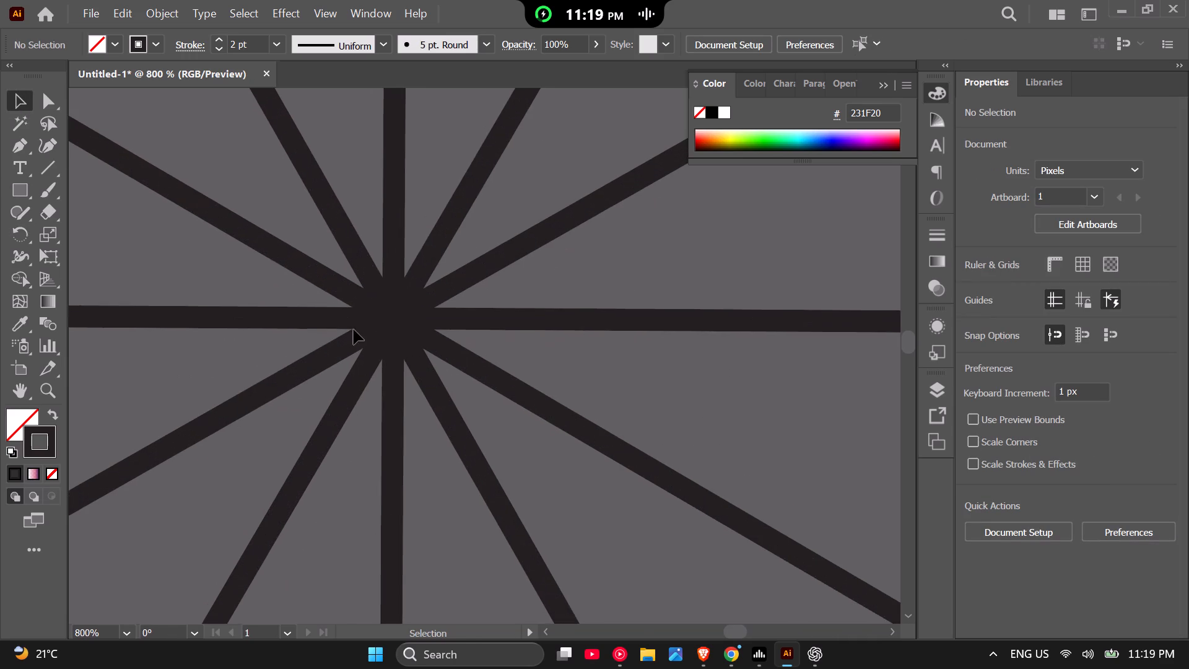
scroll(355, 328, down, 6)
scroll(326, 325, up, 3)
scroll(393, 295, down, 1)
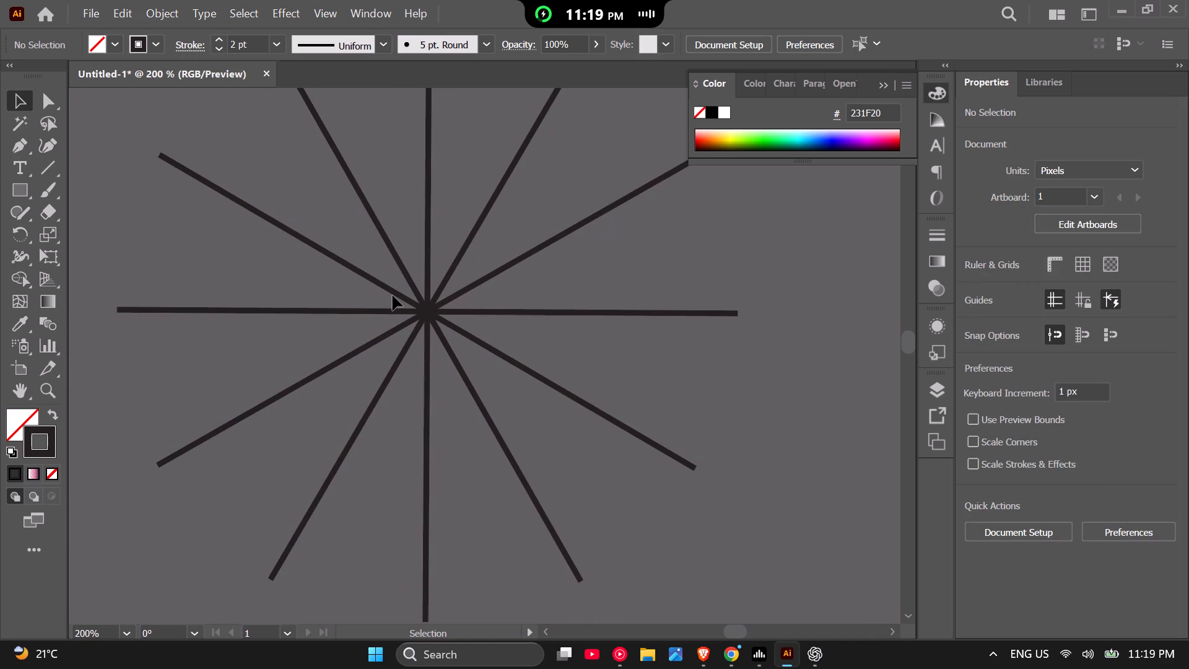
click(17, 194)
drag(17, 194, 45, 197)
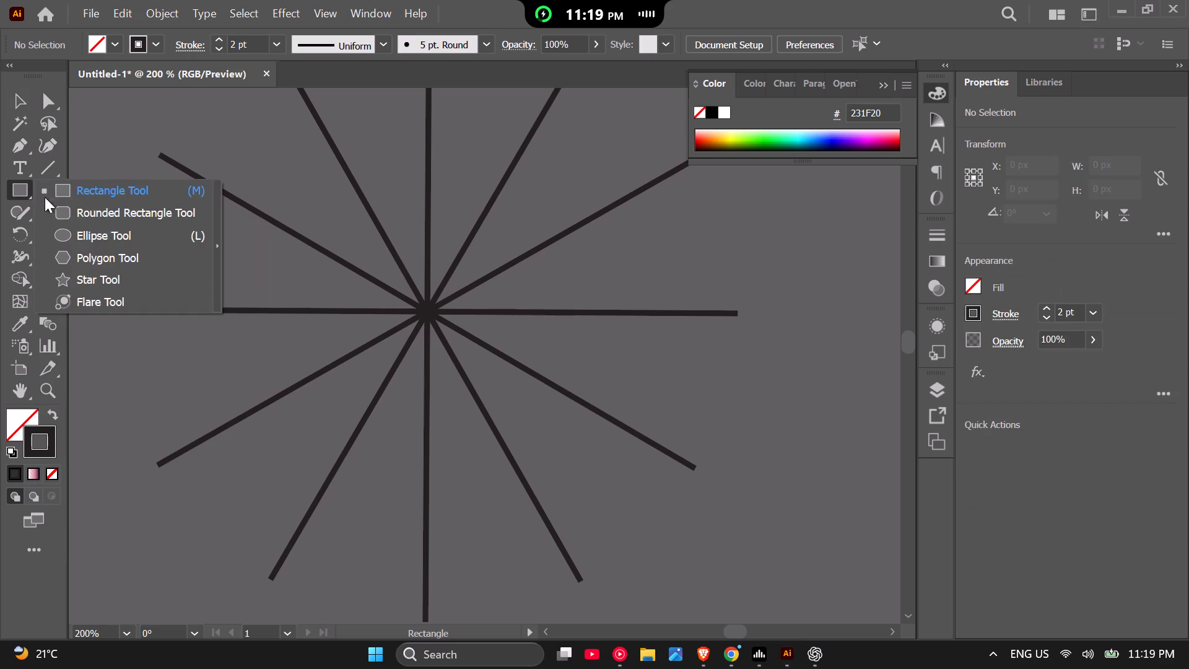
drag(45, 197, 79, 234)
shift+drag(383, 274, 440, 310)
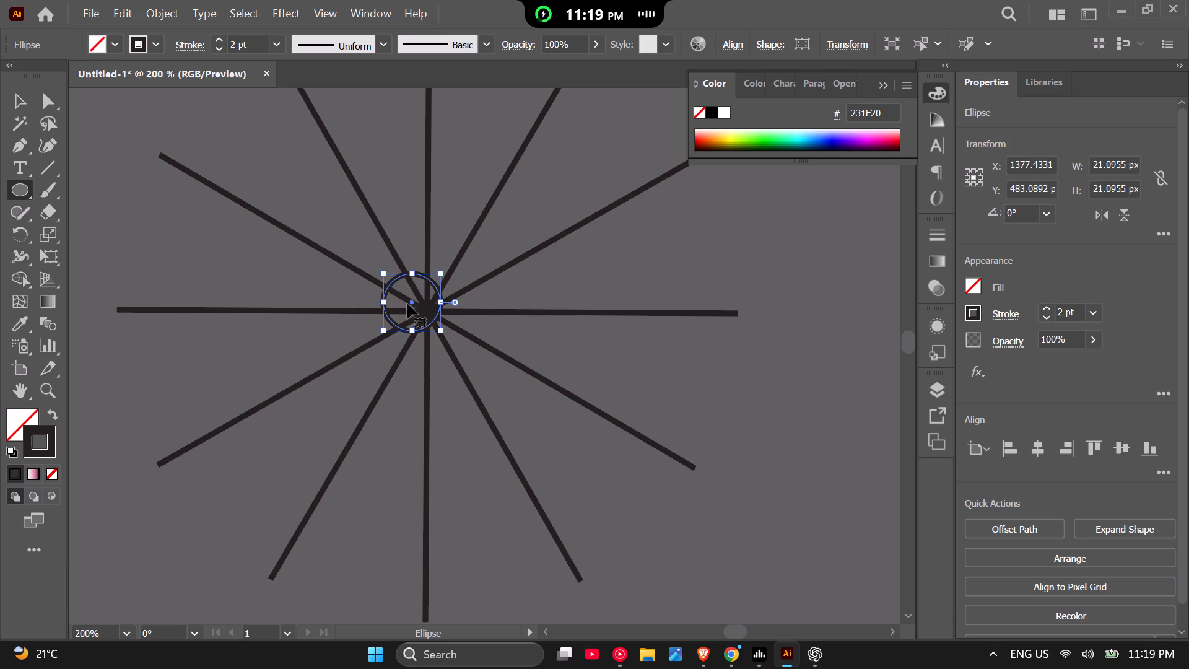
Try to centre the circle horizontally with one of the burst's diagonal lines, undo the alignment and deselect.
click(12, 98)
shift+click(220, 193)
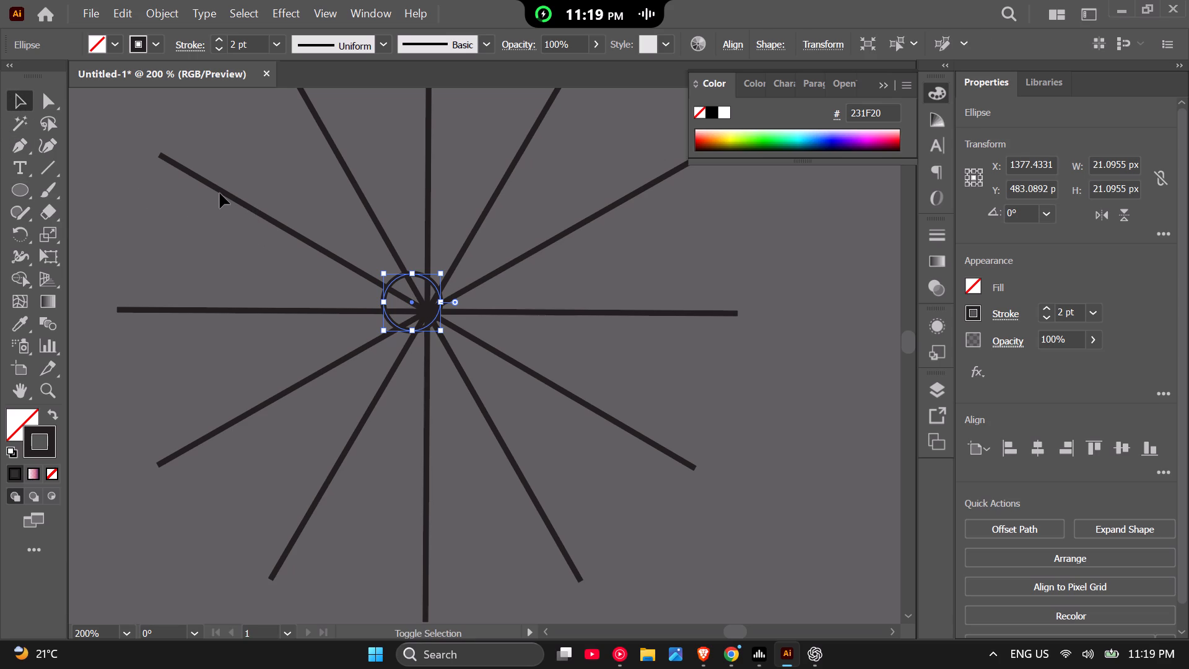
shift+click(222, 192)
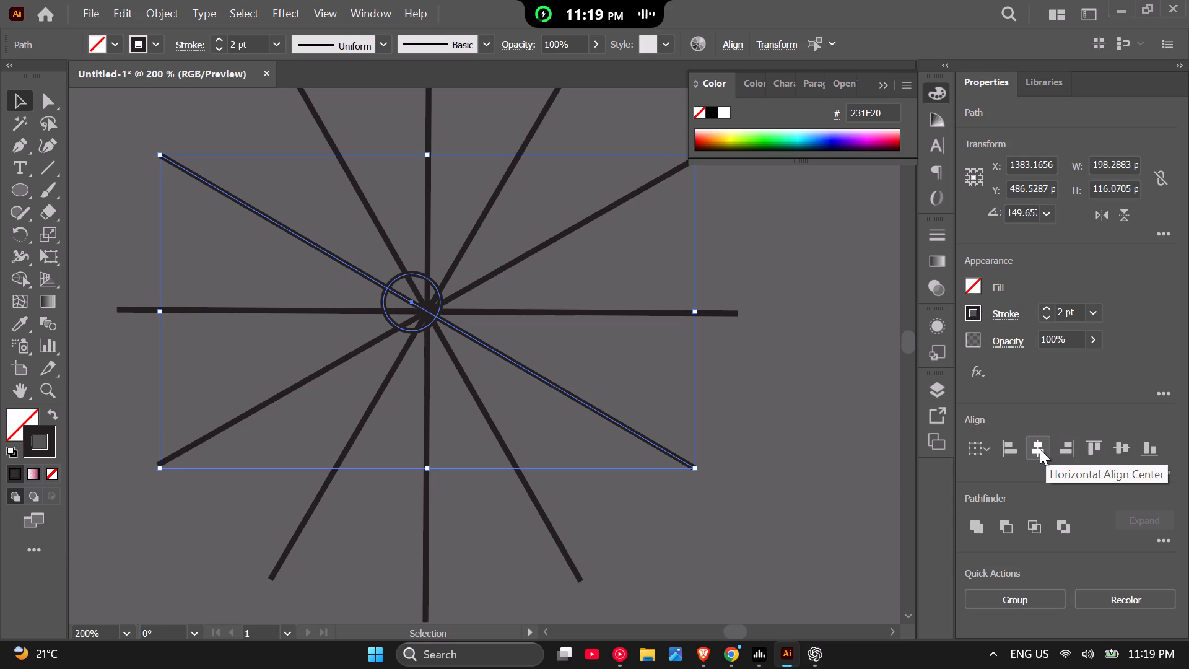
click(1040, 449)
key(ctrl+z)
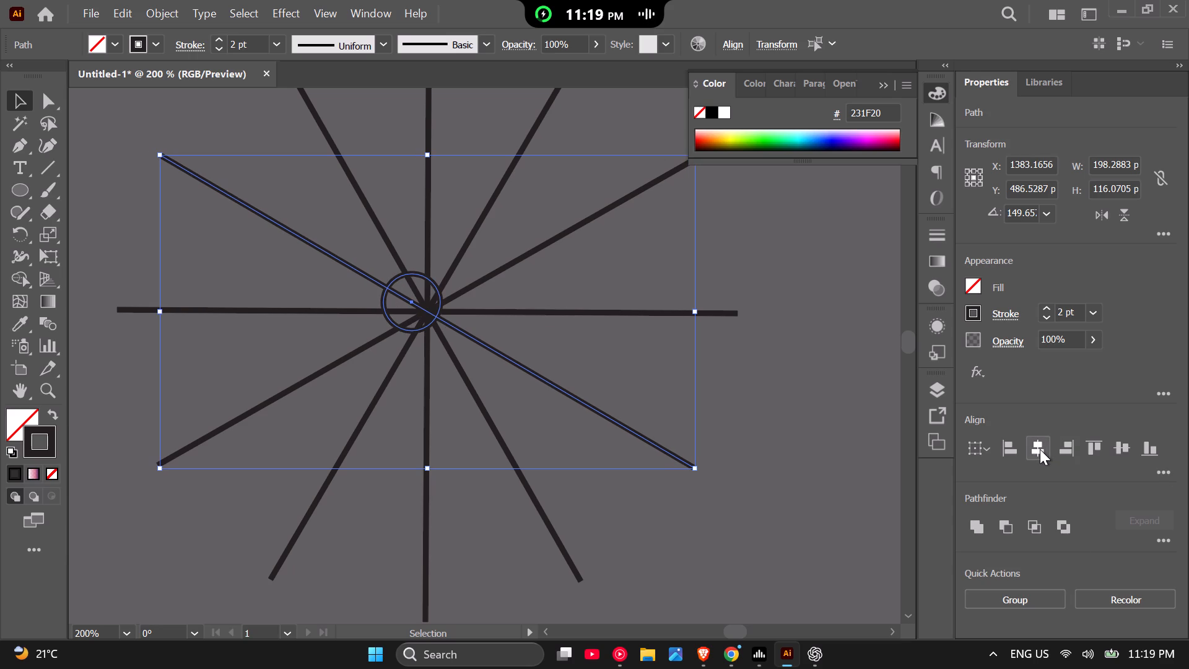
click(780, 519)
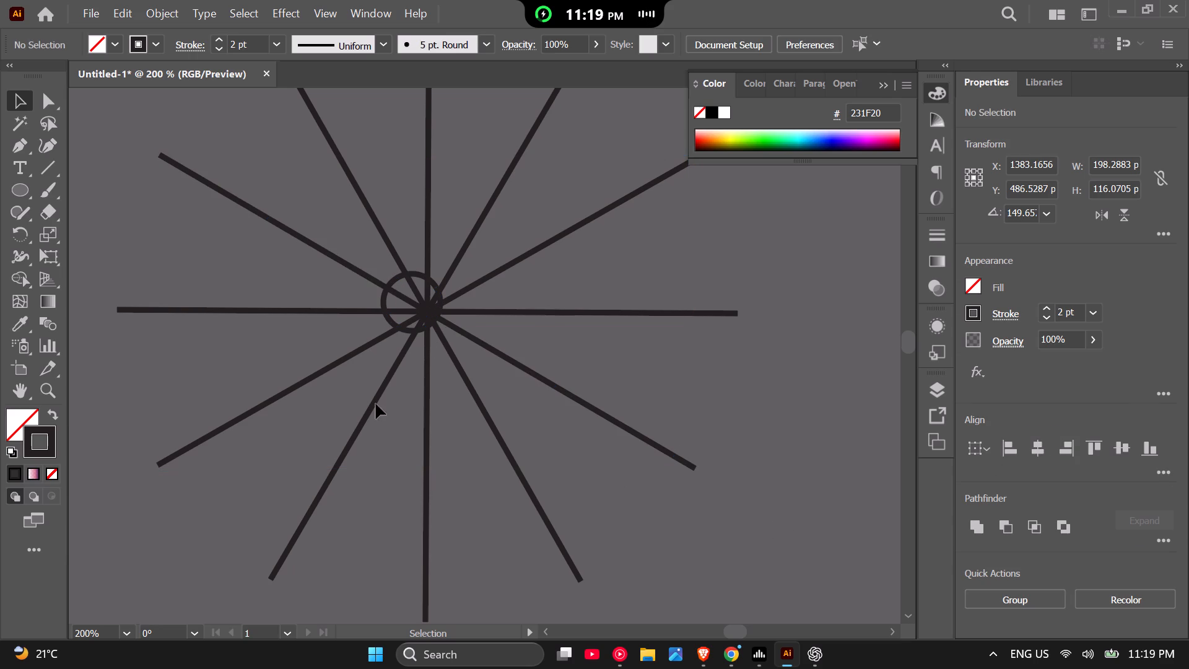
Move the circle so that it is centred on the point where the burst's lines cross.
drag(401, 330, 414, 334)
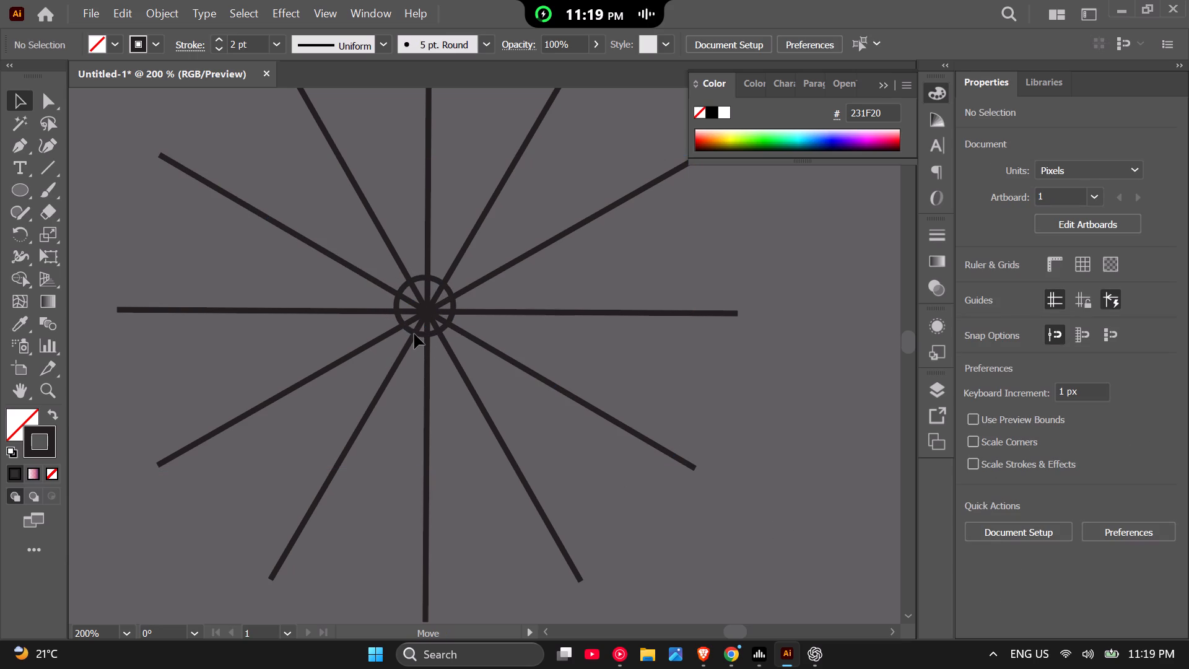
drag(414, 334, 416, 339)
Select the whole burst with its circle and cut out the circle and the line parts inside it with the Shape Builder tool.
scroll(416, 339, down, 2)
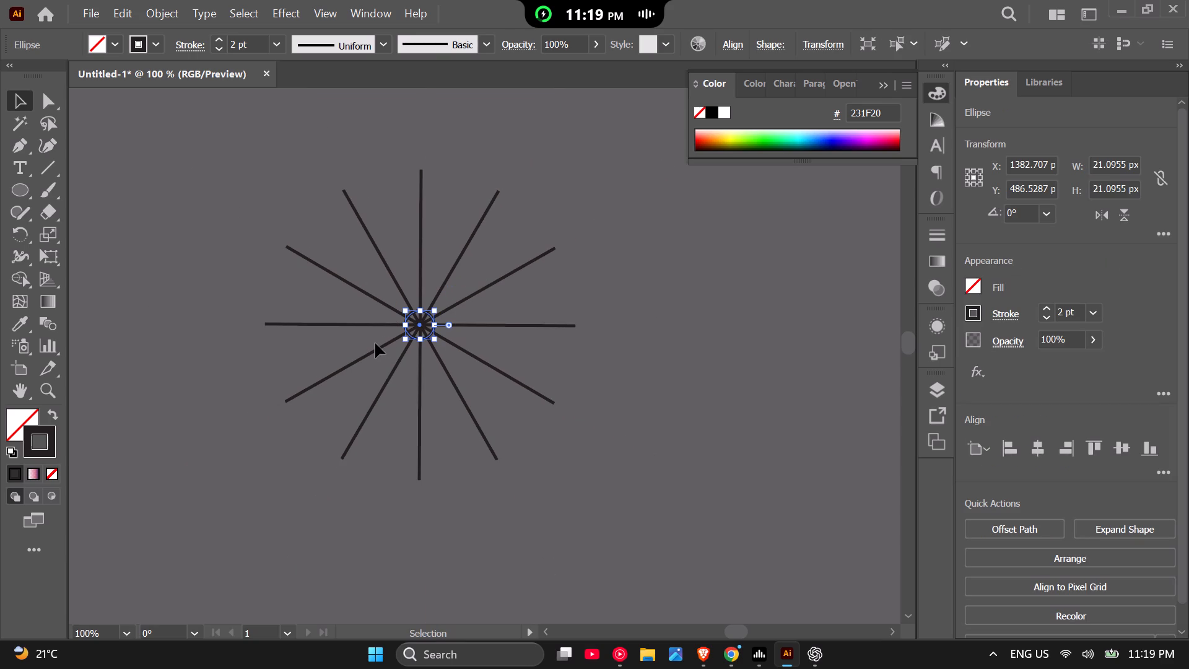
scroll(373, 343, up, 2)
scroll(381, 334, down, 3)
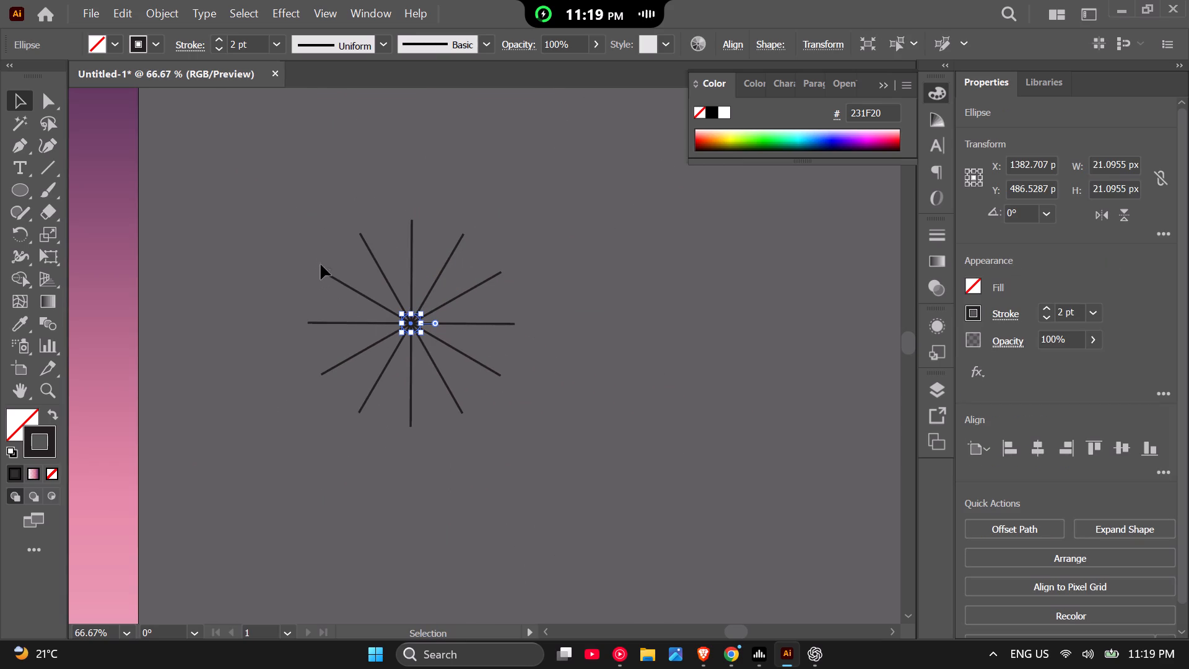
drag(250, 199, 567, 465)
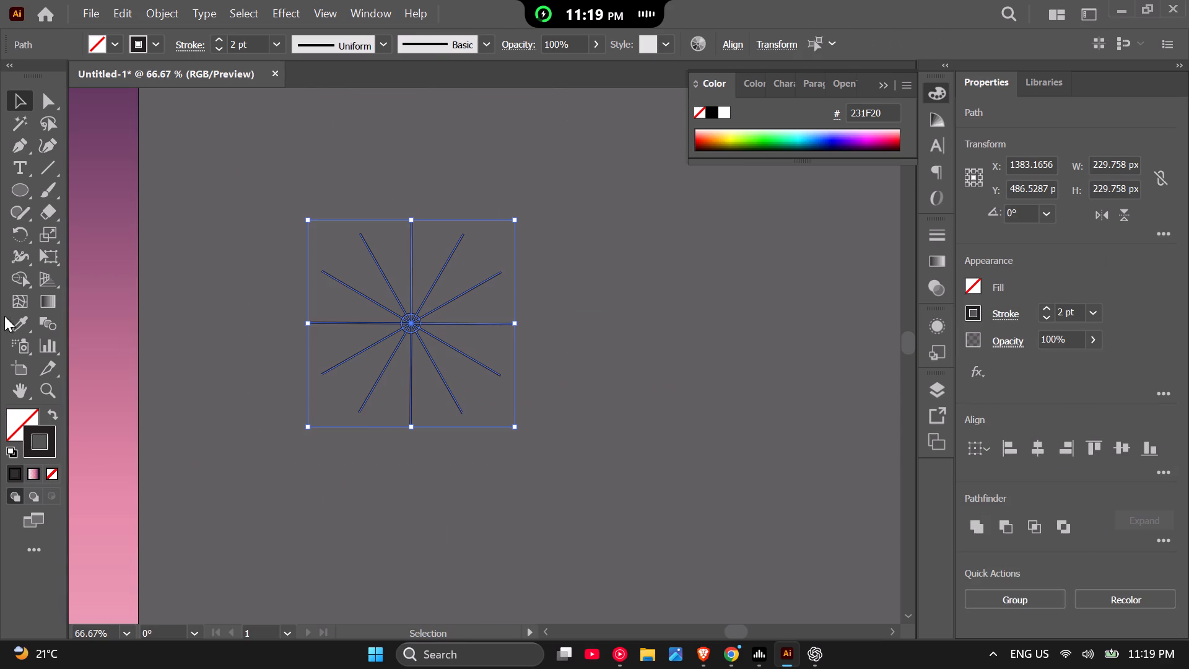
click(24, 270)
scroll(443, 310, up, 5)
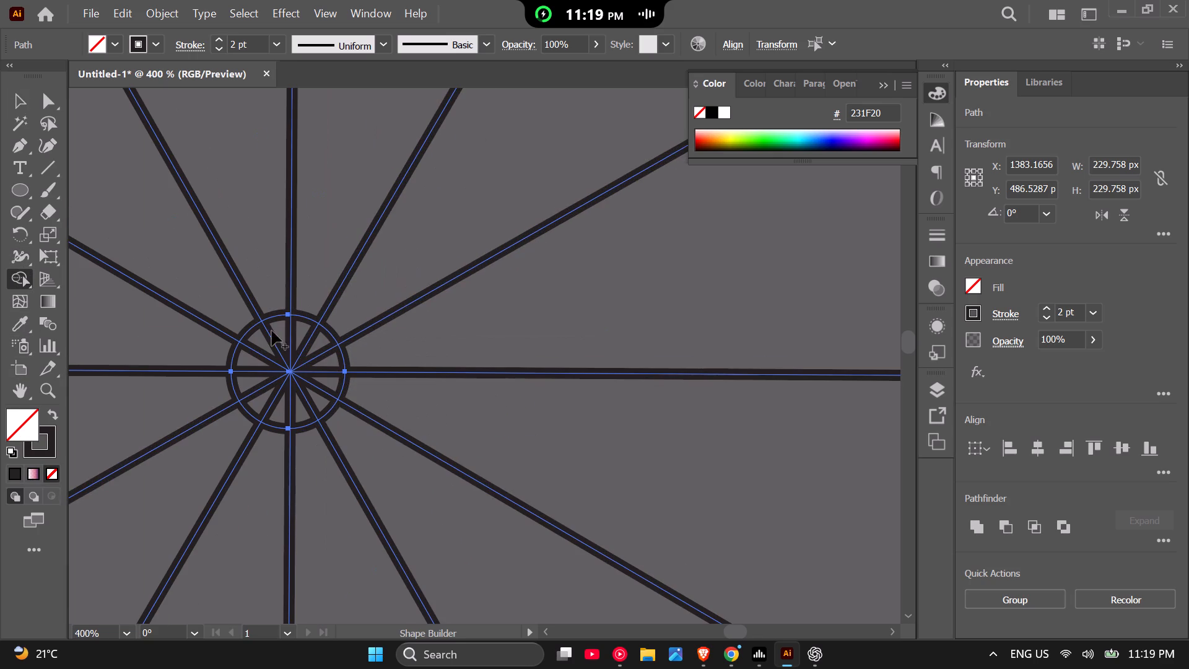
scroll(302, 355, up, 2)
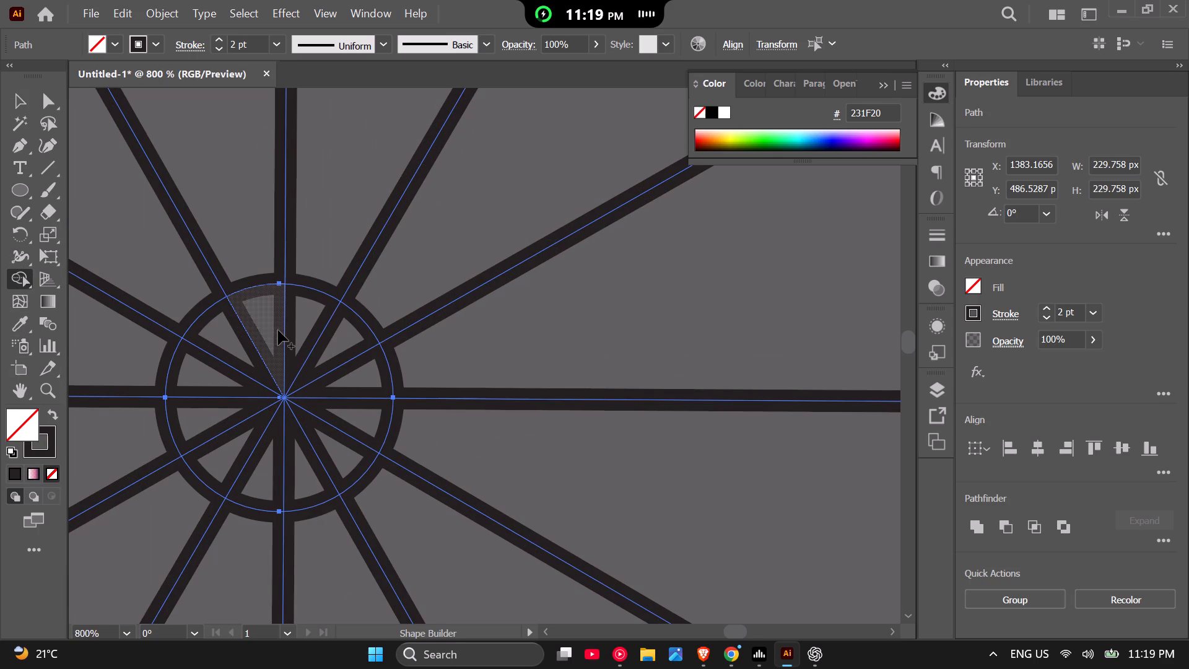
alt+click(278, 330)
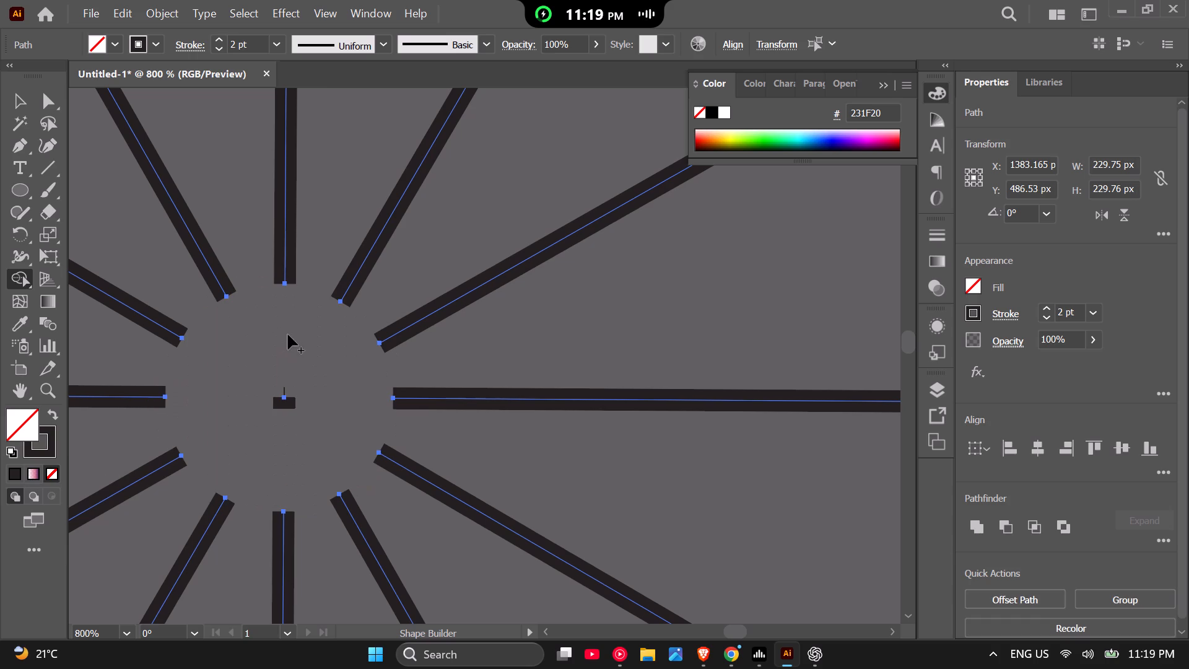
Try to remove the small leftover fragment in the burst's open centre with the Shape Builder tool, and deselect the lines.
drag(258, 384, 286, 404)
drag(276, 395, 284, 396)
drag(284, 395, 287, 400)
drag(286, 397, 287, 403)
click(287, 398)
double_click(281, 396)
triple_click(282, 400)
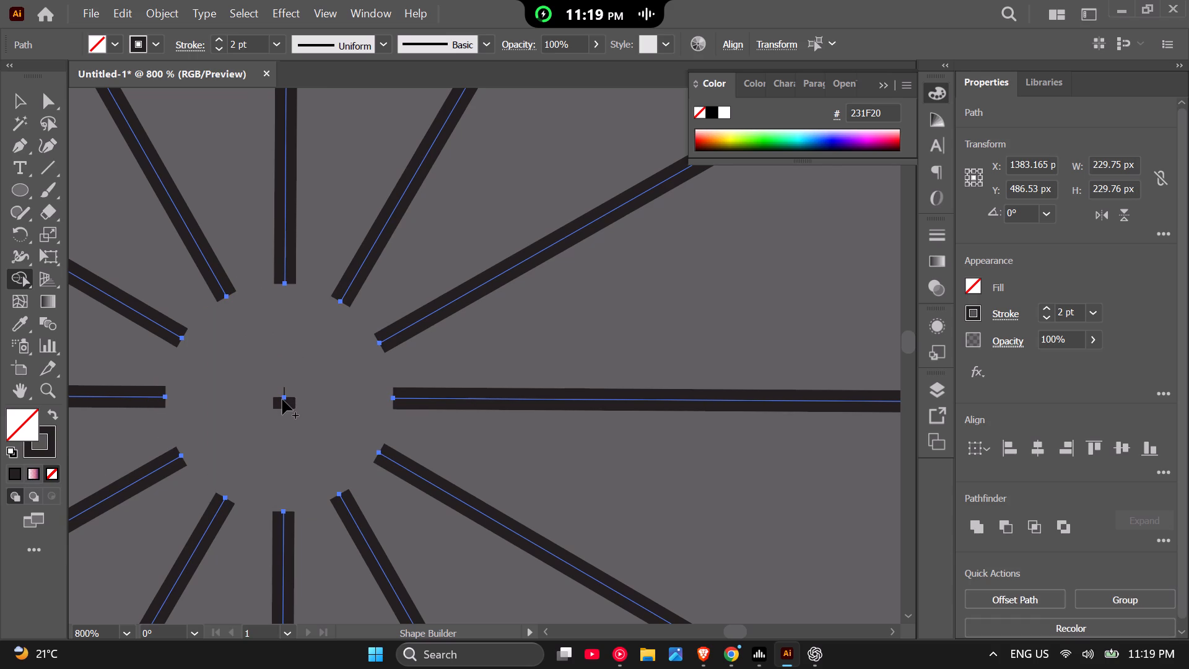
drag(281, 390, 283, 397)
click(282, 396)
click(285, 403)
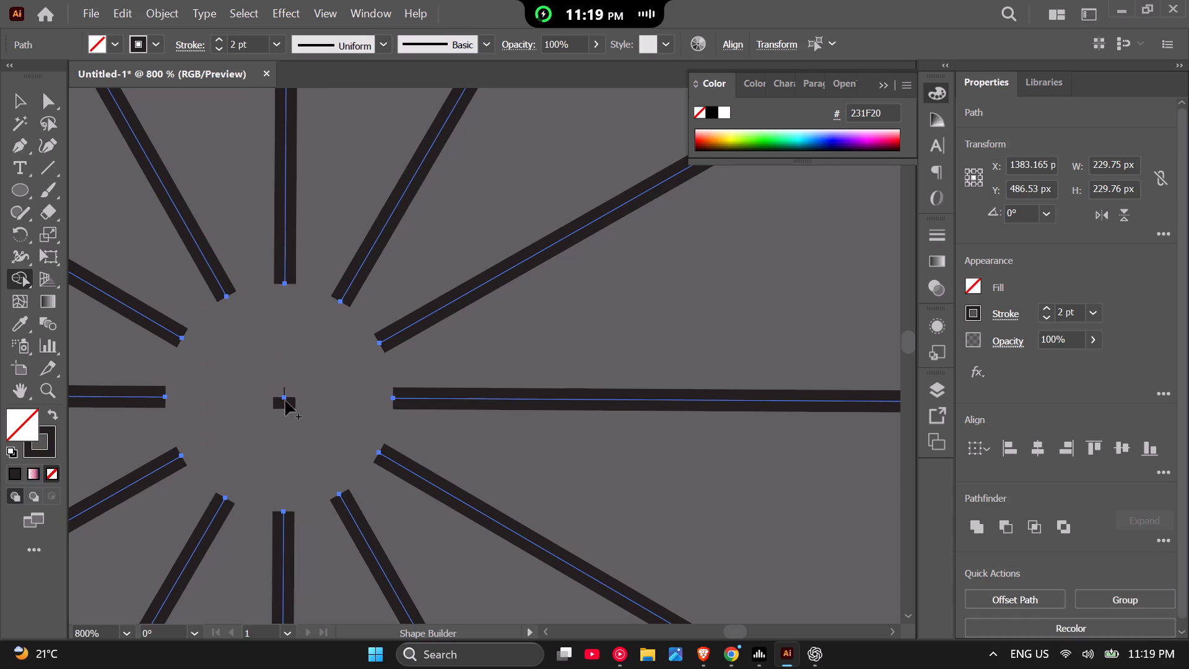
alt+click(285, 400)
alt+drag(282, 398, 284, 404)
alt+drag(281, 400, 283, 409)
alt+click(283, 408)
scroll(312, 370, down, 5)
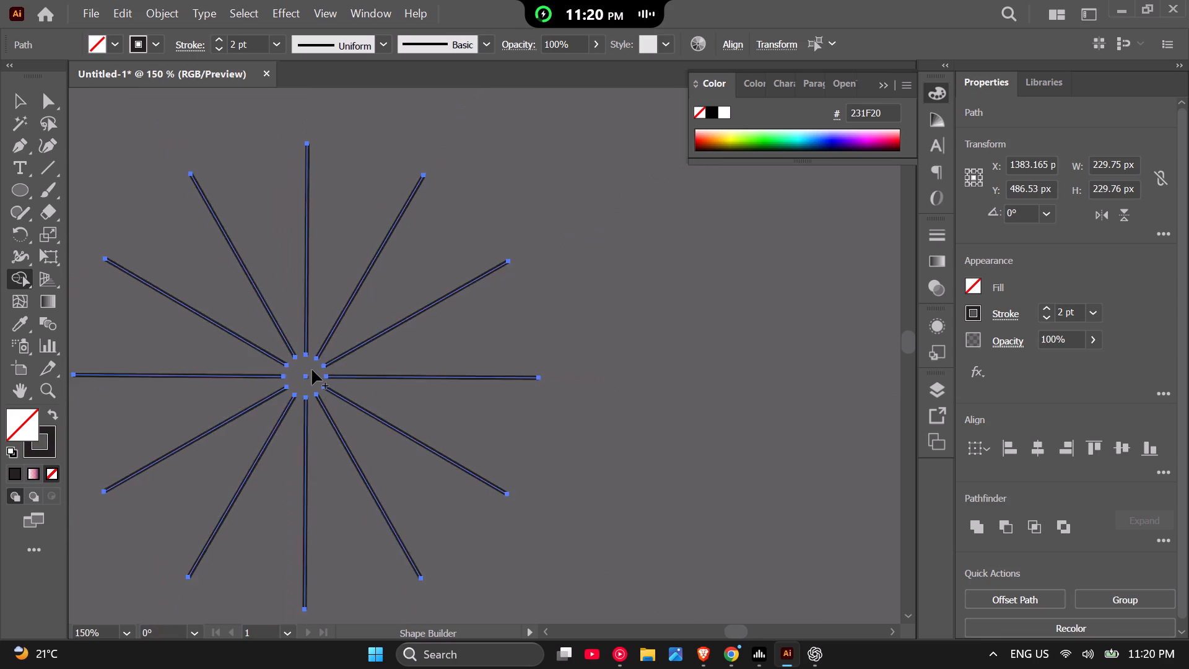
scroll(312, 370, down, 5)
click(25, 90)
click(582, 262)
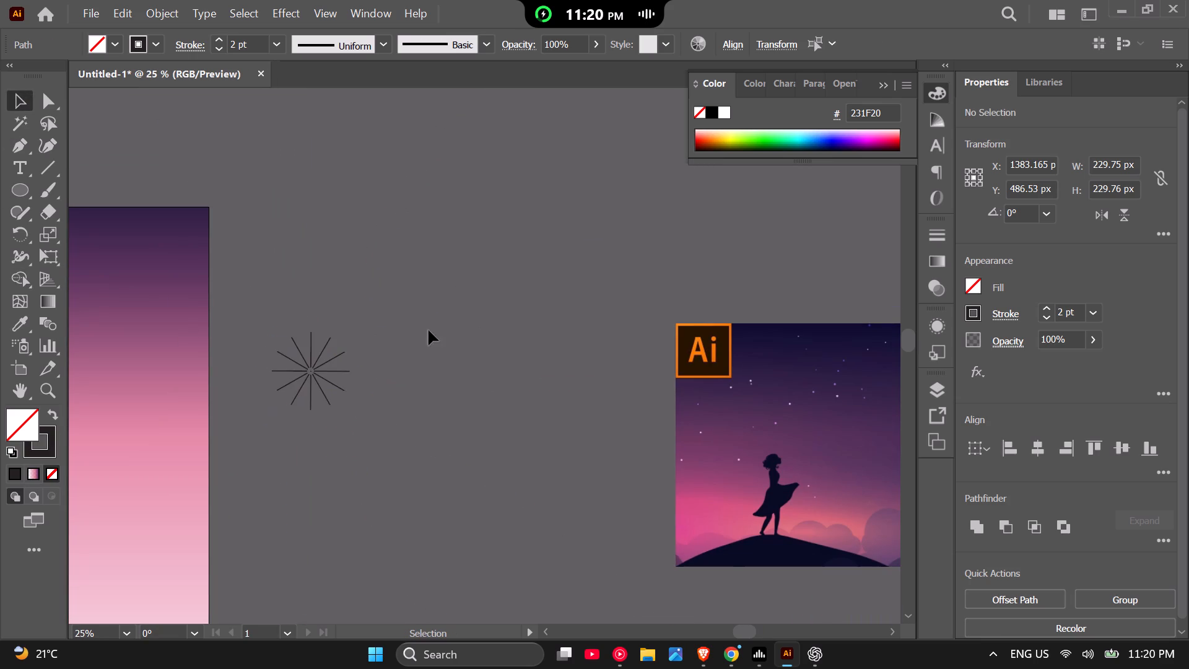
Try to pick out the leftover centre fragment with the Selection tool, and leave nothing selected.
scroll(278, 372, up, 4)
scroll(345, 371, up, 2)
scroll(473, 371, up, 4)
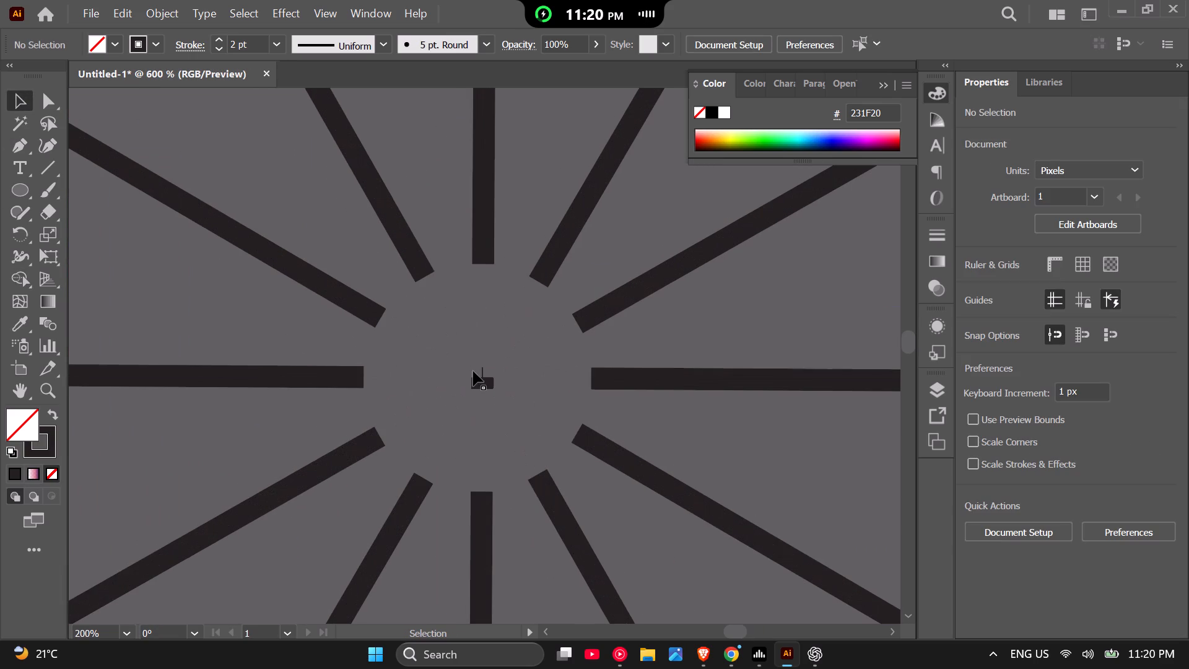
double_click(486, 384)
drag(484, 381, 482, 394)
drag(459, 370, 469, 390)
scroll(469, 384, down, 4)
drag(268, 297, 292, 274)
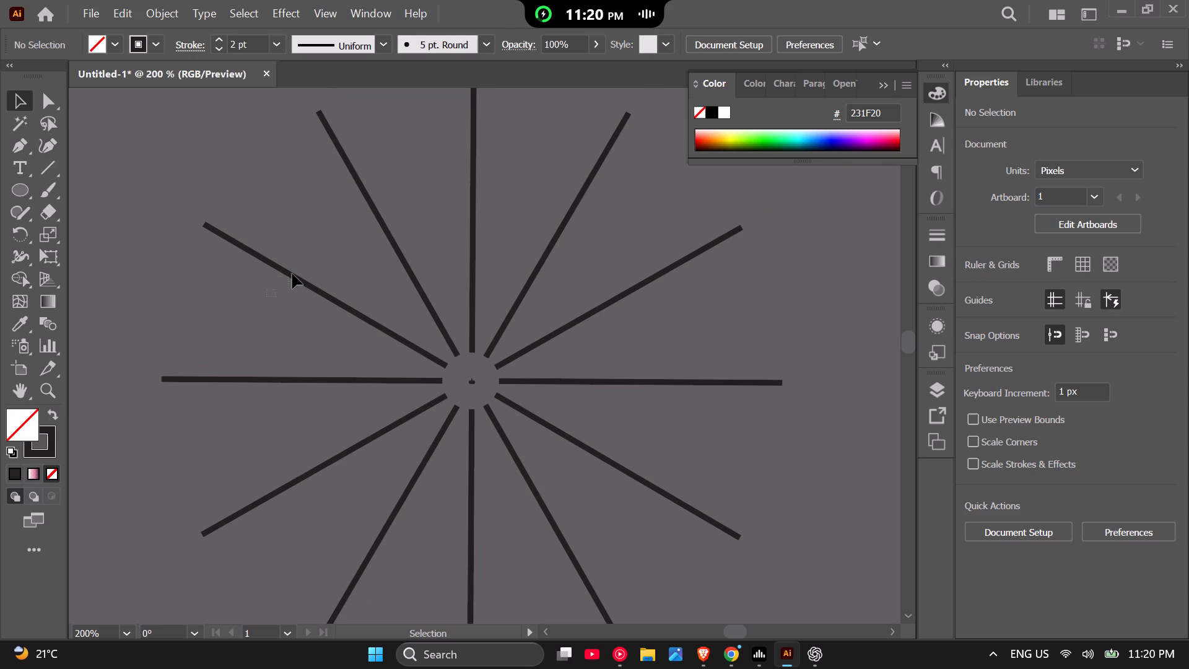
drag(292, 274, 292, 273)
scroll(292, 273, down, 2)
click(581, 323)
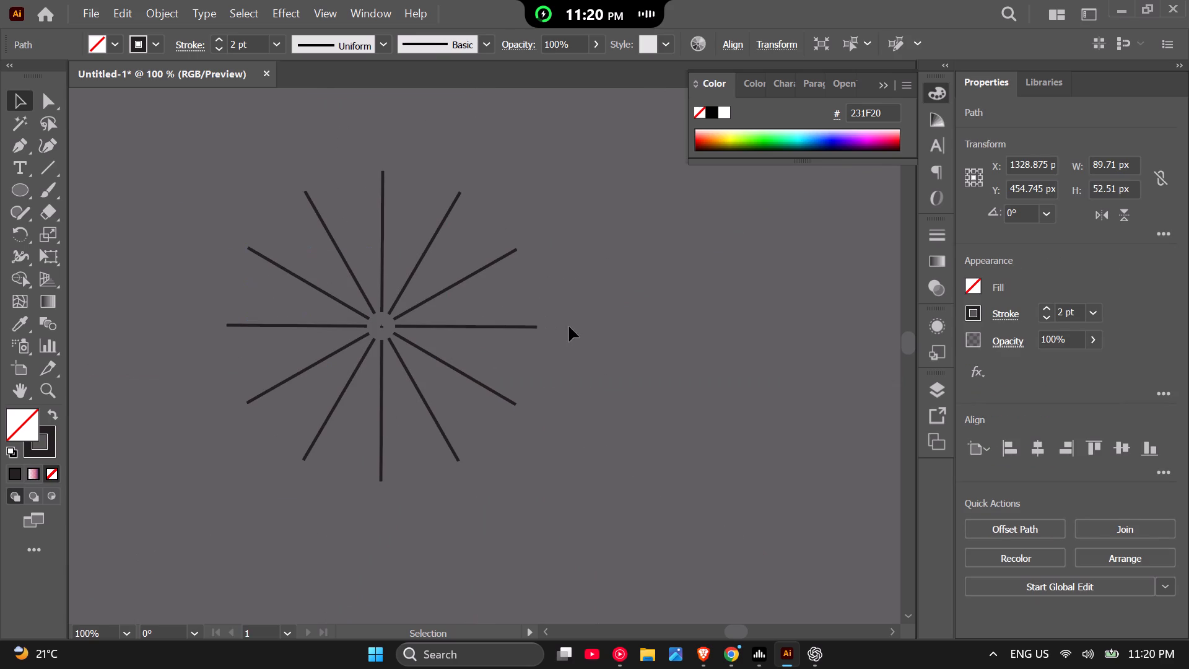
Shorten the burst's right-hand horizontal ray from its outer end to about 93 px long.
click(535, 328)
scroll(535, 328, up, 3)
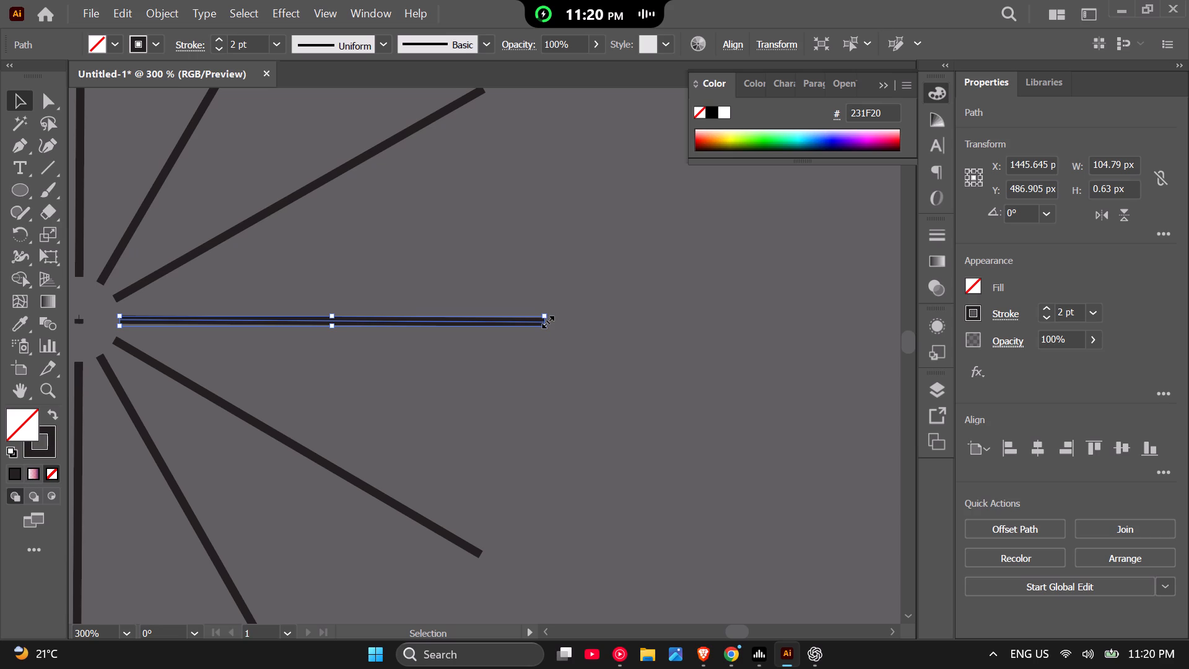
scroll(546, 321, down, 2)
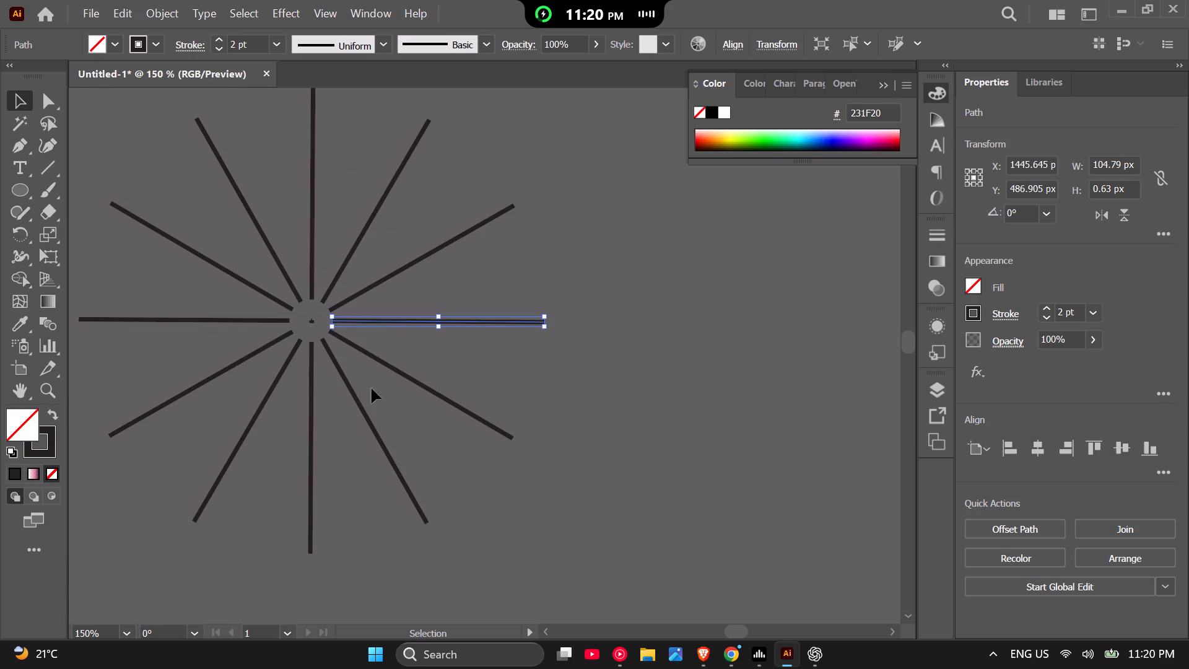
scroll(344, 306, up, 2)
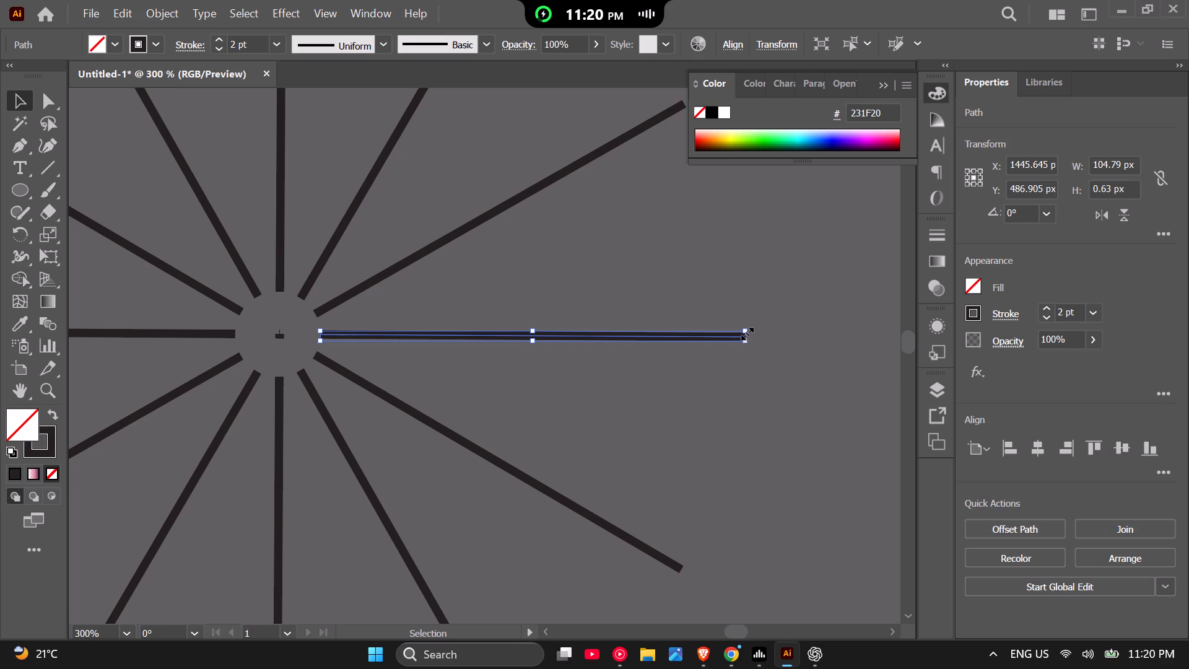
scroll(747, 334, up, 5)
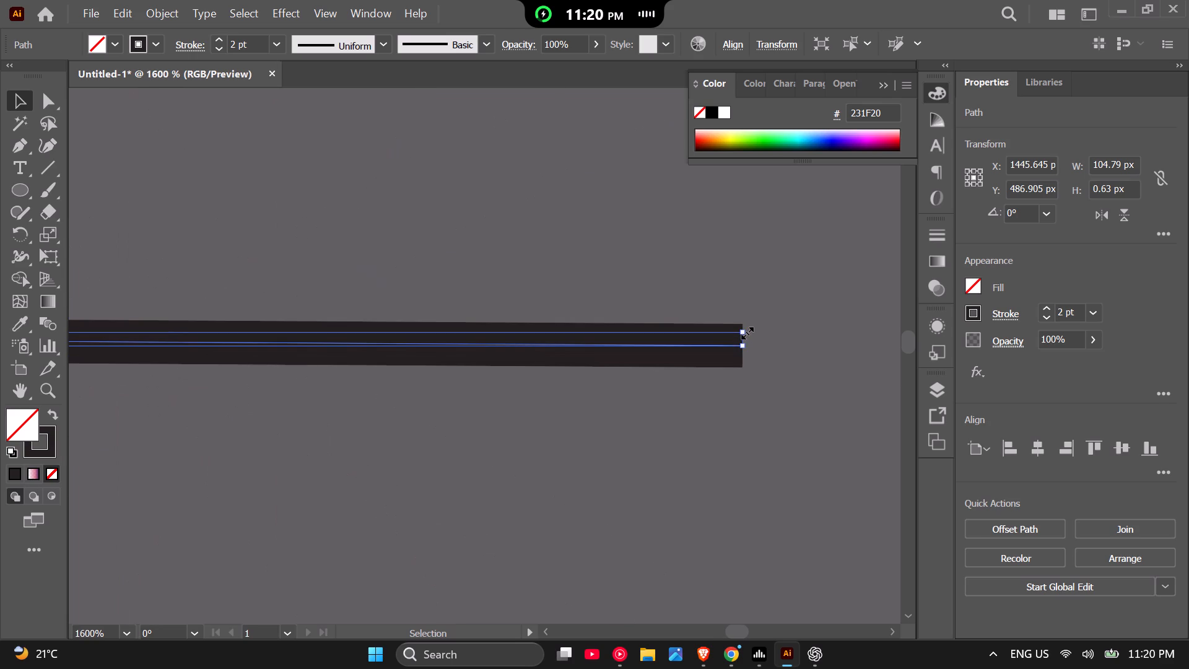
drag(741, 338, 731, 341)
drag(731, 341, 479, 367)
scroll(514, 336, down, 8)
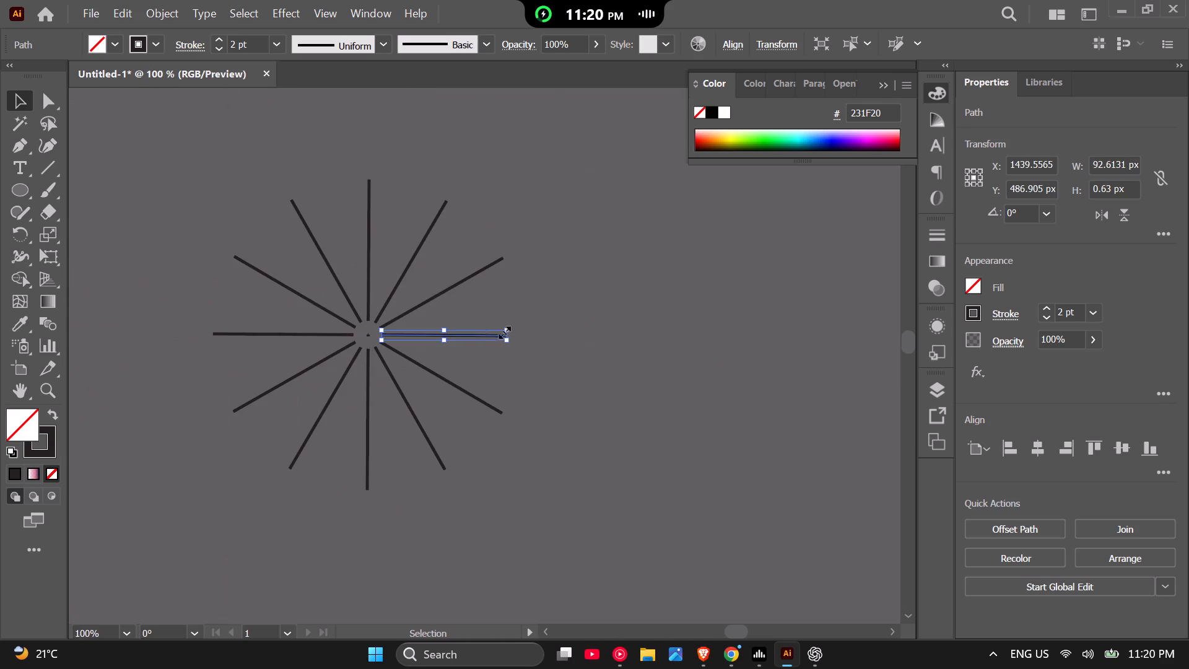
Shorten the steep upper-right ray along its own direction to about 42 px wide by 72 px high, and deselect it.
scroll(439, 205, up, 2)
click(445, 204)
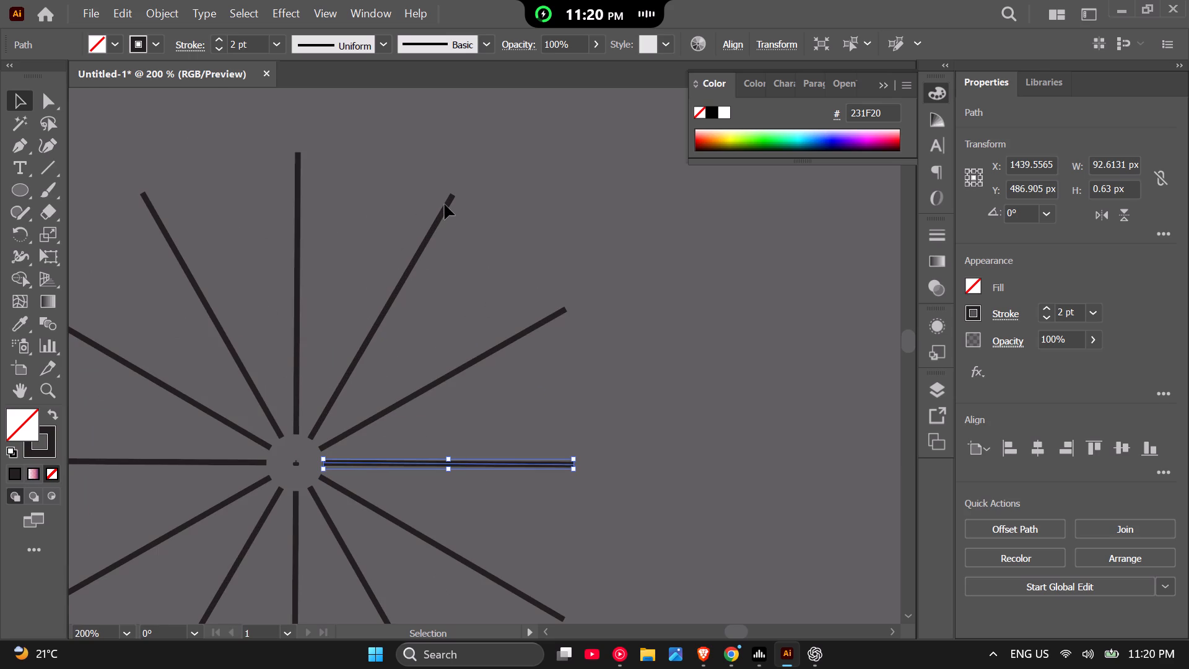
click(445, 208)
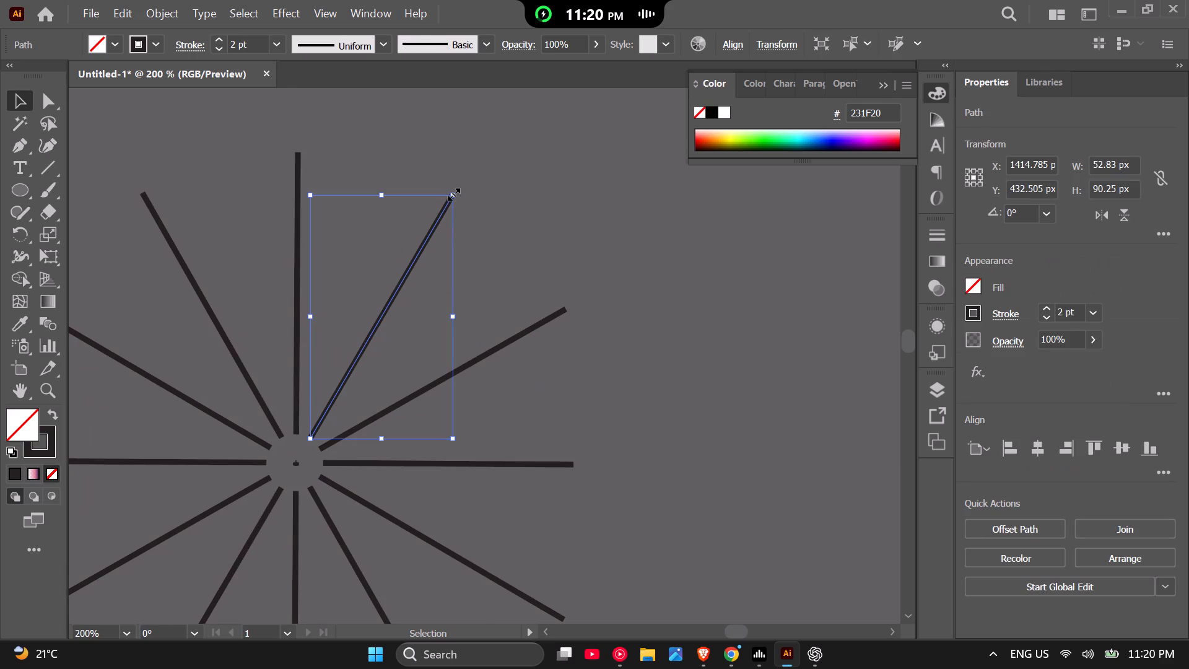
scroll(452, 193, up, 4)
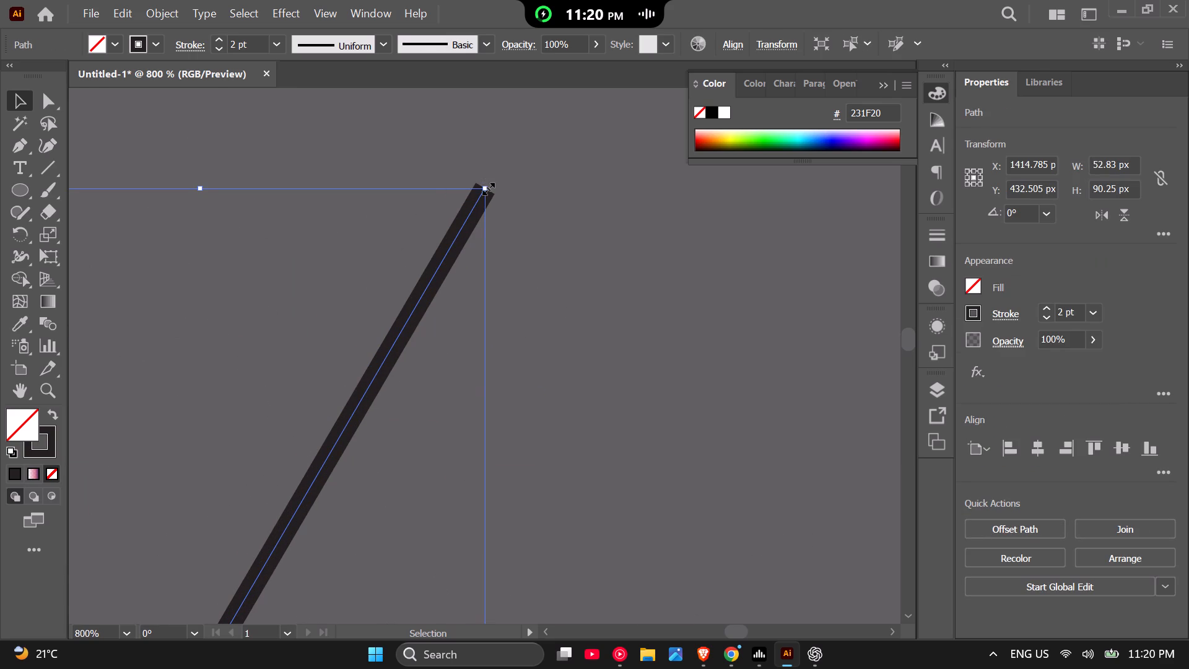
drag(487, 187, 412, 313)
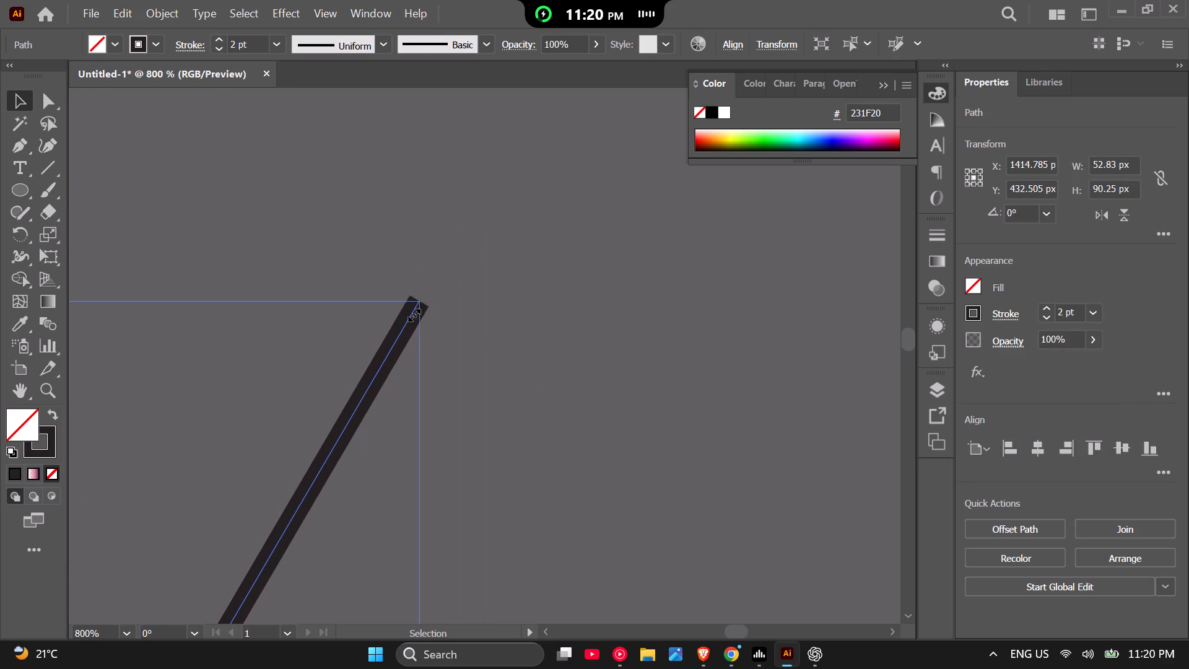
drag(412, 313, 379, 382)
scroll(451, 230, down, 6)
click(580, 268)
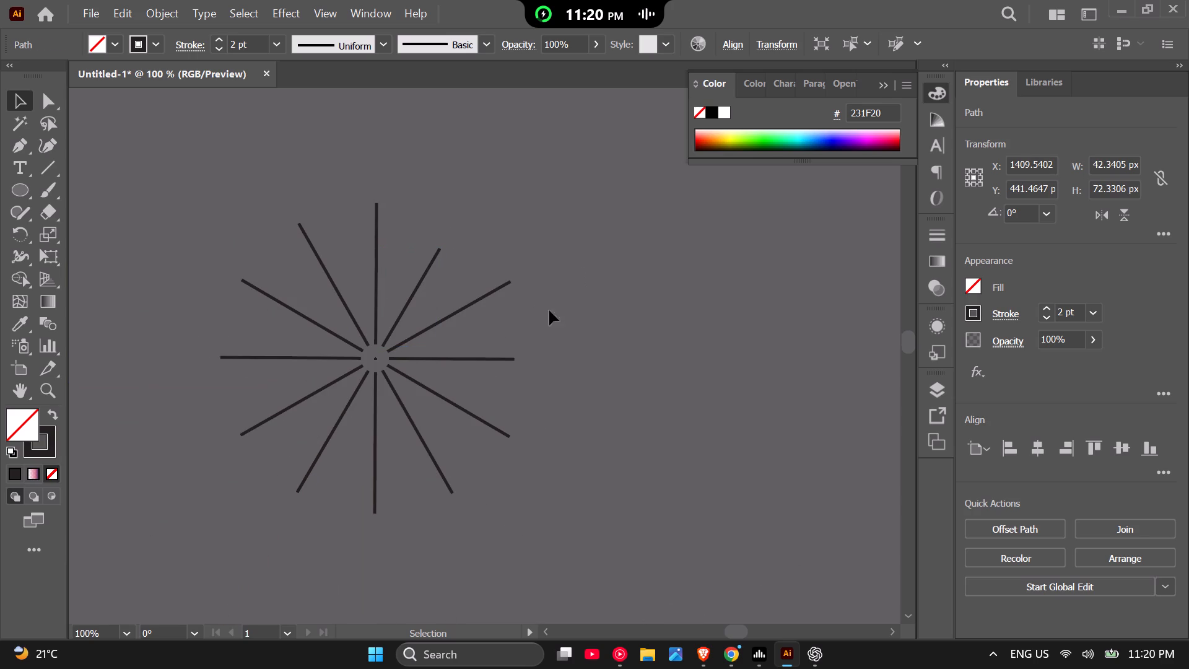
Shorten the steep lower-left ray along its own direction to about 27 px wide by 47 px high.
scroll(297, 471, up, 3)
click(305, 523)
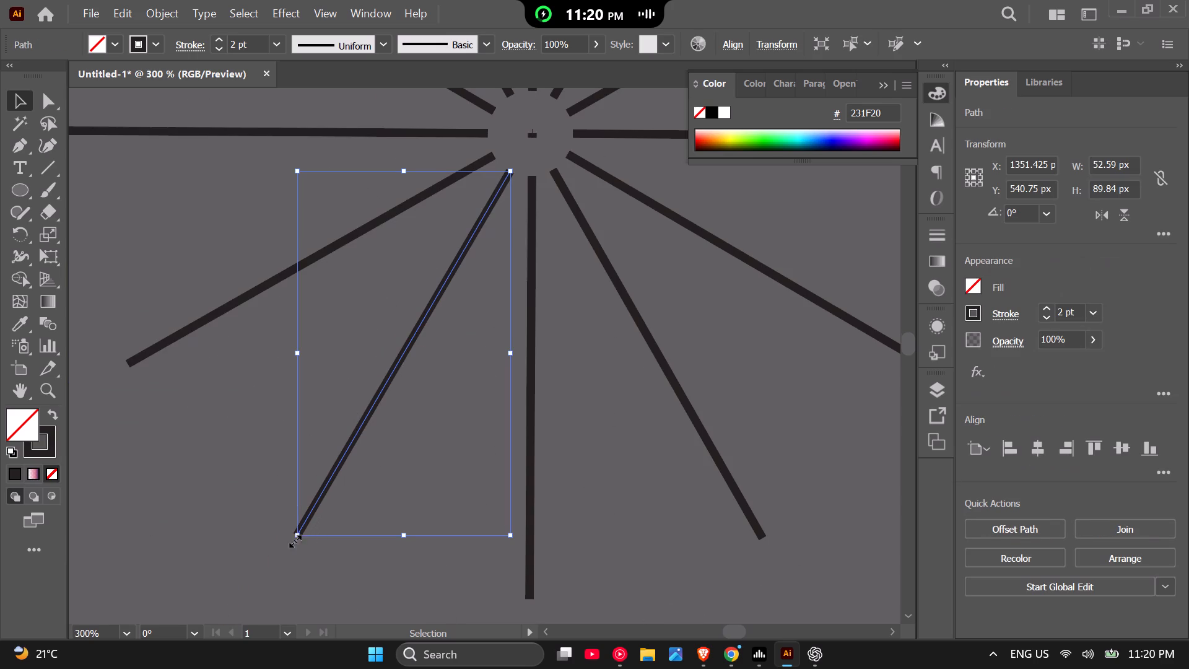
shift+drag(295, 538, 375, 400)
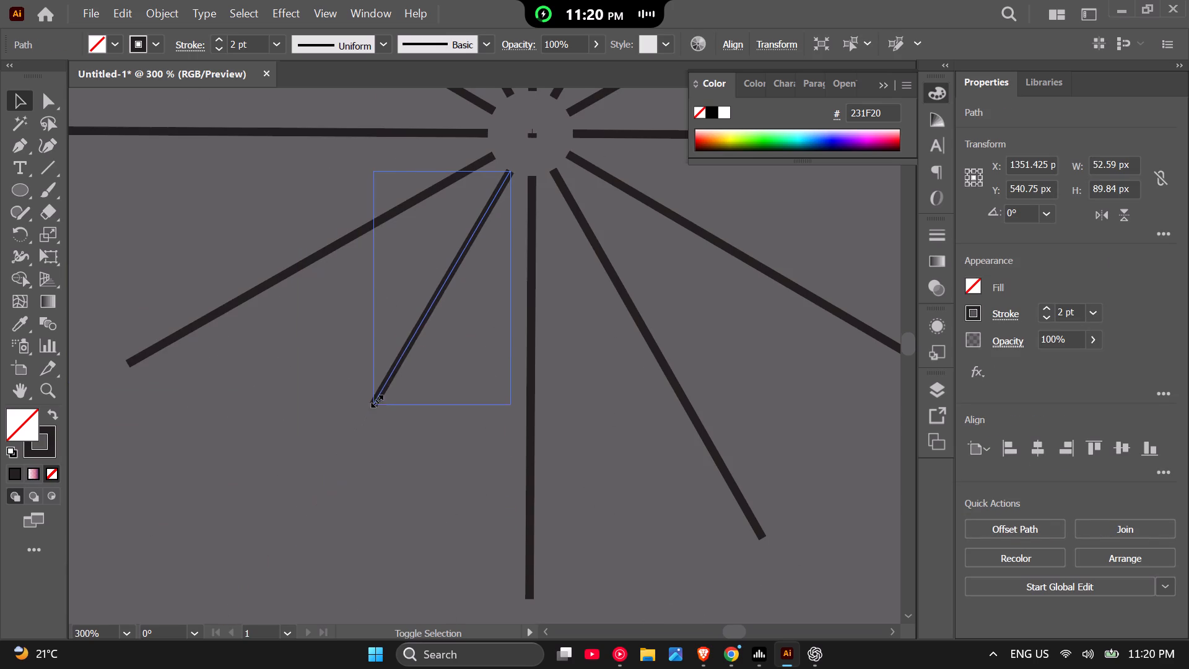
shift+drag(375, 400, 399, 361)
Lengthen the shallow lower-left ray outward along its own direction so it reaches beyond the neighbouring rays, and deselect it.
click(132, 362)
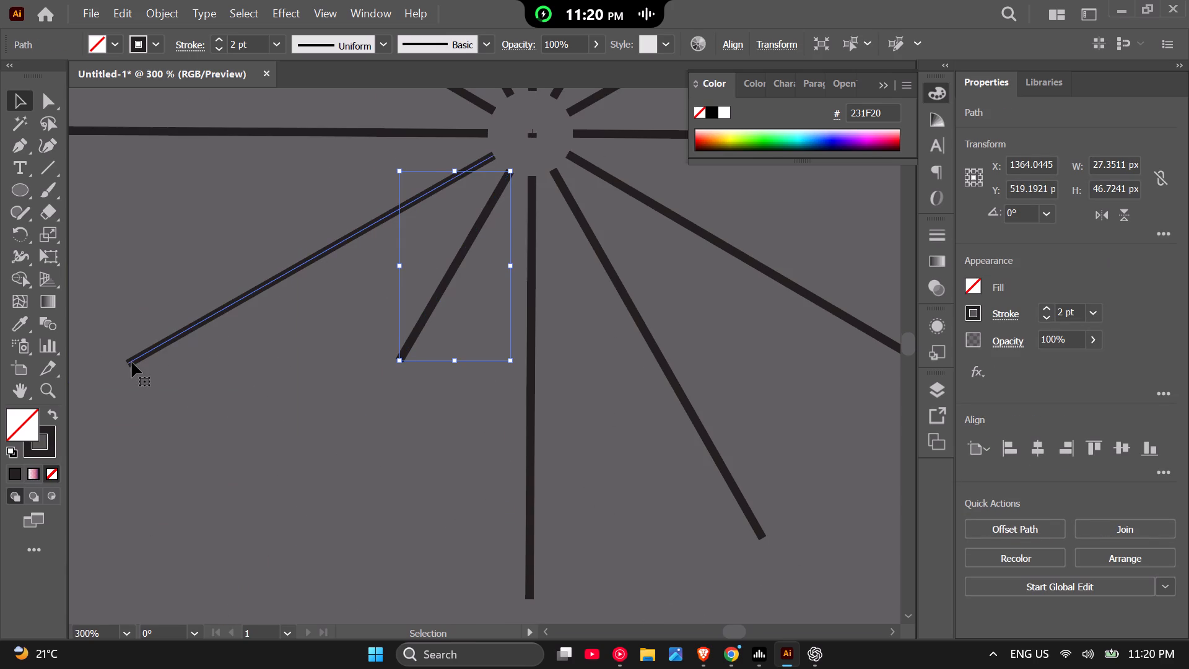
shift+drag(127, 365, 63, 431)
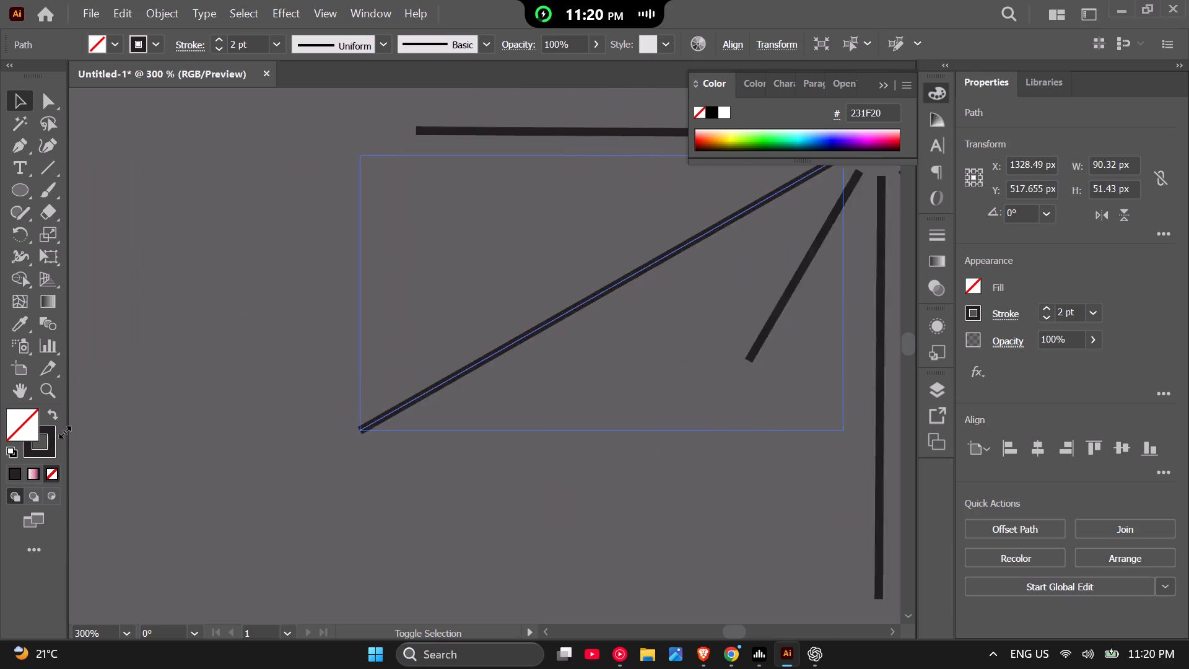
shift+drag(63, 431, 432, 410)
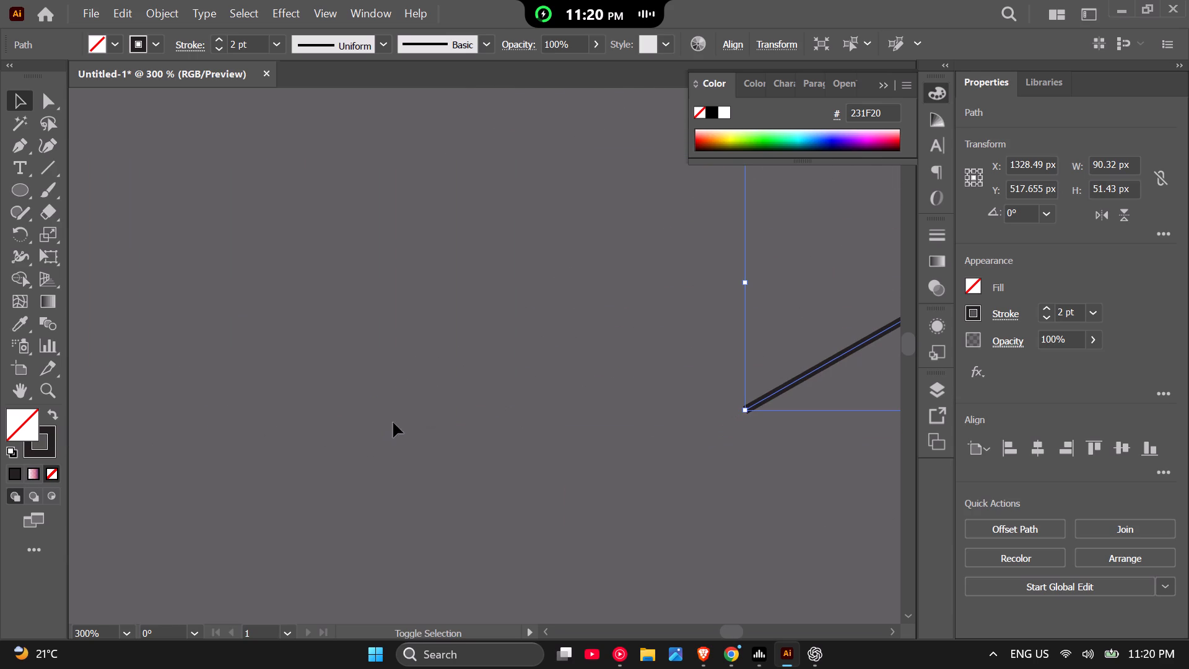
click(255, 433)
scroll(263, 431, down, 4)
scroll(424, 365, up, 3)
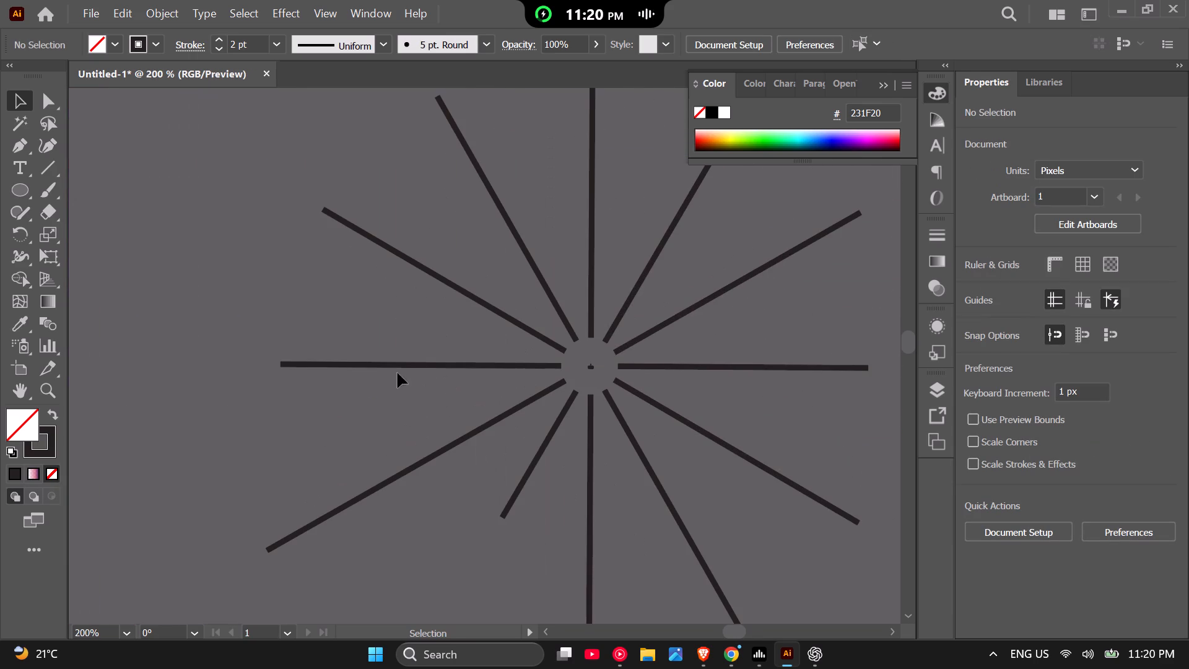
Shorten the burst's left-hand horizontal ray and its shallow upper-left ray from their outer ends, and deselect them.
click(375, 366)
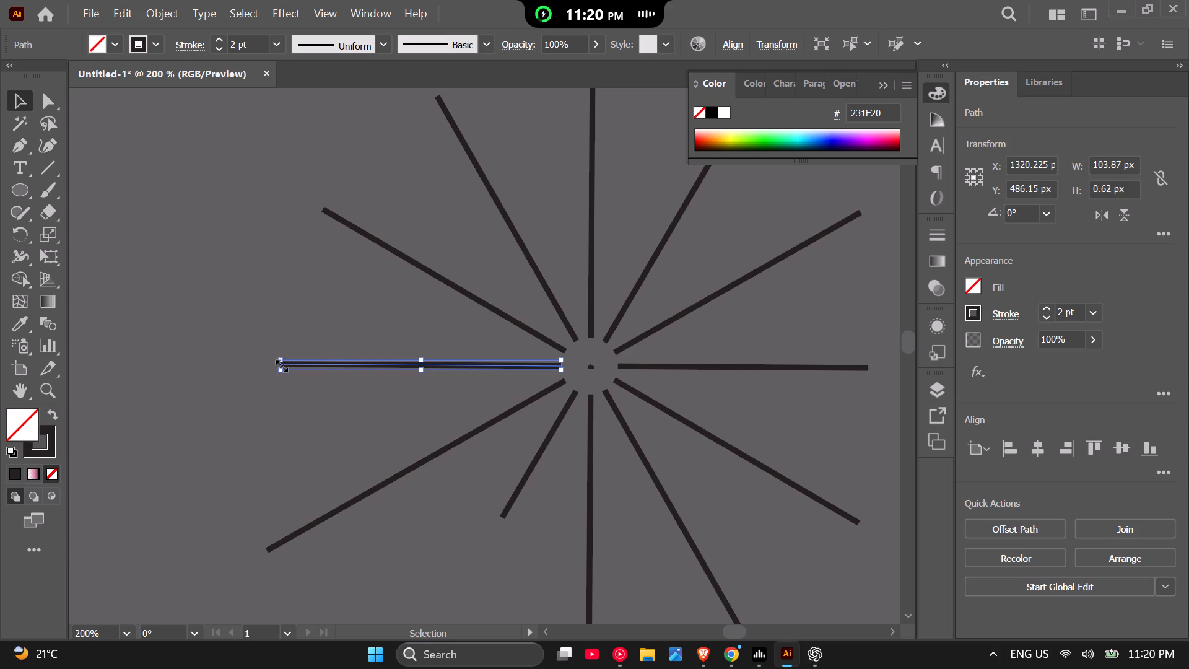
shift+drag(280, 365, 357, 366)
click(339, 219)
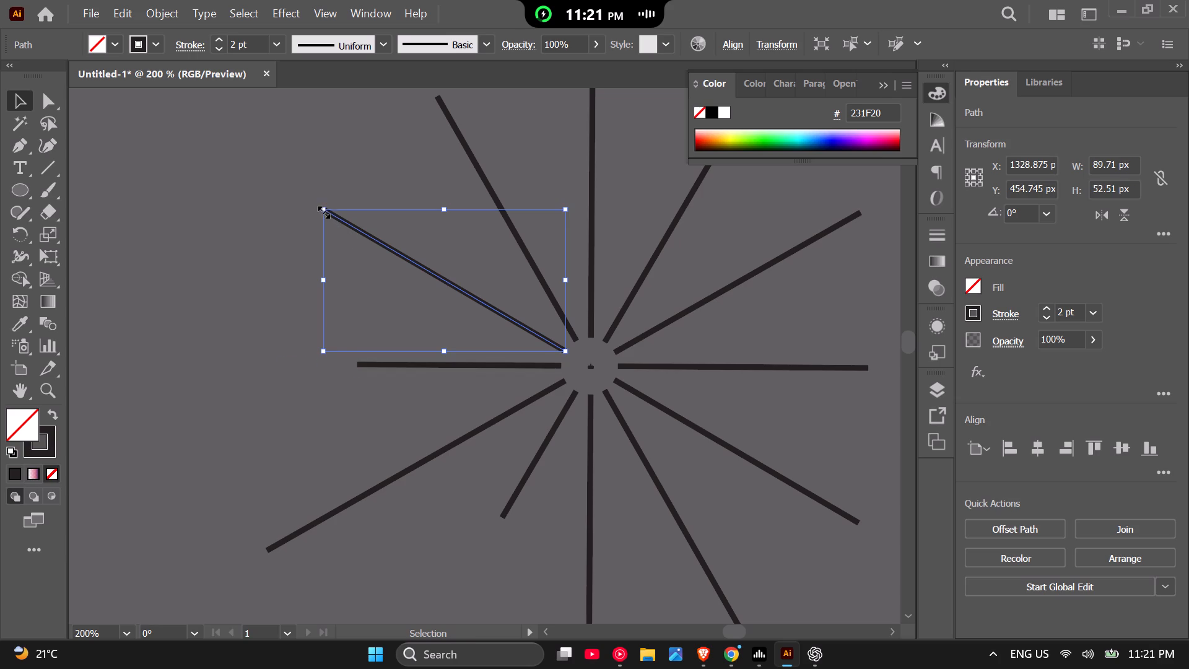
shift+drag(323, 212, 360, 235)
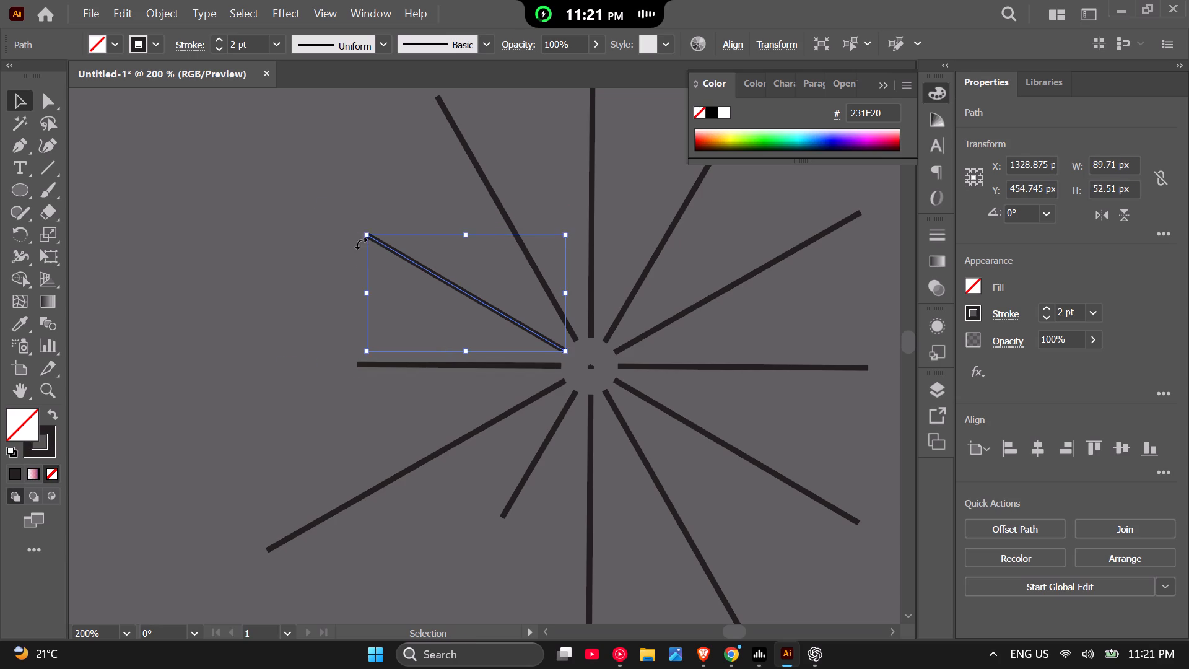
scroll(359, 251, down, 3)
click(329, 258)
scroll(444, 282, up, 3)
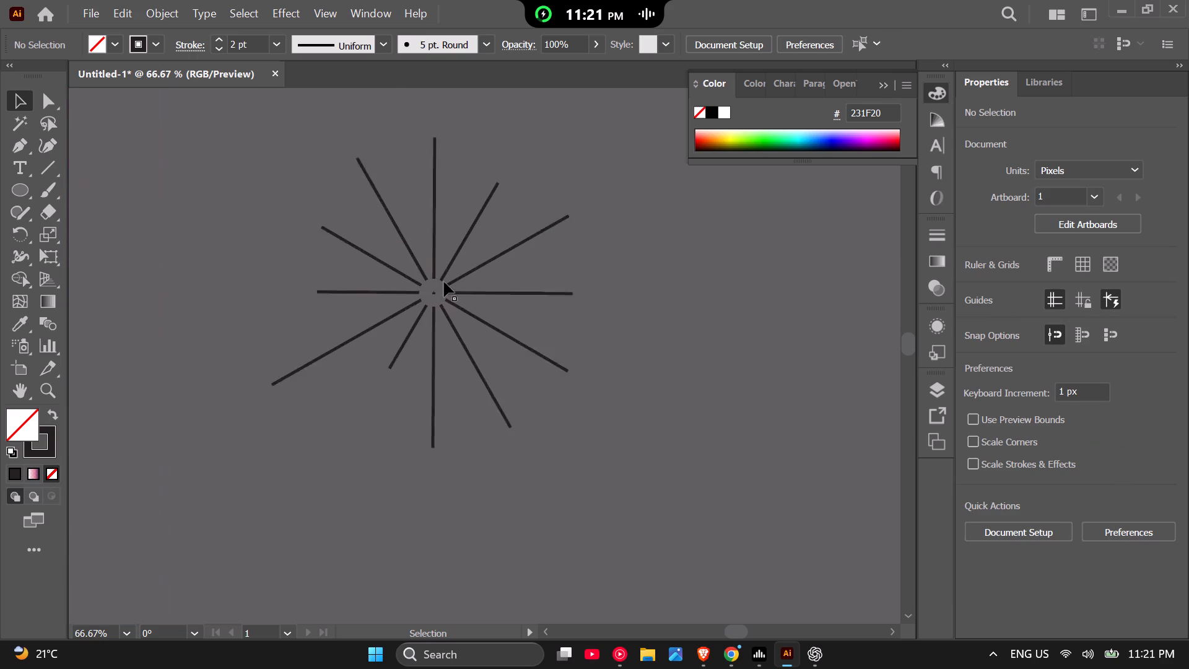
Delete the tiny stray path left at the centre of the firework burst.
scroll(444, 282, up, 2)
click(407, 320)
double_click(407, 320)
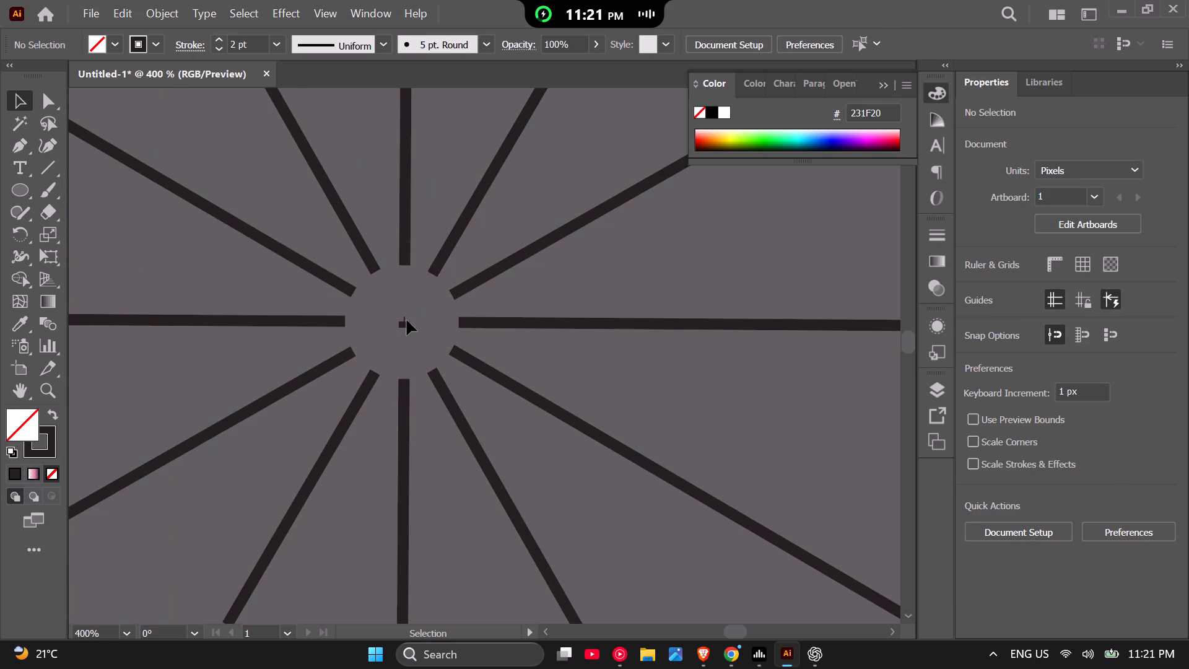
drag(391, 307, 420, 343)
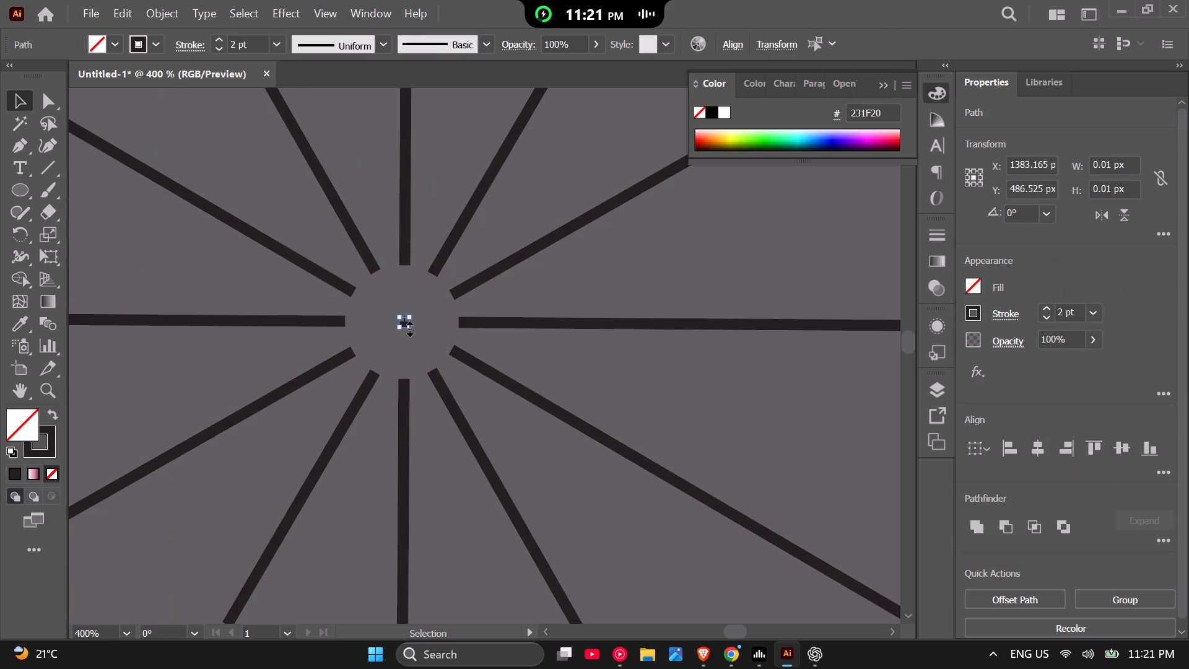
key(BackSpace)
scroll(408, 325, down, 3)
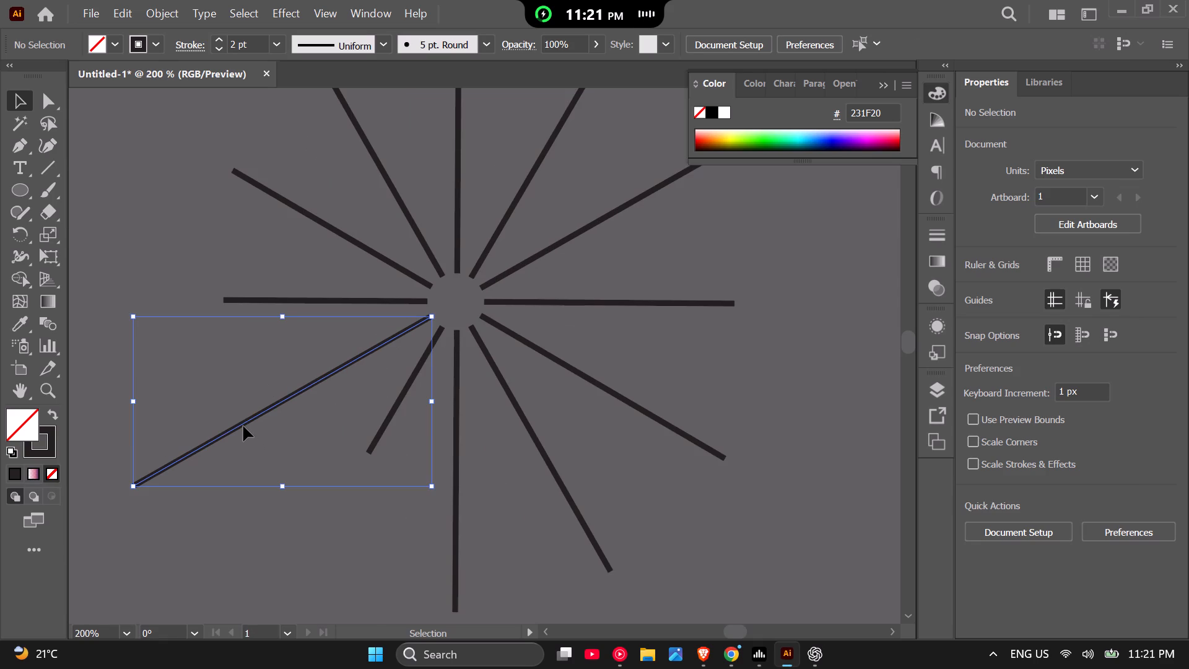
click(767, 144)
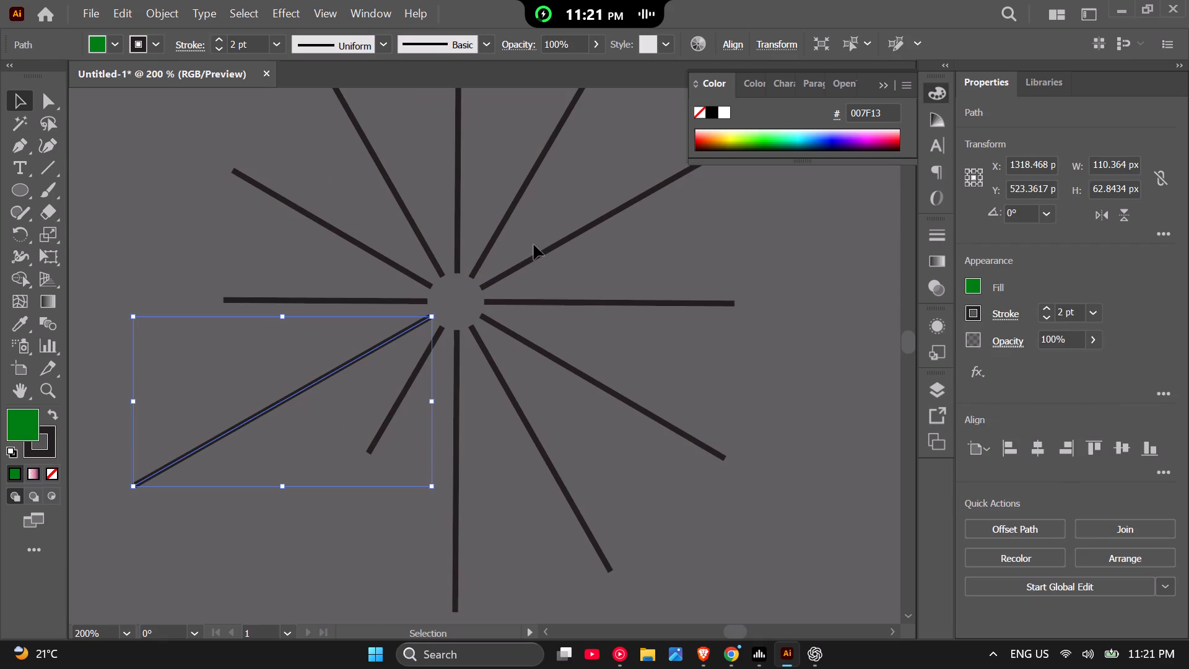
click(57, 413)
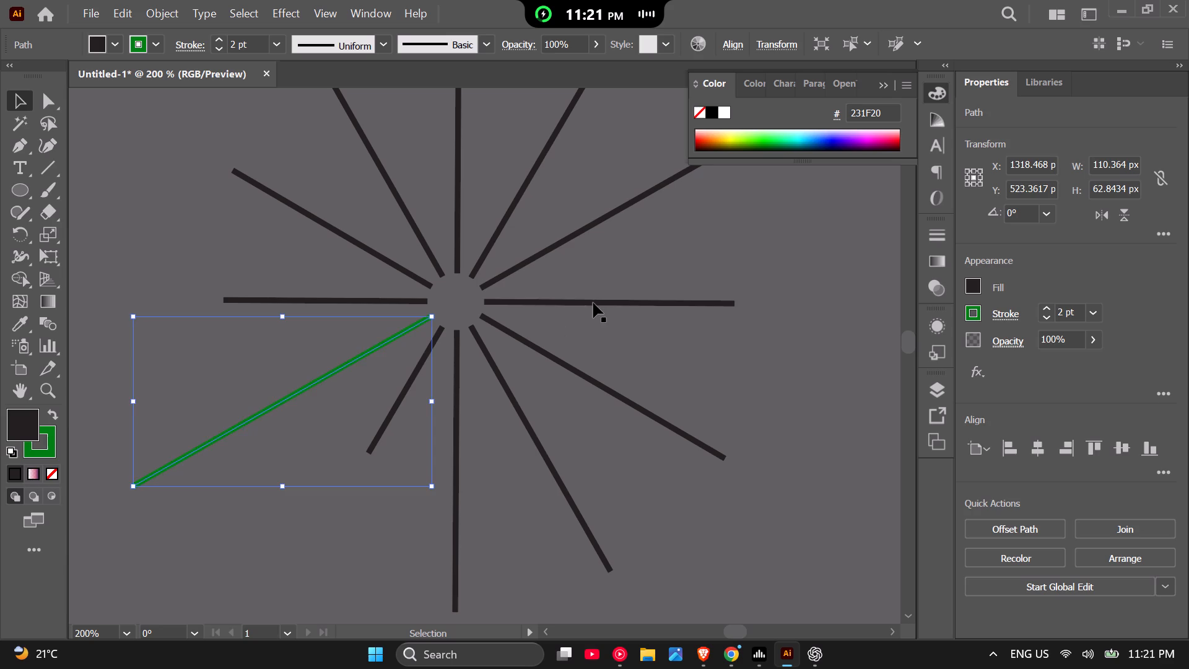
Give the burst's right-hand horizontal ray a blue 0009D4 stroke.
click(593, 303)
click(829, 139)
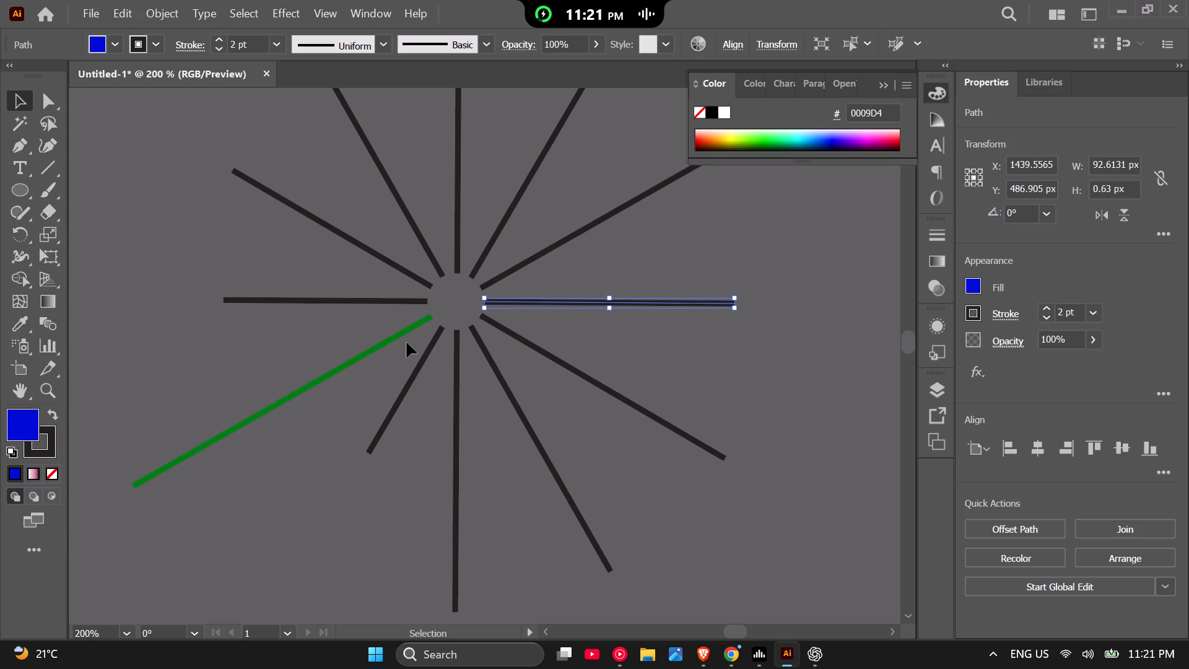
click(54, 411)
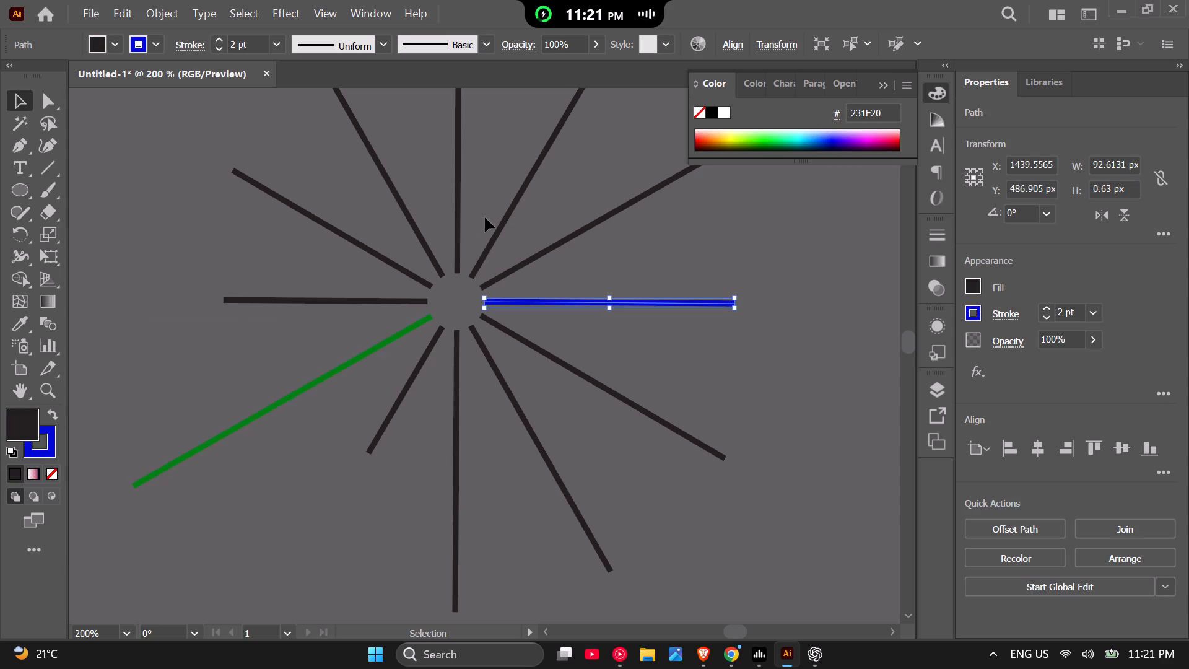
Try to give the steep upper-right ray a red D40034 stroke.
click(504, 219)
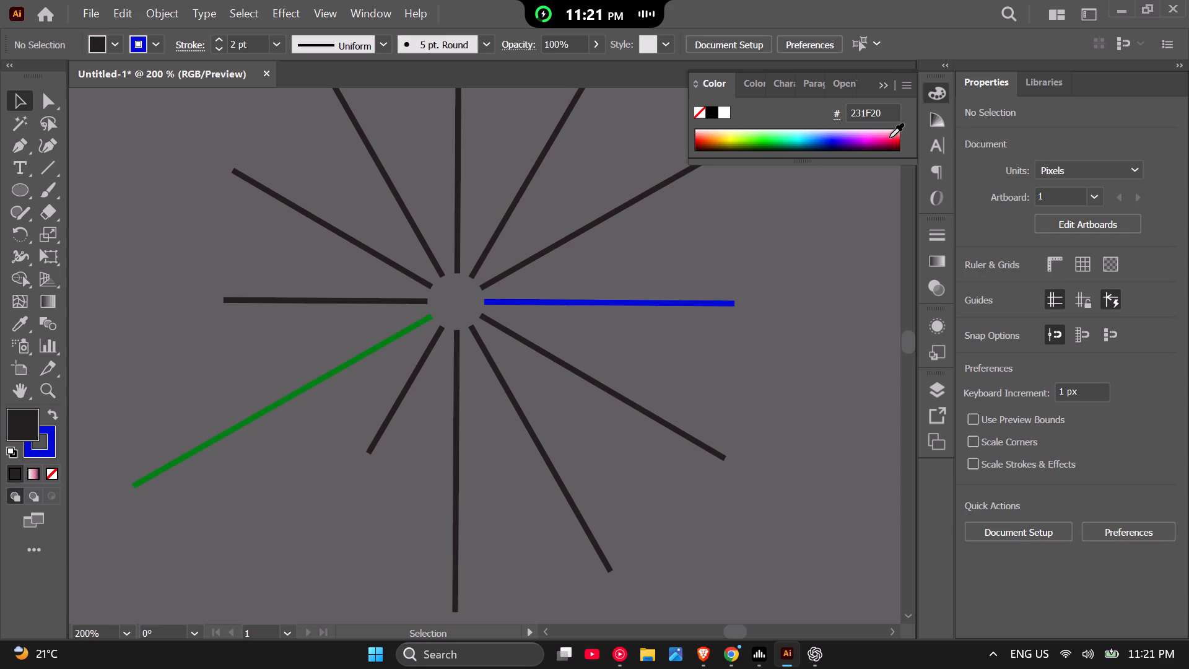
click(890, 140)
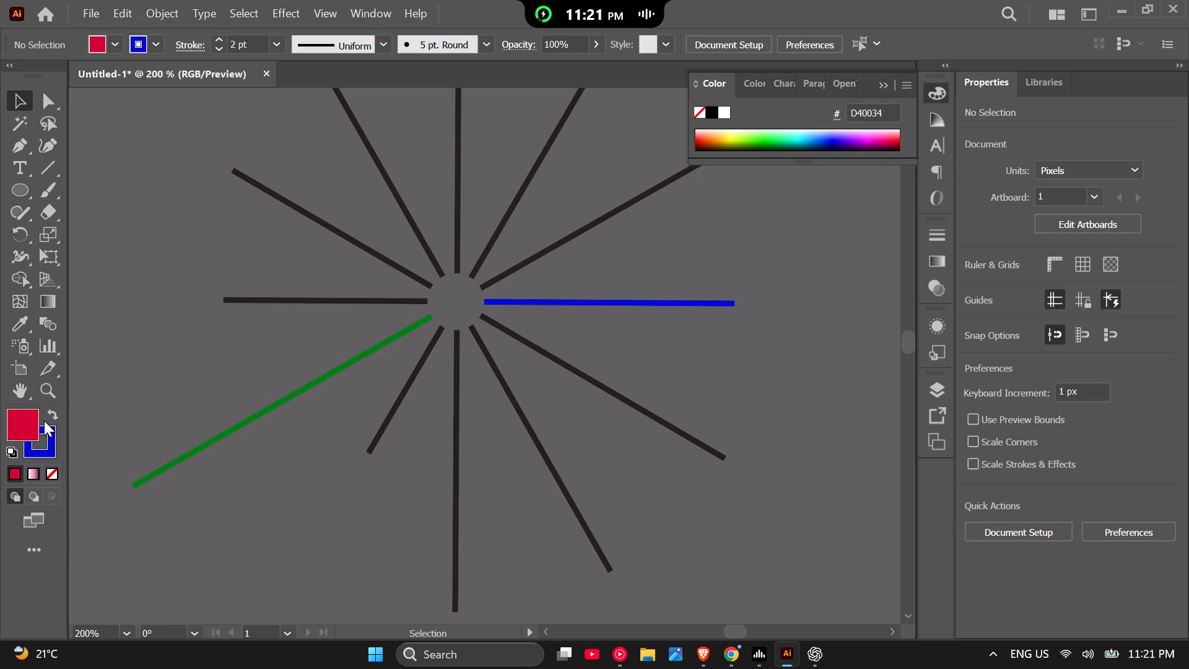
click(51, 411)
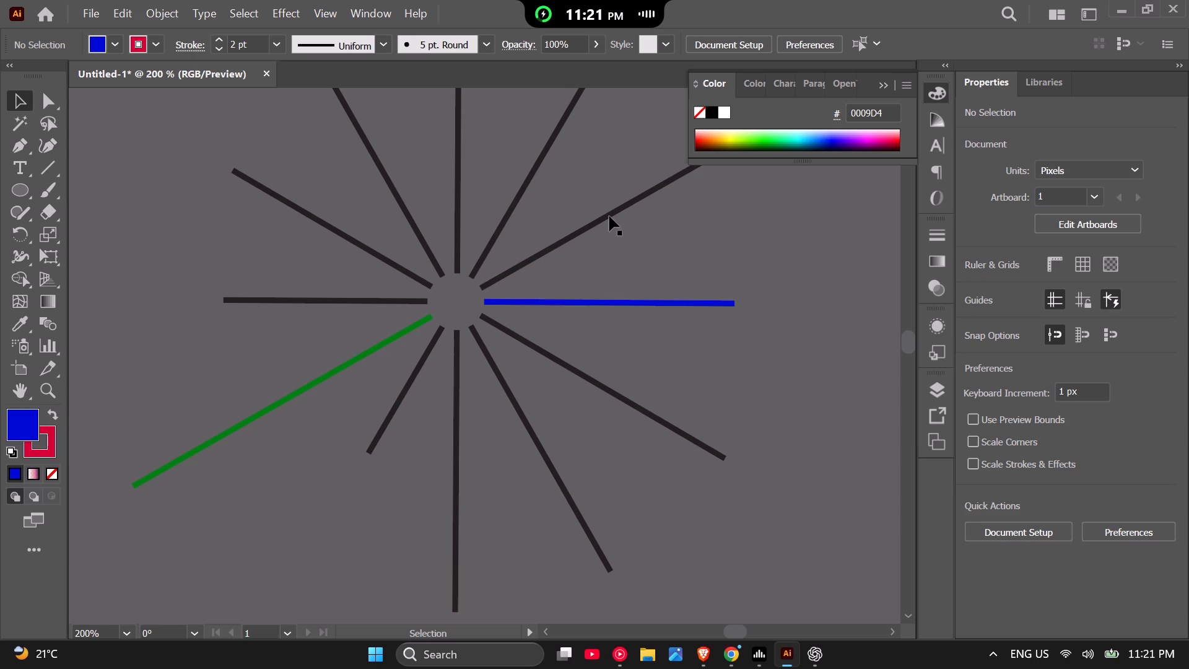
Give the burst's shallow upper-right ray a dark red 7F002D stroke.
click(608, 214)
click(608, 217)
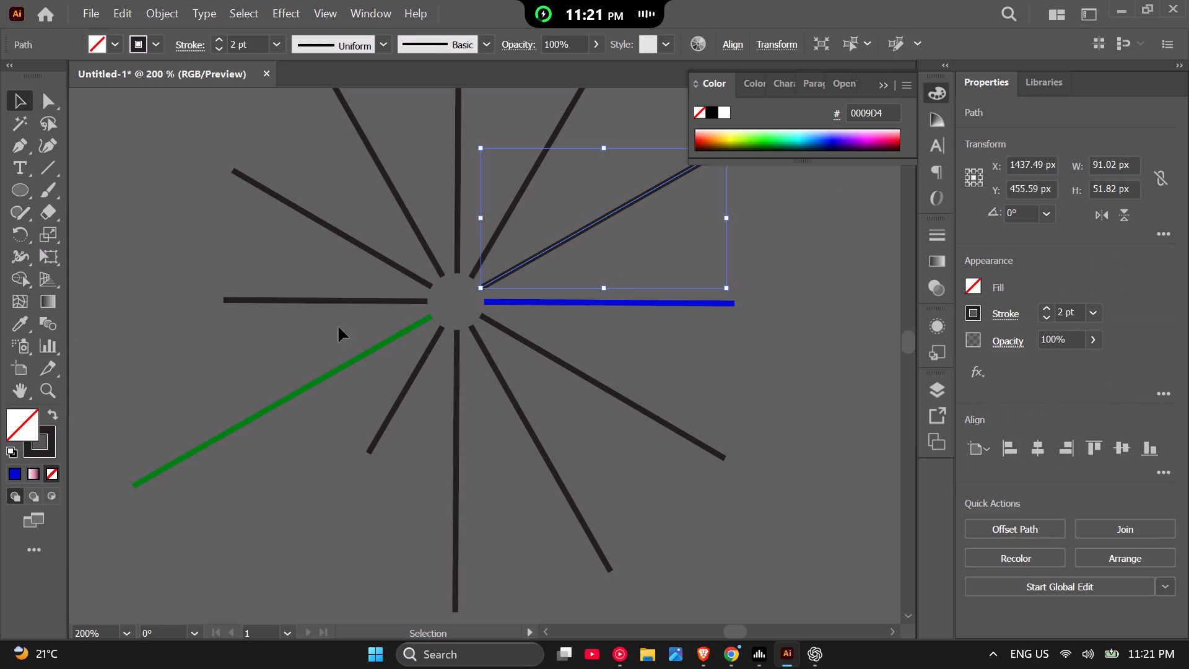
click(886, 144)
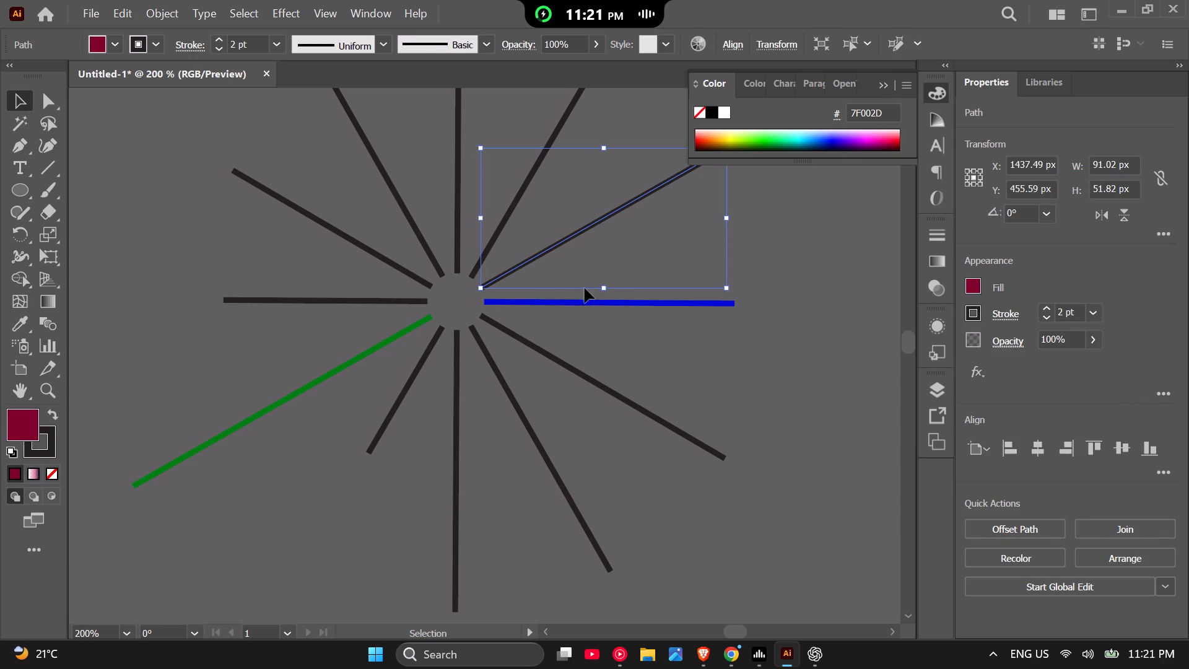
click(54, 411)
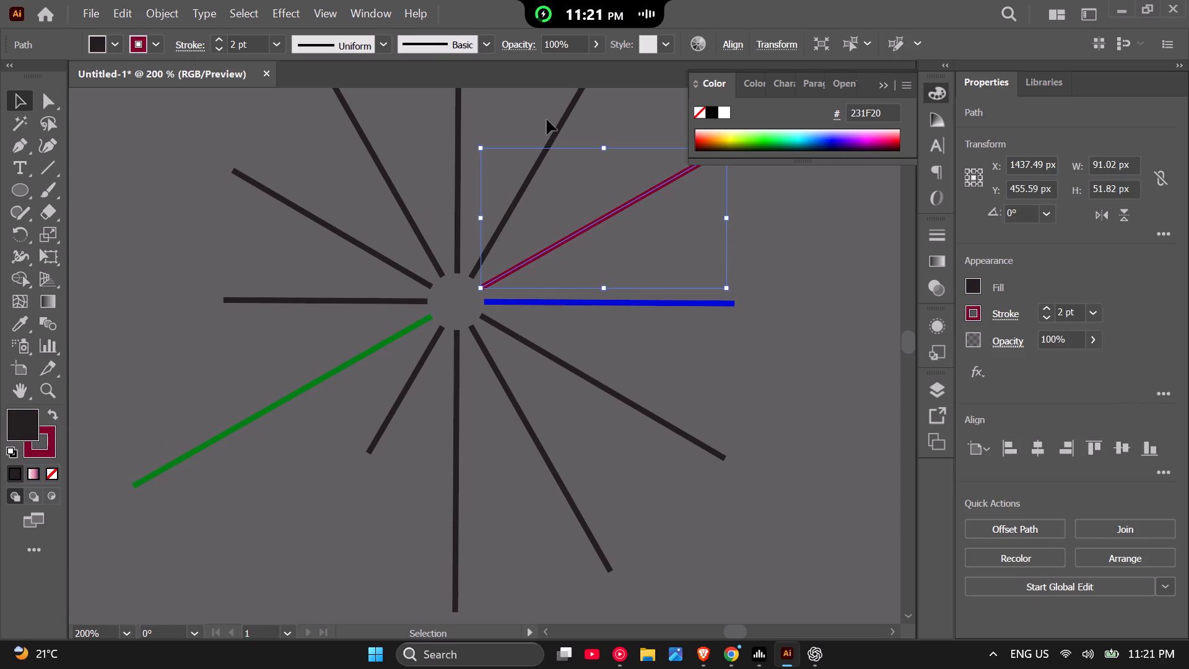
Give the burst's steep upper-right ray a dark blue stroke.
click(561, 125)
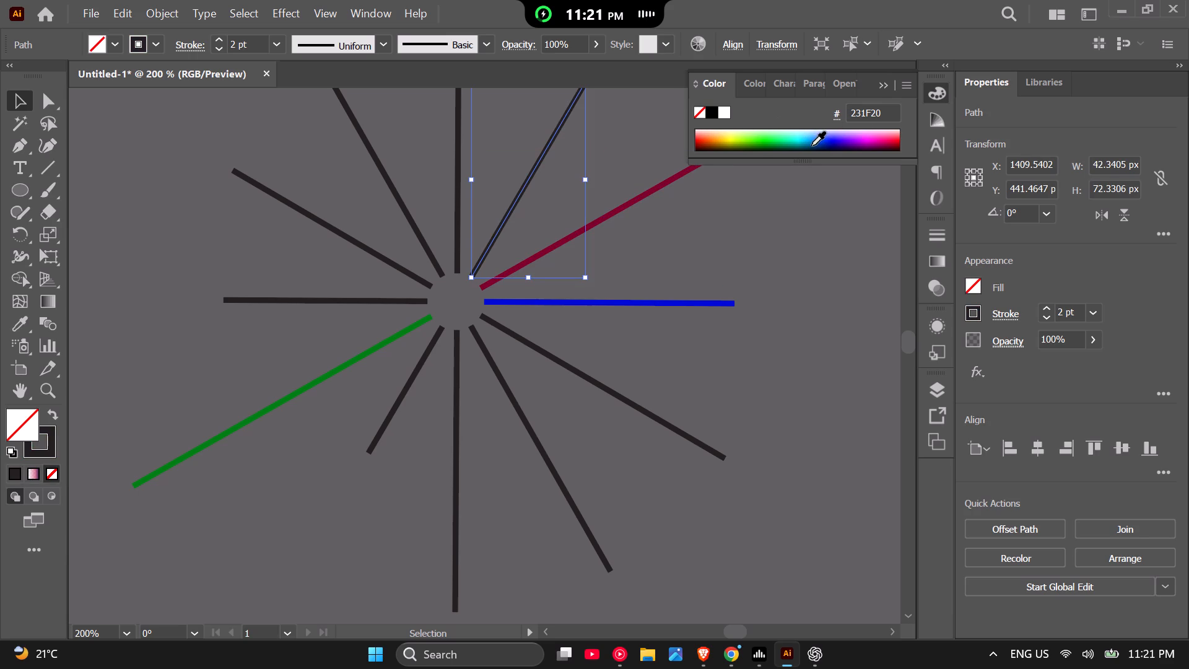
click(821, 143)
click(54, 413)
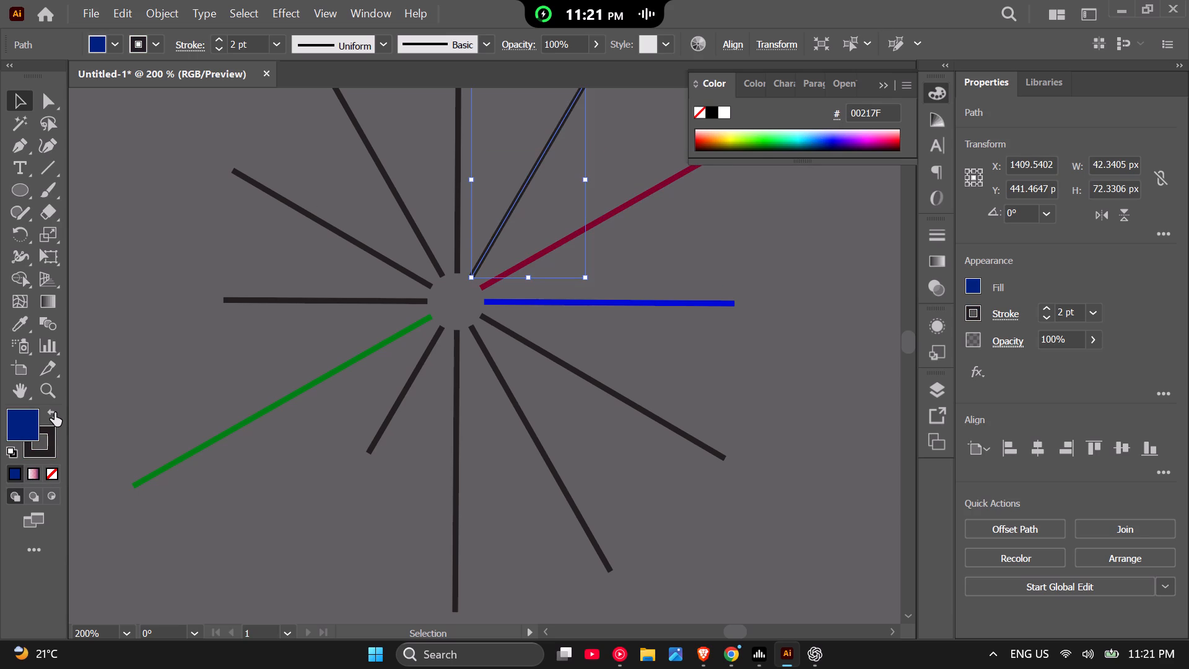
Recolour the upper vertical ray's stroke, first with dark green 003F06 and finally with bright green 00D415.
click(458, 165)
click(765, 146)
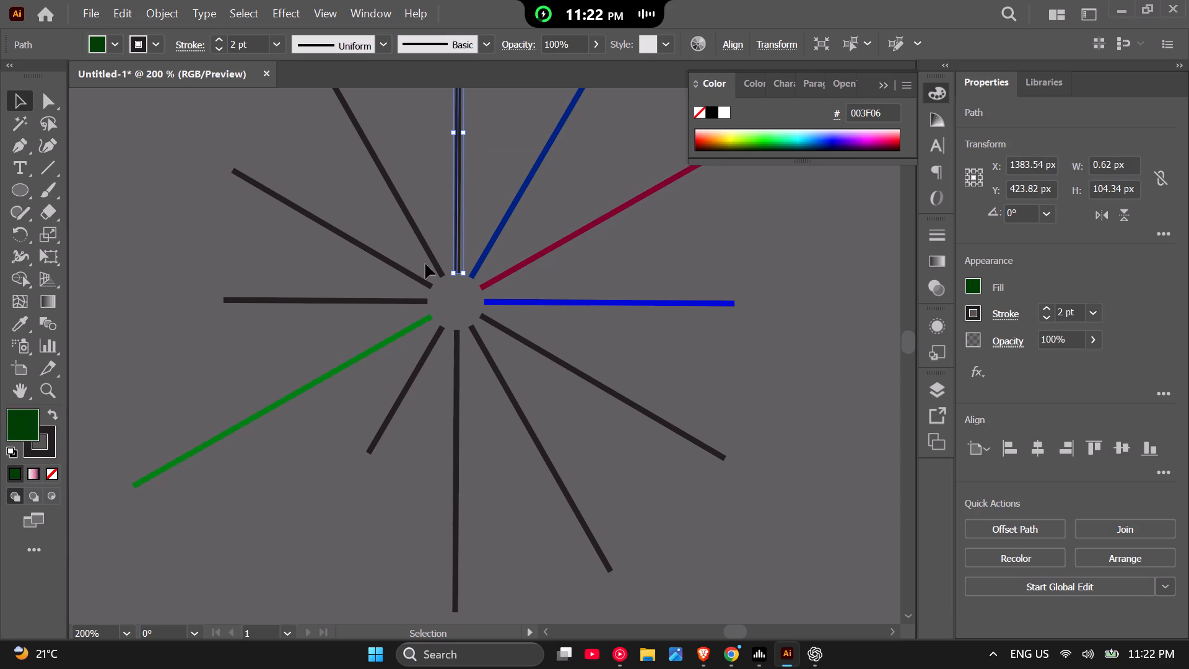
click(51, 414)
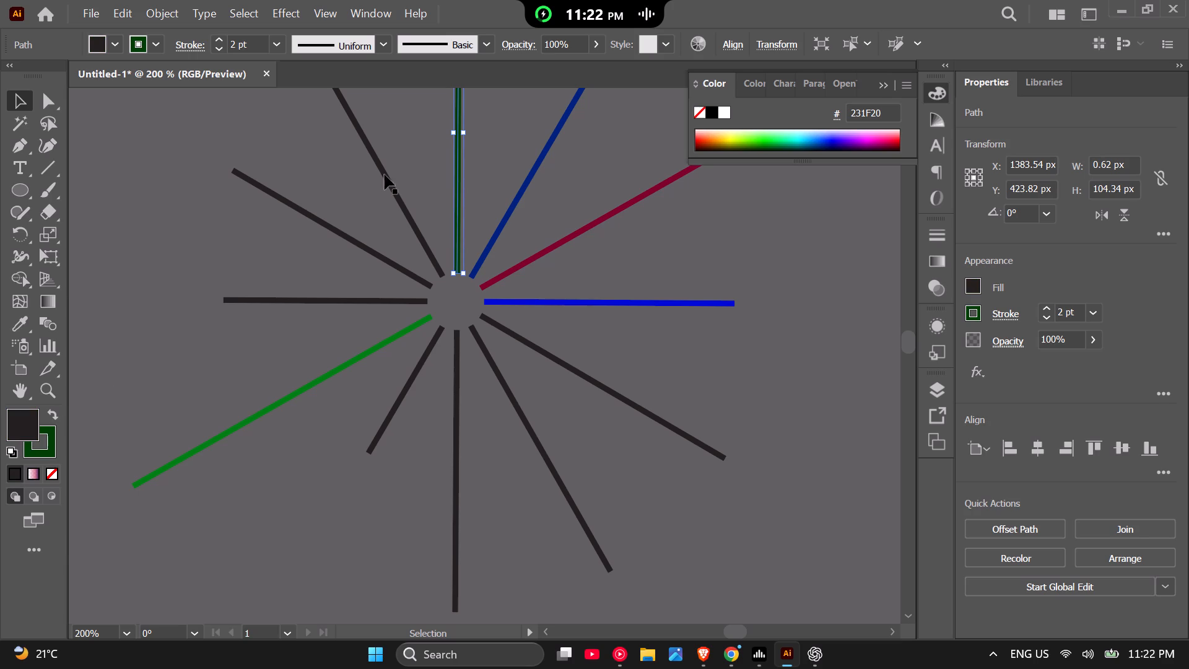
click(765, 139)
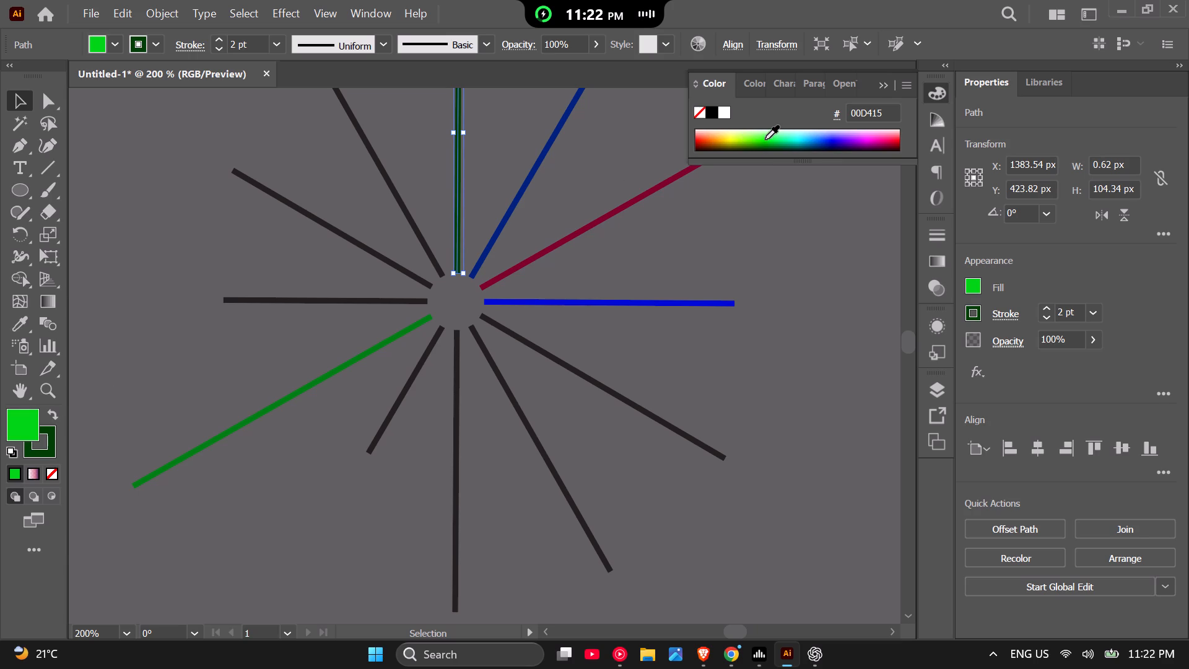
click(56, 411)
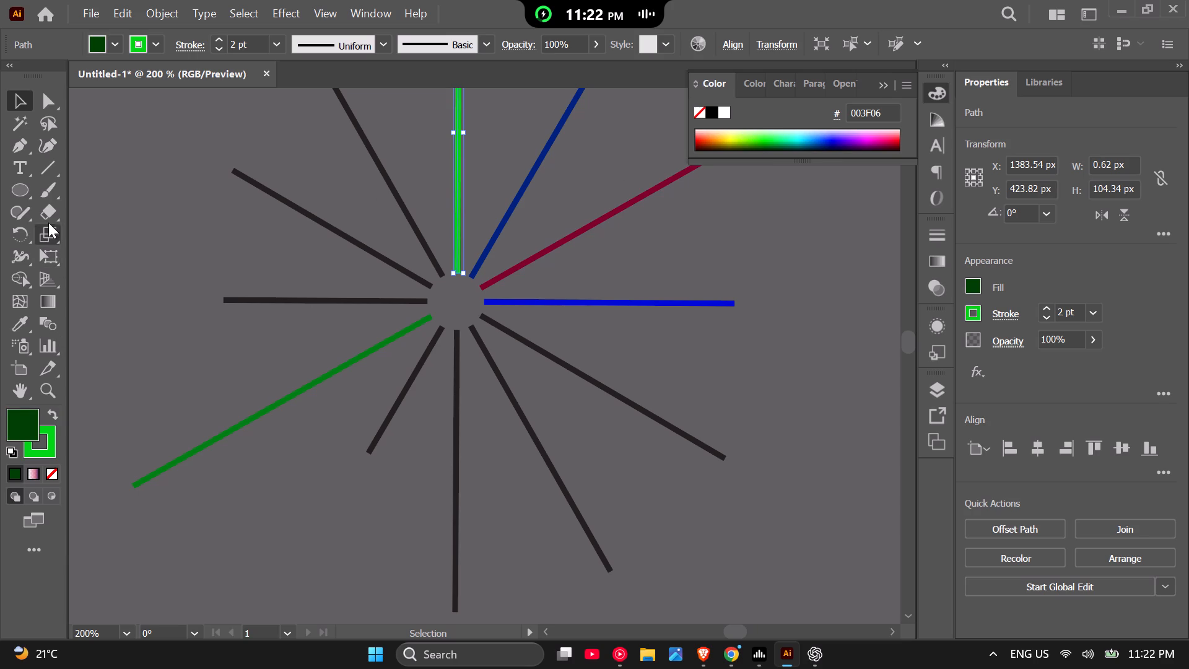
Give the burst's steep upper-left ray a magenta 940085 stroke.
click(405, 206)
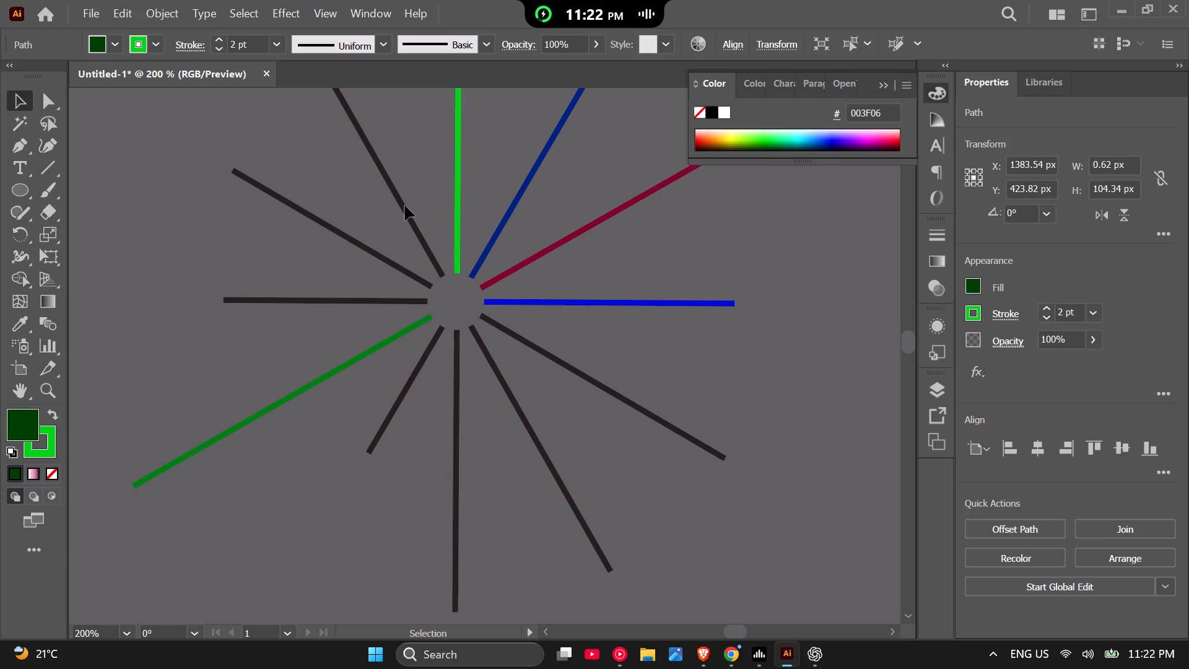
click(403, 209)
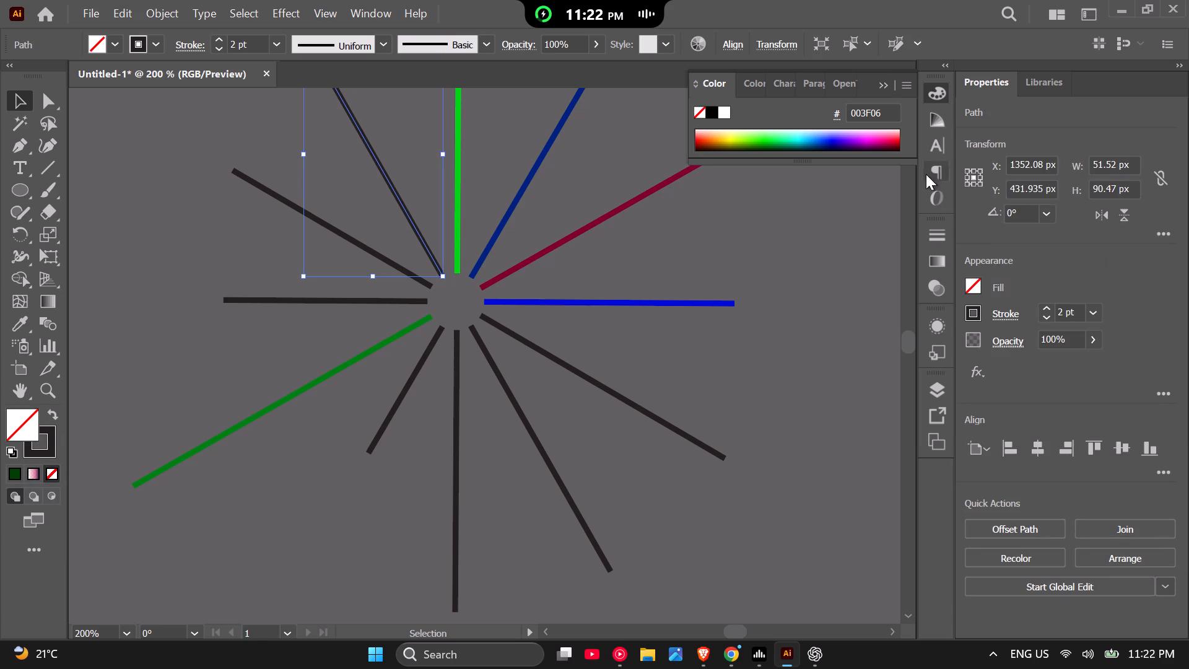
click(867, 142)
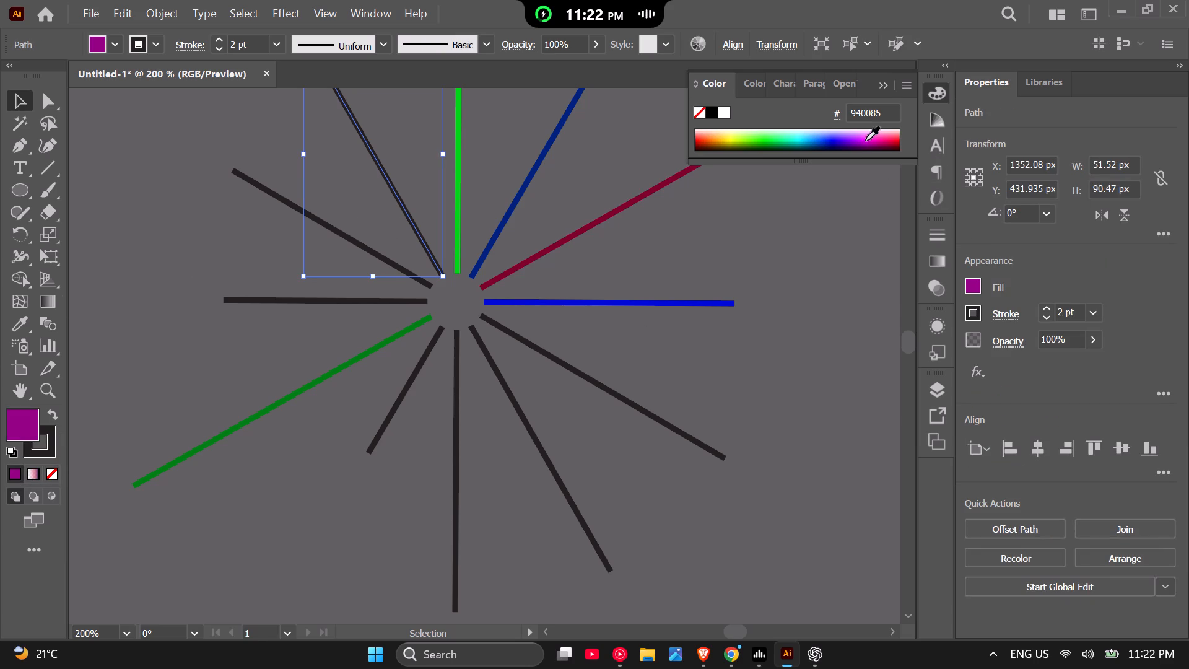
click(55, 417)
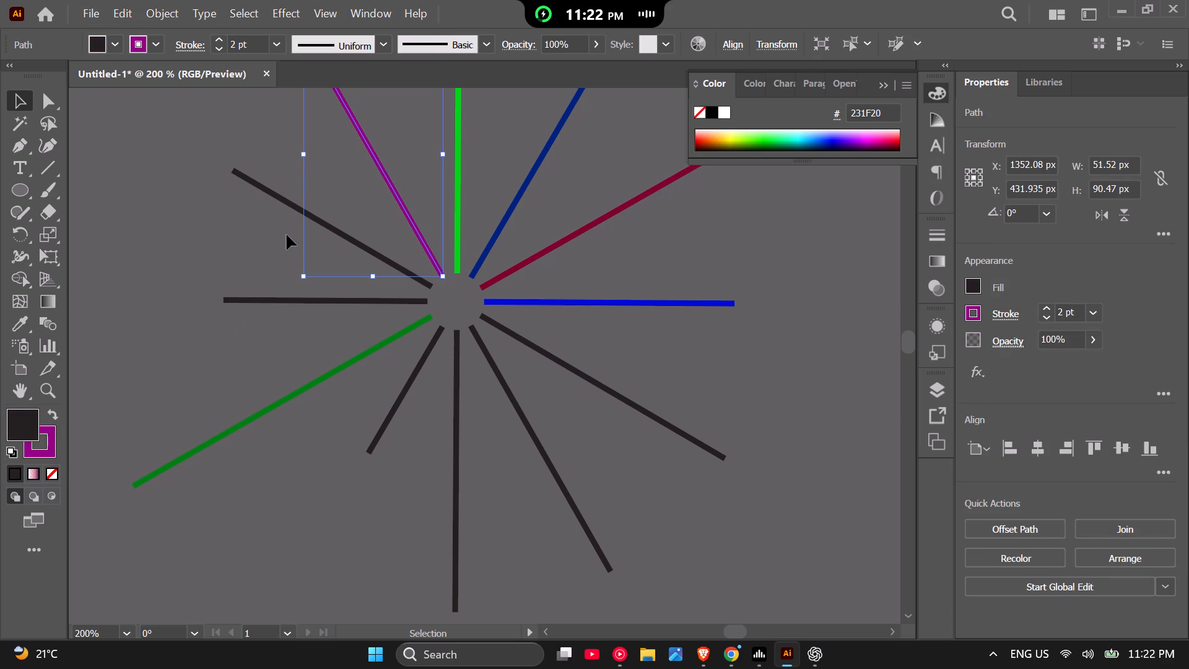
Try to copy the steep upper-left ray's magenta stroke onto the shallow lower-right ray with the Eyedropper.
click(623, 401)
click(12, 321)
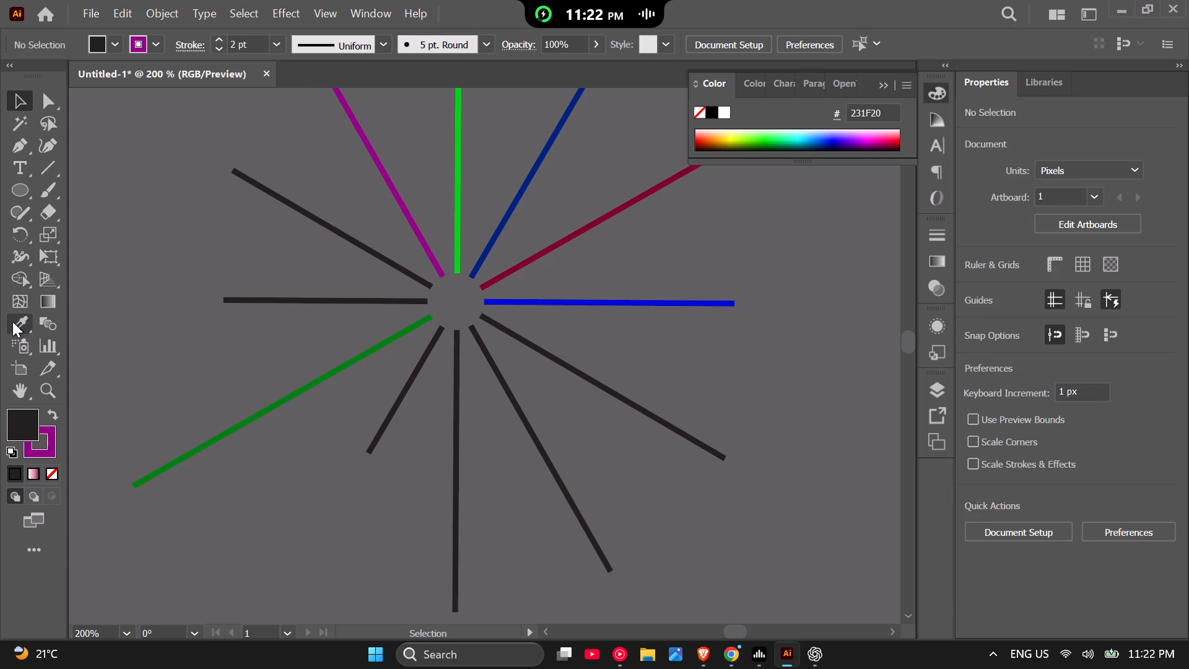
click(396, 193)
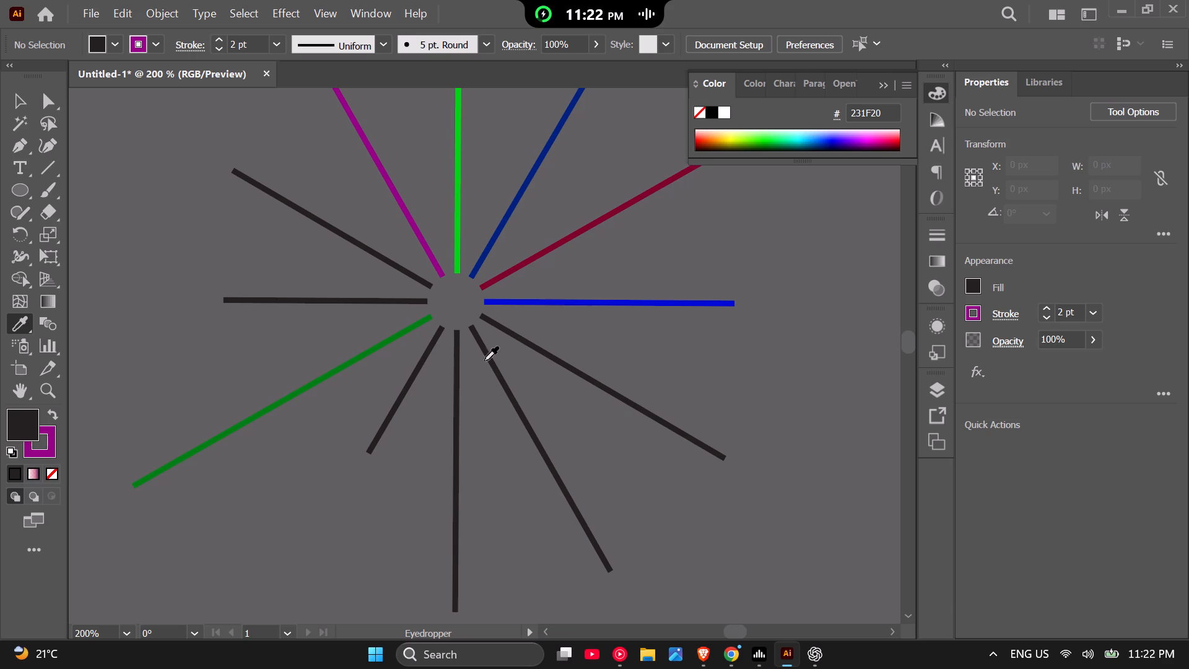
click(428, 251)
Copy the steep upper-left ray's magenta stroke onto the burst's shallow lower-right ray with the Eyedropper.
click(10, 103)
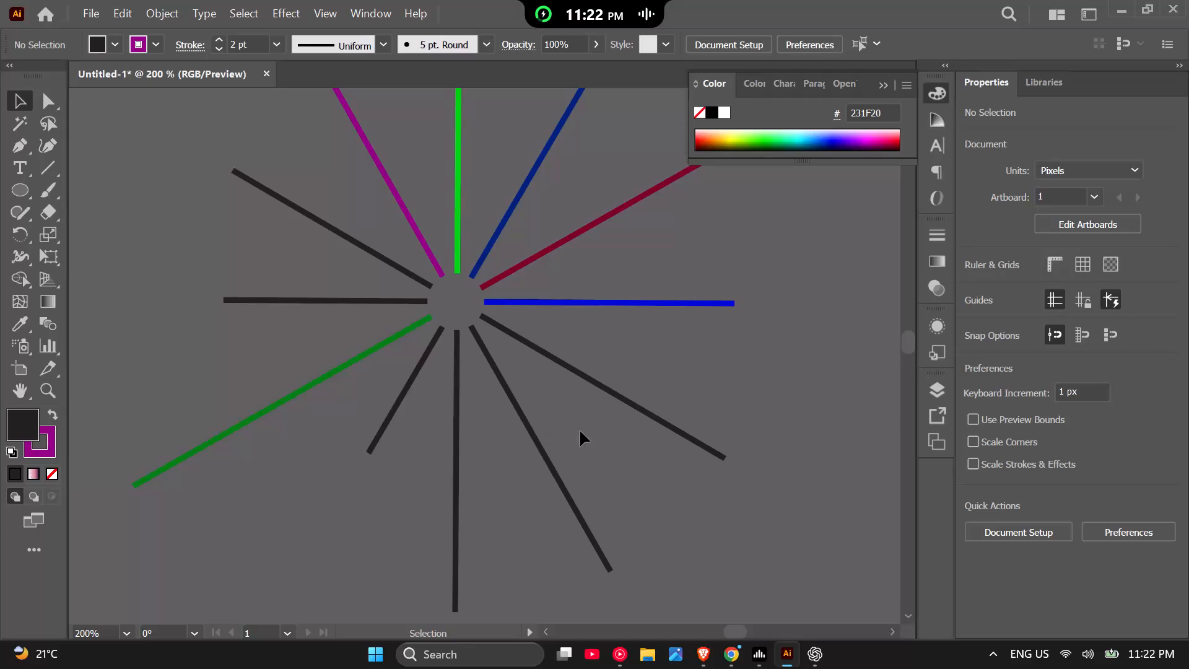
drag(592, 416, 598, 370)
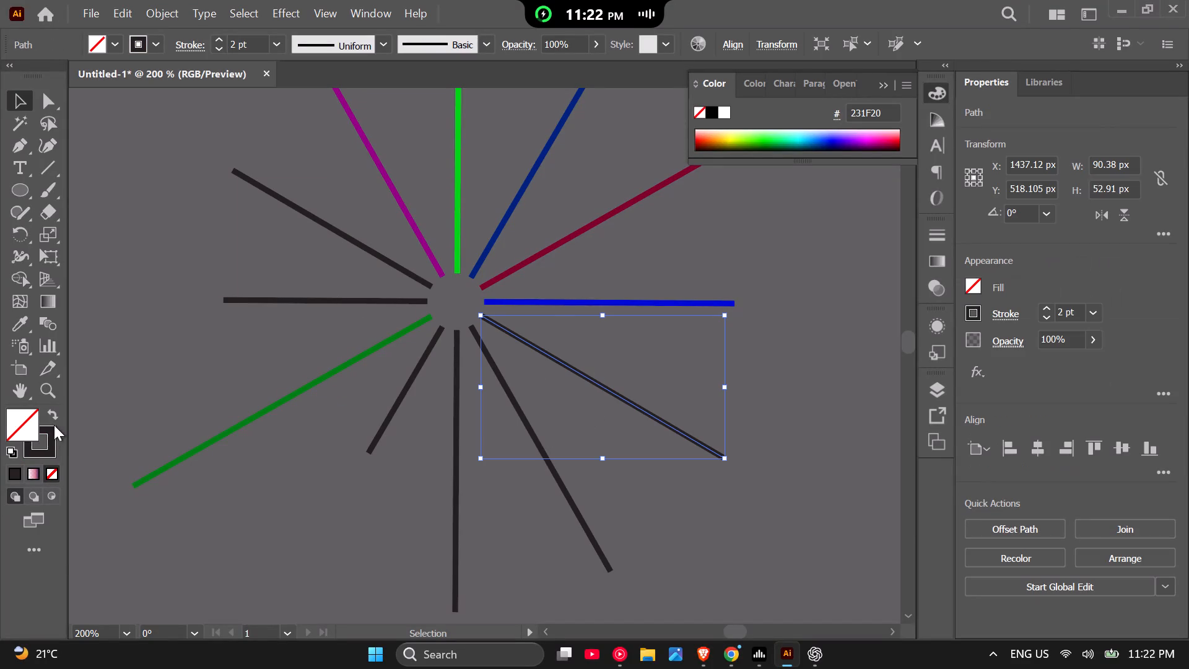
click(19, 323)
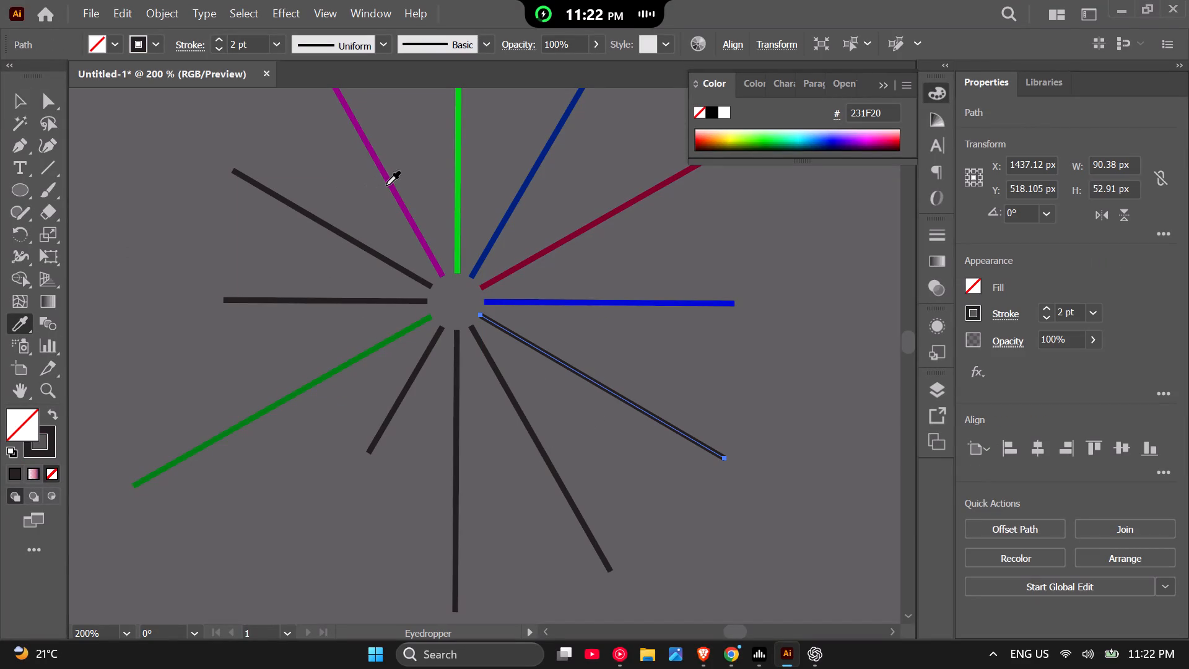
click(393, 188)
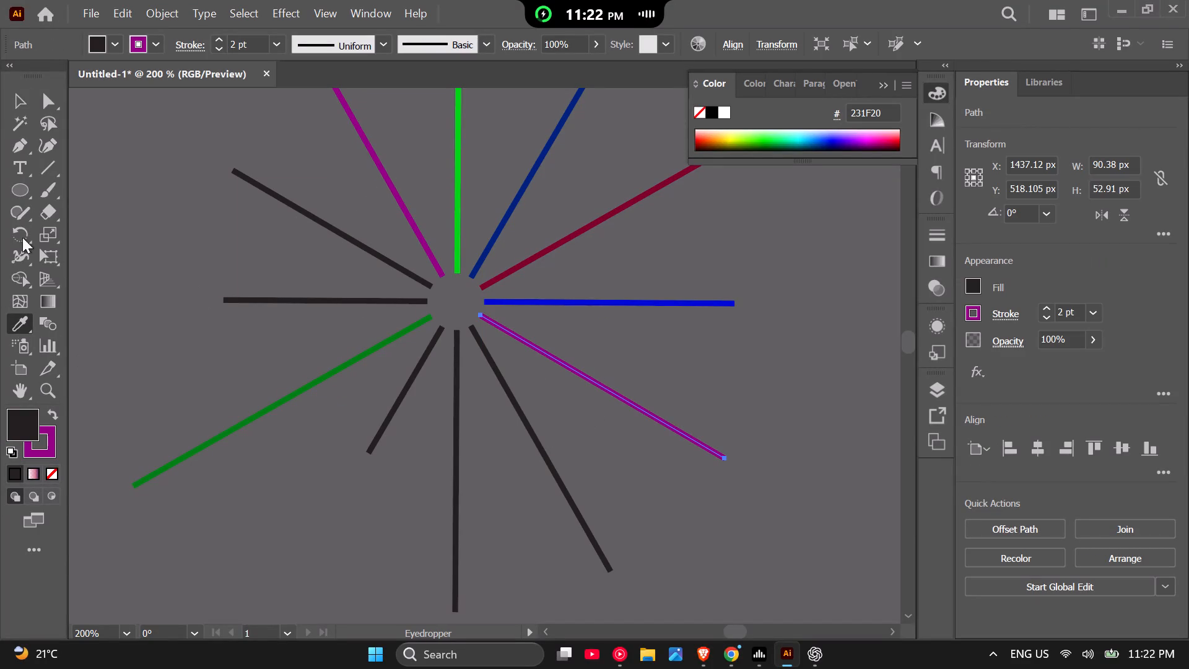
click(22, 102)
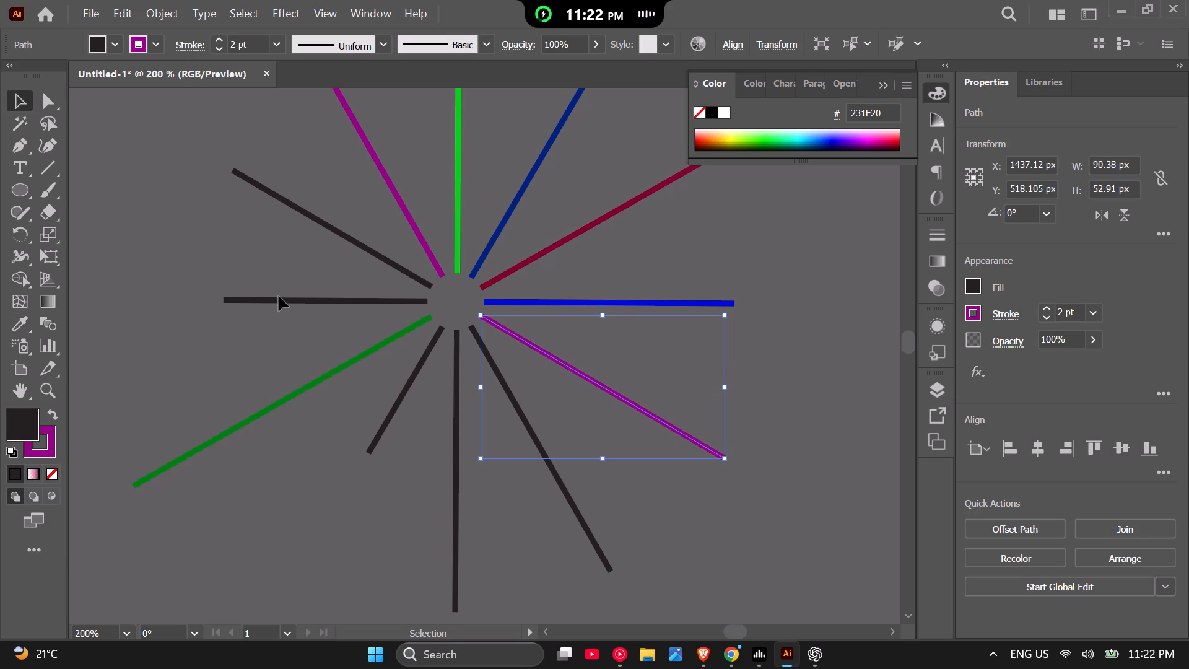
Copy the steep upper-right ray's dark blue stroke onto the burst's left horizontal ray with the Eyedropper.
click(279, 299)
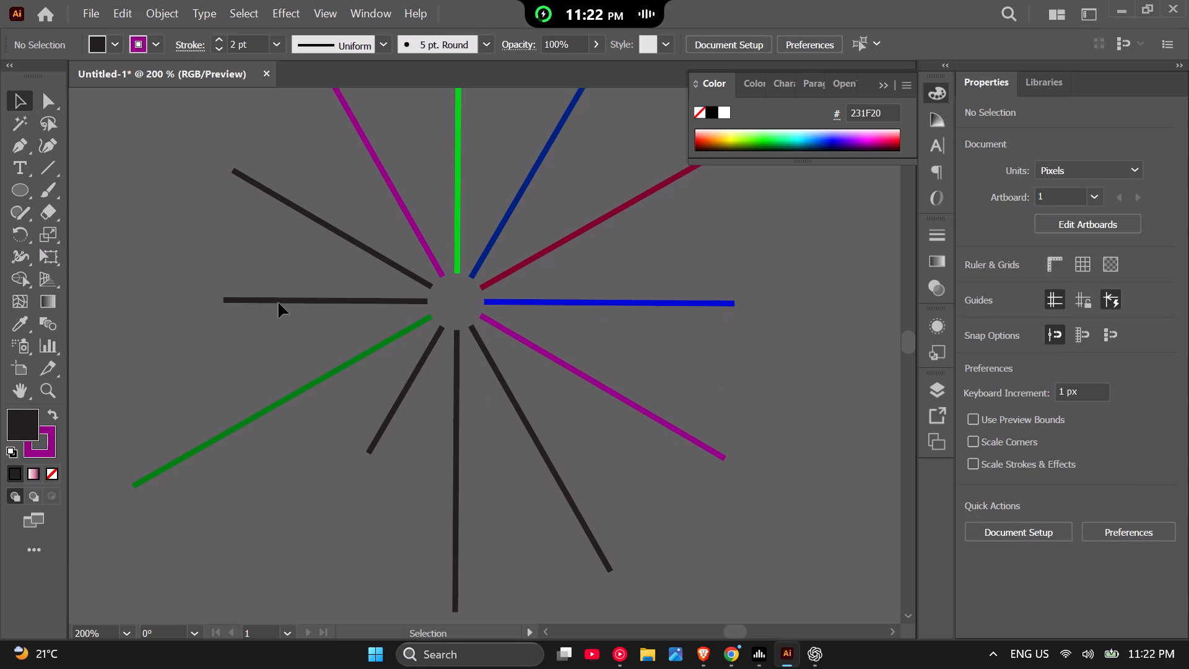
click(279, 303)
click(279, 303)
drag(276, 318, 279, 277)
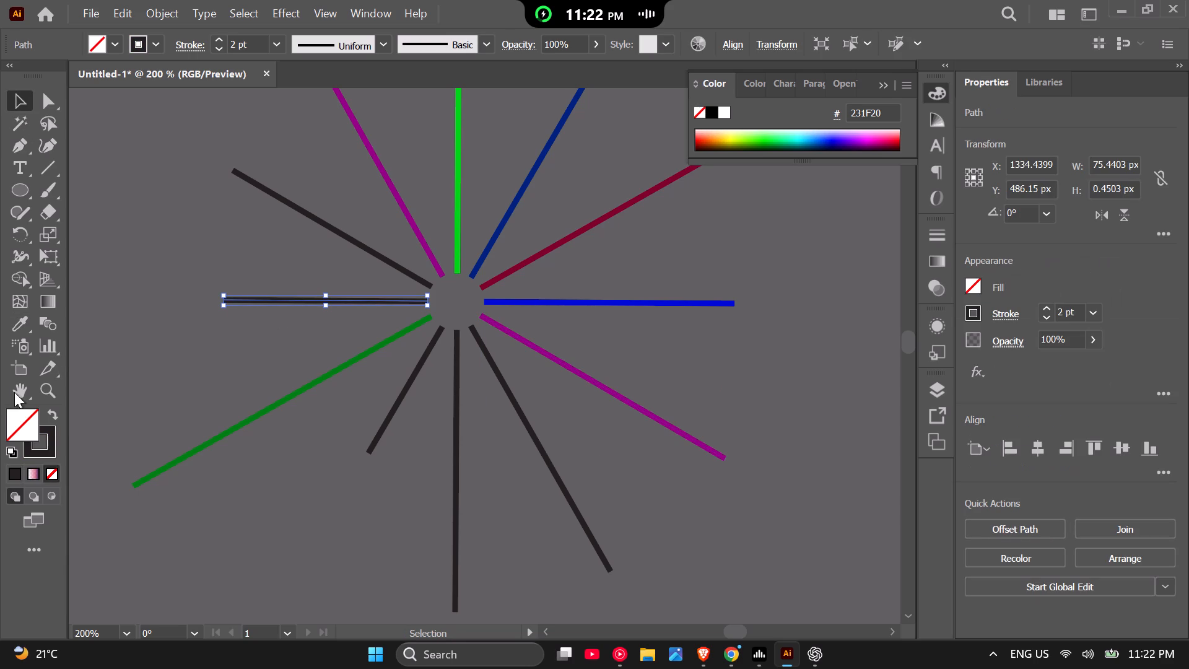
click(24, 317)
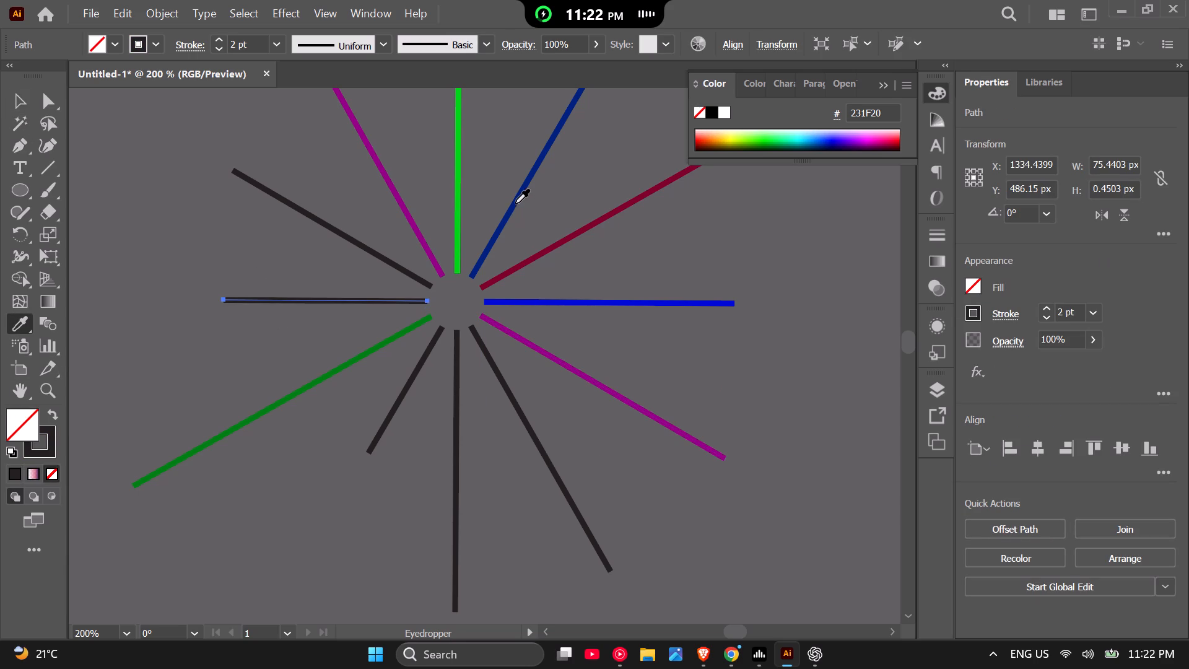
click(515, 203)
click(11, 99)
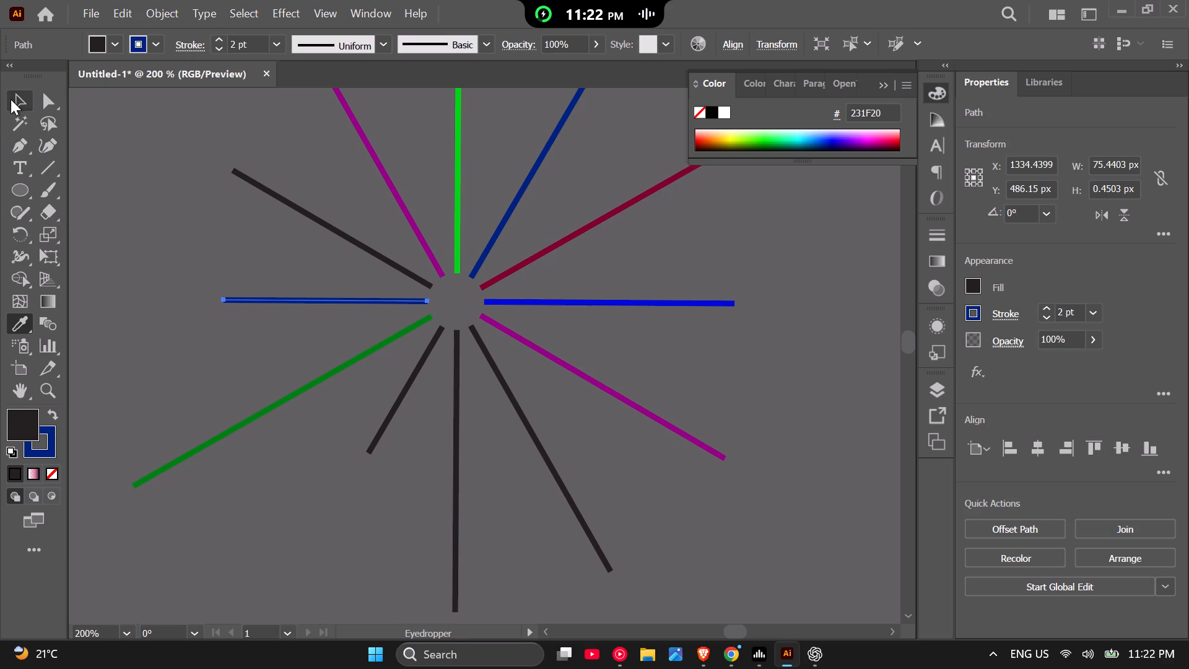
Give the burst's short, steep lower-left ray a red E90019 stroke.
drag(288, 469, 420, 433)
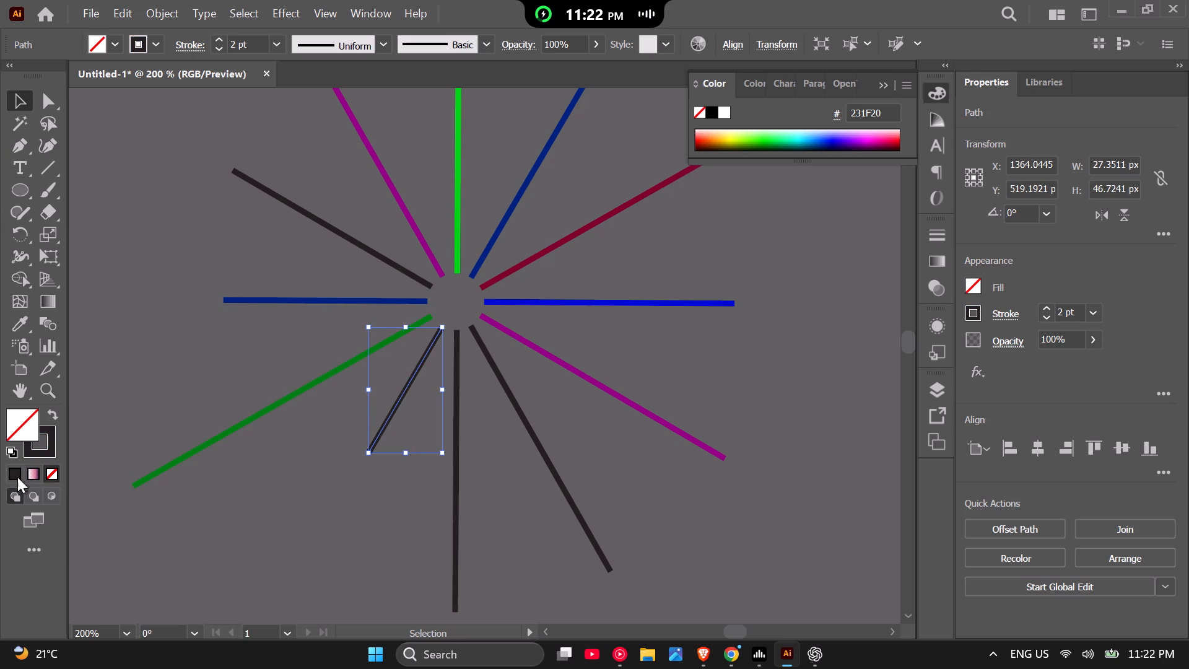
click(20, 317)
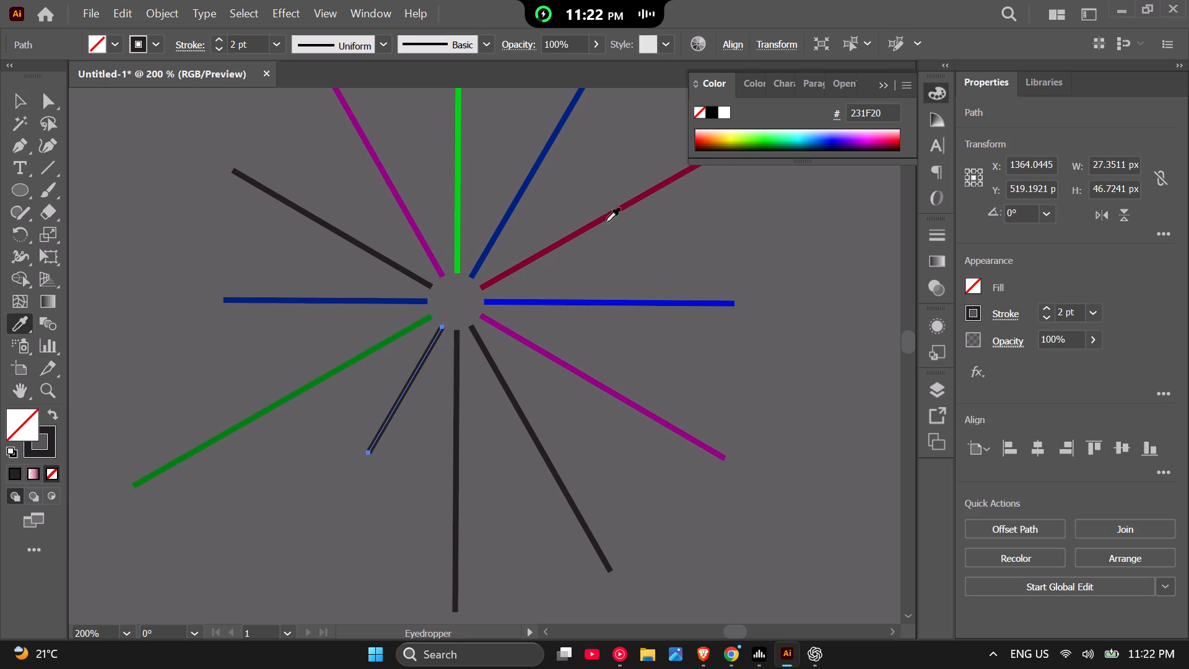
click(894, 139)
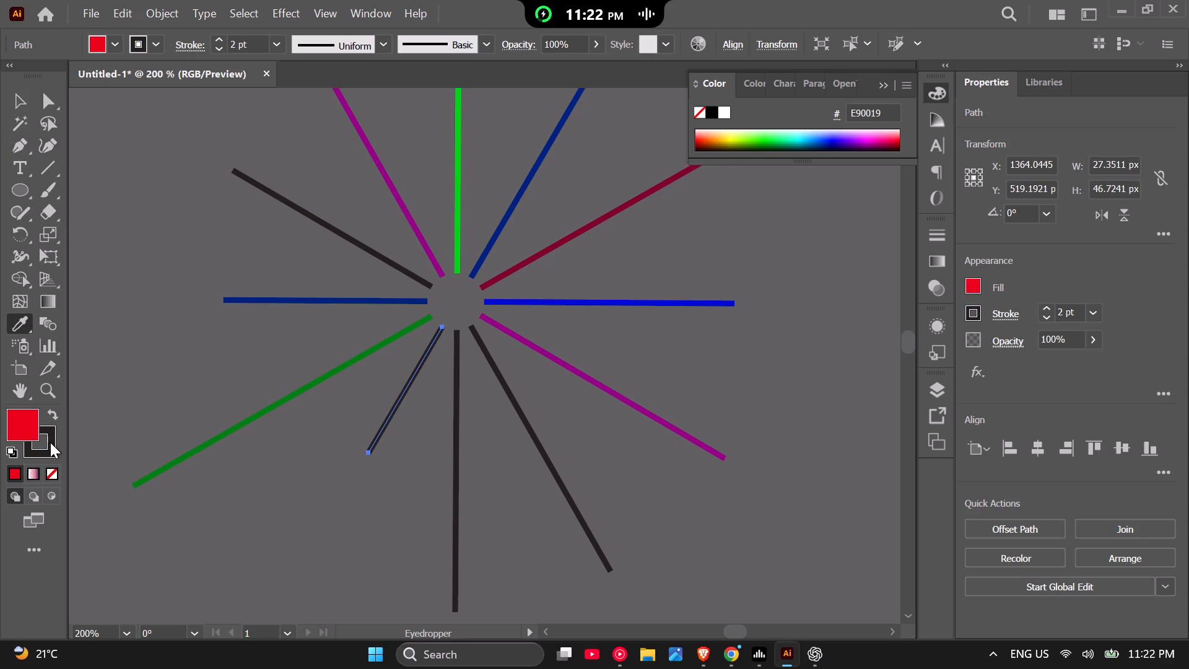
click(45, 411)
click(50, 411)
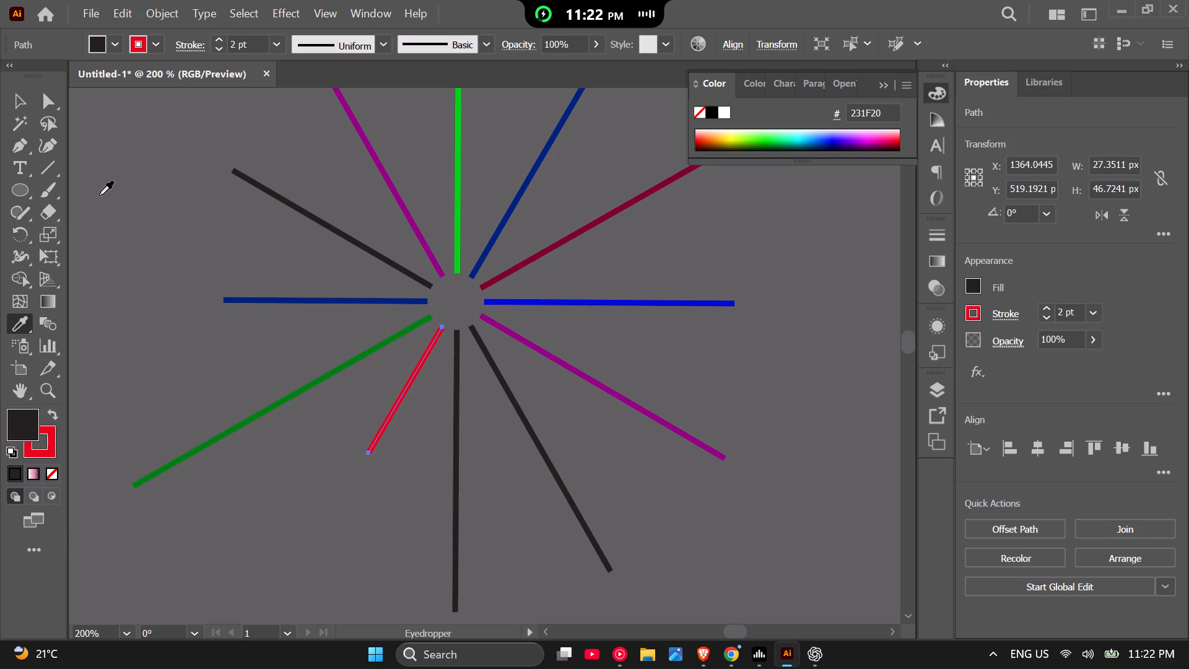
click(23, 100)
click(333, 518)
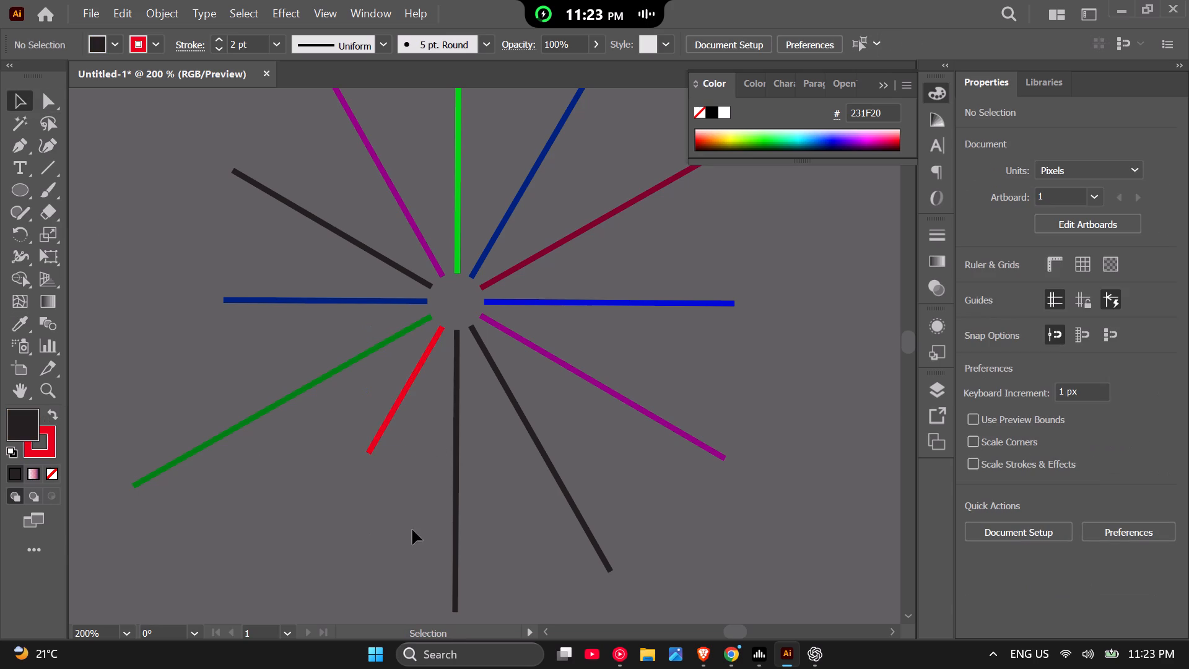
Copy the upper vertical ray's bright green stroke onto the lower vertical ray with the Eyedropper.
click(456, 495)
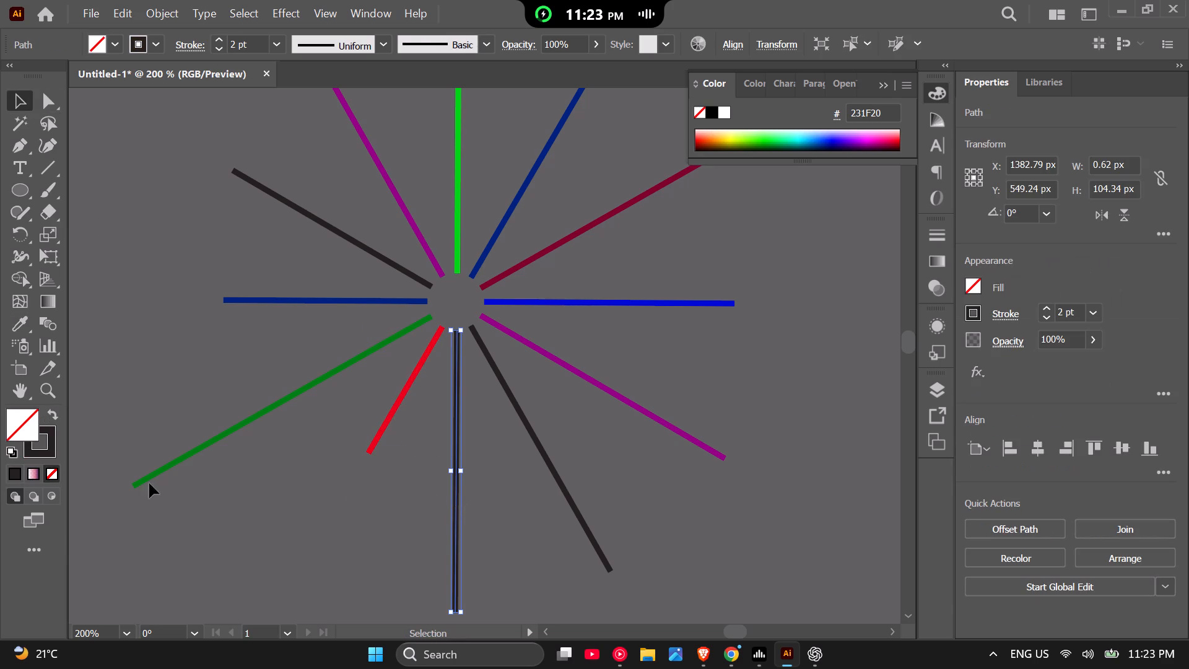
click(27, 319)
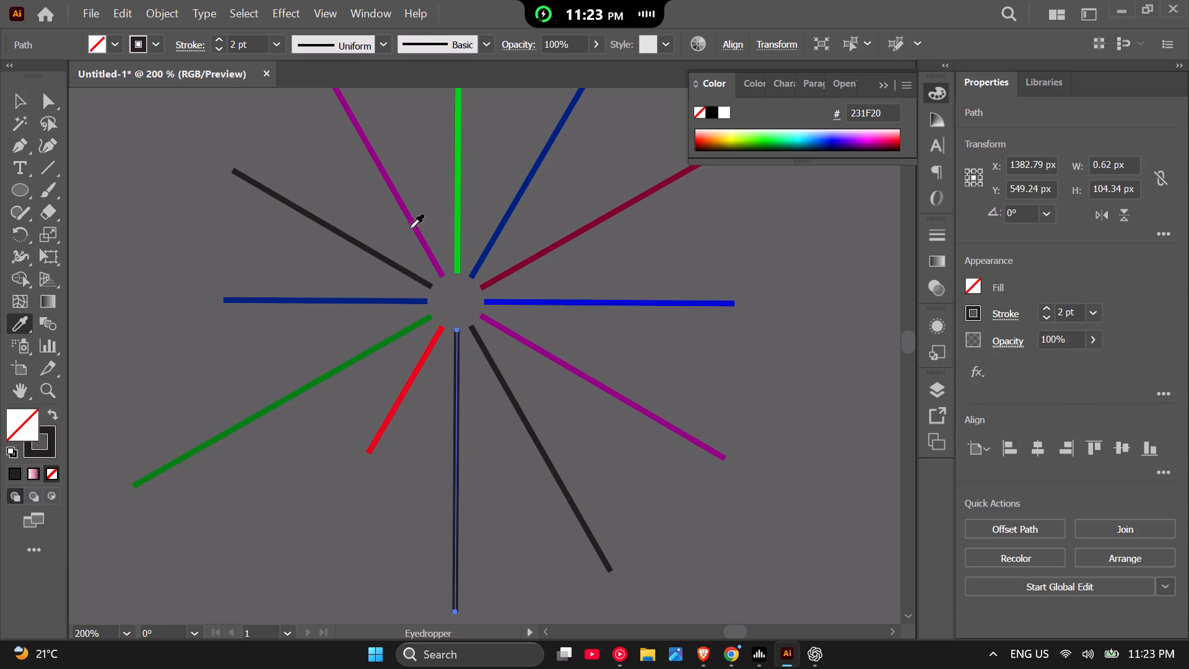
click(458, 216)
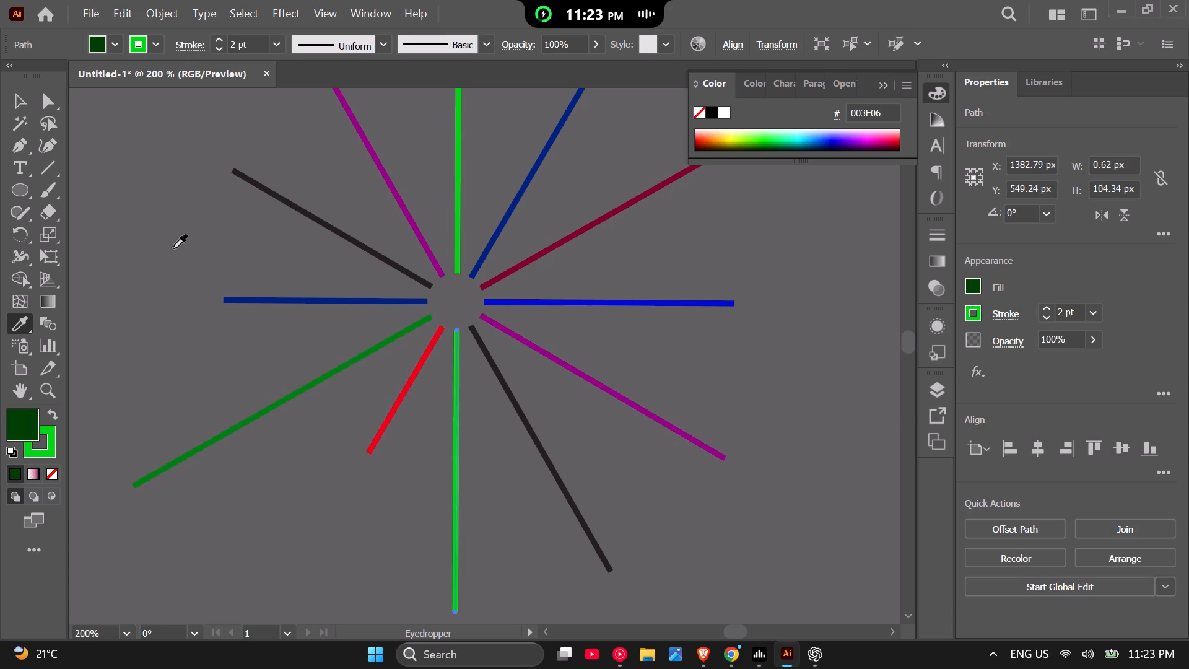
click(17, 98)
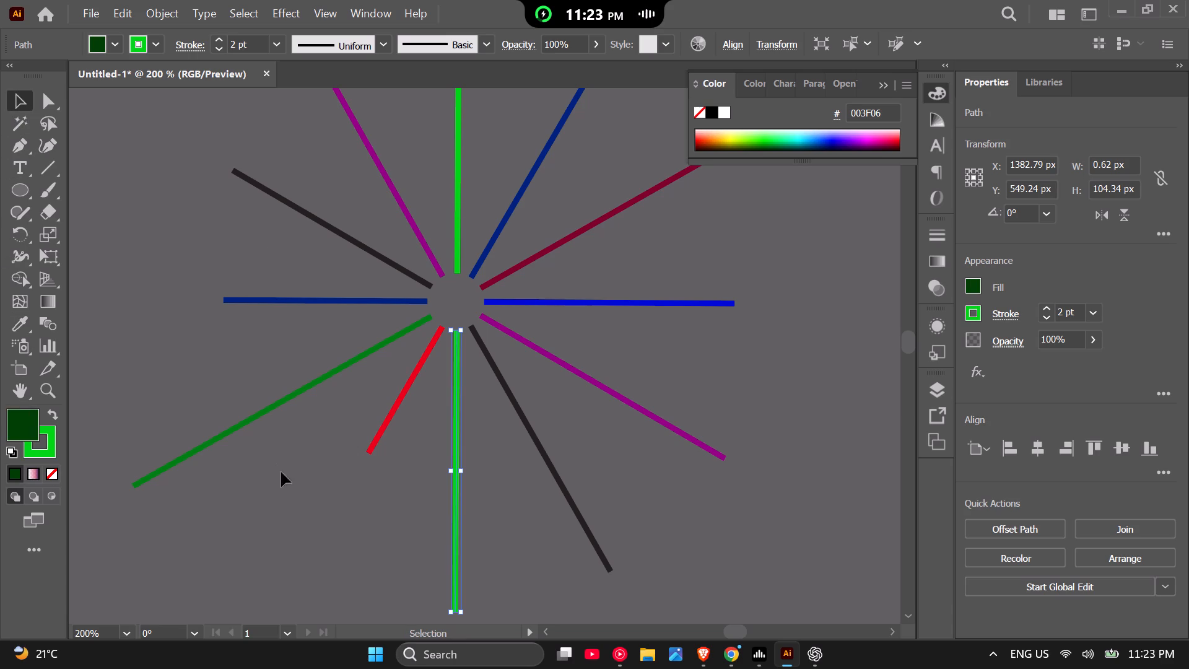
click(318, 535)
Copy the shallow upper-right ray's dark red stroke onto the burst's steep lower-right ray with the Eyedropper.
click(556, 475)
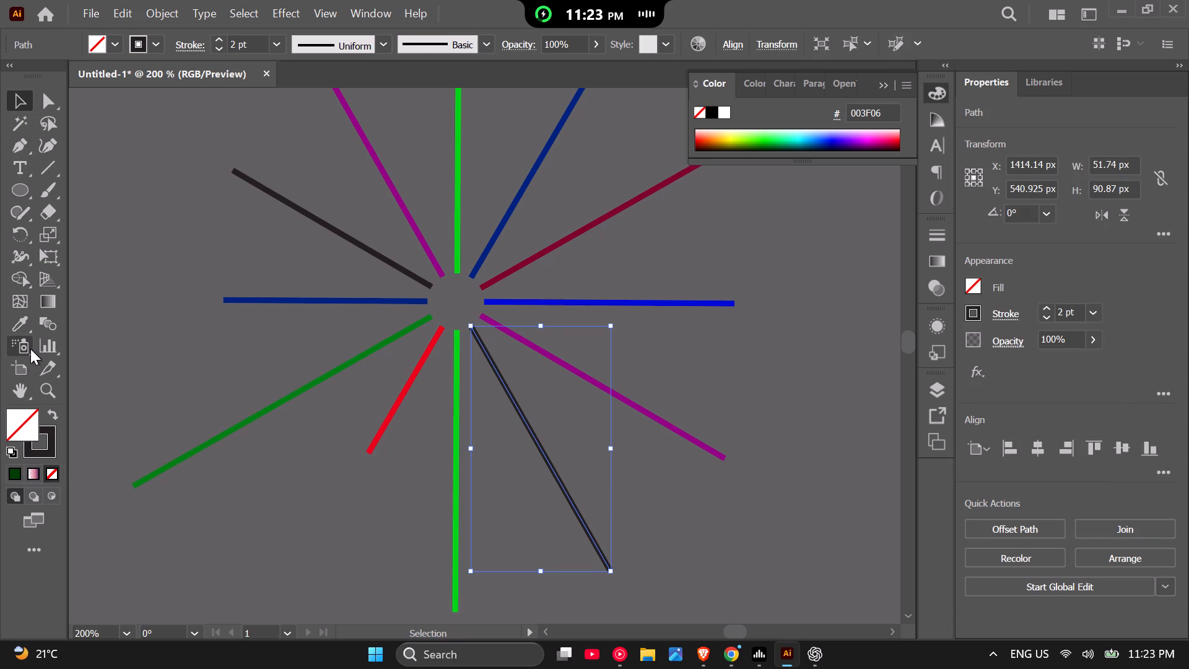
click(26, 322)
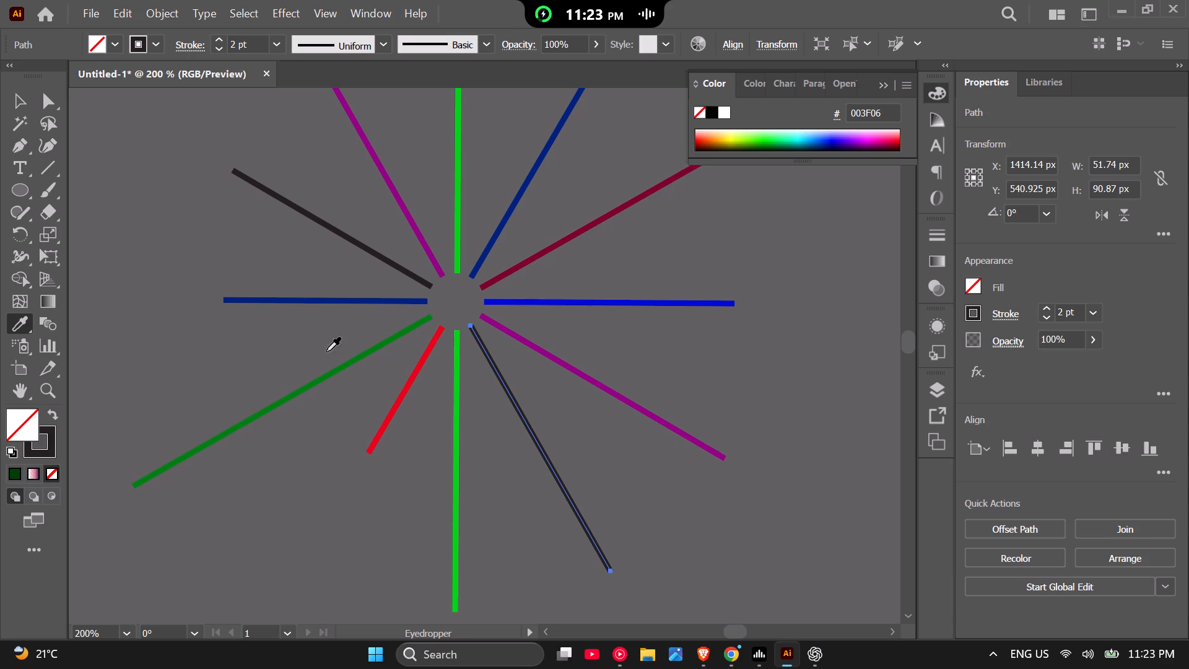
click(594, 224)
click(7, 104)
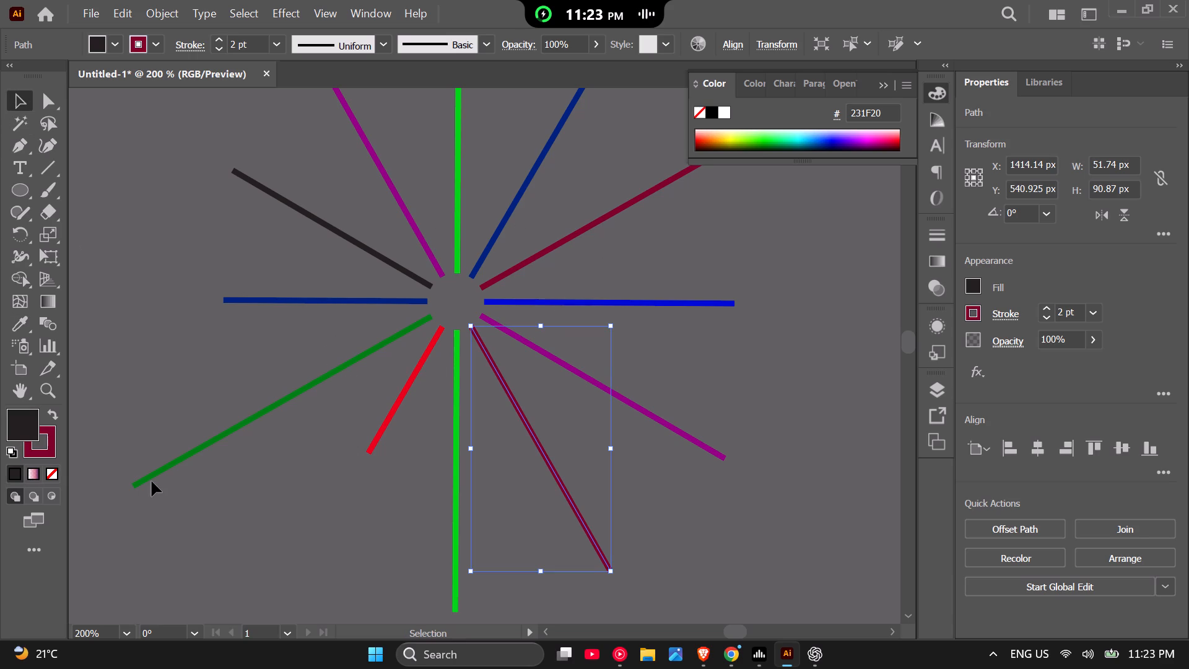
click(153, 482)
Copy the short lower-left ray's red stroke onto the burst's shallow upper-left ray with the Eyedropper.
drag(343, 244, 352, 228)
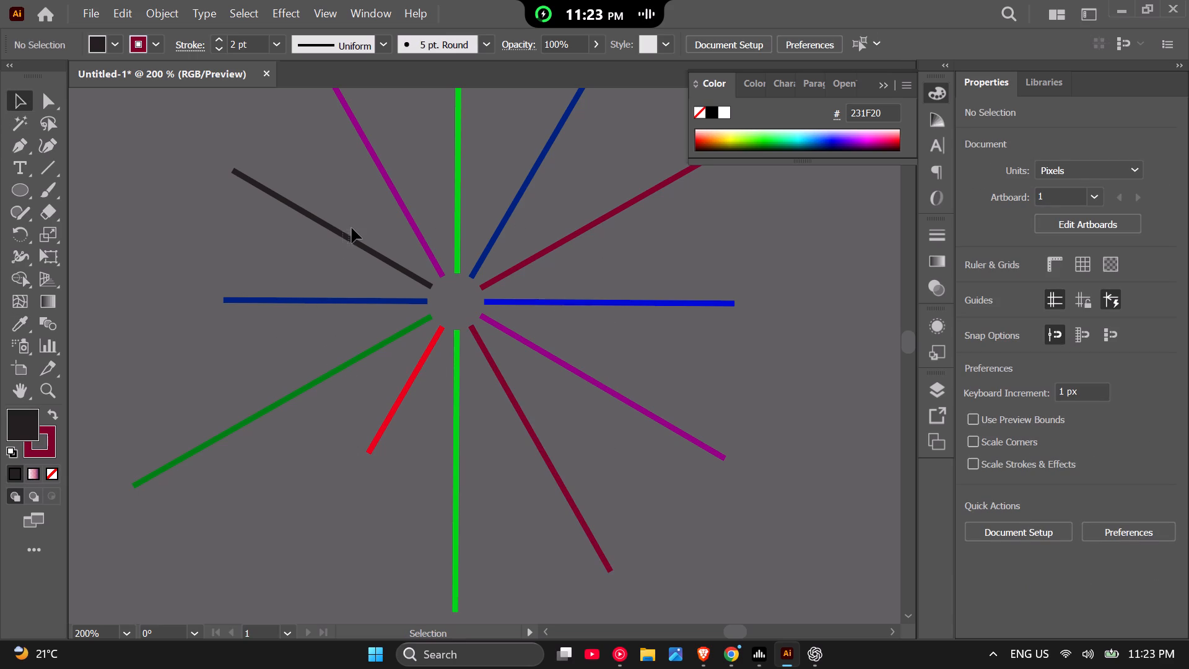
drag(352, 228, 352, 226)
click(24, 323)
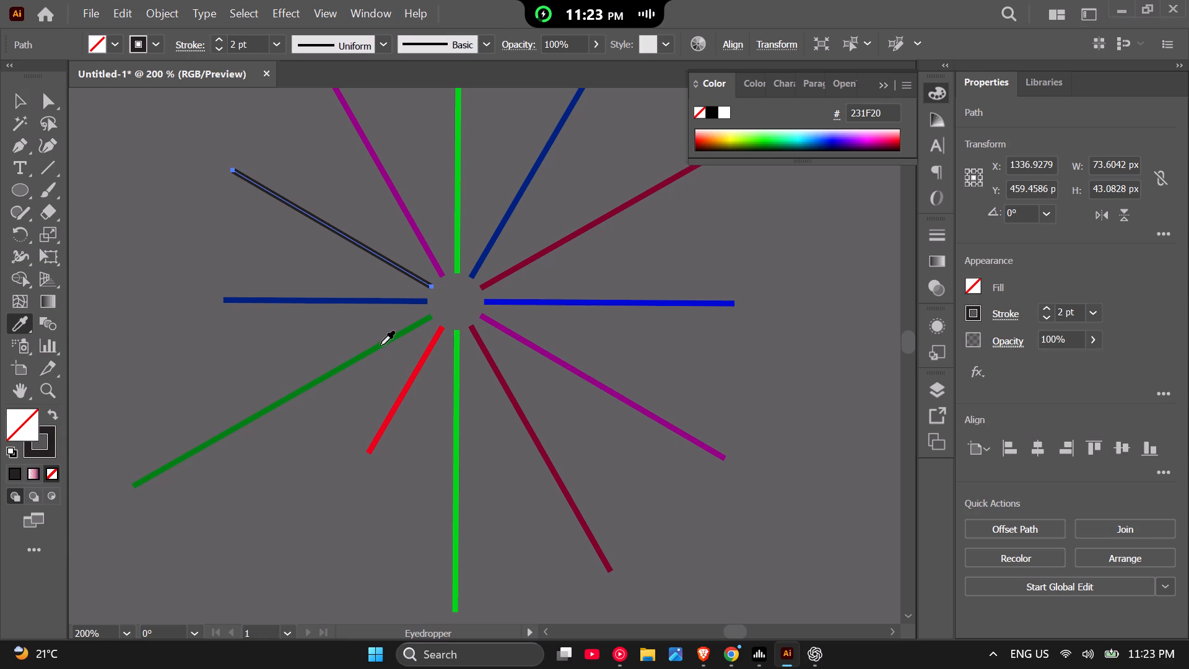
click(407, 387)
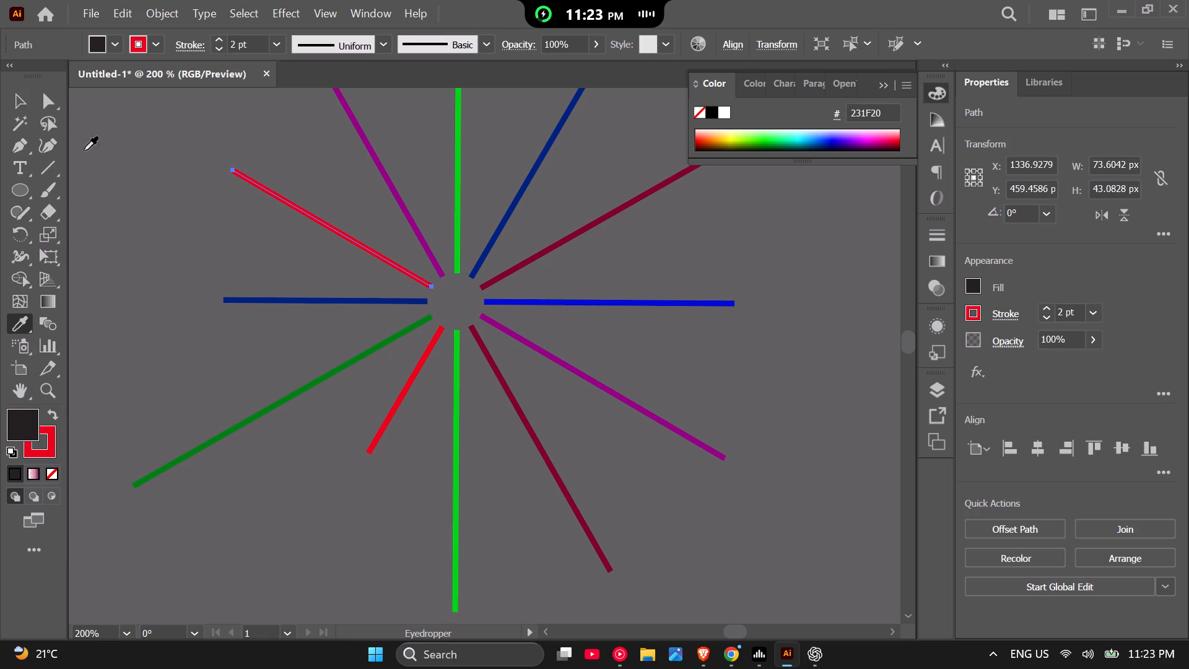
click(15, 104)
click(116, 183)
Select the burst's bright blue right horizontal ray and view the available stroke weights.
scroll(236, 385, down, 2)
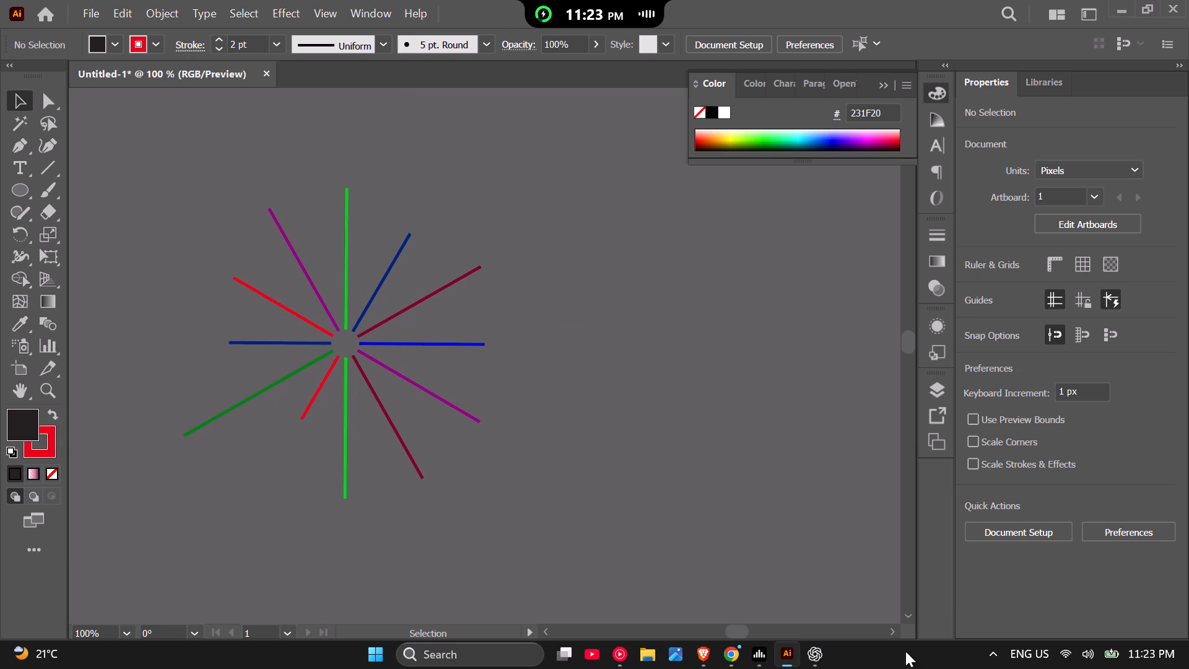
scroll(437, 341, up, 2)
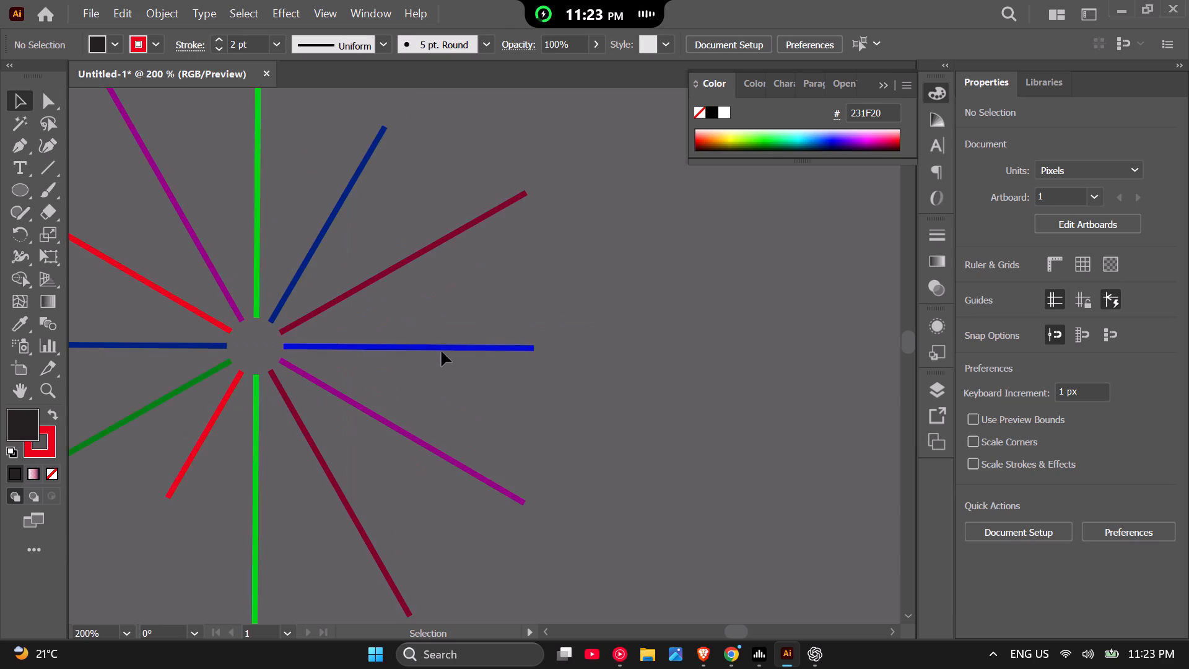
drag(445, 375, 473, 295)
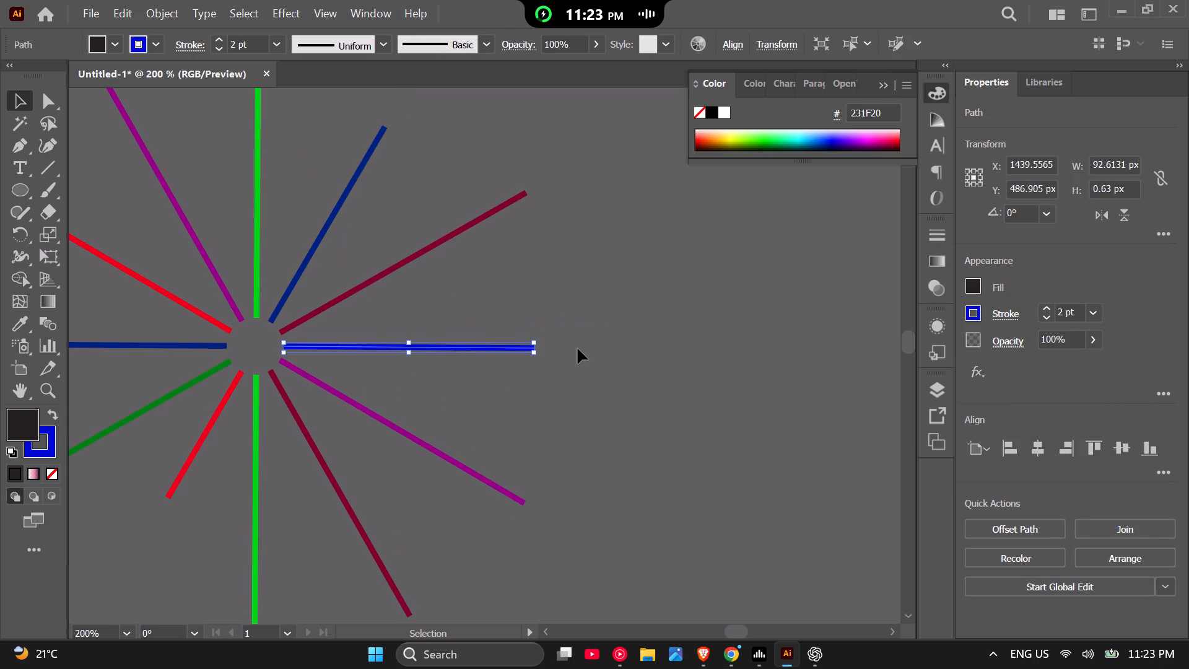
click(276, 48)
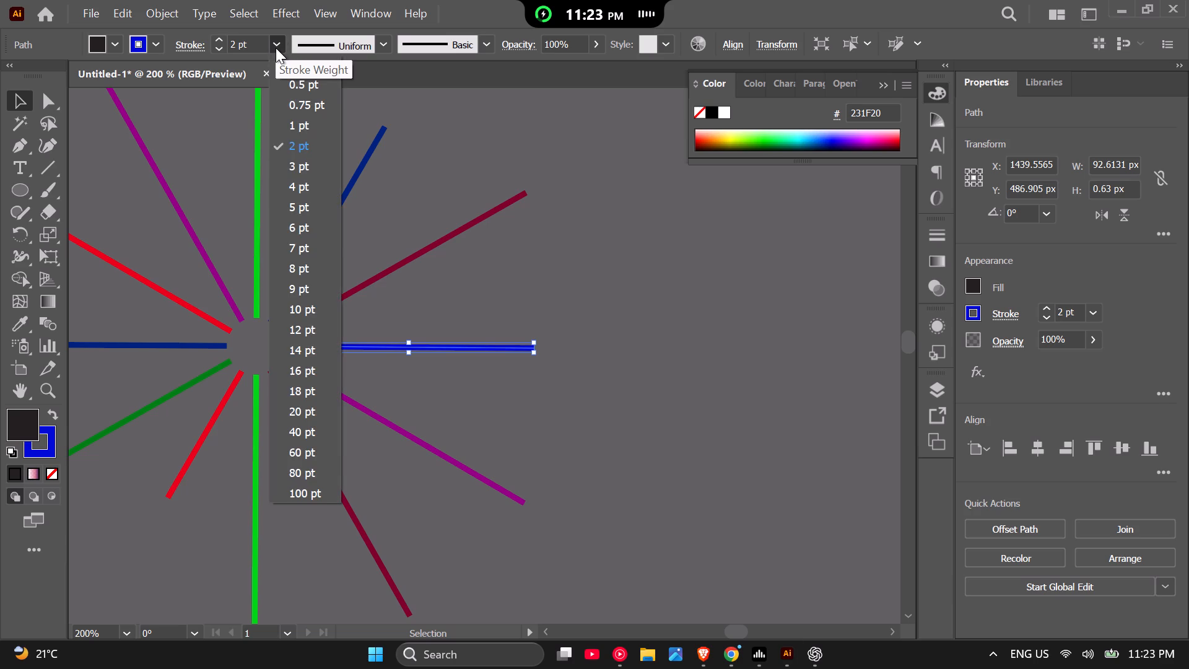
click(276, 48)
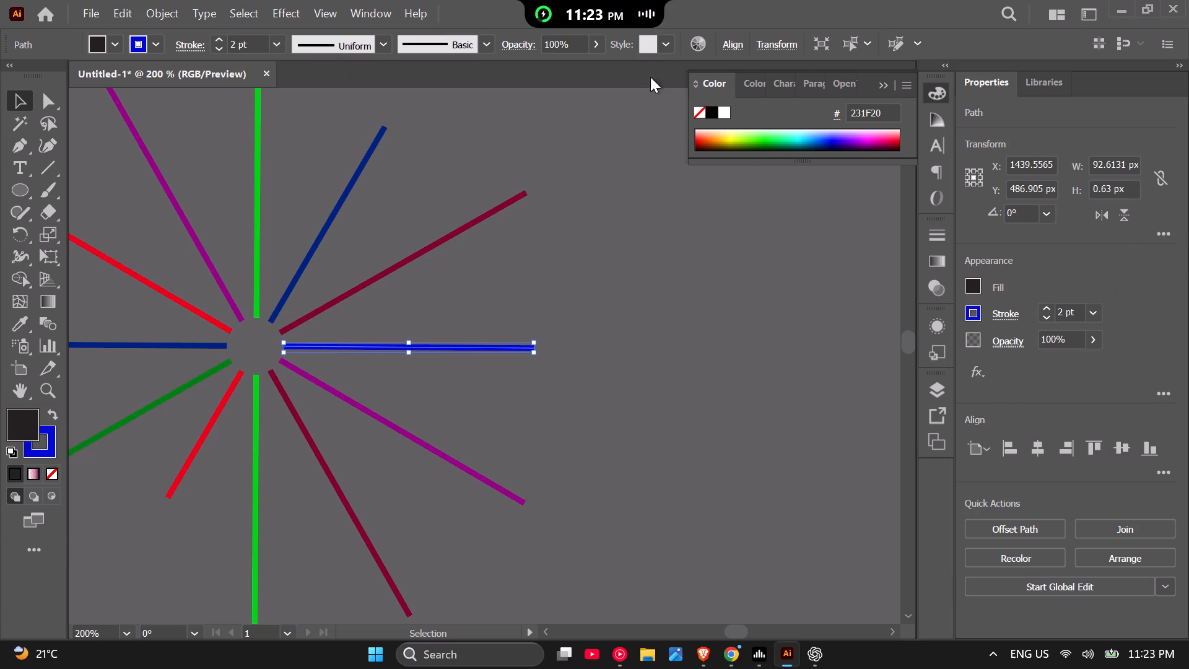
click(365, 11)
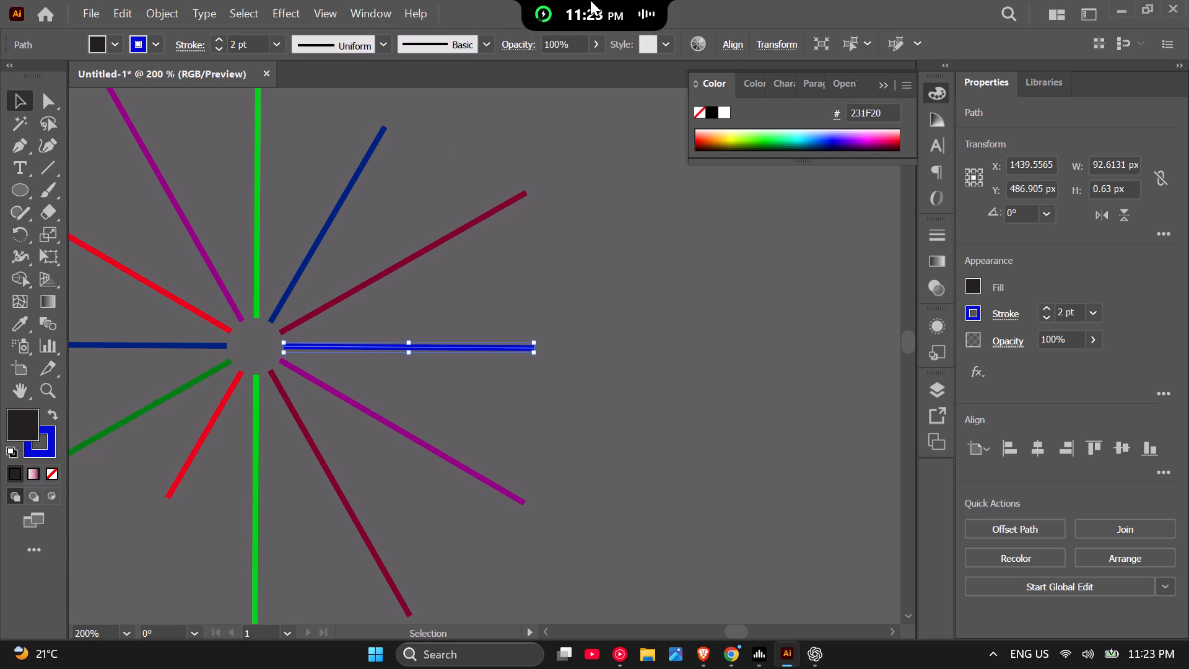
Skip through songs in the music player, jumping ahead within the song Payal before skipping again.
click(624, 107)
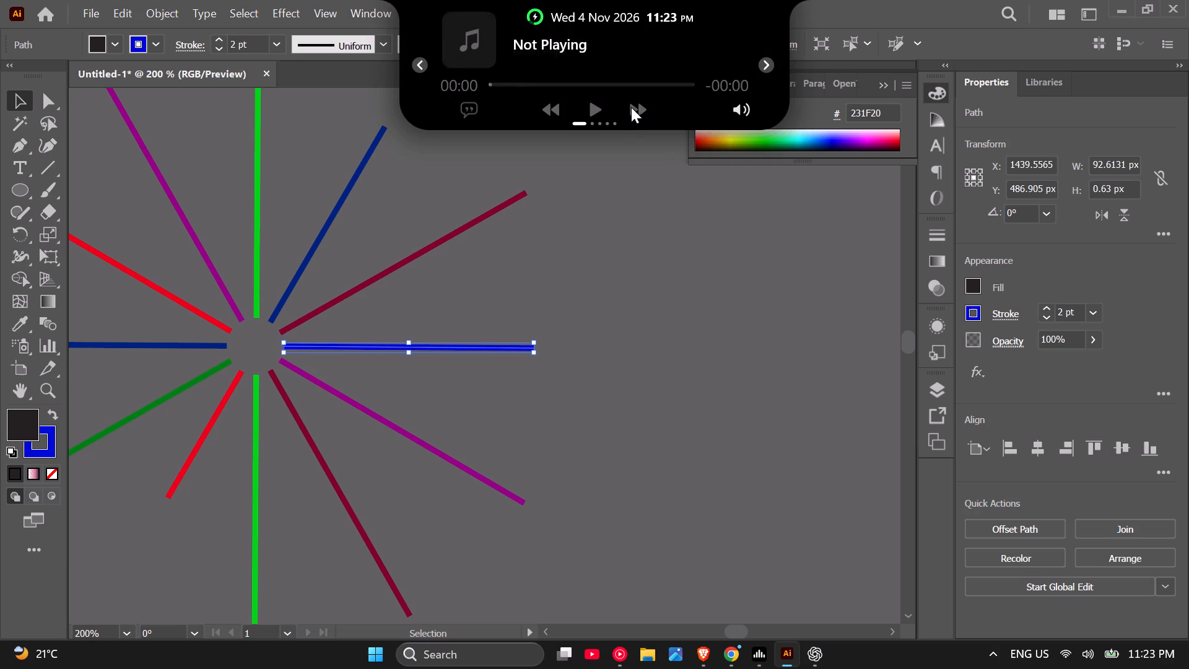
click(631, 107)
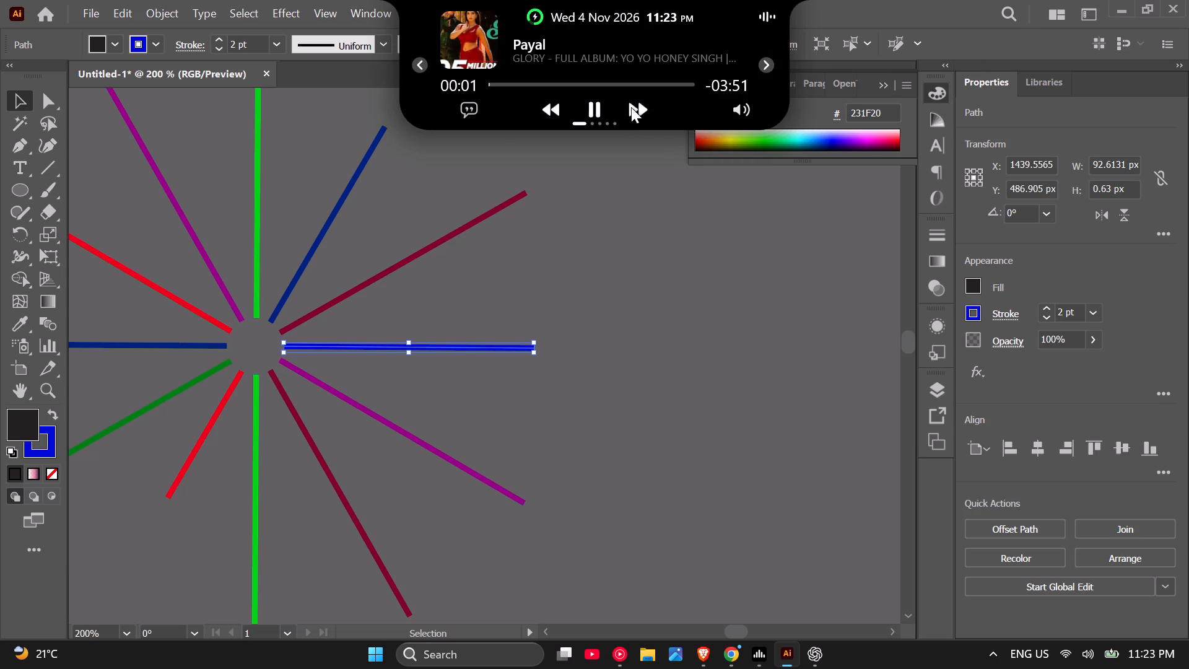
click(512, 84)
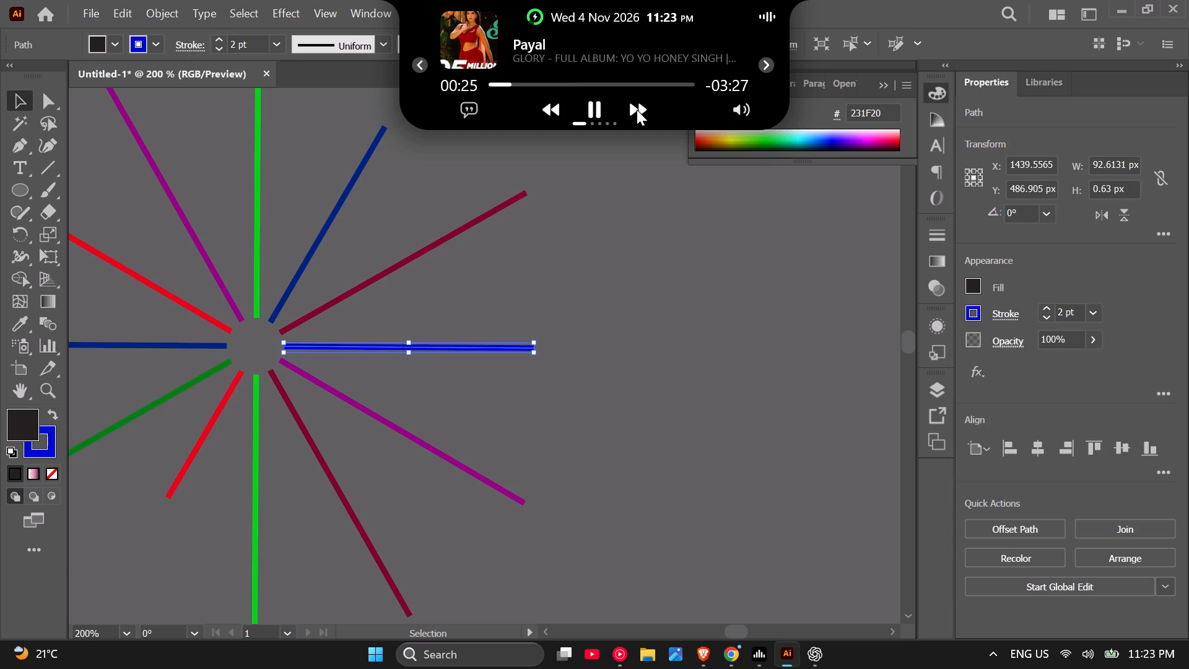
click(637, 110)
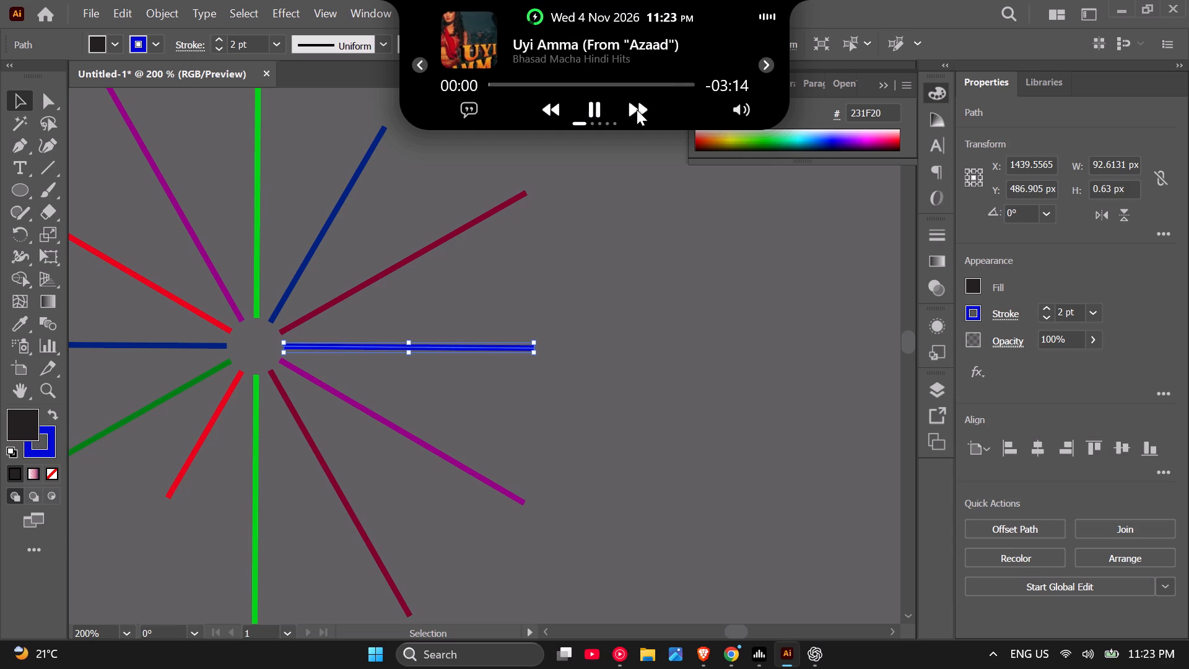
Show the full stroke options and give the burst's bright blue right horizontal ray a round cap.
click(368, 17)
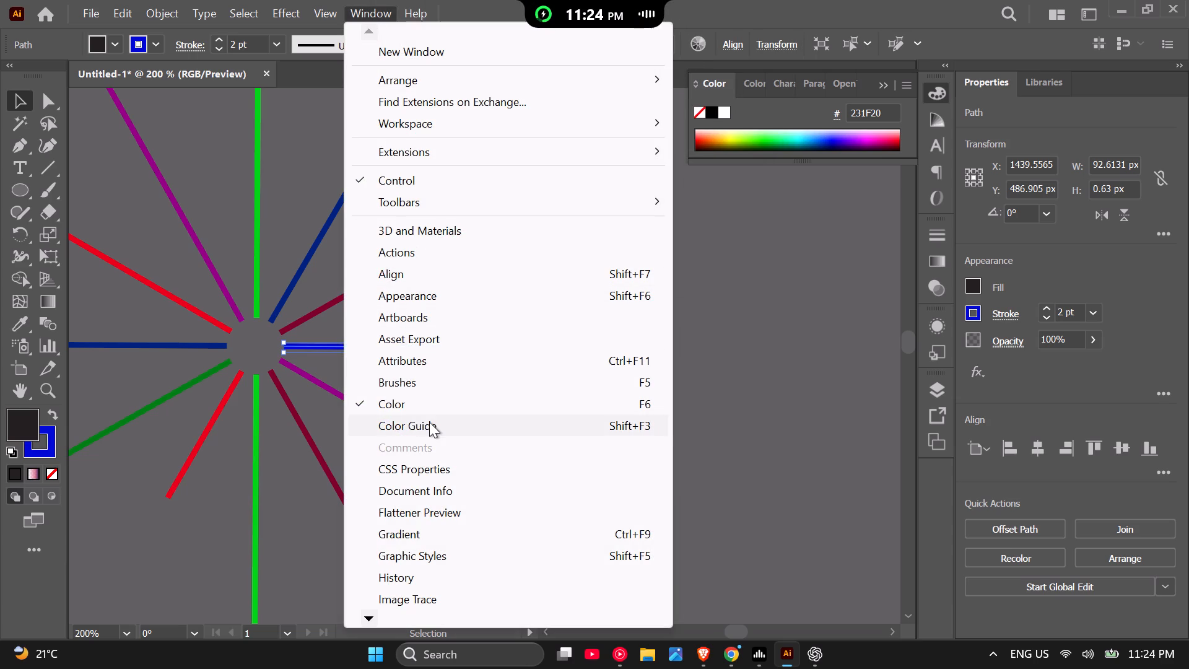
scroll(425, 420, down, 3)
click(366, 621)
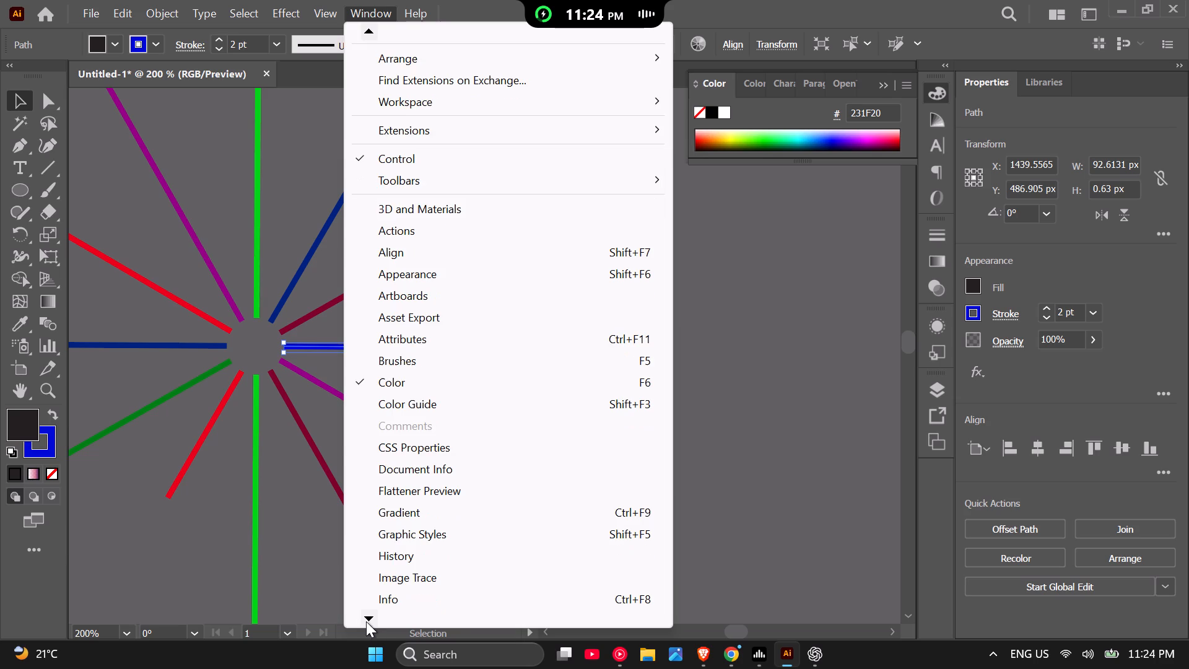
triple_click(366, 621)
triple_click(366, 621)
triple_click(366, 621)
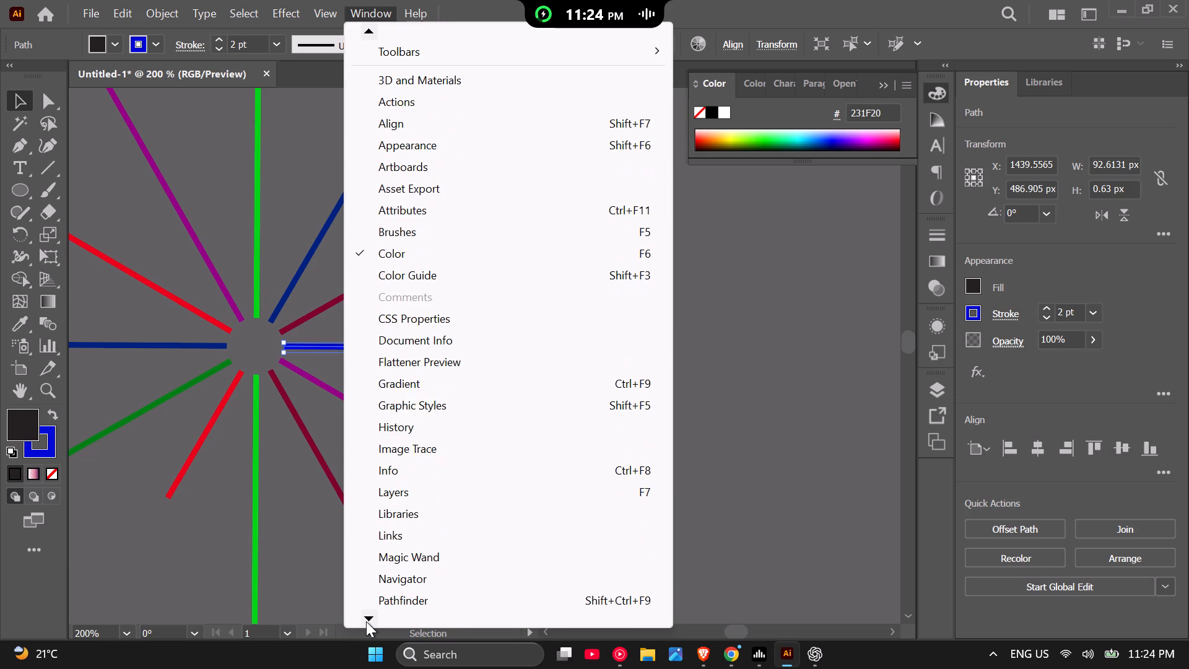
triple_click(366, 621)
triple_click(366, 621)
click(366, 621)
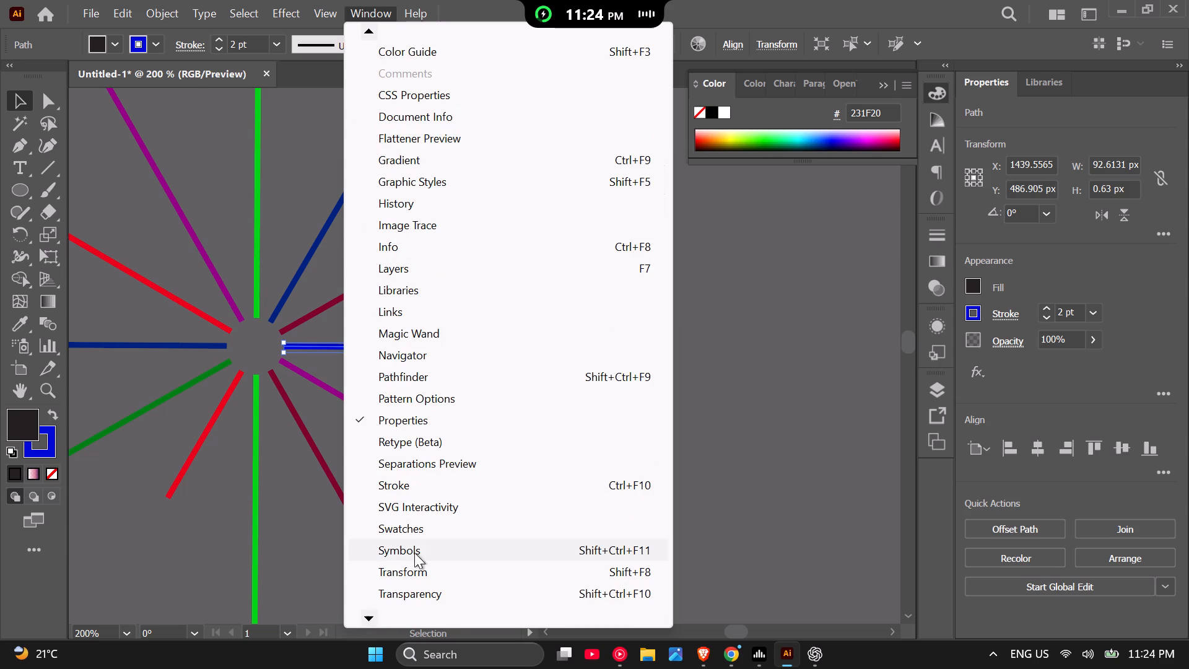
click(428, 474)
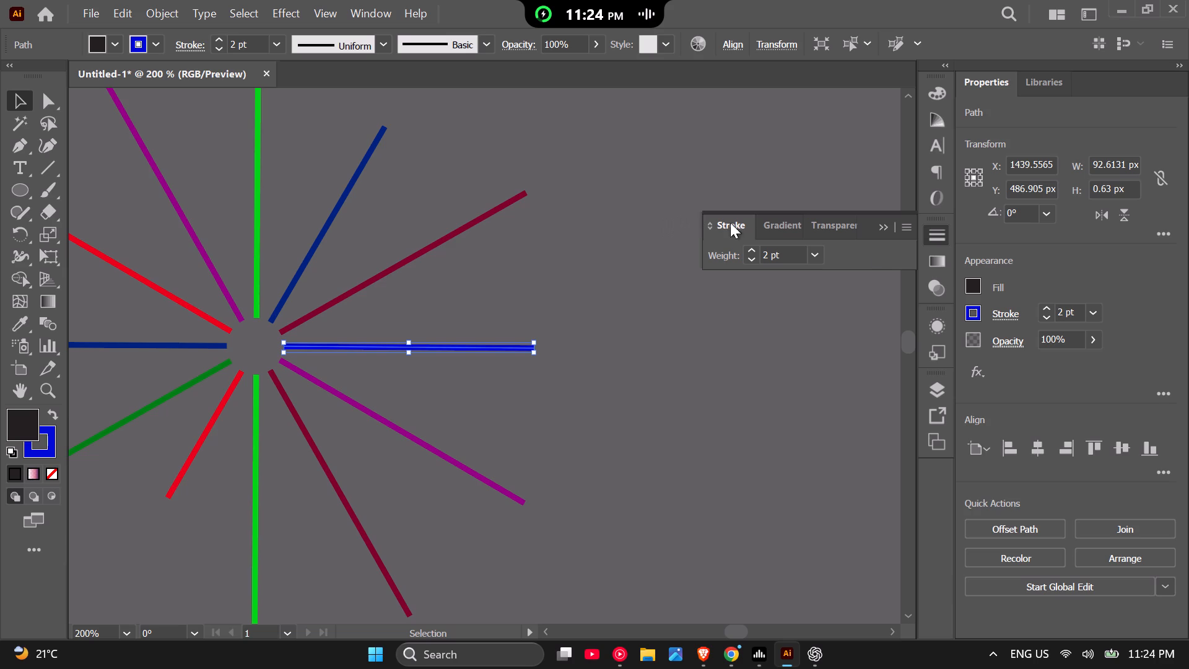
click(908, 224)
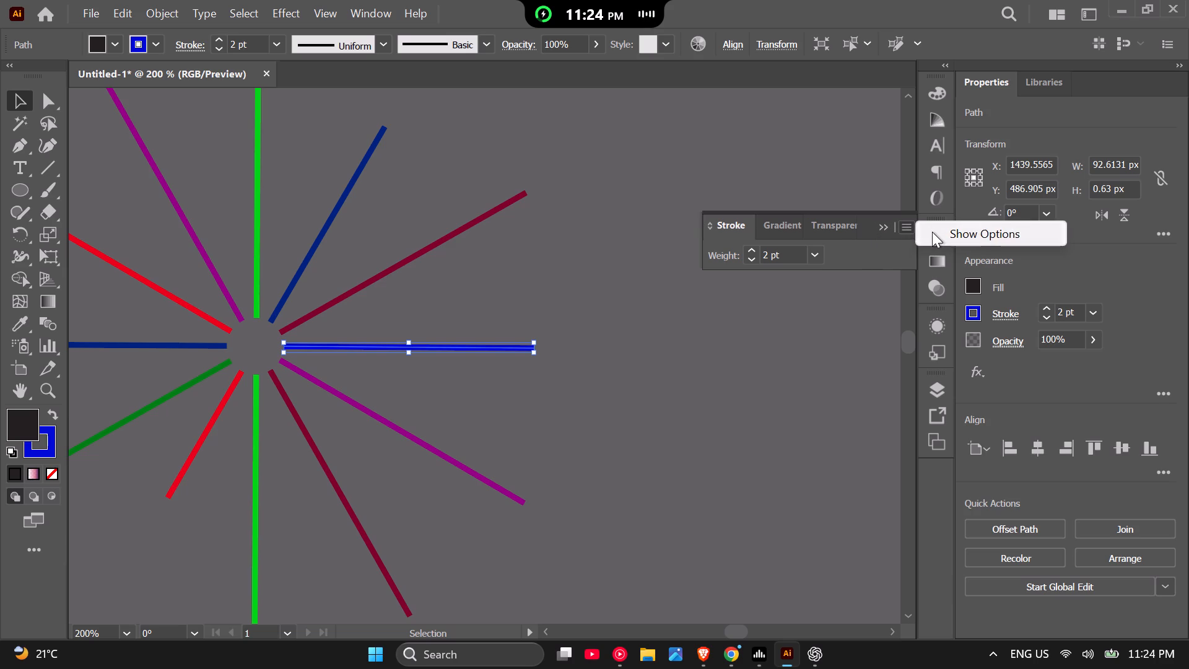
click(933, 232)
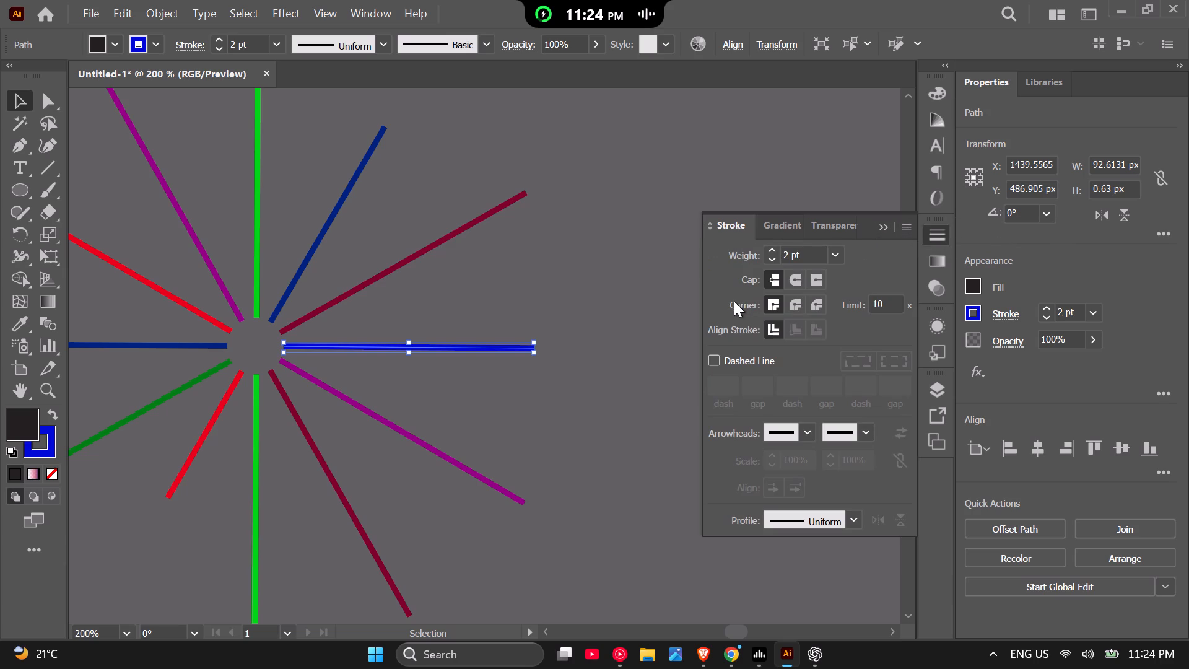
click(793, 279)
click(612, 344)
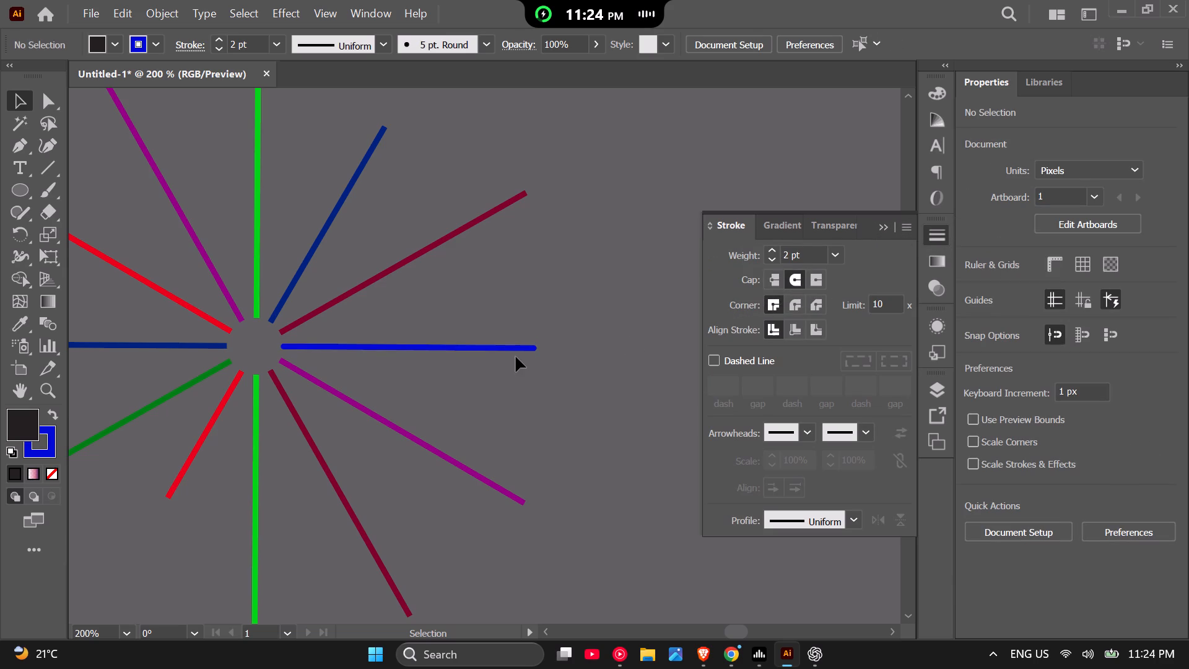
Apply round caps to the burst's dark blue left horizontal, dark blue steep upper-right and green top vertical rays, one at a time.
scroll(515, 354, up, 1)
scroll(531, 342, down, 1)
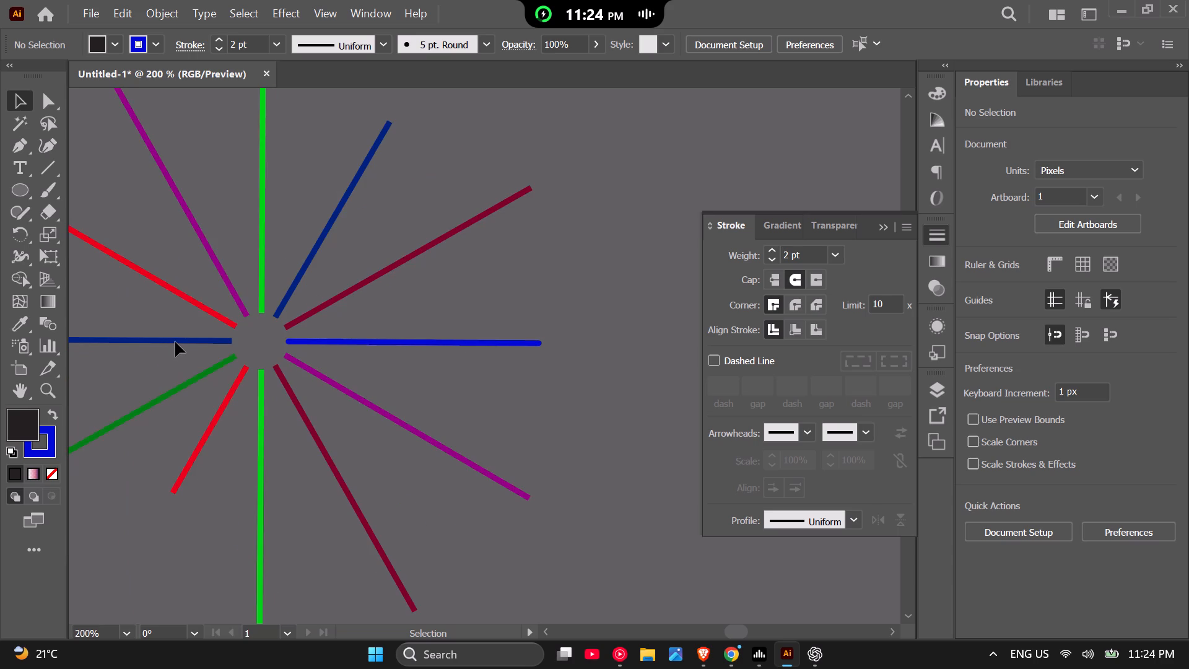
click(175, 342)
click(794, 276)
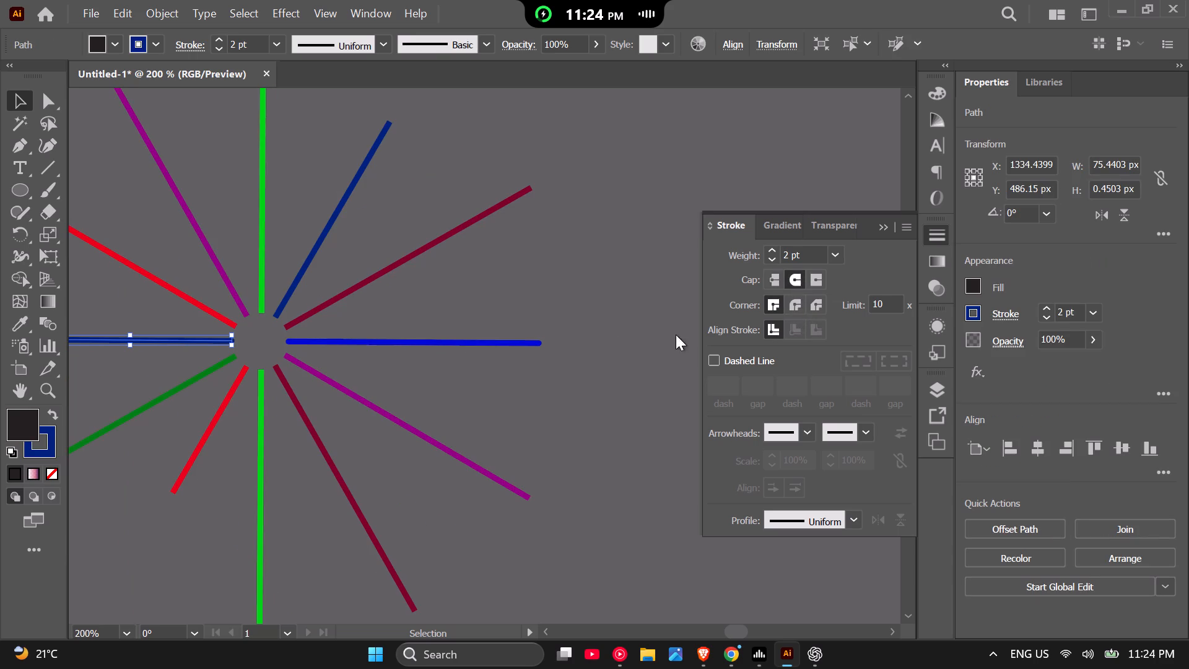
click(347, 196)
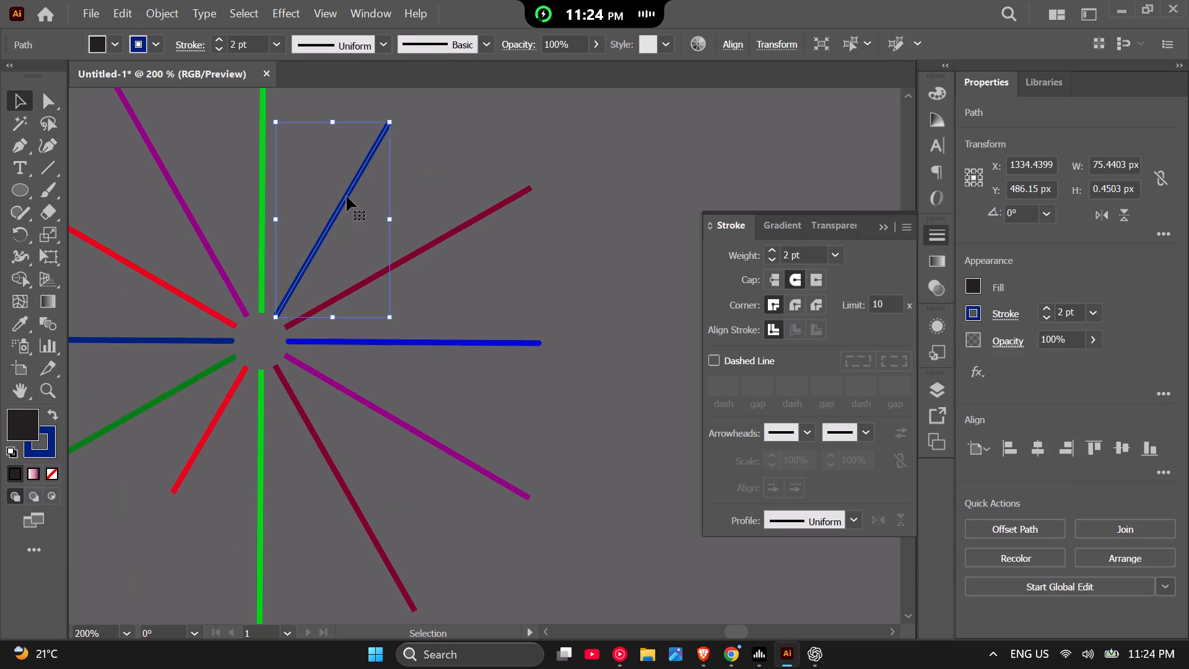
click(790, 278)
scroll(369, 206, down, 2)
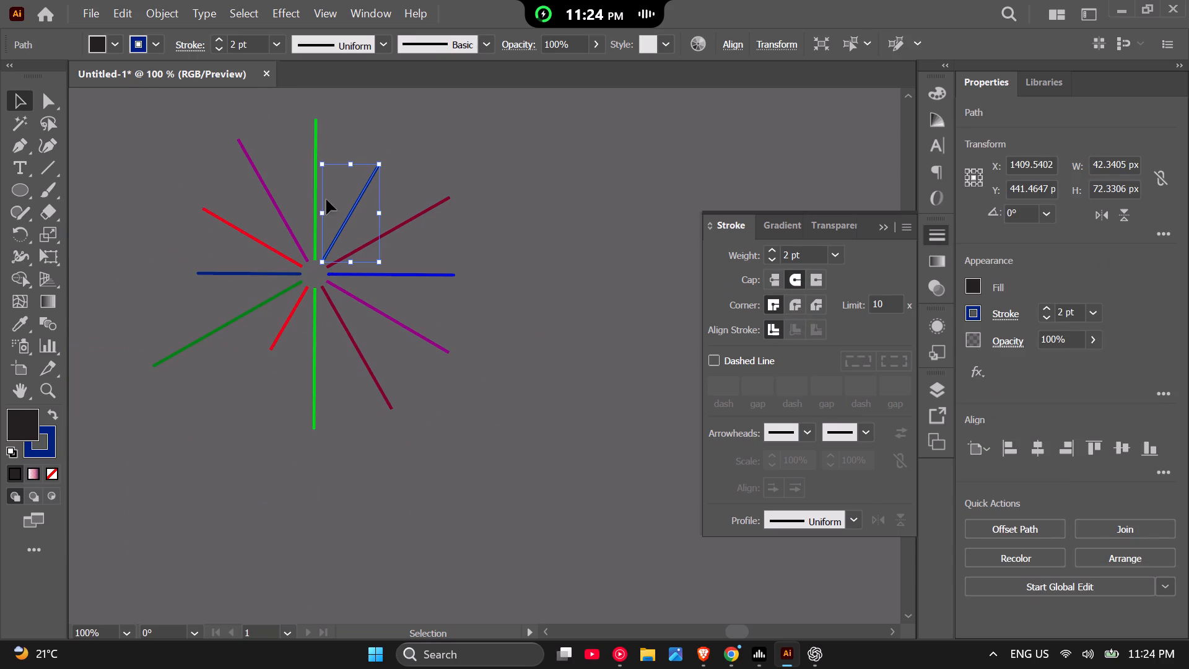
click(317, 154)
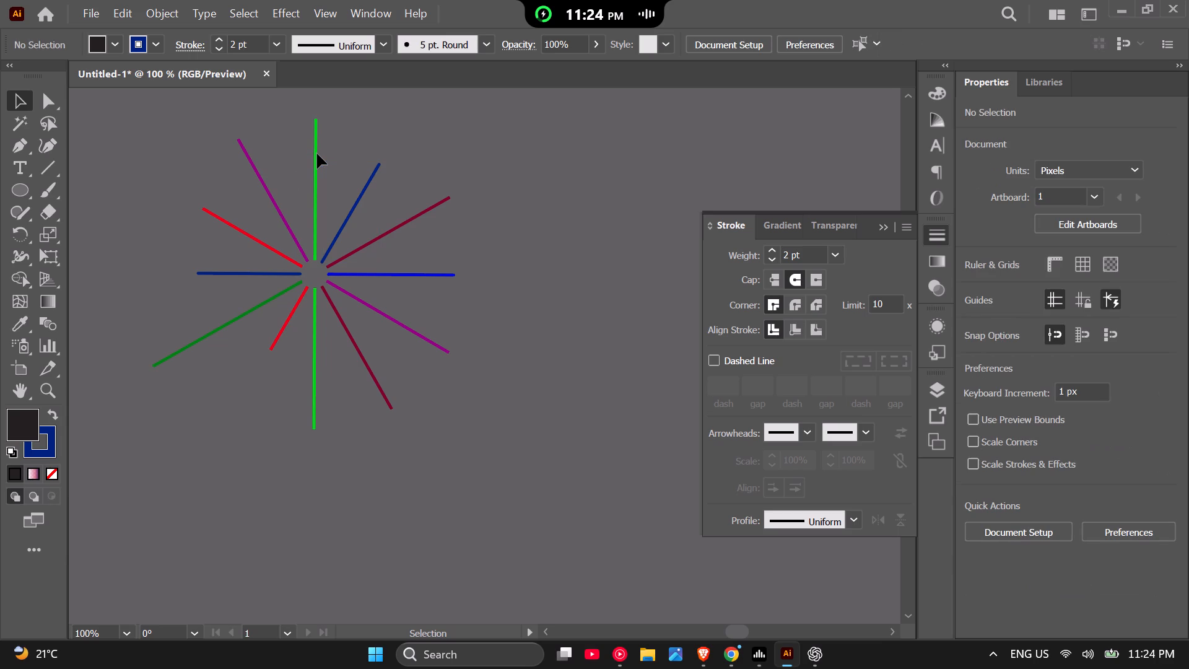
drag(333, 145, 303, 155)
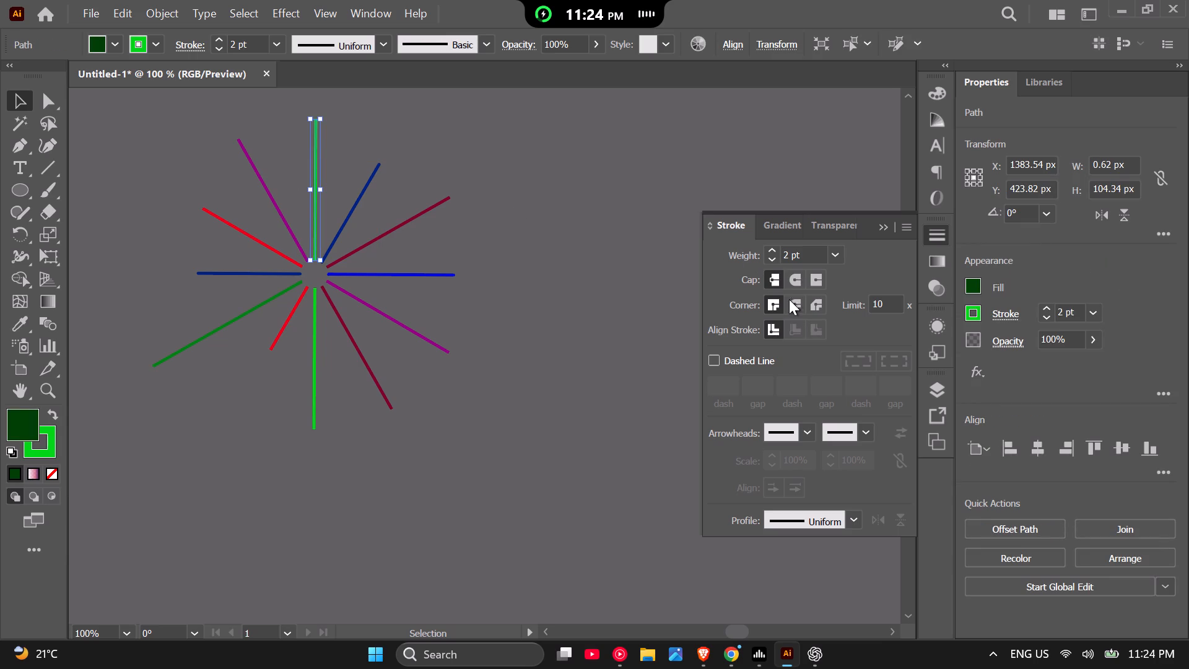
click(789, 278)
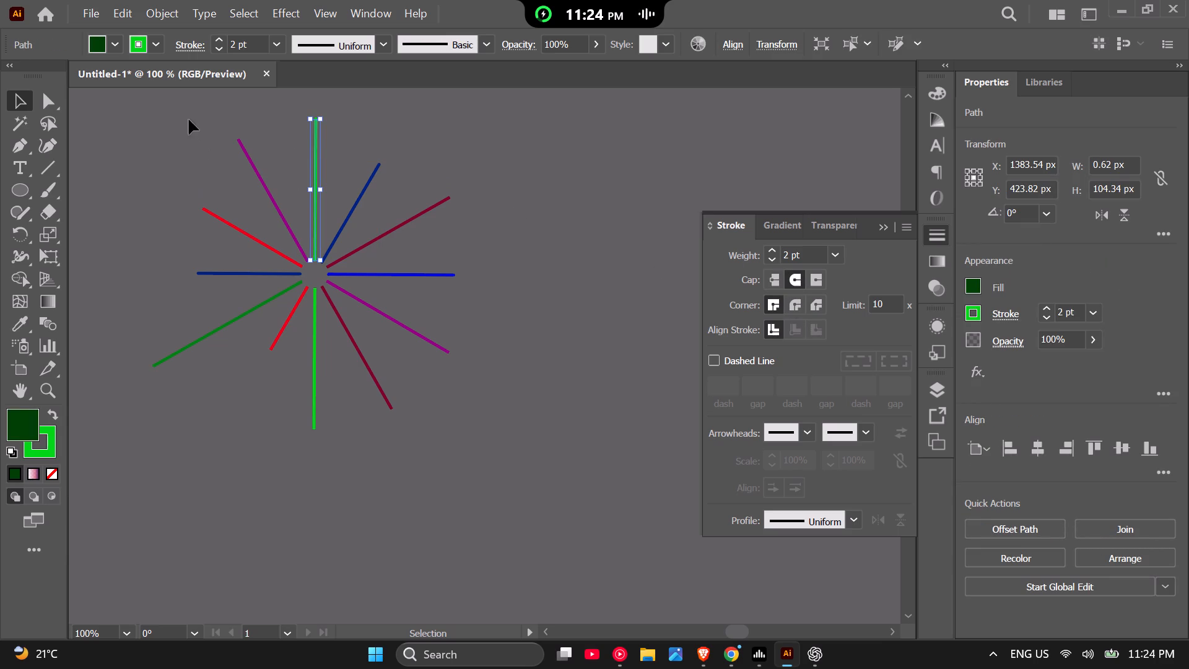
Select all rays of the burst together and apply the round cap to their strokes.
drag(135, 116, 526, 414)
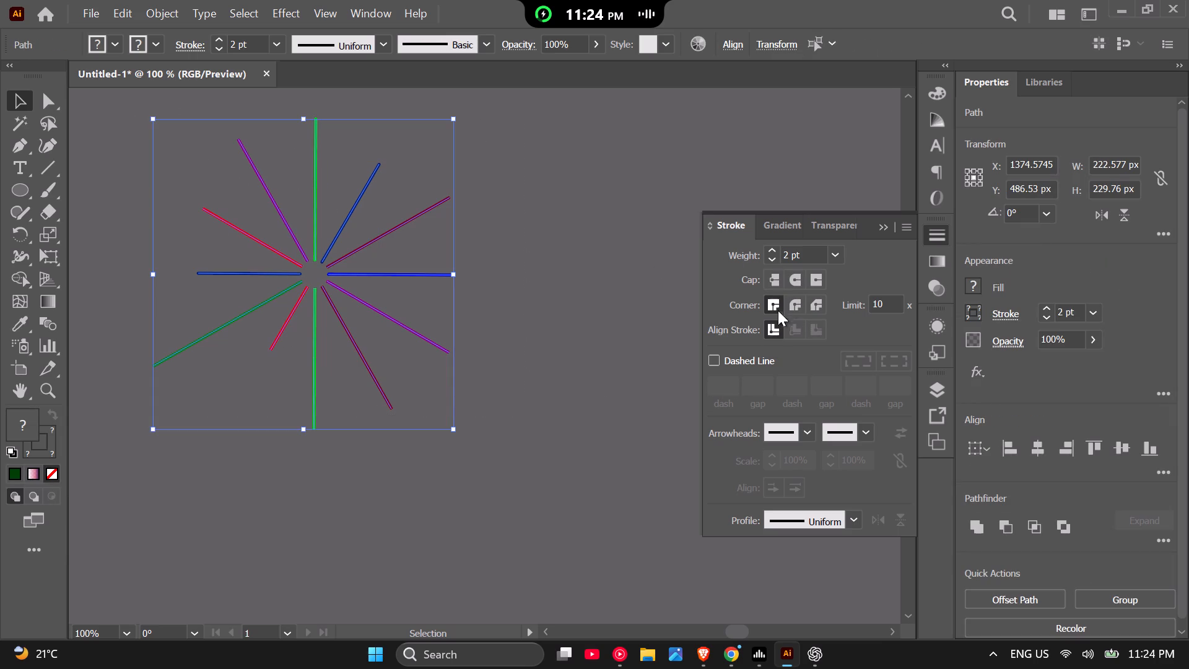
click(798, 278)
click(646, 299)
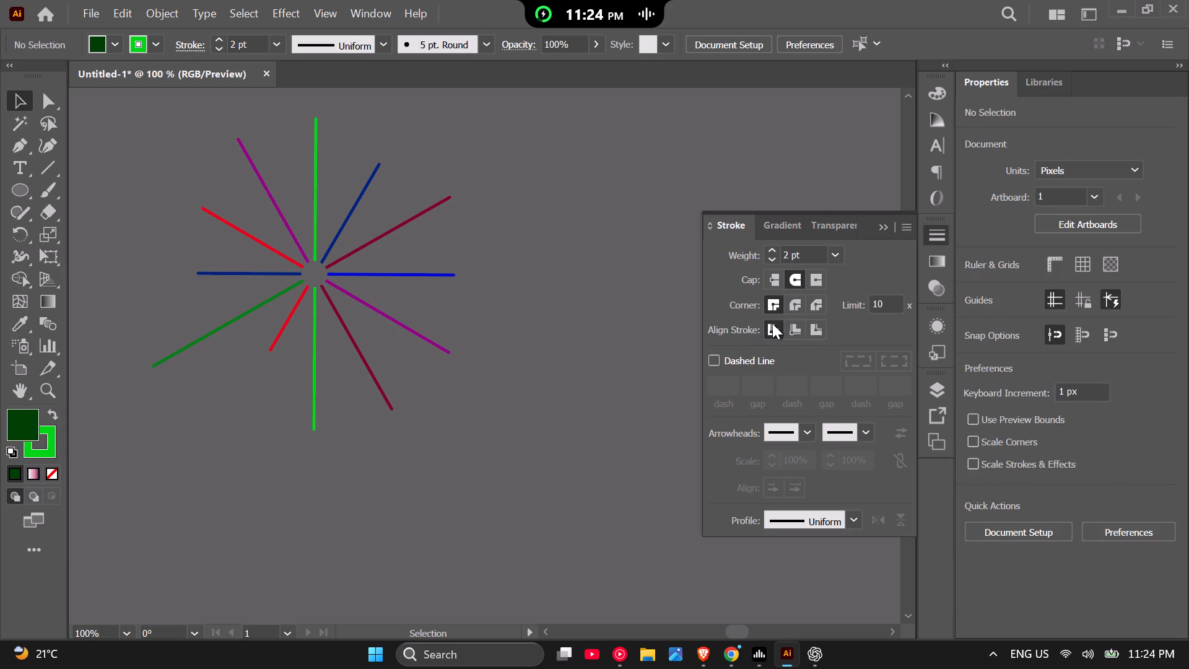
scroll(378, 368, up, 1)
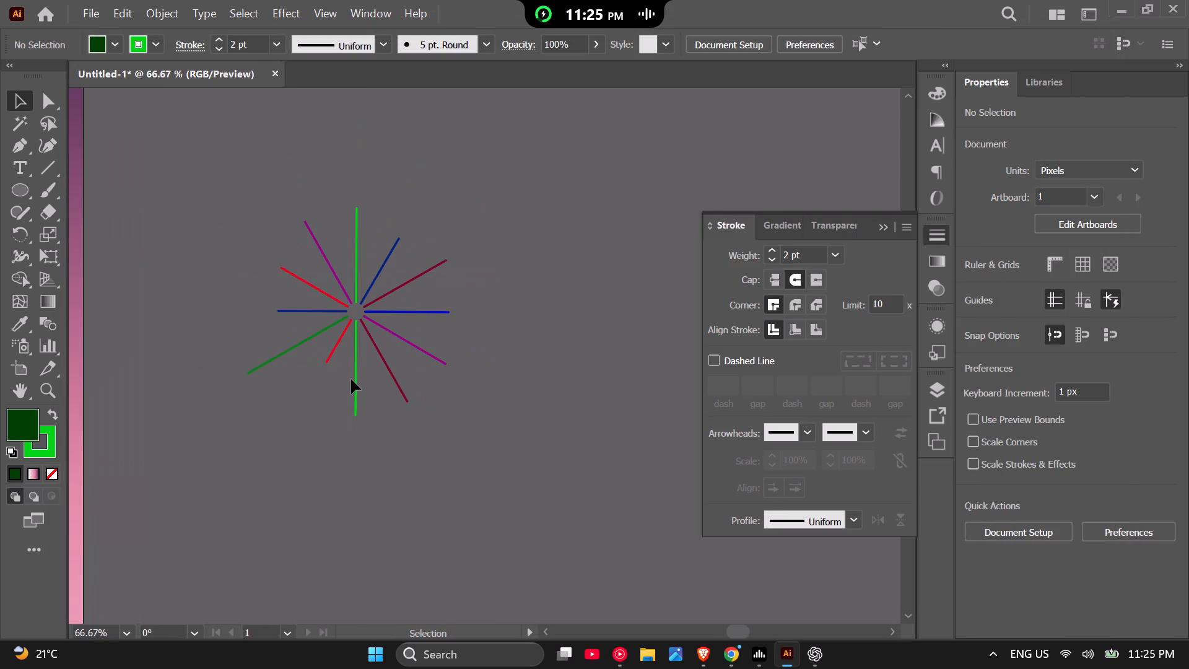
scroll(384, 355, up, 3)
scroll(388, 352, down, 2)
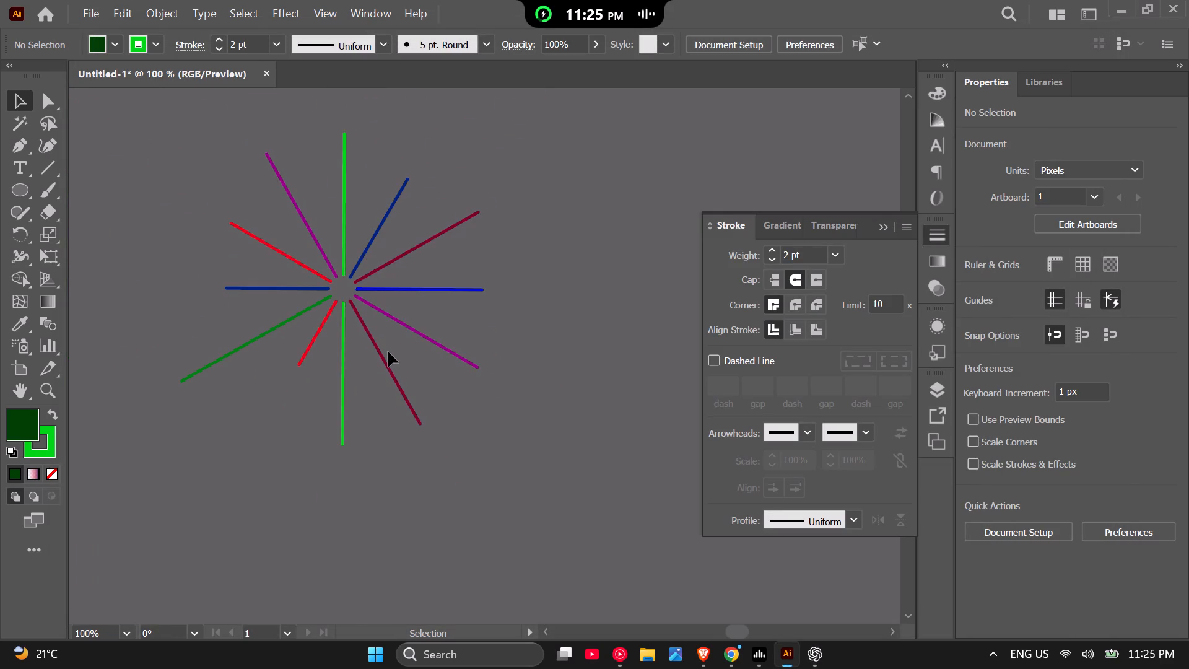
click(738, 646)
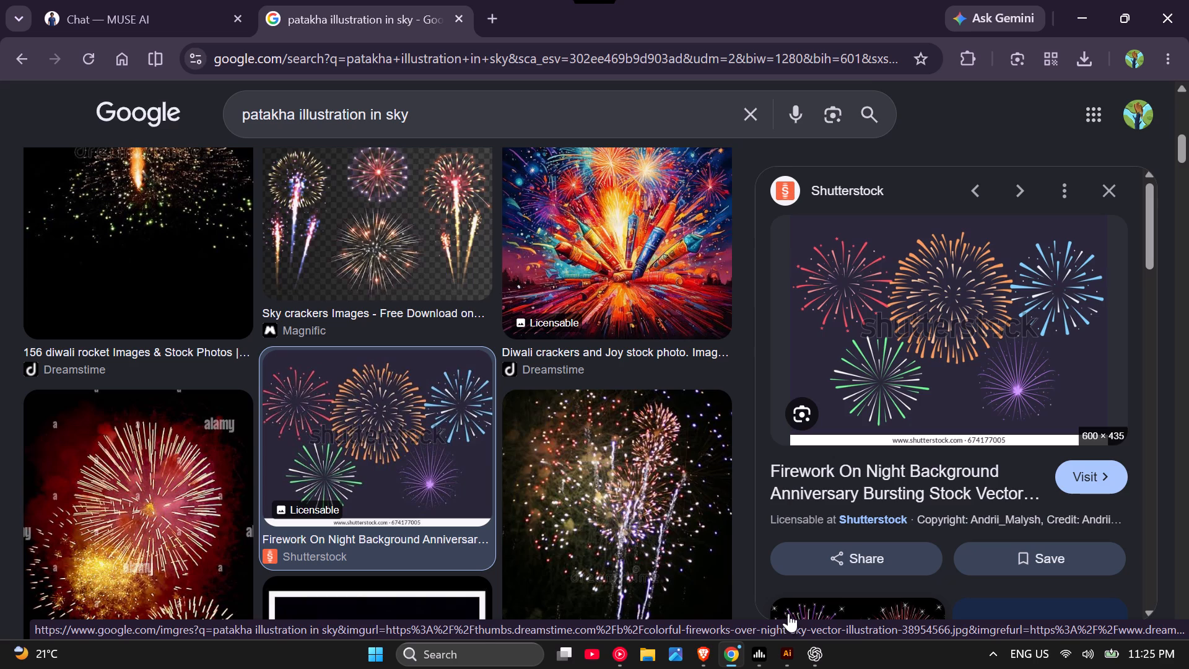
click(1098, 10)
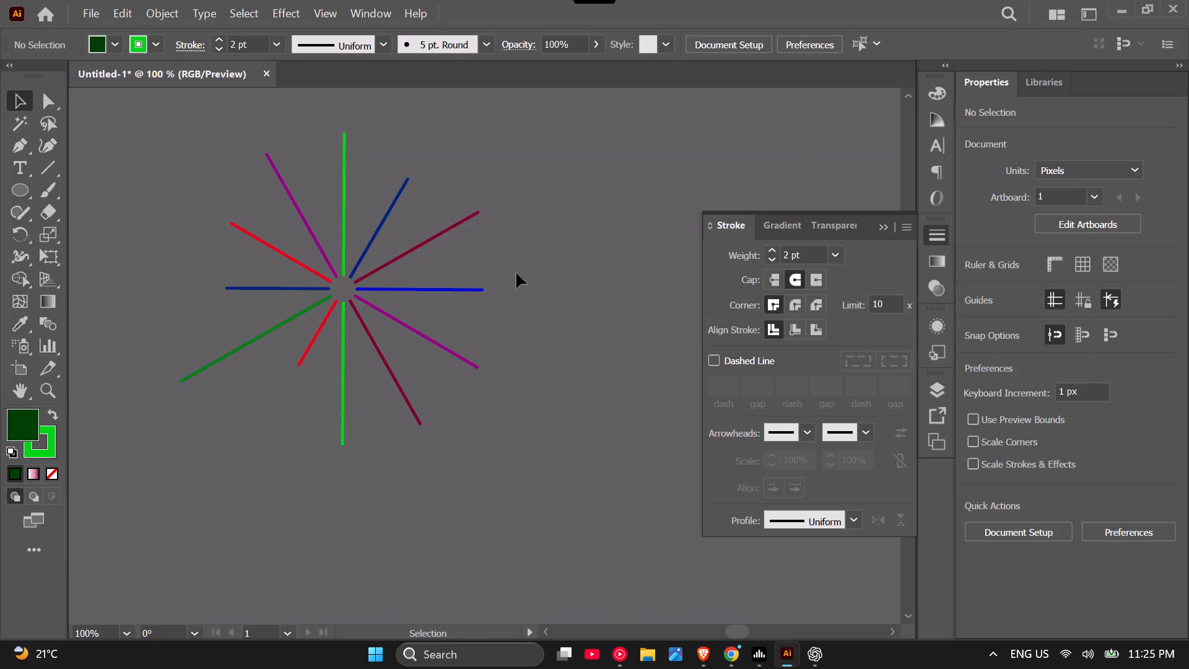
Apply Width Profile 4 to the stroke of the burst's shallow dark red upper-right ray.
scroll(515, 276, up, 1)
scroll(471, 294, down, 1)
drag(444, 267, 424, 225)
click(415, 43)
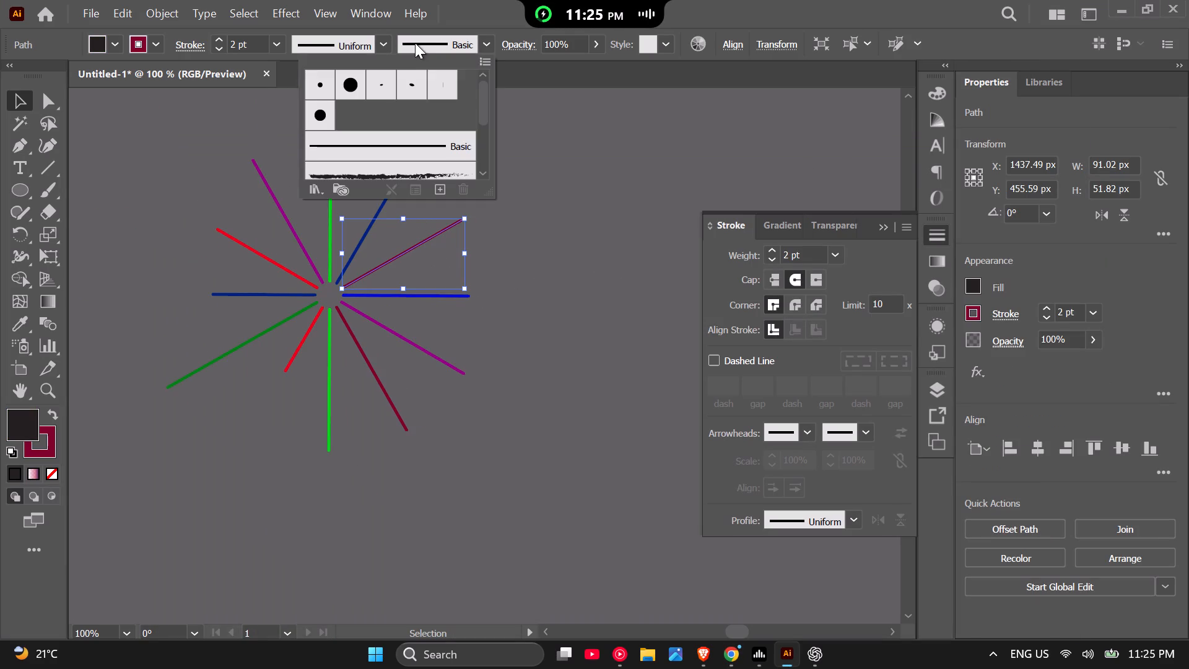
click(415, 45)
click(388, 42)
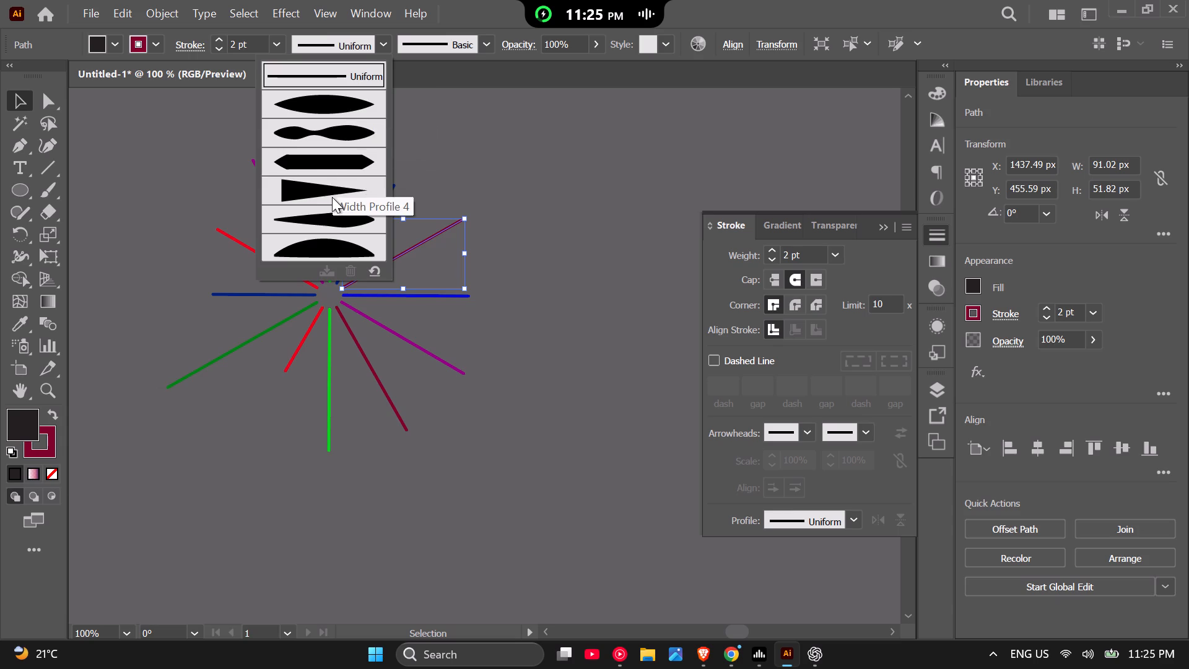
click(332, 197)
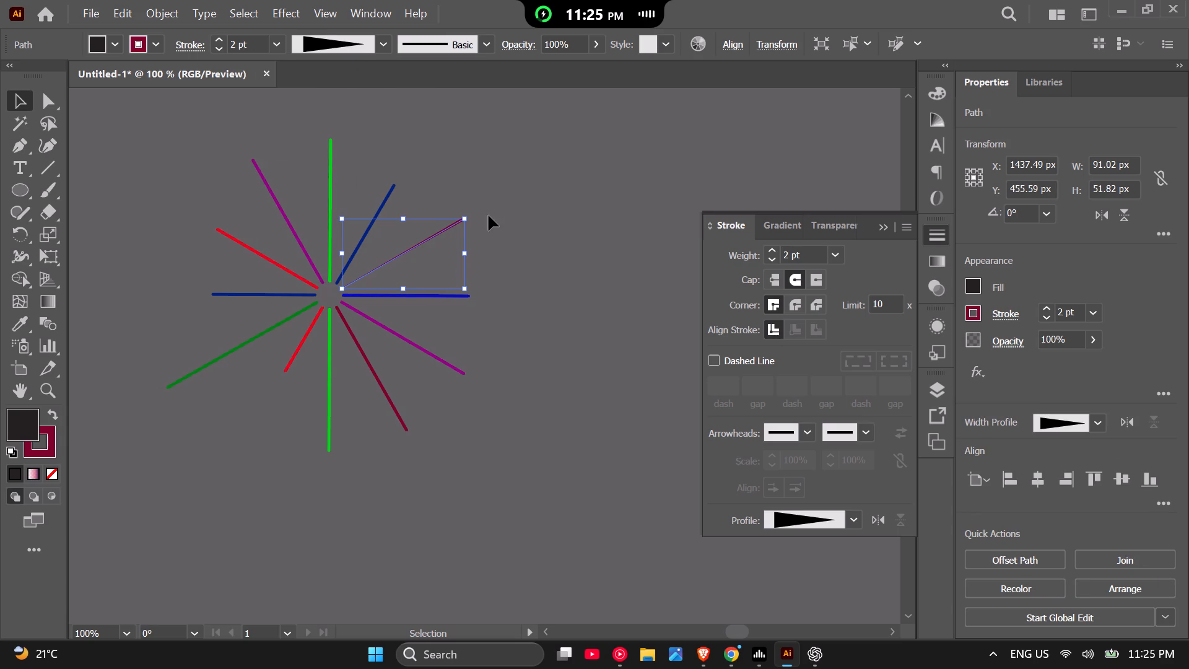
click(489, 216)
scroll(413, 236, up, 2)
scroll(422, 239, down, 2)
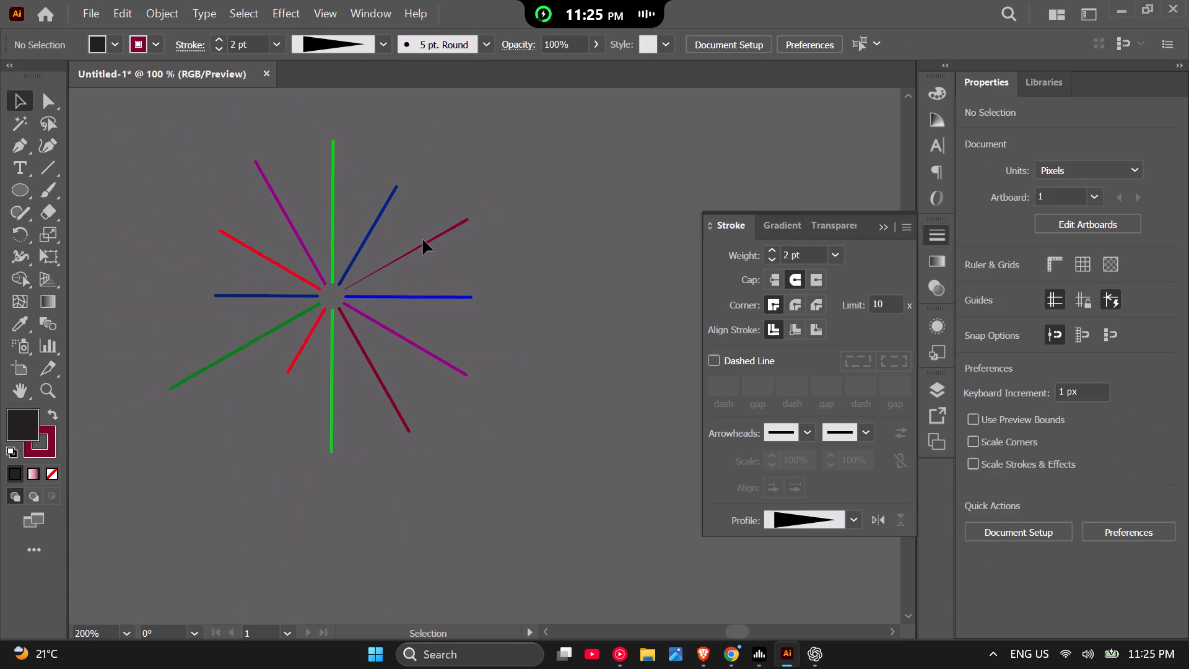
Select all the burst's rays and apply the long teardrop-shaped width profile, tapered at both ends, to their strokes.
scroll(457, 173, down, 1)
drag(263, 163, 472, 345)
click(373, 46)
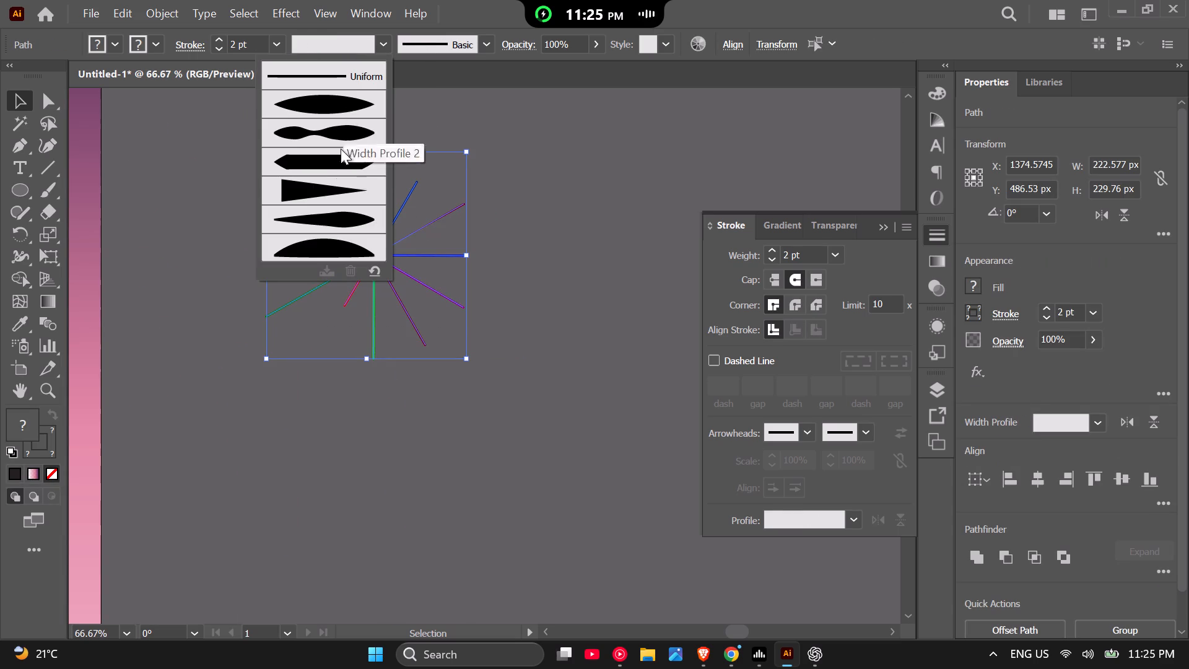
click(336, 221)
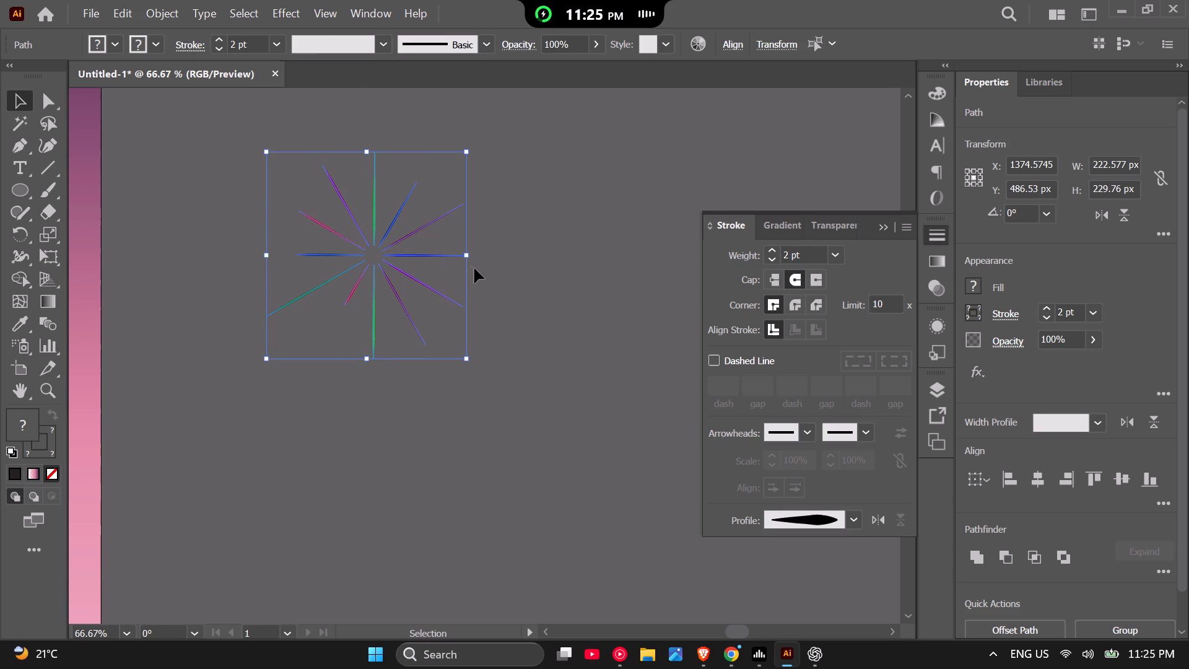
click(487, 273)
scroll(385, 269, up, 3)
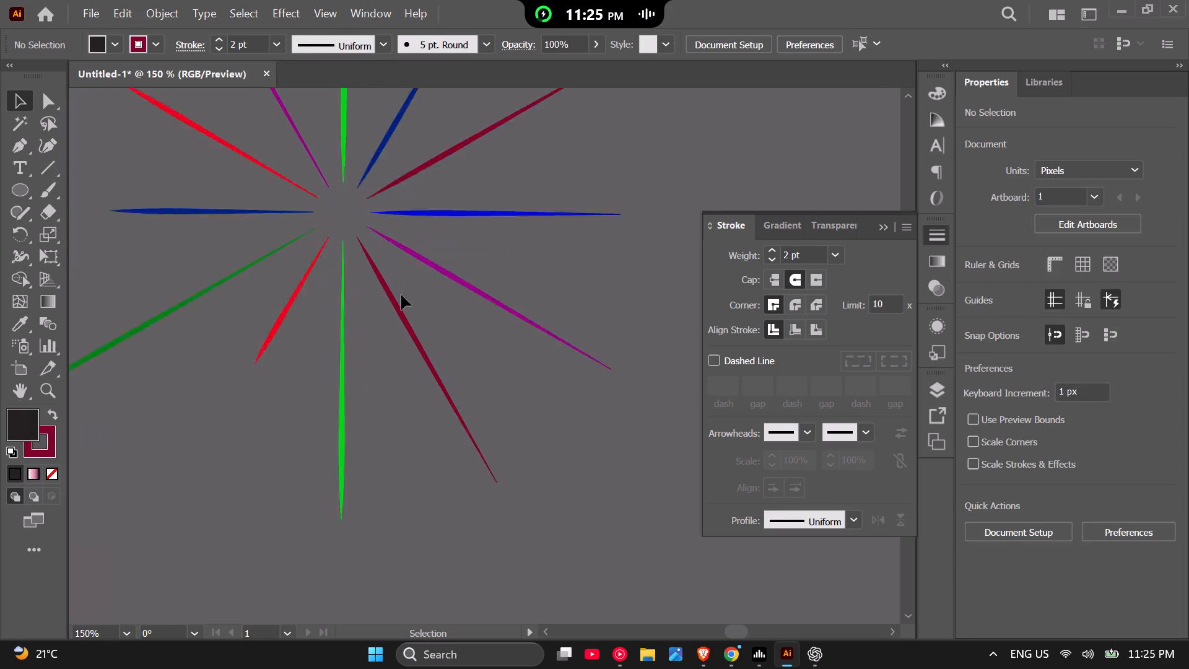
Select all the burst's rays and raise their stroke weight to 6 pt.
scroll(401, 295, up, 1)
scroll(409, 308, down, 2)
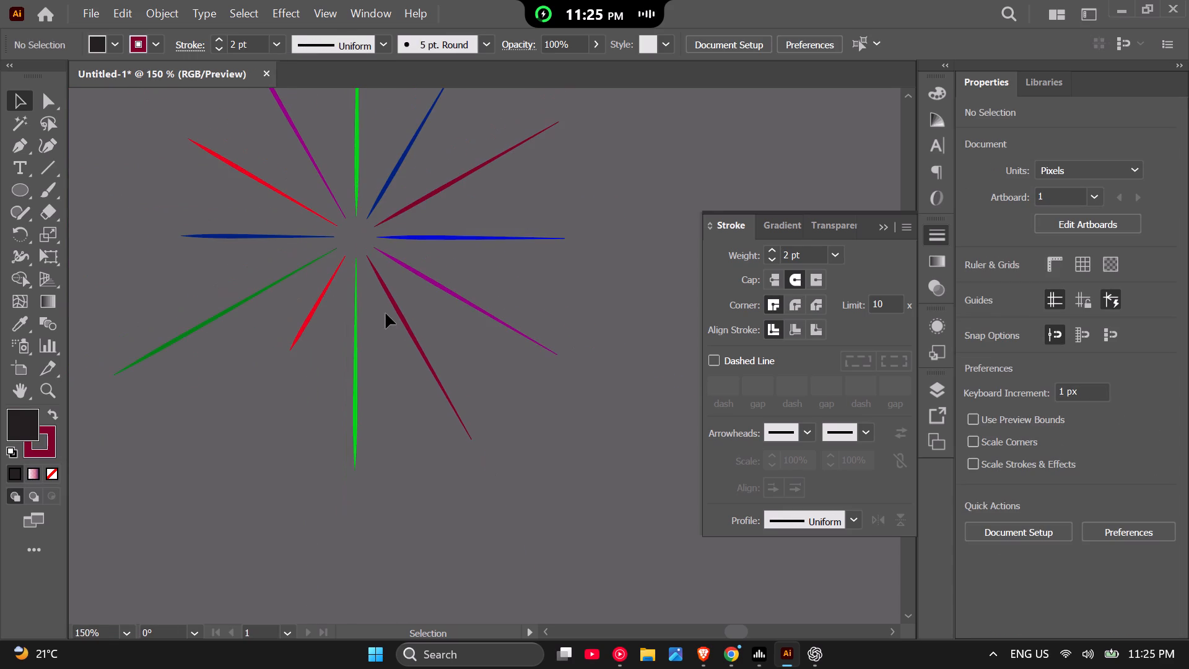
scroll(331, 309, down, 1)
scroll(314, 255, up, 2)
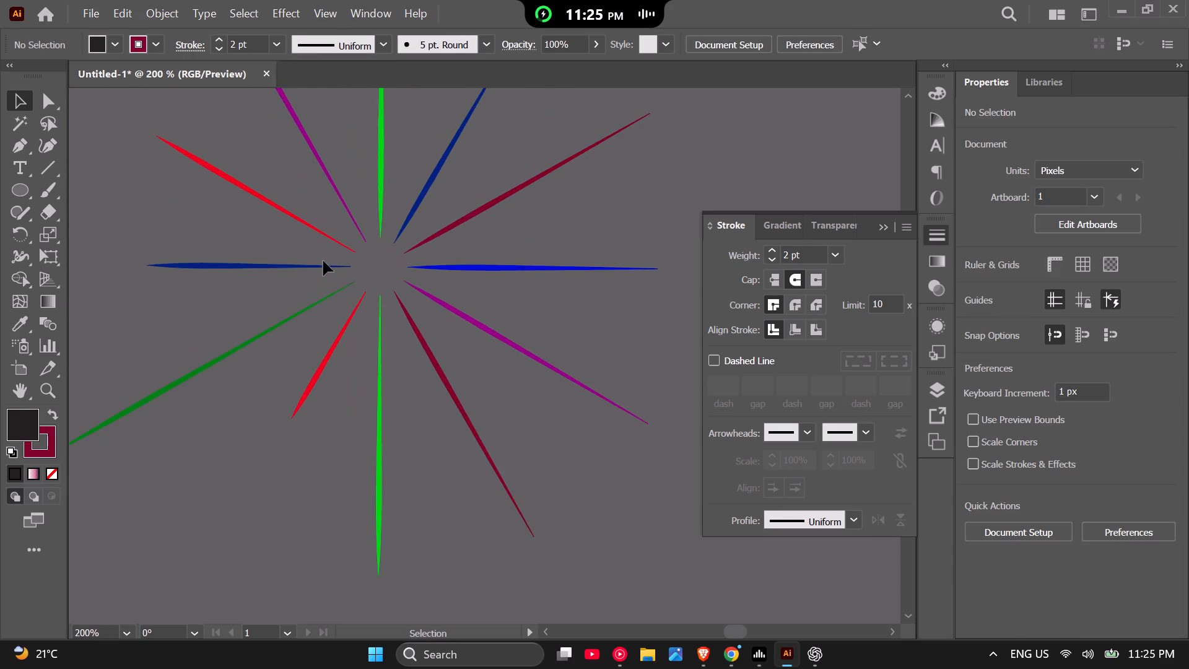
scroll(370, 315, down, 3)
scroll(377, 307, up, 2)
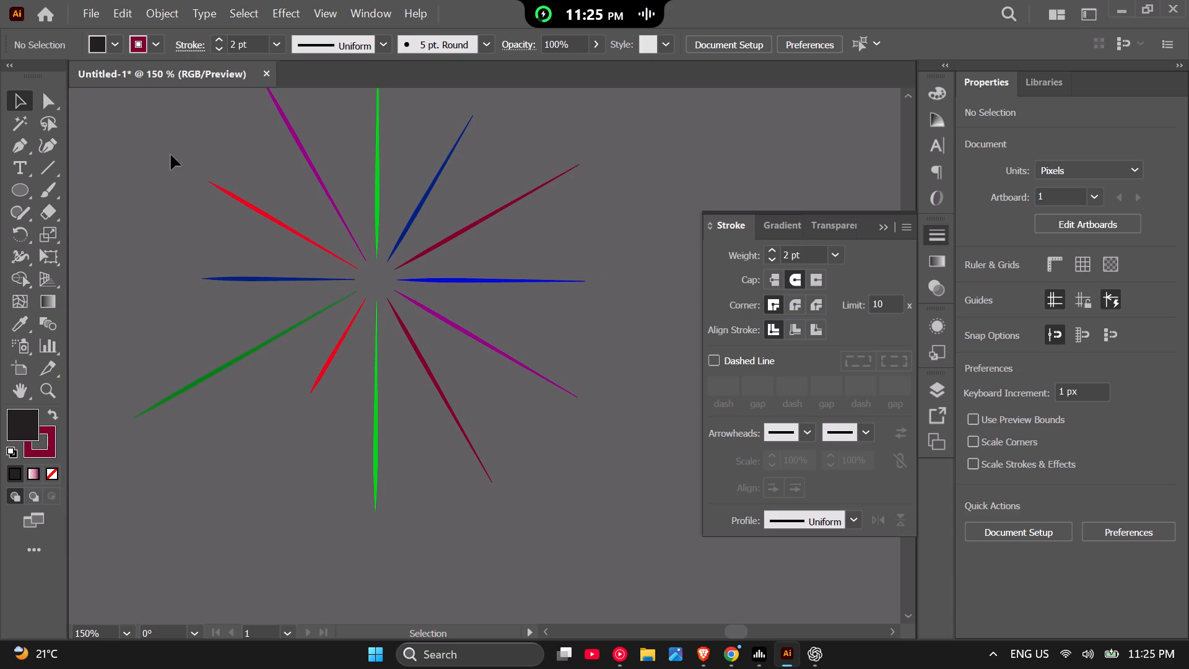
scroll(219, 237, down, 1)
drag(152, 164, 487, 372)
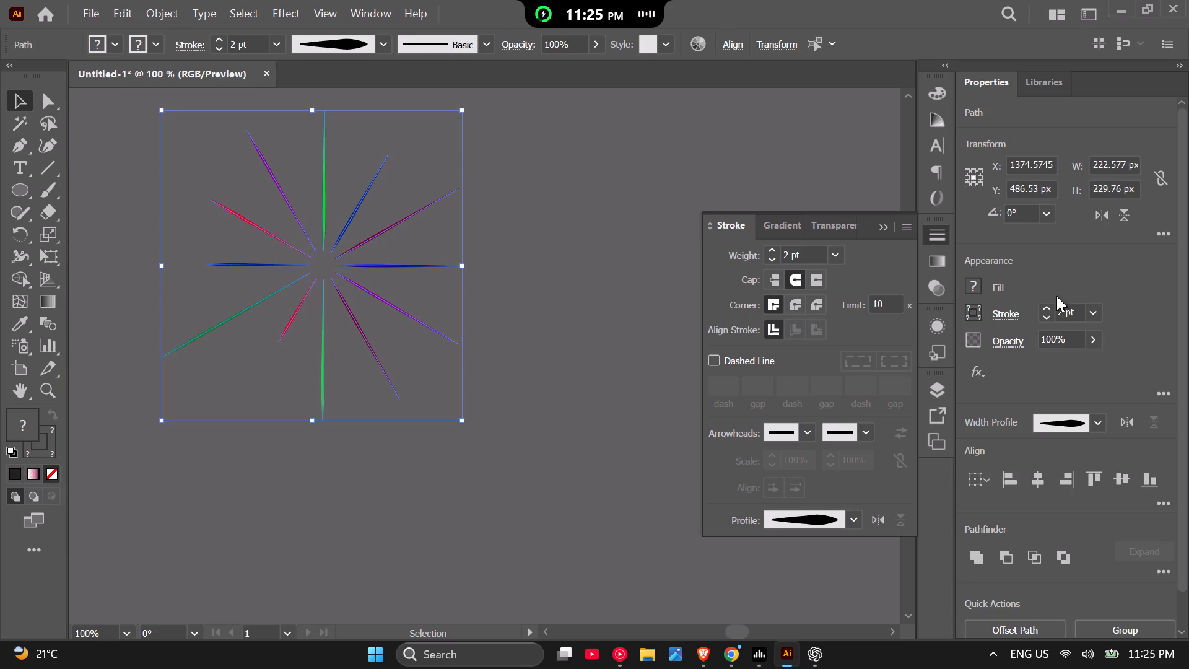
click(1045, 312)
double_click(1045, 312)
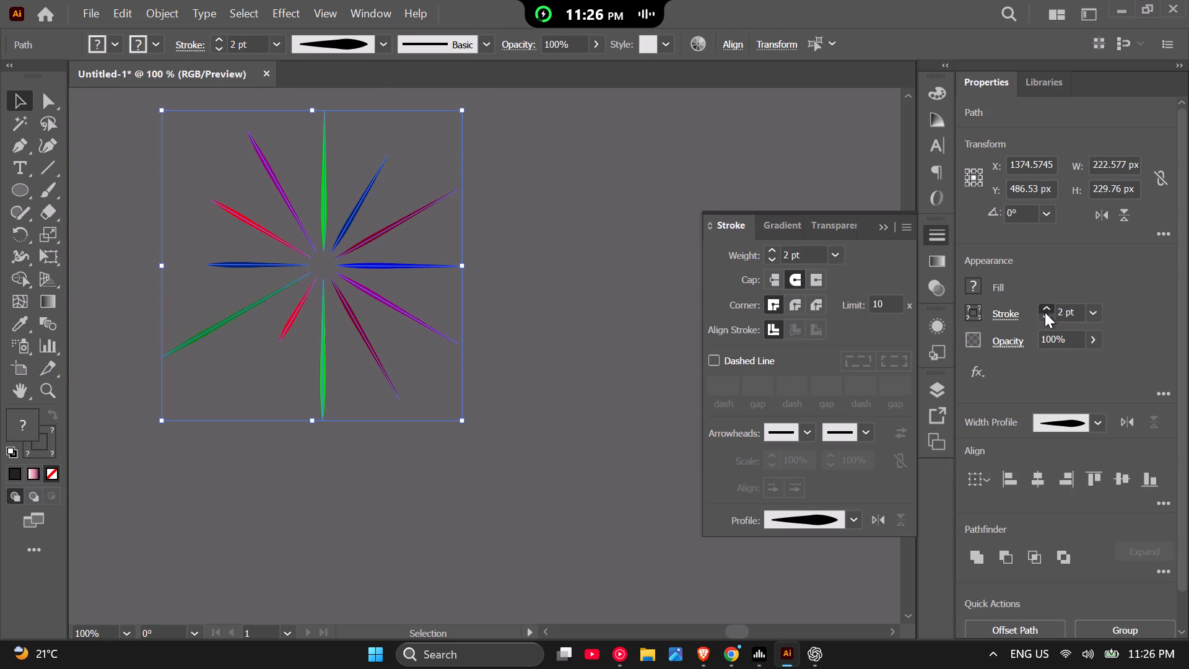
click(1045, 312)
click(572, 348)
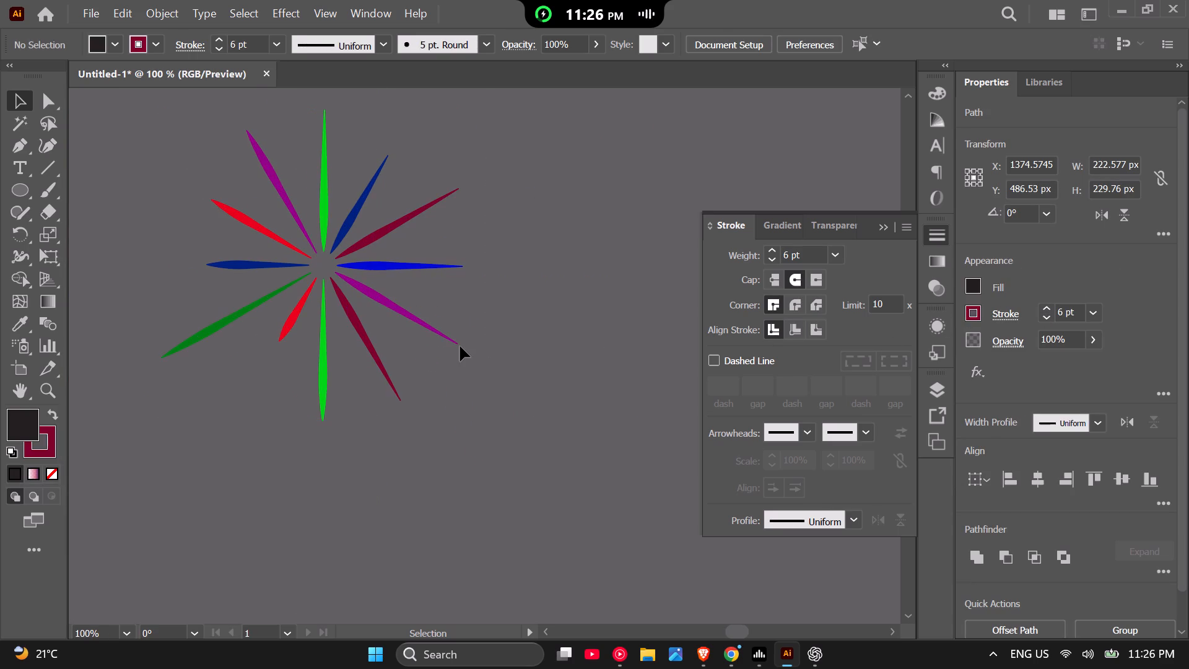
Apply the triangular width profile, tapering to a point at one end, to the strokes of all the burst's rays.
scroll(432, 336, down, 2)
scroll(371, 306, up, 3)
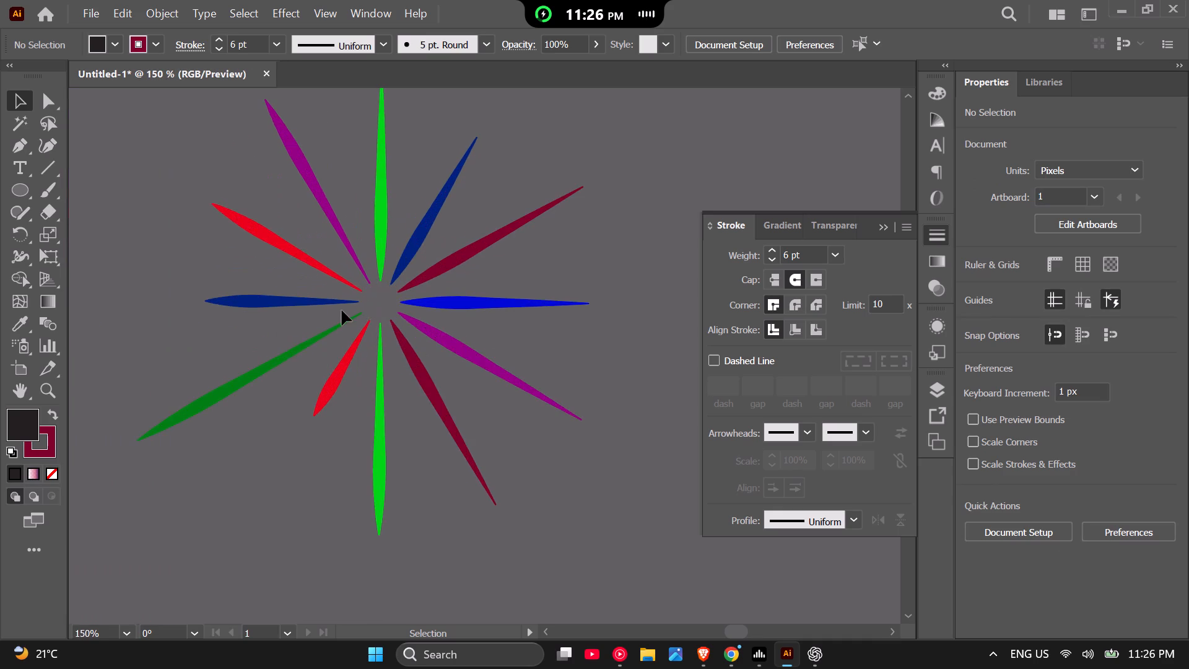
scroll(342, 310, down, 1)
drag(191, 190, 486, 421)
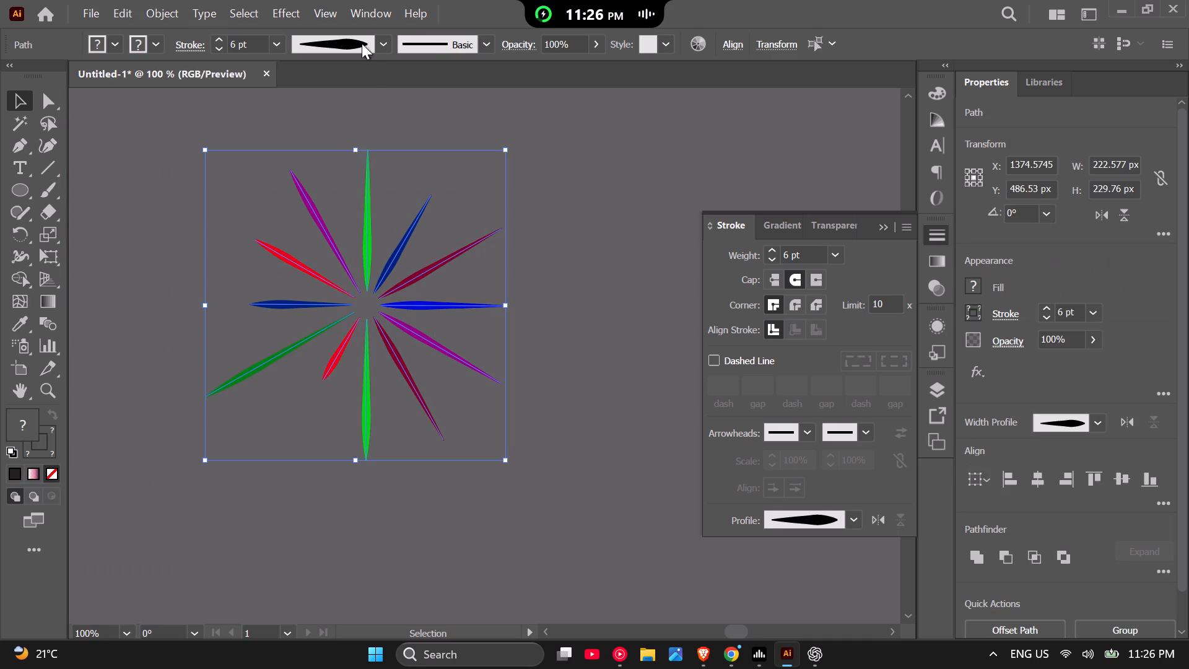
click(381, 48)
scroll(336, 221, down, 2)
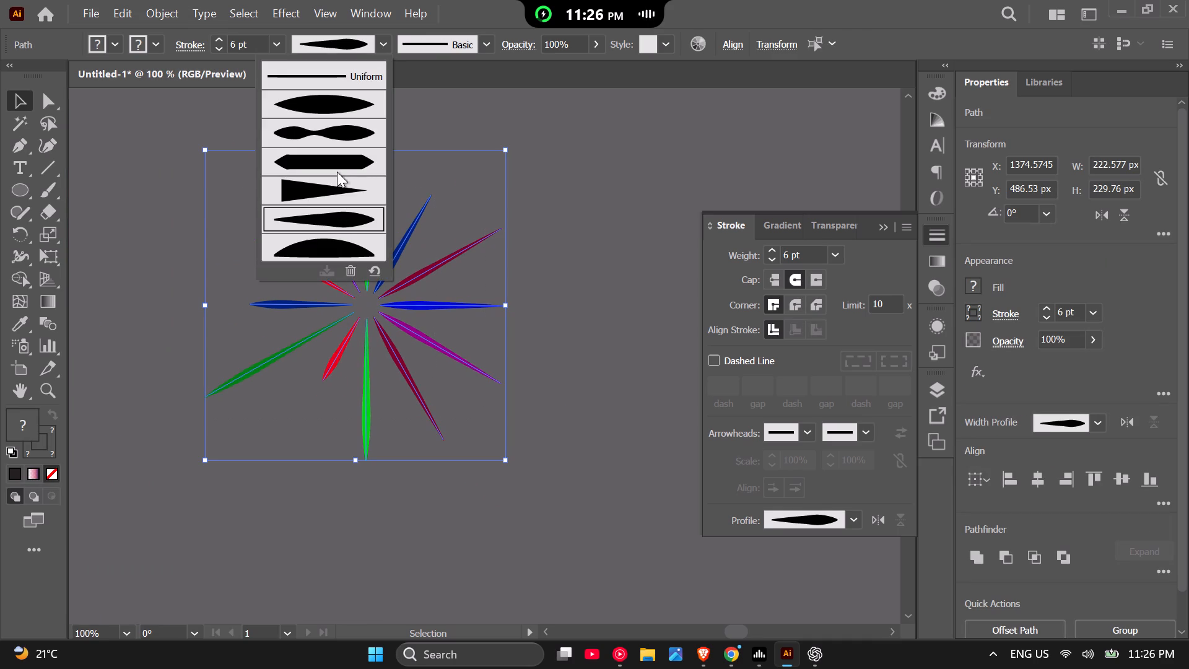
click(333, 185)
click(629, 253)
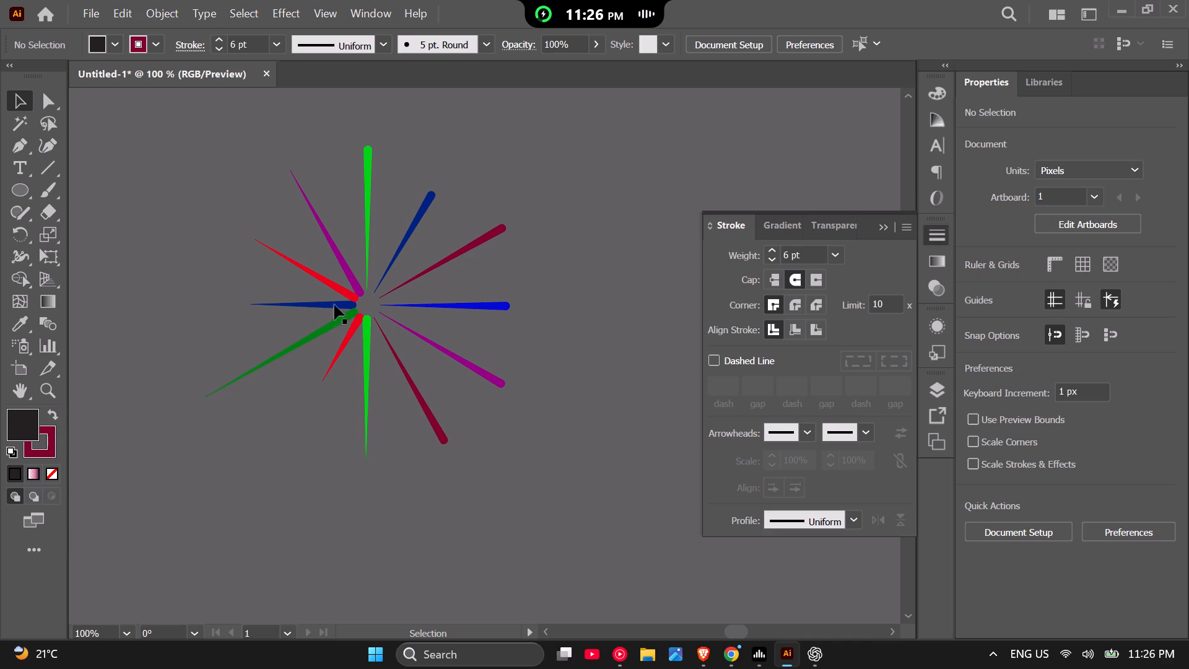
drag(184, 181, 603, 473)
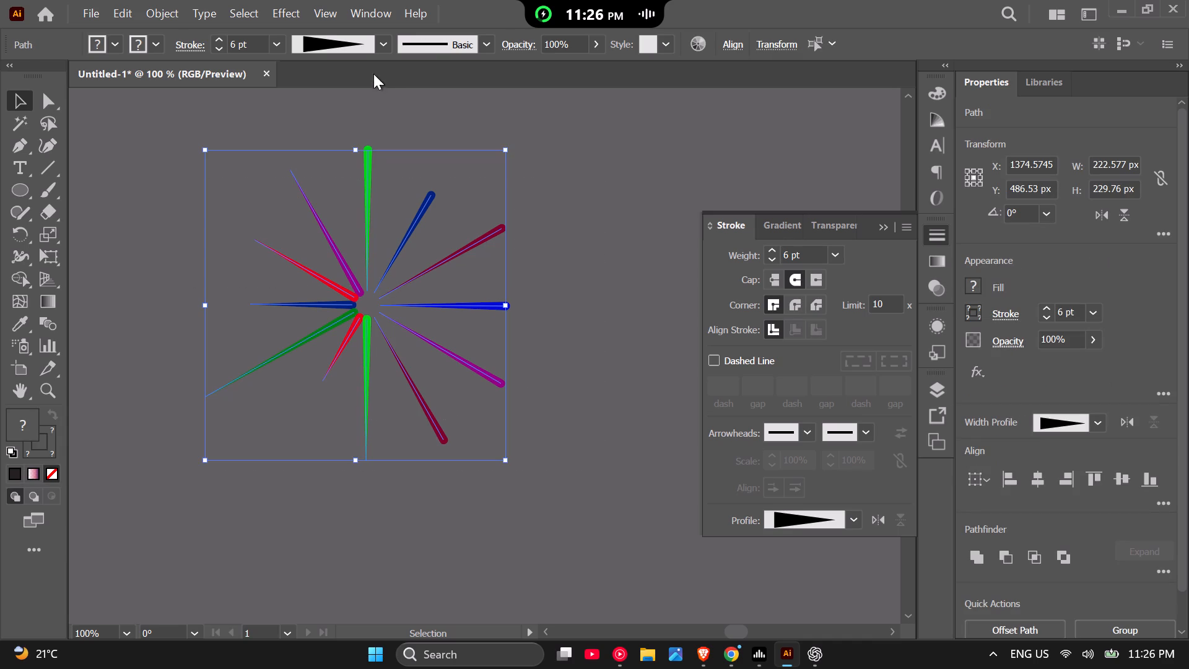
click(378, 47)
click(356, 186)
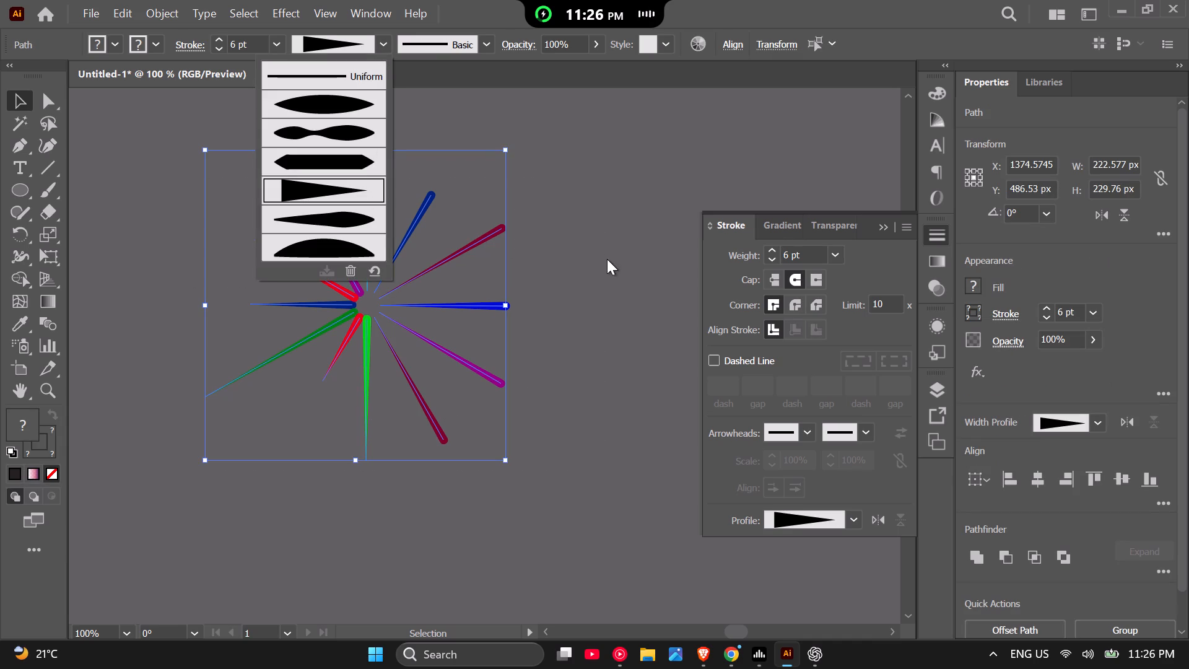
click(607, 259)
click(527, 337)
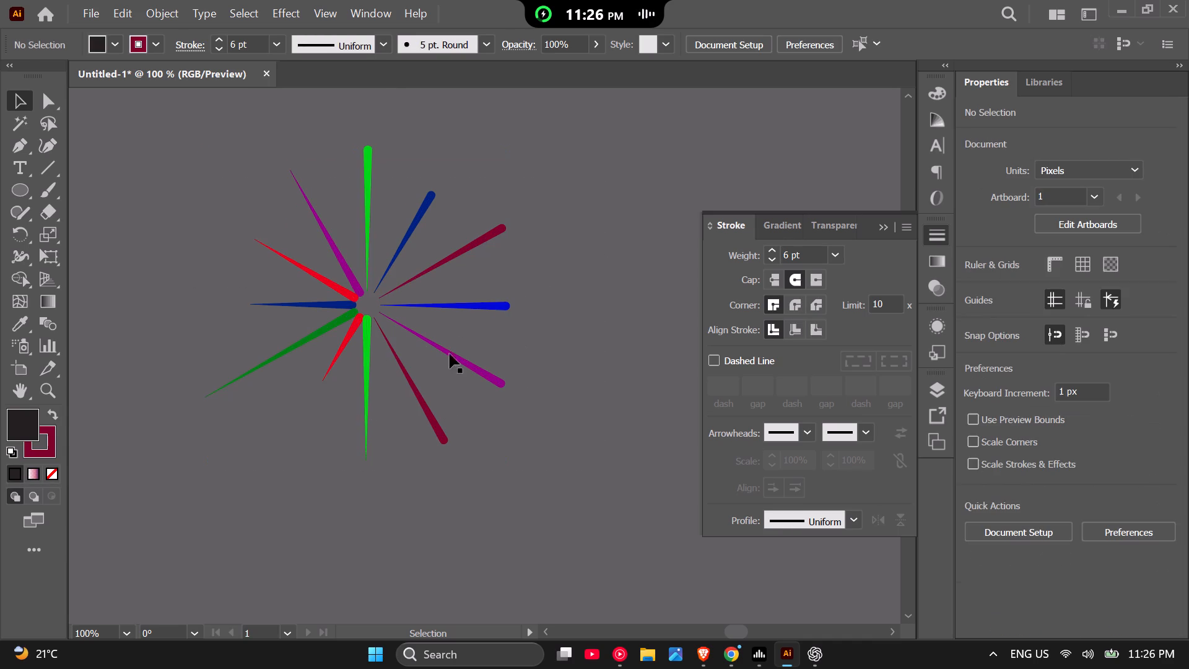
Apply the rough charcoal-like art brush to the burst's upper vertical green ray.
scroll(364, 364, up, 2)
scroll(364, 362, down, 1)
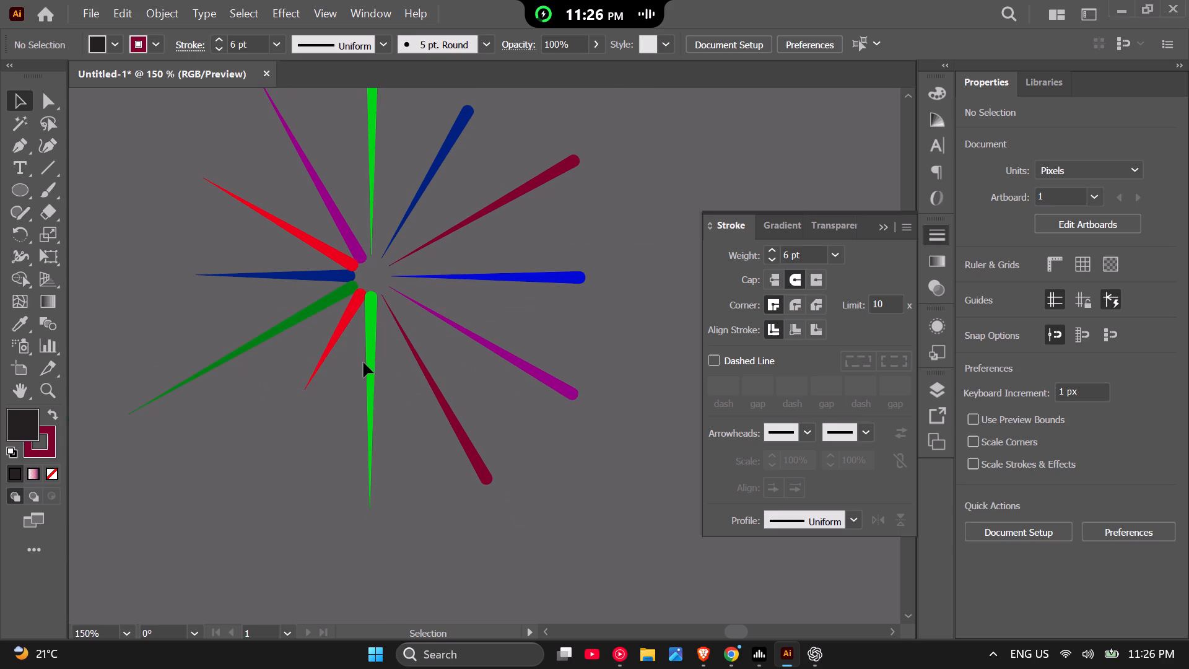
scroll(364, 362, down, 1)
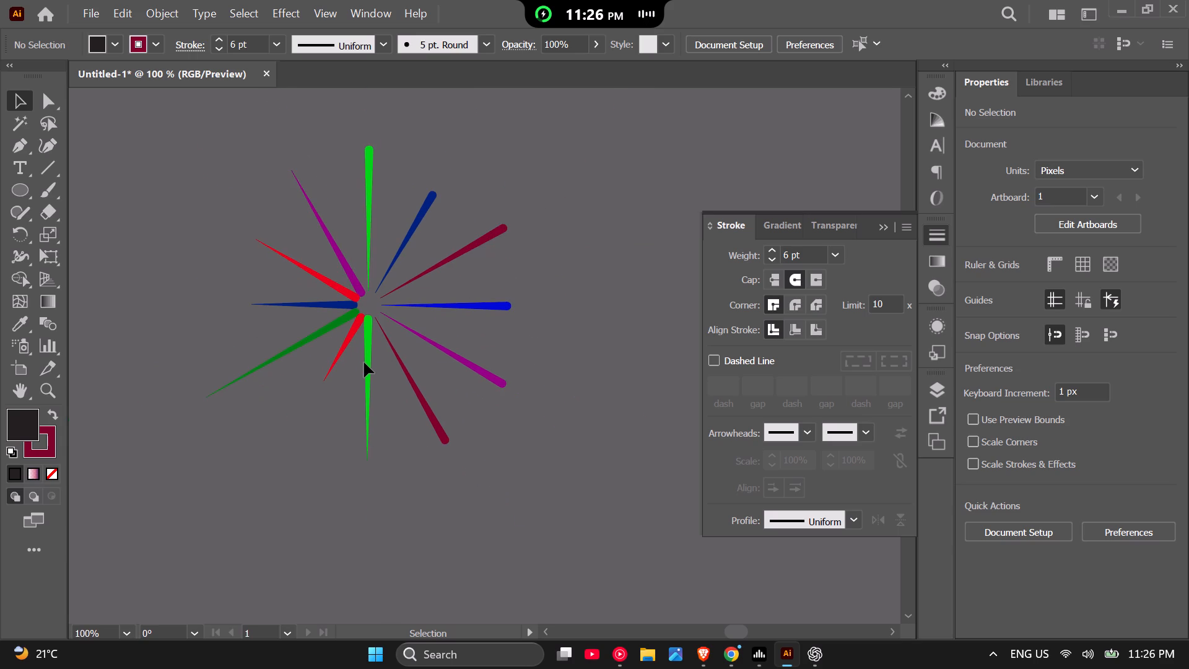
scroll(364, 362, down, 1)
scroll(334, 368, up, 1)
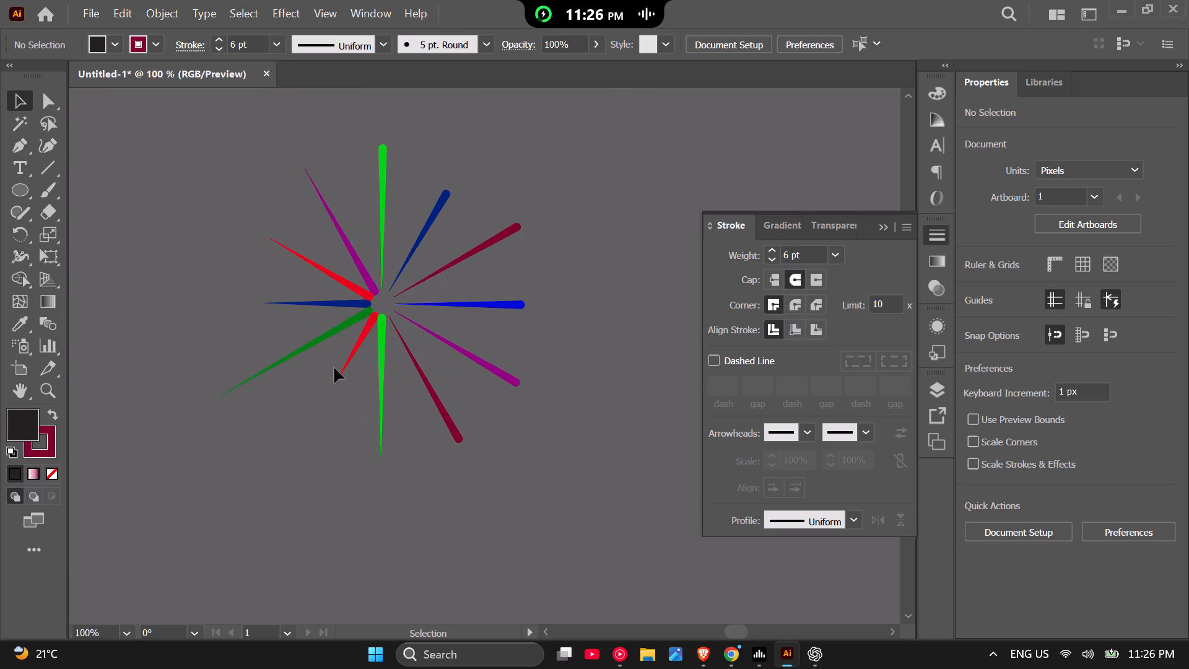
click(380, 207)
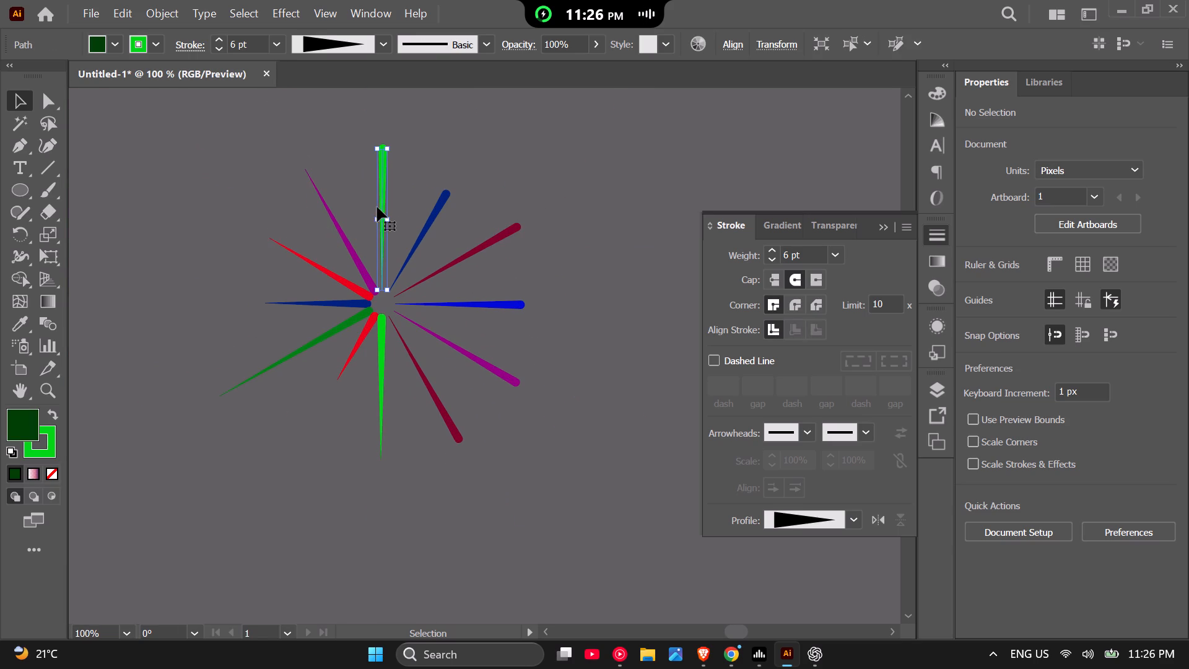
click(481, 43)
scroll(420, 130, down, 2)
scroll(396, 100, up, 1)
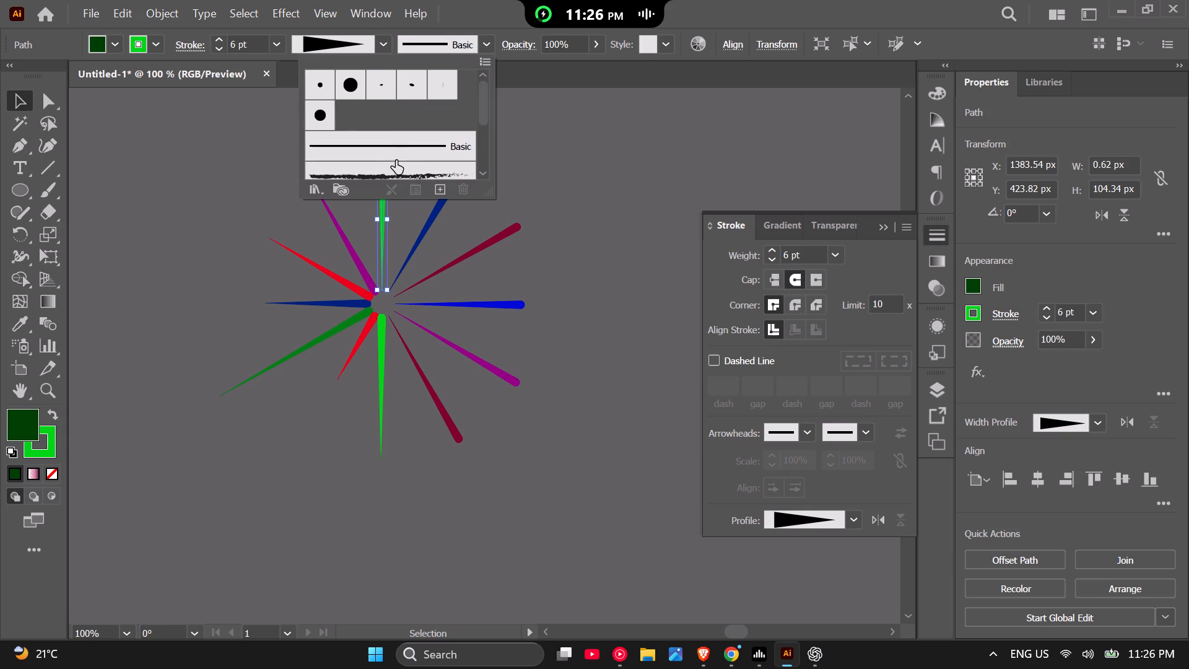
click(394, 168)
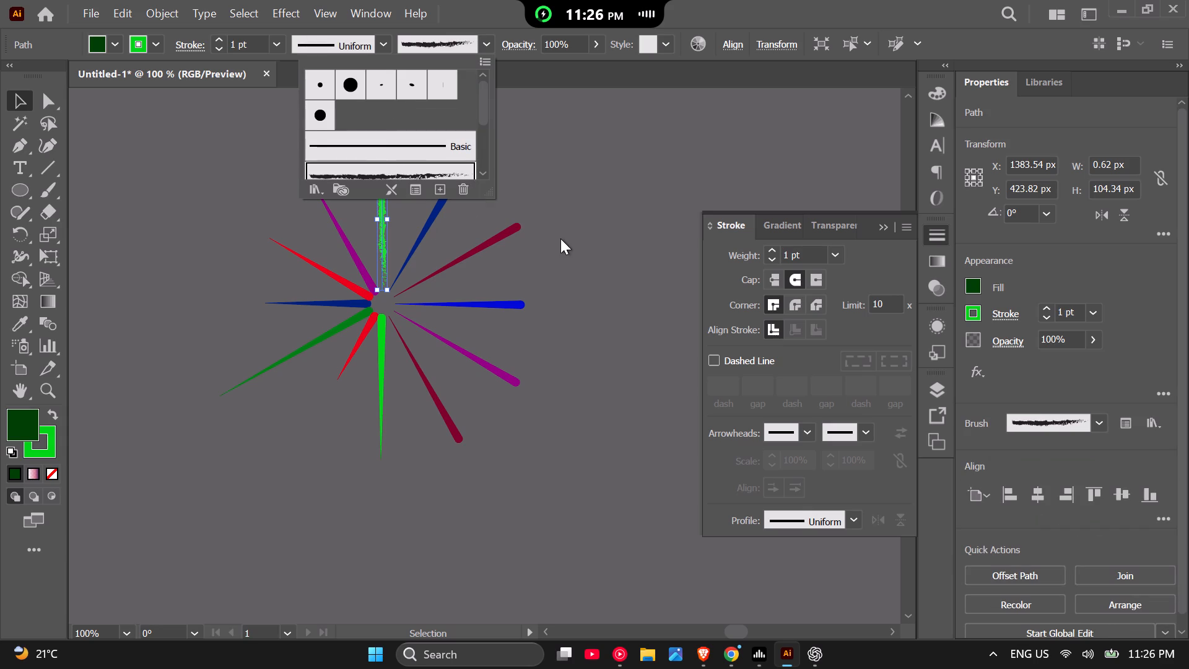
click(560, 238)
Select all the burst's rays and apply the same rough charcoal-like brush to their strokes.
drag(208, 180, 489, 411)
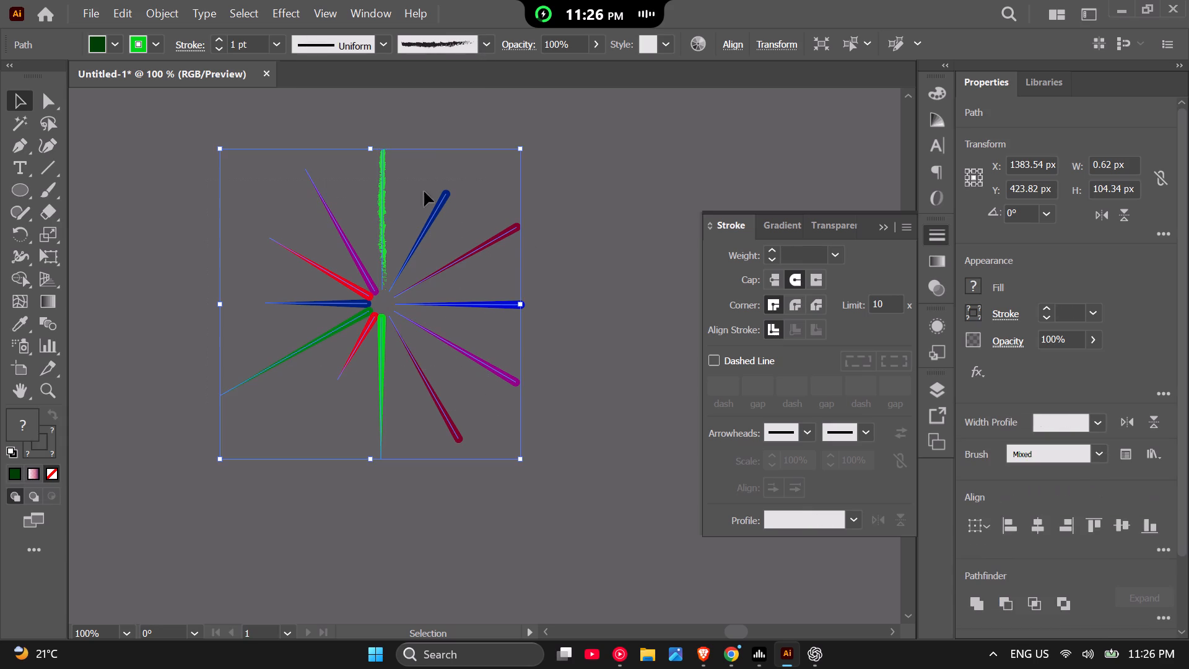
click(429, 49)
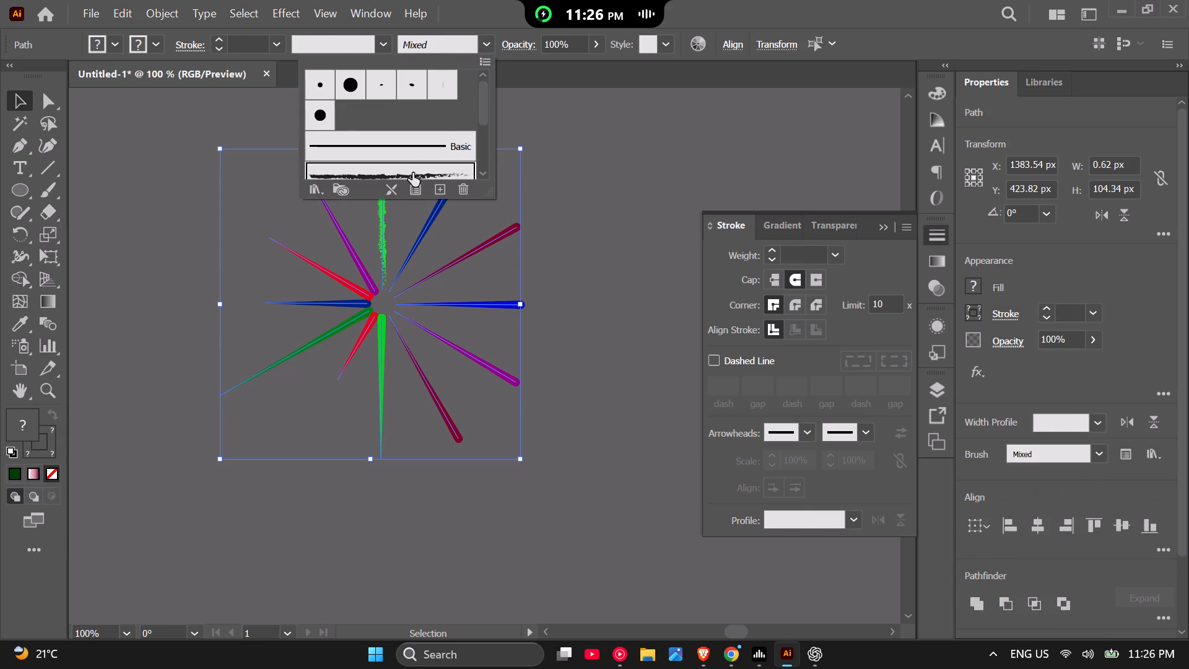
click(412, 173)
click(556, 190)
click(573, 204)
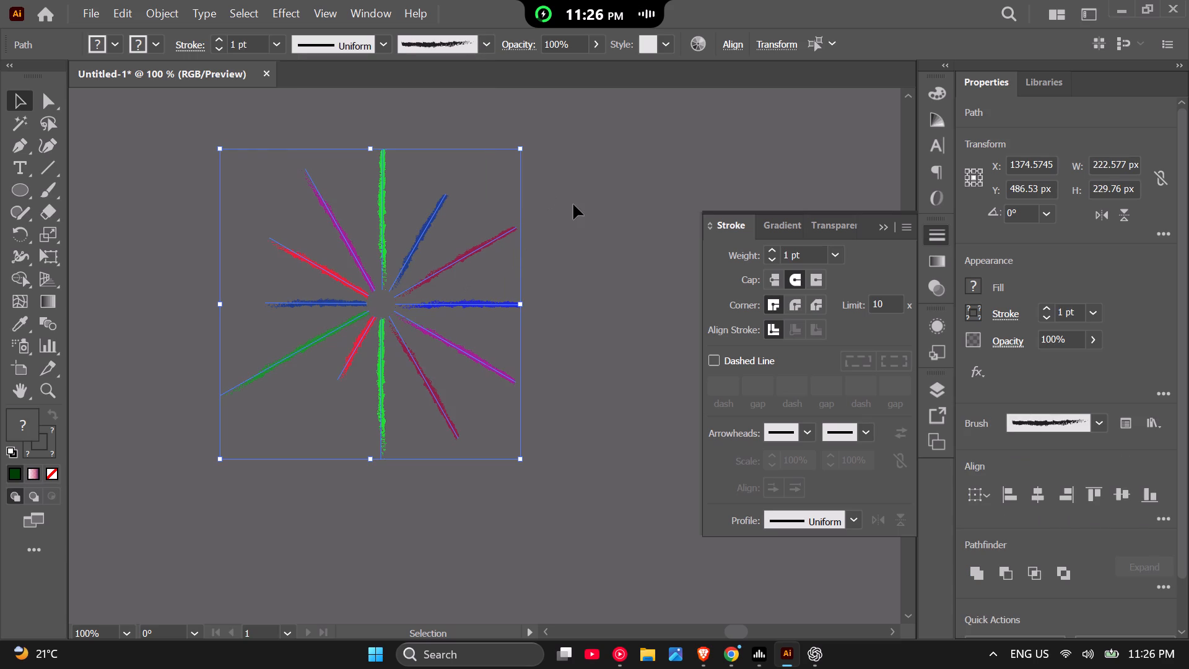
Group the burst's rays and place the group in the upper-right dark sky of the gradient poster.
scroll(423, 336, down, 2)
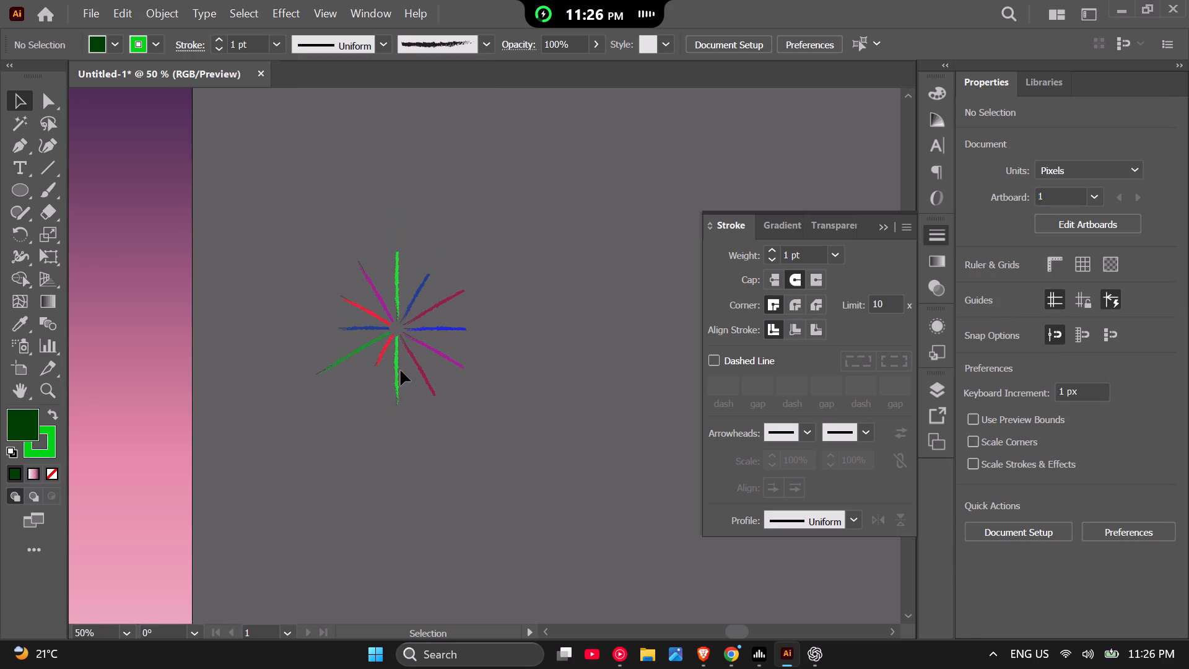
scroll(358, 305, down, 2)
drag(311, 274, 461, 365)
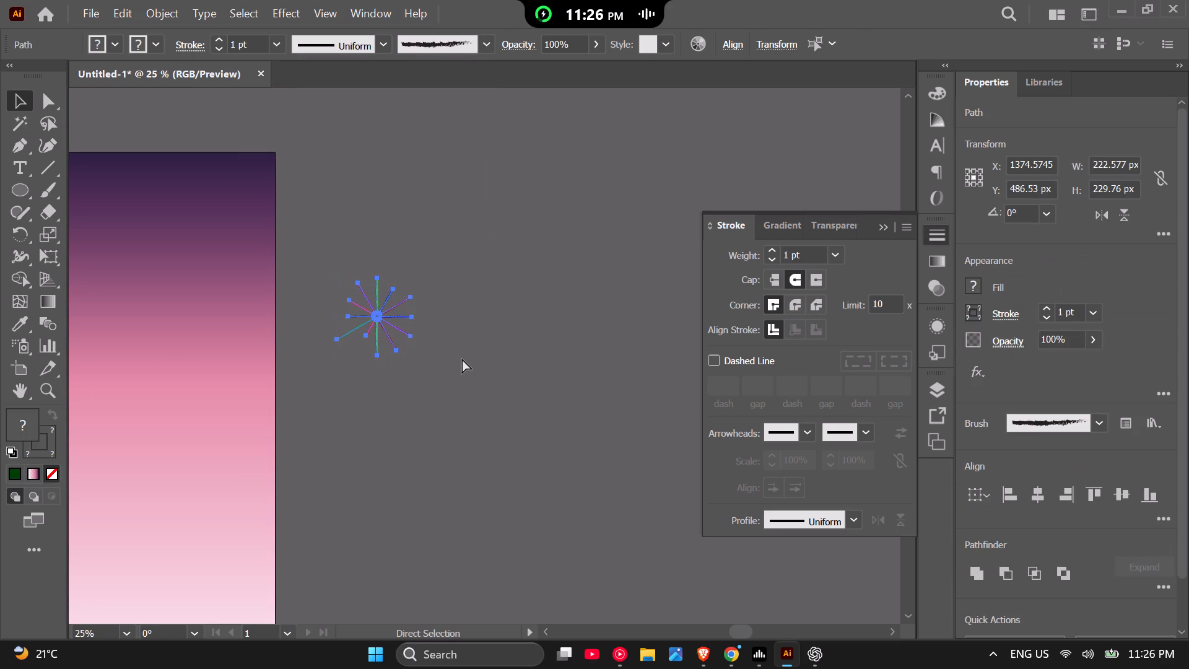
key(ctrl+g)
scroll(432, 310, down, 1)
drag(398, 321, 293, 297)
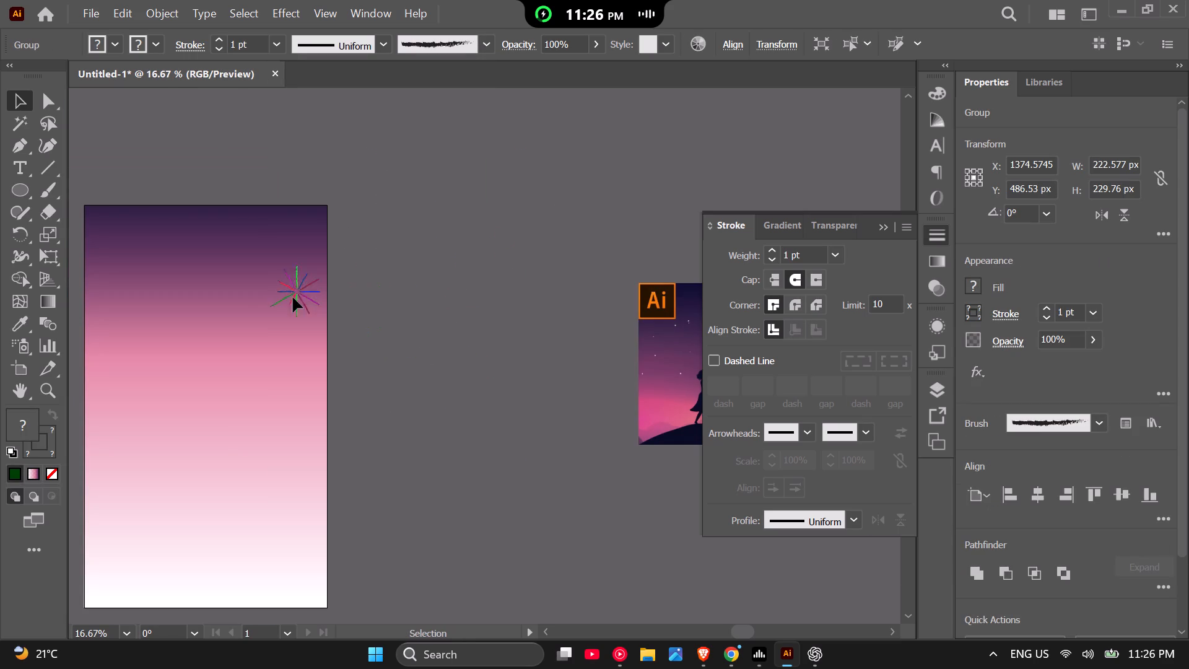
drag(293, 297, 269, 263)
click(389, 266)
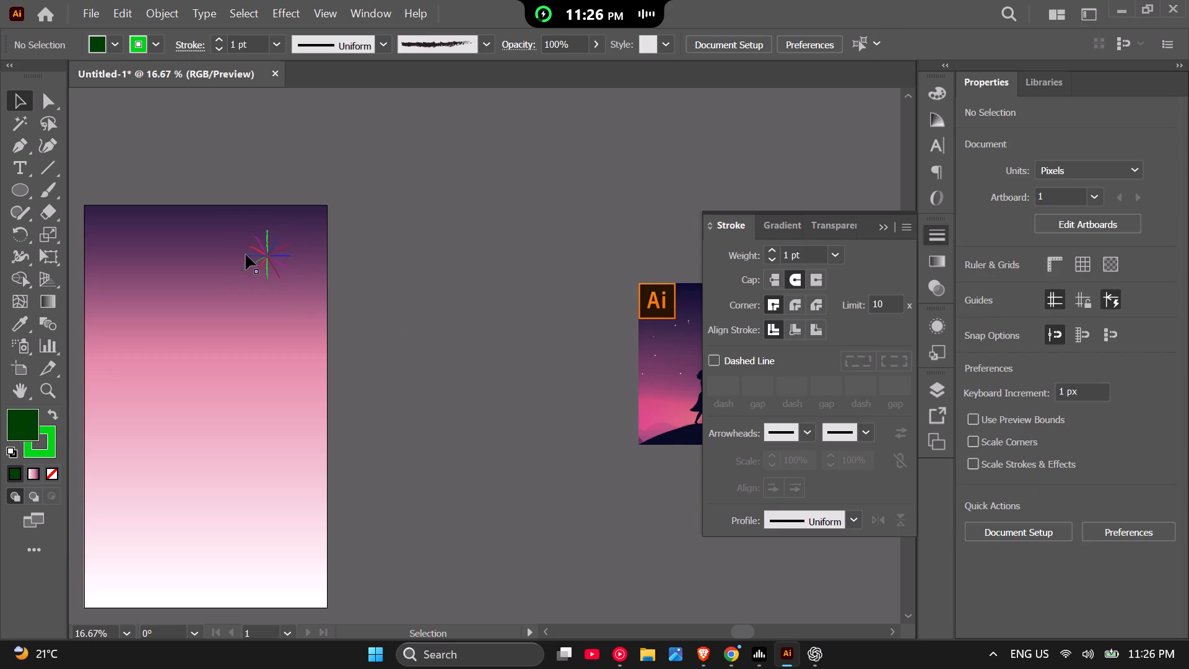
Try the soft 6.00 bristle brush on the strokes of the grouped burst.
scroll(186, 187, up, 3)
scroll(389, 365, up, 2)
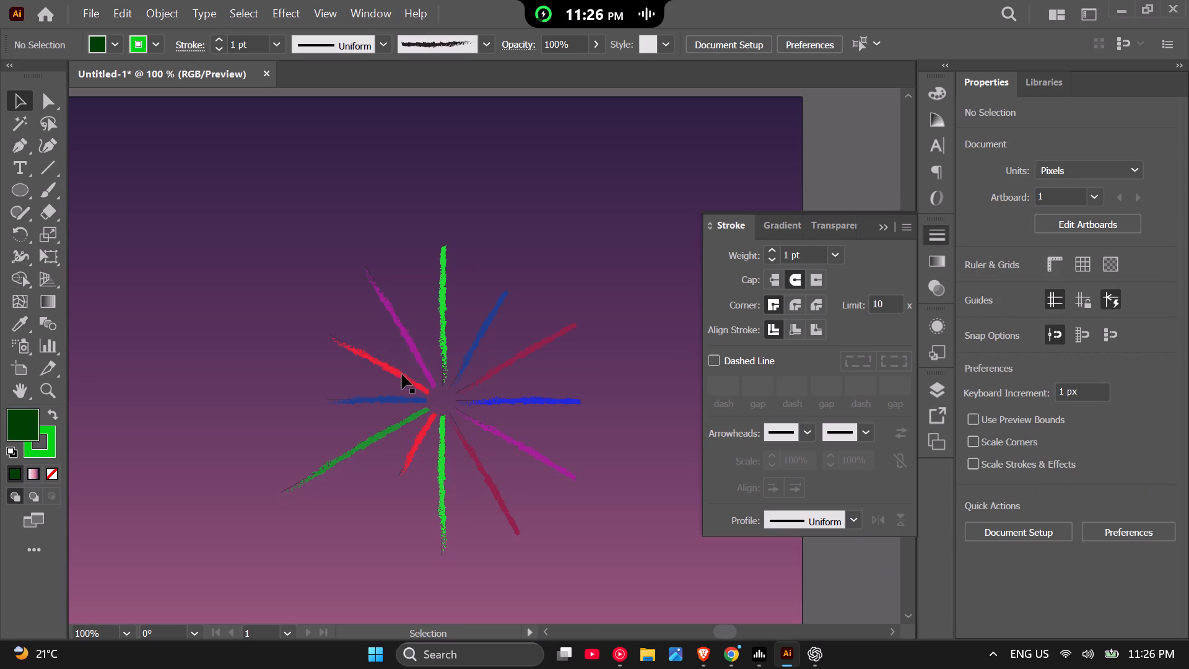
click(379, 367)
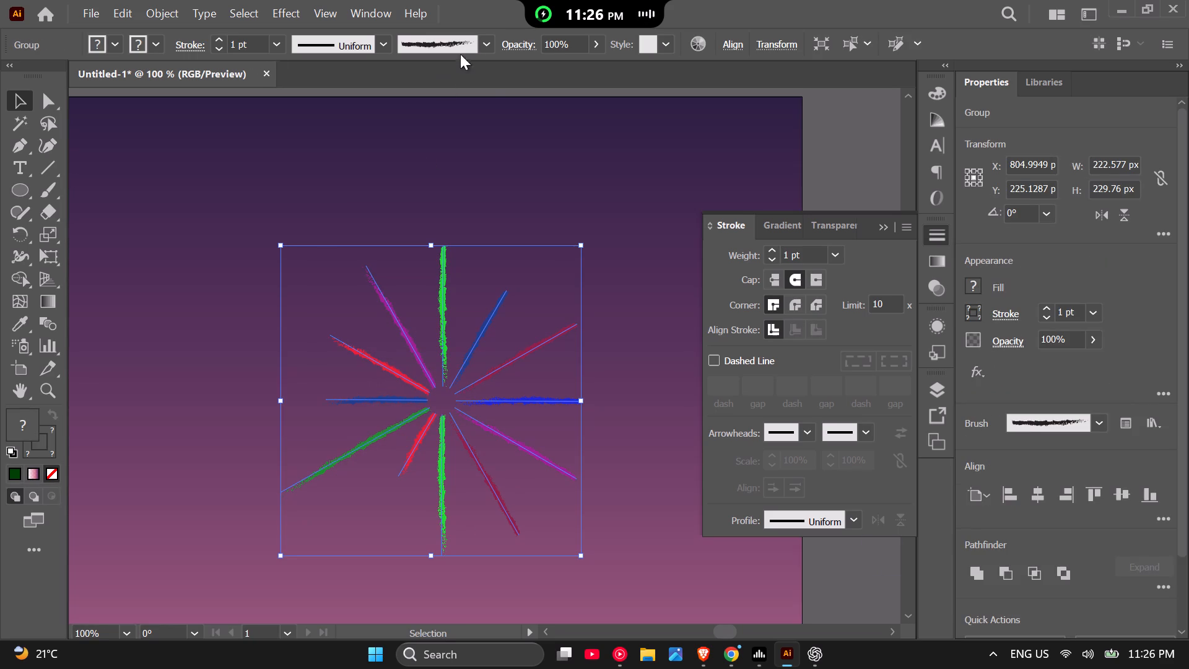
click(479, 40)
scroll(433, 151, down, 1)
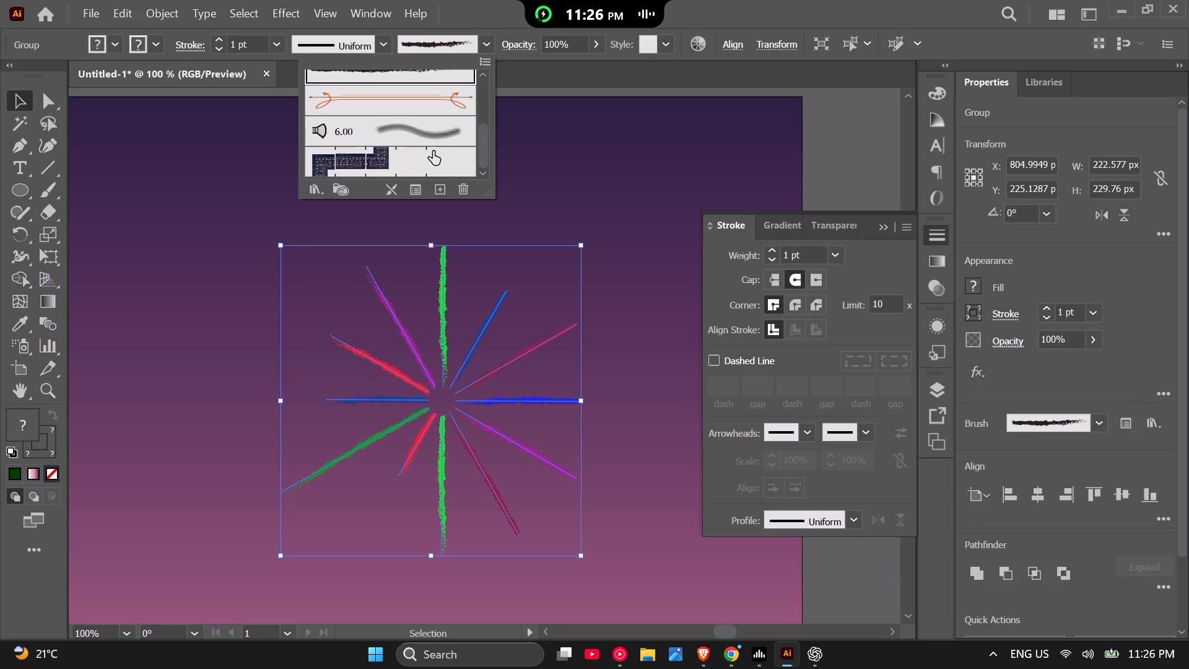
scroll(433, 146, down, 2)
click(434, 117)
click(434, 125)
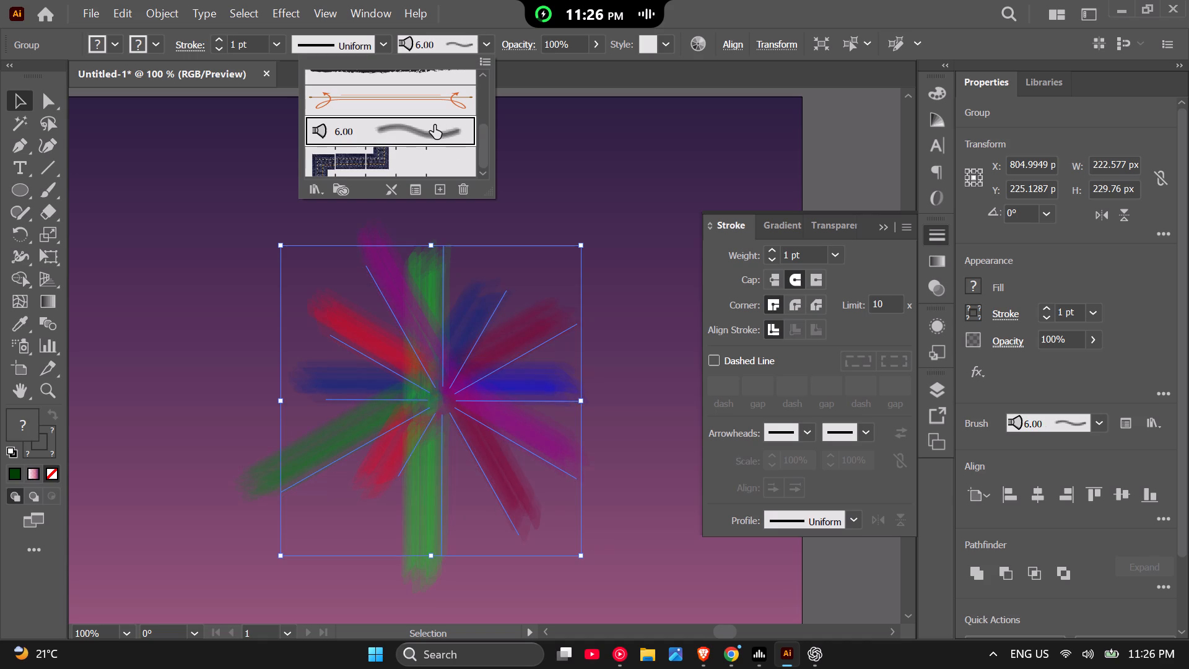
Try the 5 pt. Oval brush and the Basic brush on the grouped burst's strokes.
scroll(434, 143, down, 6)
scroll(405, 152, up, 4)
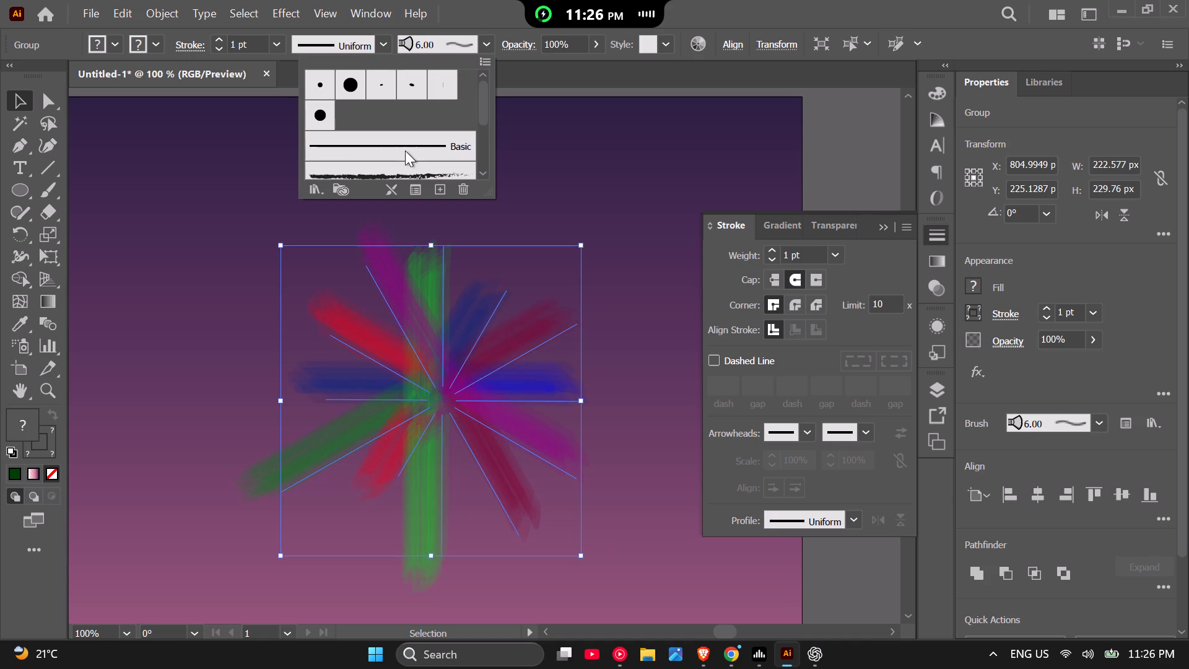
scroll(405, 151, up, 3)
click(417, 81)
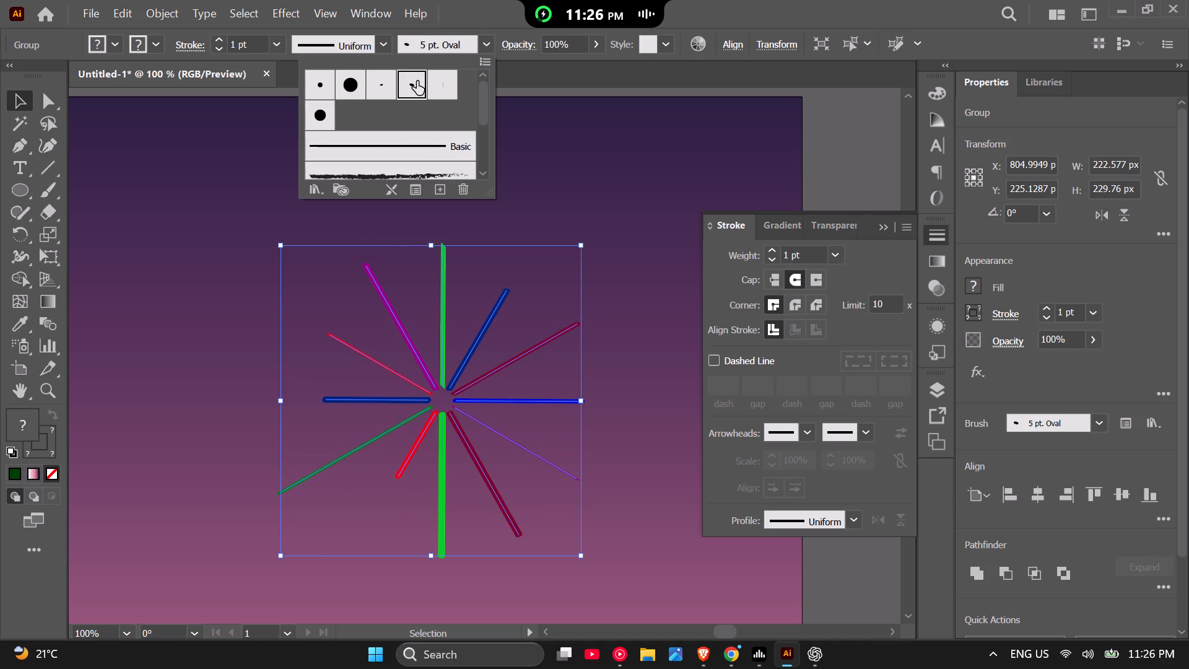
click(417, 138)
Reapply the rough charcoal-like art brush to the strokes of the grouped burst.
scroll(404, 164, down, 2)
scroll(411, 98, up, 1)
click(411, 167)
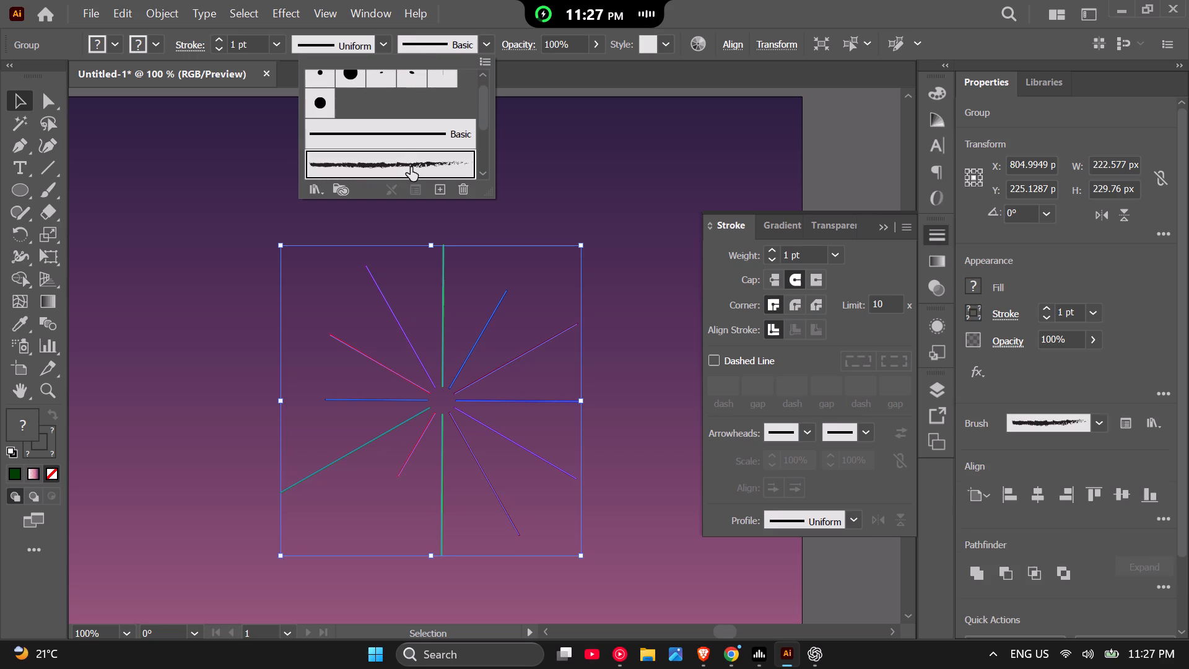
Apply the triangular width profile, tapering to a point at one end, to the grouped burst's charcoal strokes.
click(386, 43)
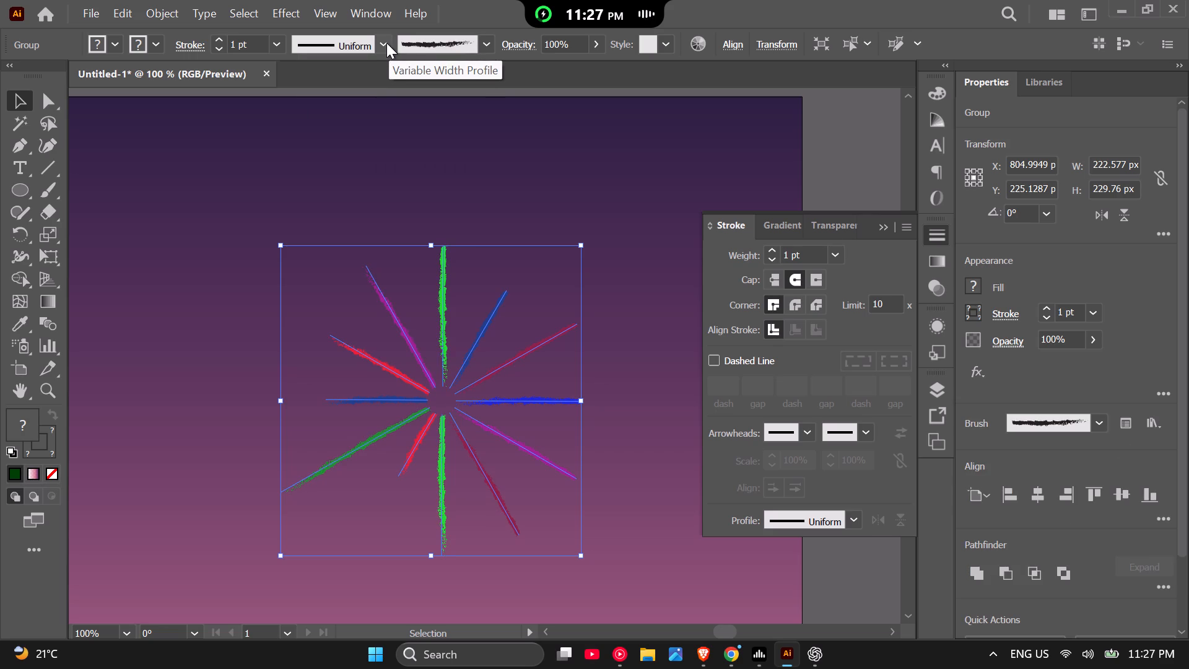
click(386, 43)
click(344, 185)
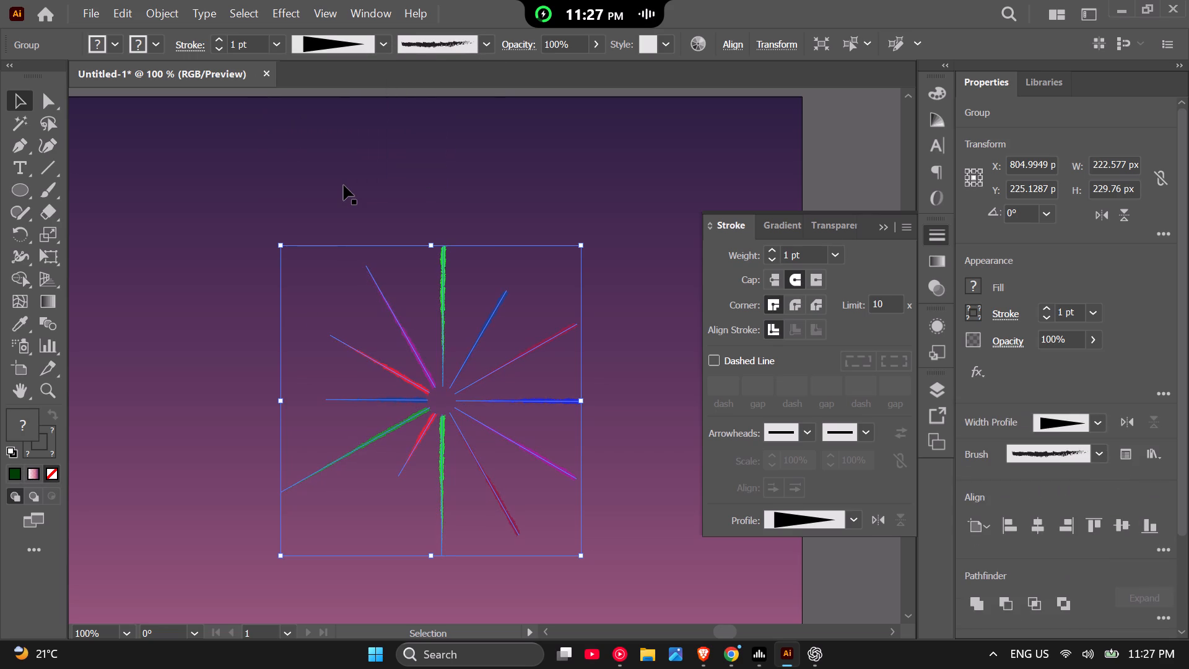
Deselect the burst and examine its tapered rays against the poster sky, both close up and at full-poster scale.
scroll(349, 187, down, 1)
click(703, 146)
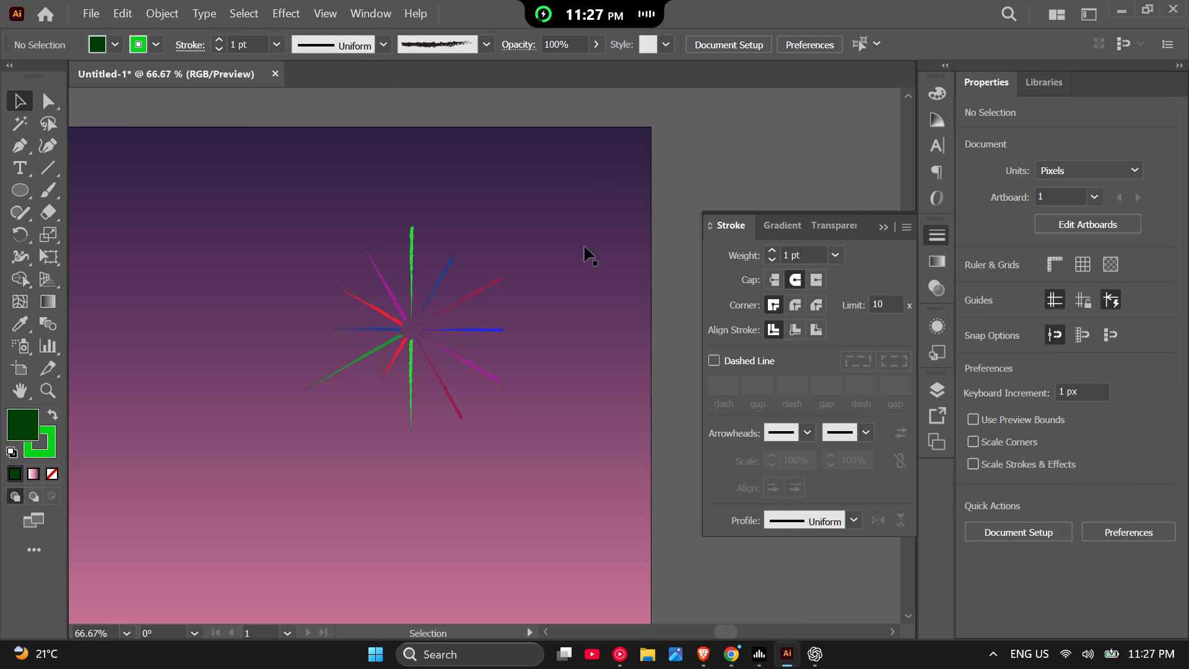
scroll(412, 315, down, 2)
scroll(409, 317, up, 4)
scroll(405, 324, down, 5)
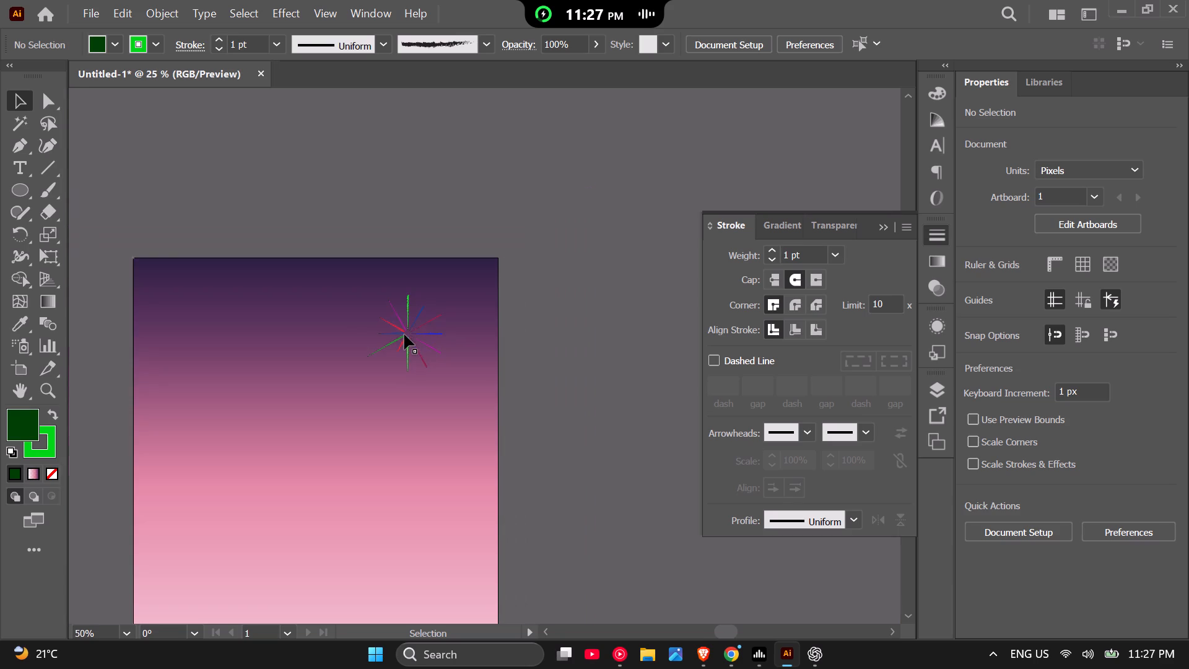
scroll(405, 364, down, 1)
scroll(403, 349, up, 5)
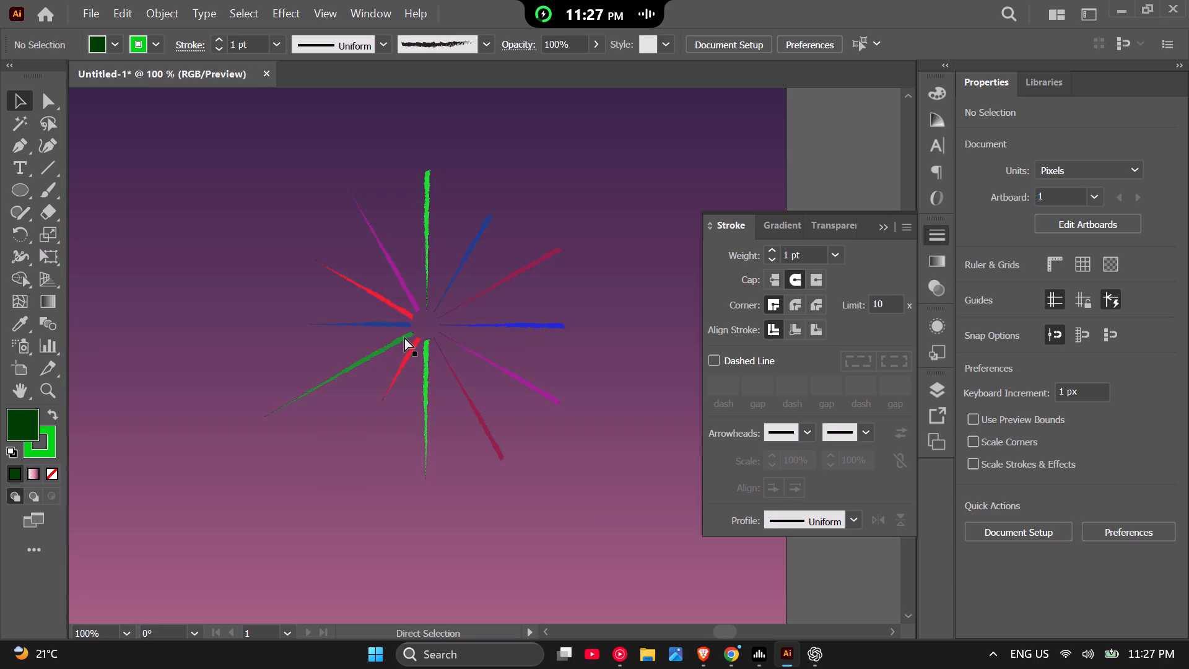
Scale the grouped firework burst down to about 138 × 142 px and deselect it.
click(464, 305)
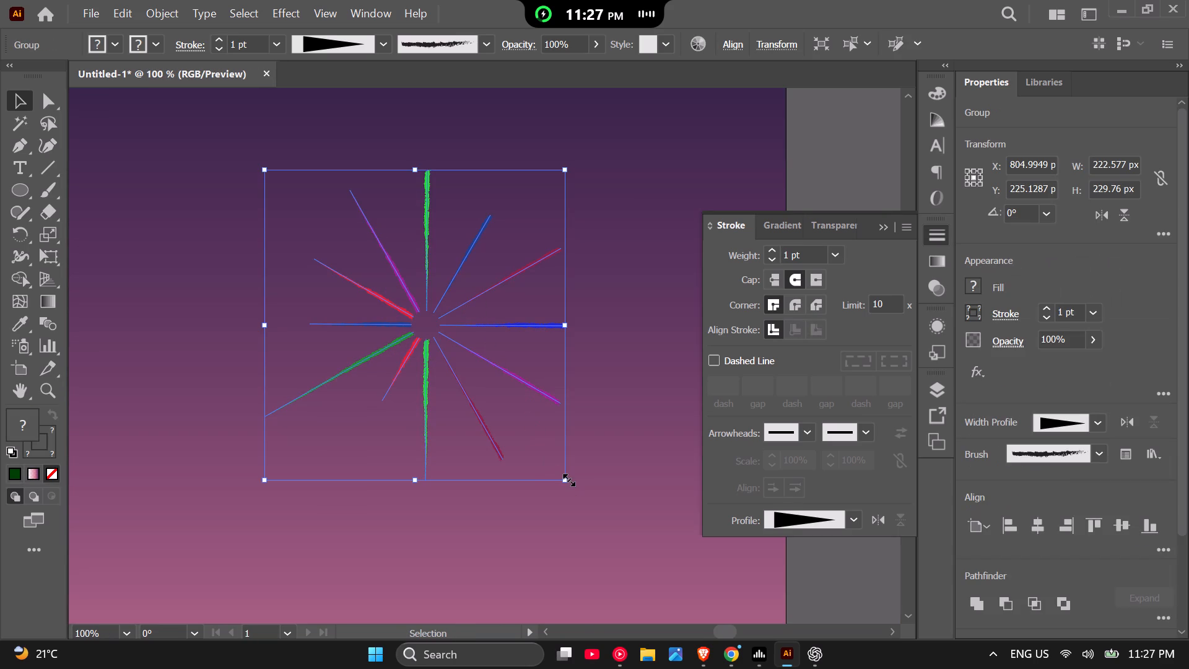
drag(567, 478, 462, 360)
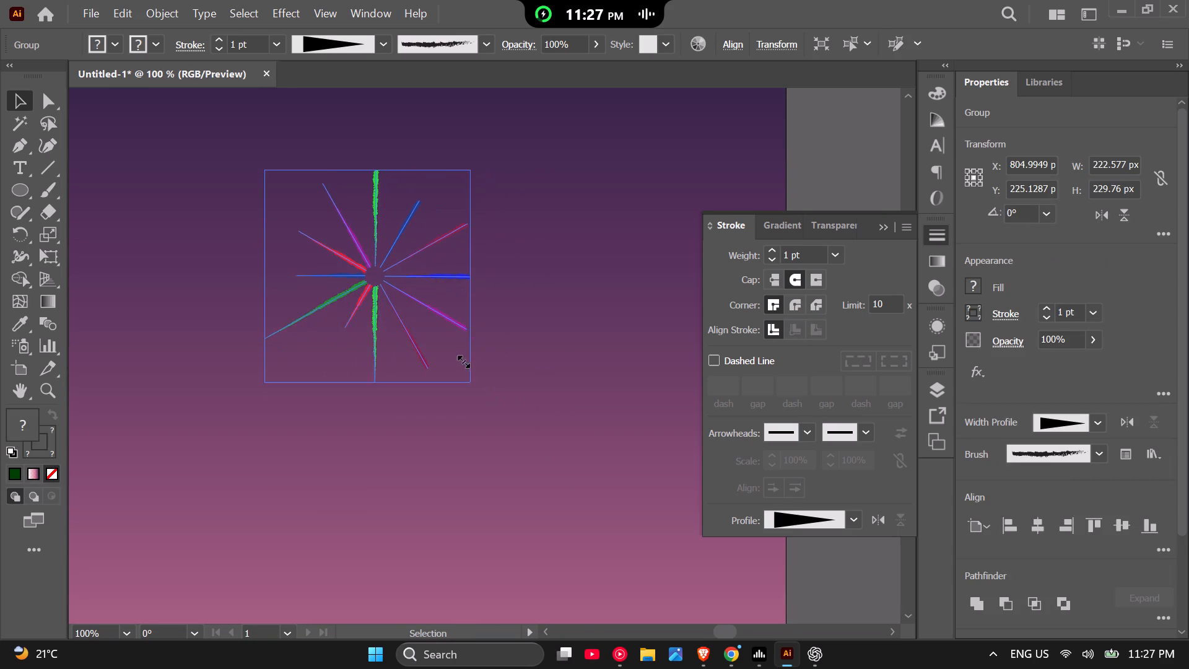
drag(462, 360, 464, 362)
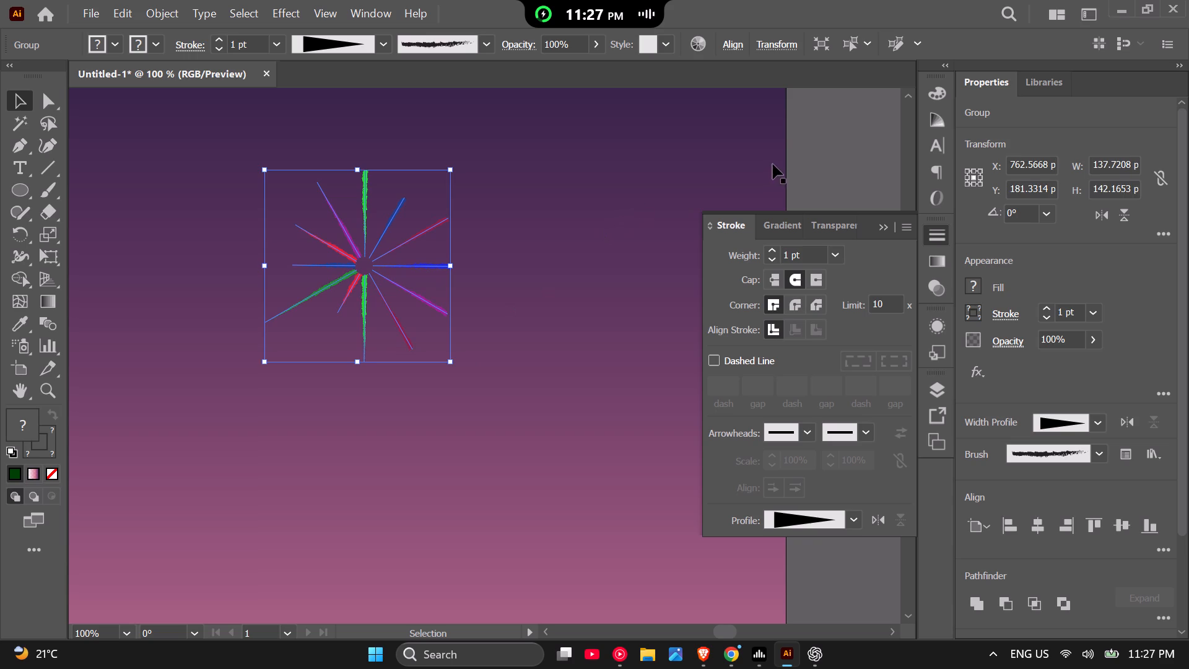
click(825, 154)
Move the grouped burst slightly lower in the sky and closer to the artboard's right edge.
scroll(9, 294, down, 2)
scroll(414, 285, down, 5)
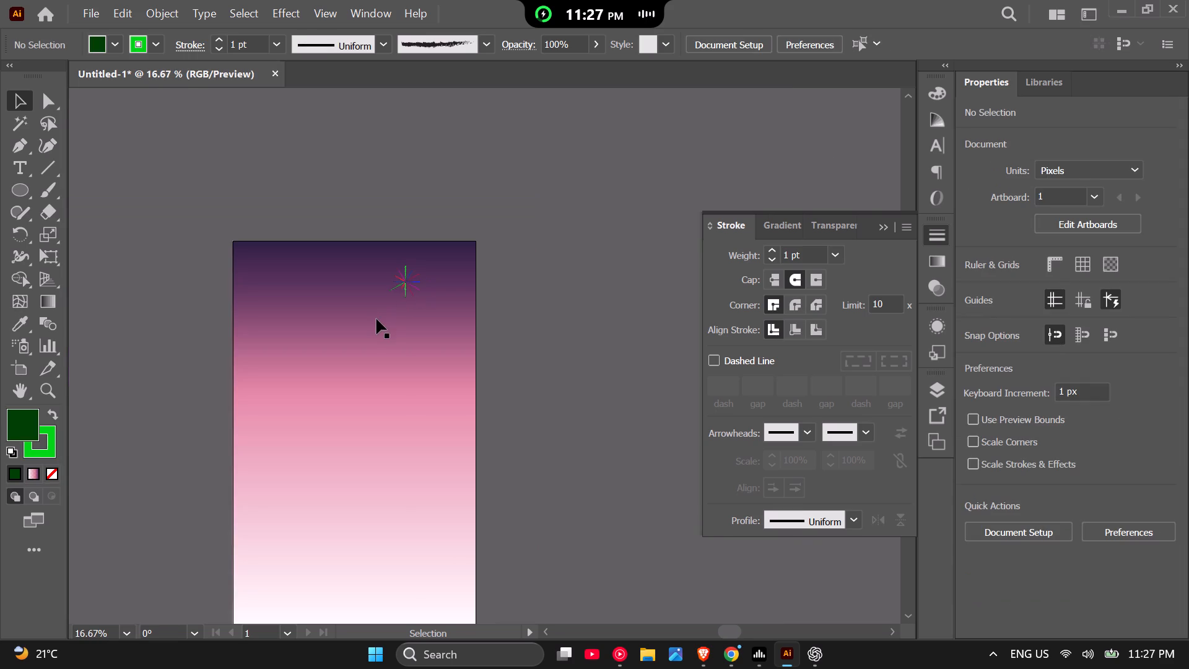
scroll(381, 310, up, 3)
scroll(455, 281, down, 3)
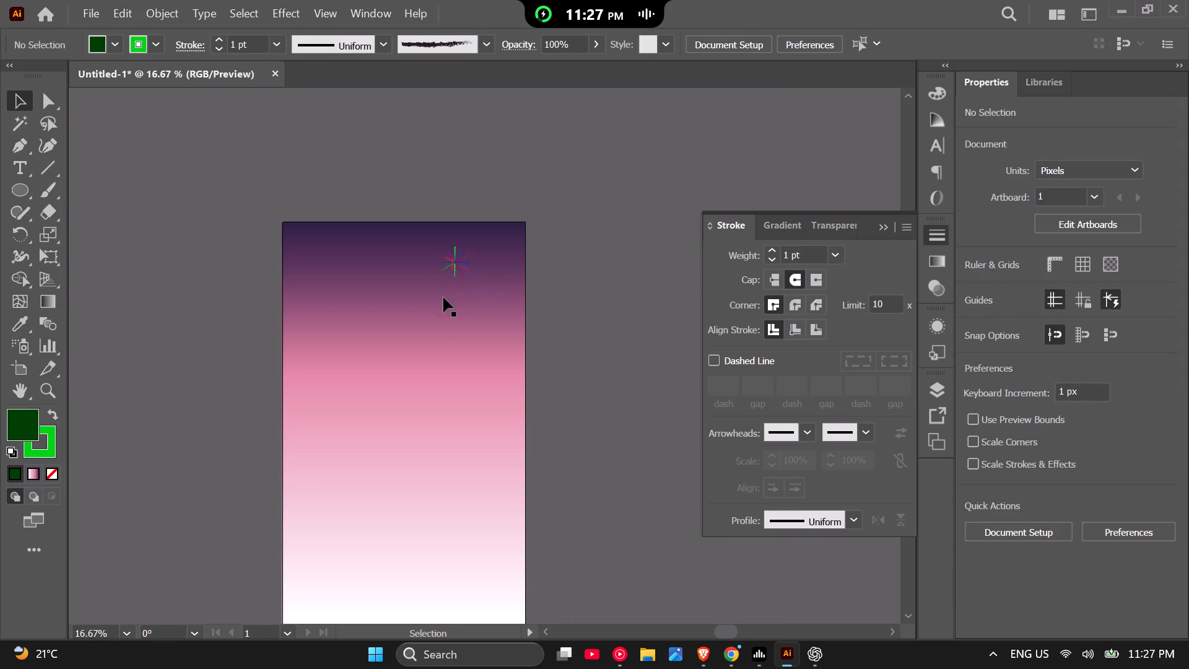
scroll(476, 257, up, 2)
scroll(429, 278, up, 3)
scroll(429, 278, down, 6)
drag(440, 273, 456, 297)
click(539, 276)
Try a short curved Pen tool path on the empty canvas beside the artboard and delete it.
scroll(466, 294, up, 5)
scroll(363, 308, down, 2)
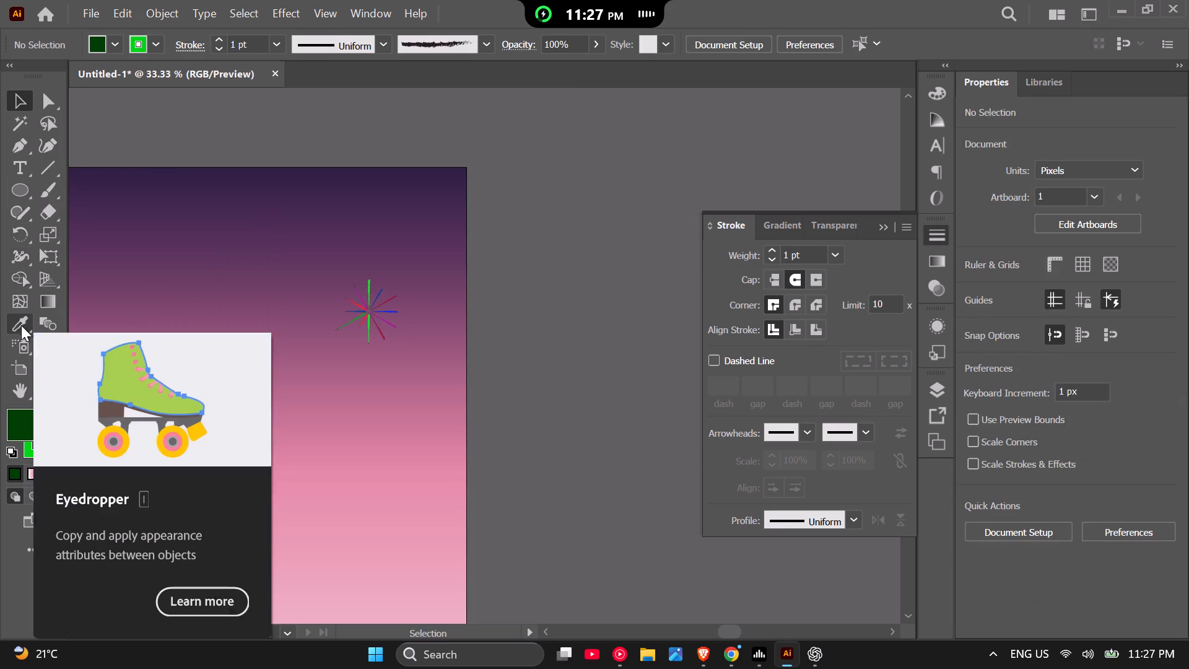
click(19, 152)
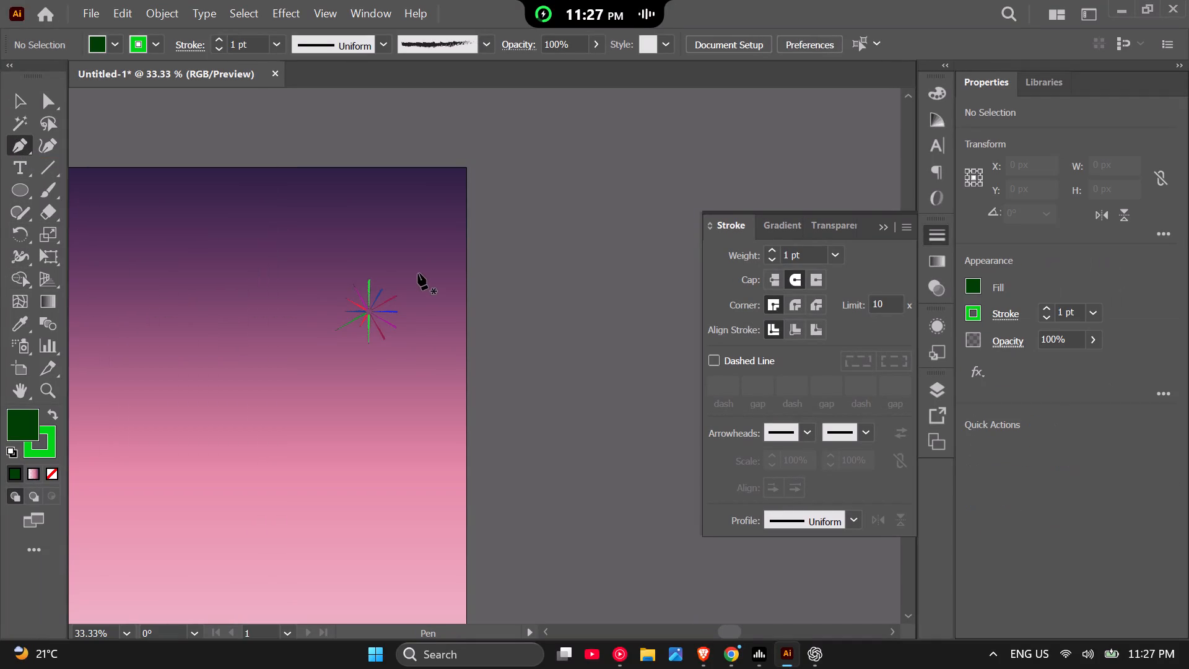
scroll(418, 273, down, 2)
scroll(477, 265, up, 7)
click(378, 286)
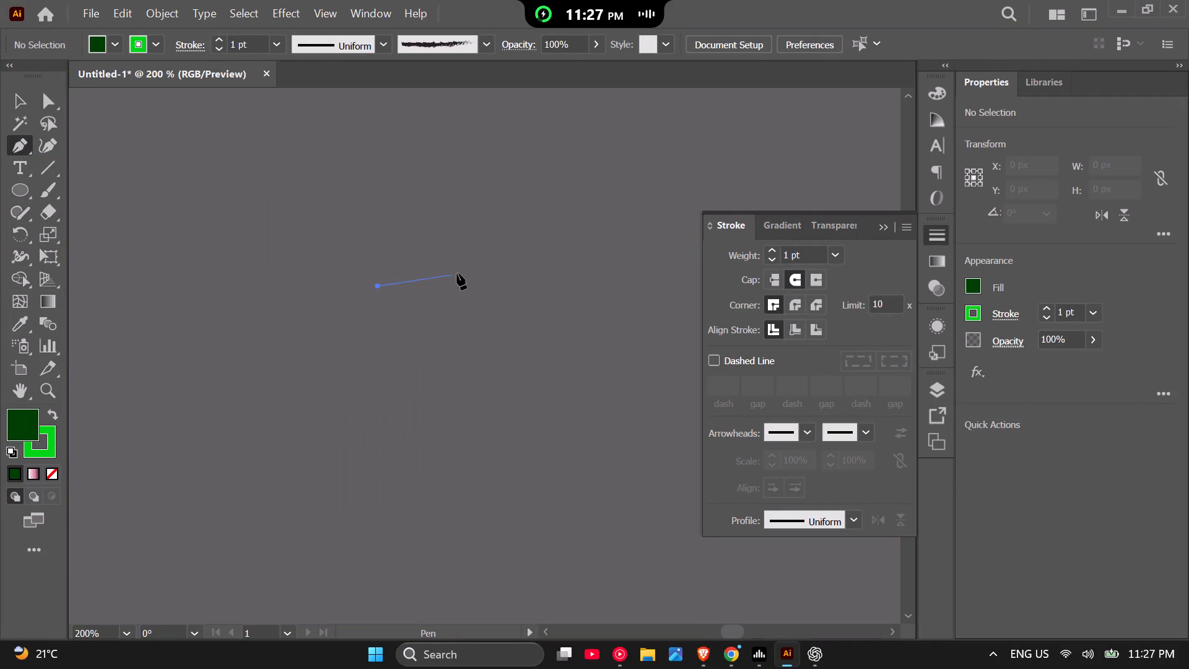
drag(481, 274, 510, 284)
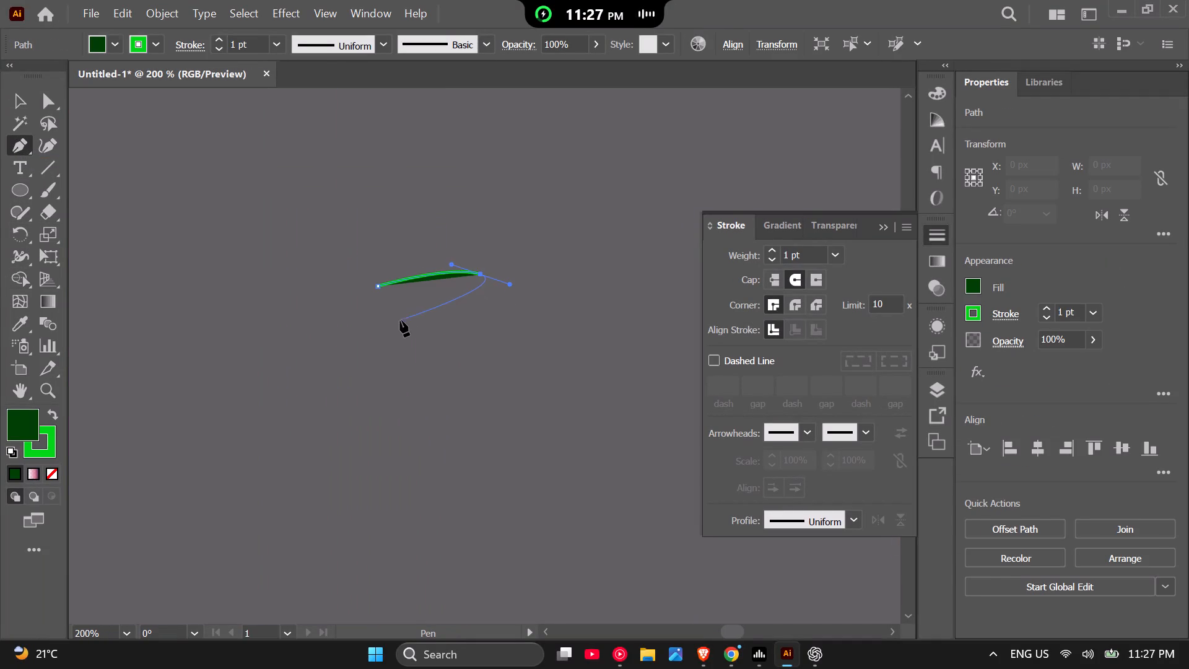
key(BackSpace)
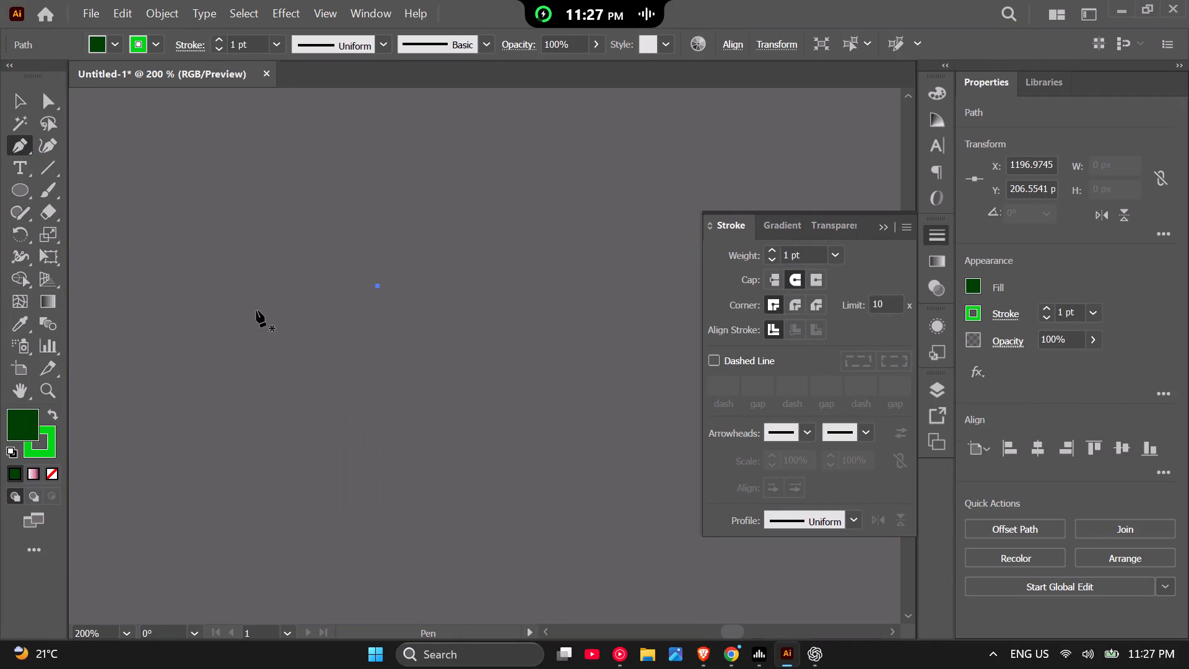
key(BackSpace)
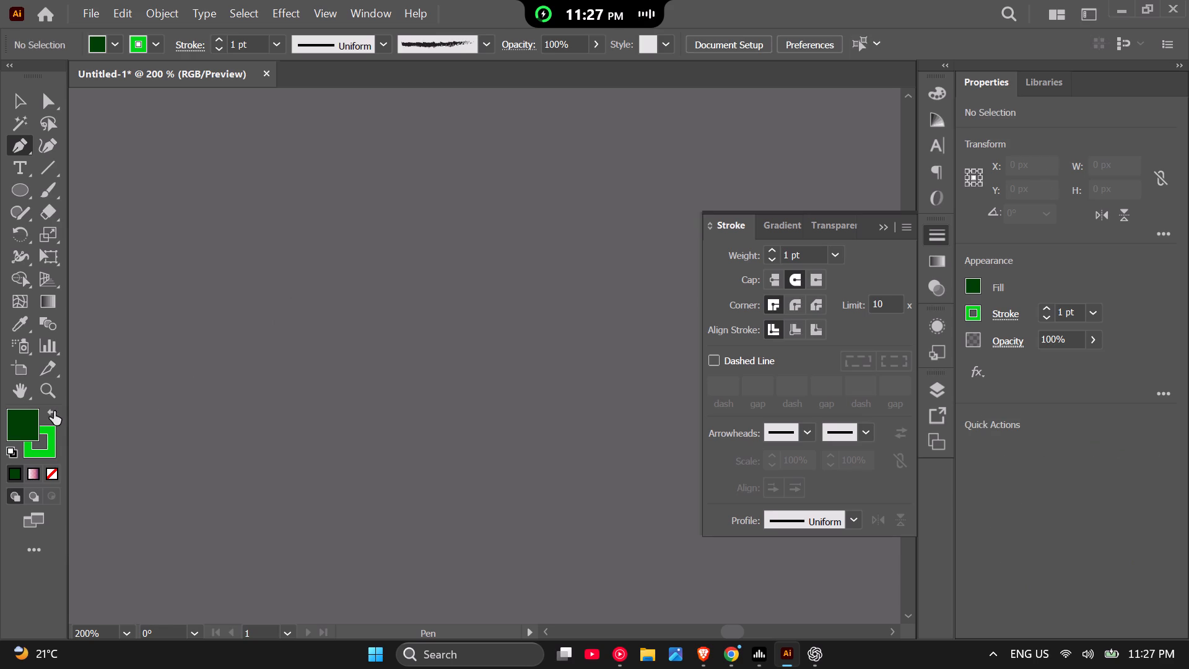
Swap the fill and stroke colours, set the fill to none and open the stroke colour for editing.
click(54, 416)
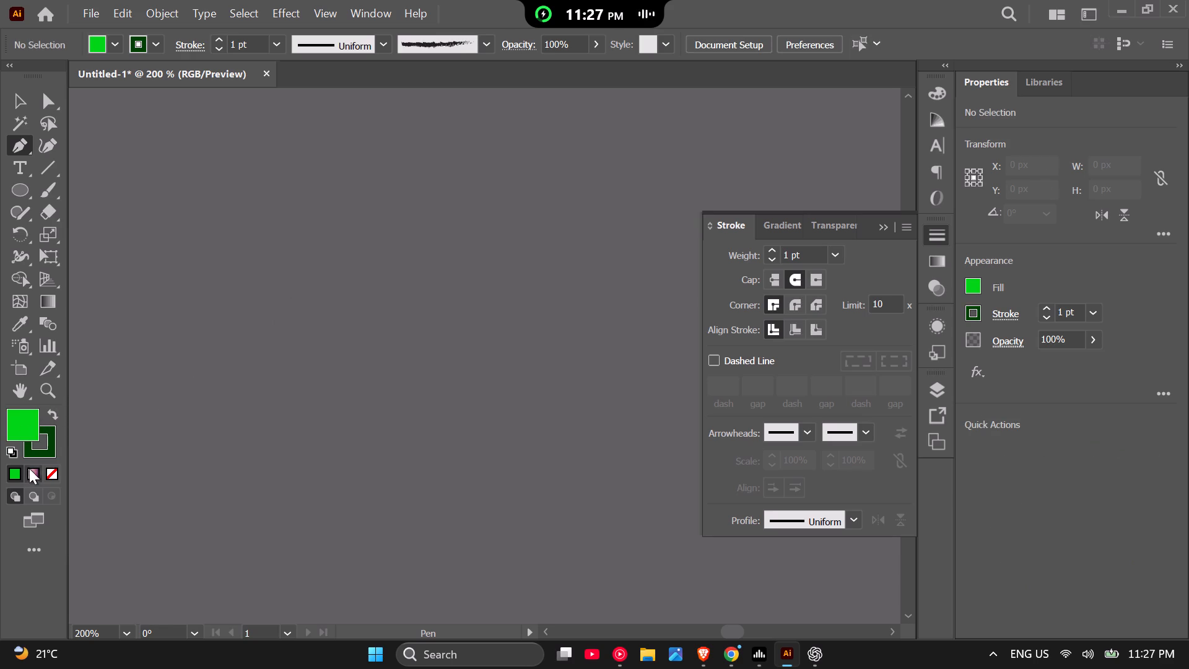
click(48, 470)
click(48, 448)
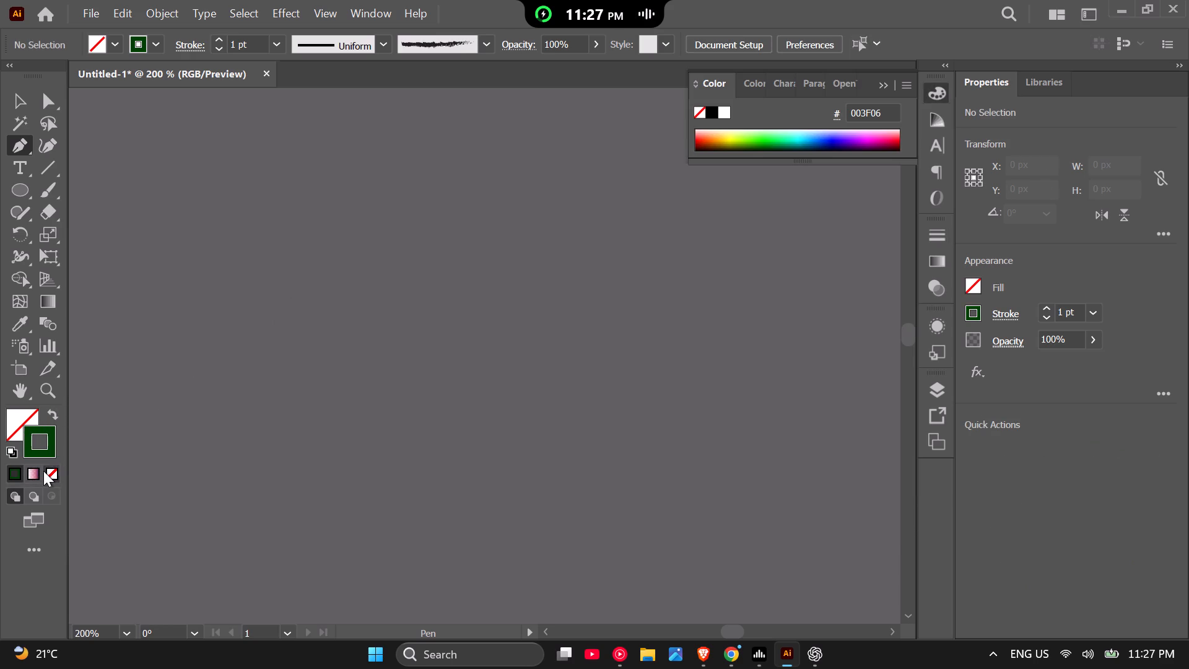
double_click(45, 450)
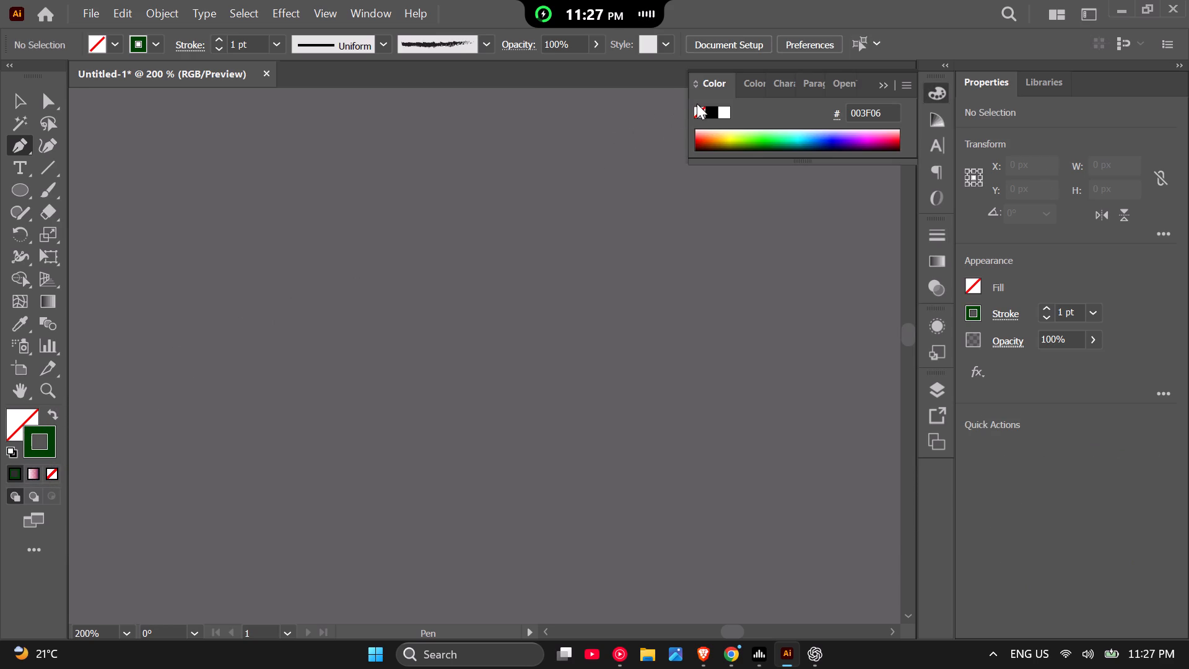
Set the stroke colour to black (000000).
click(712, 111)
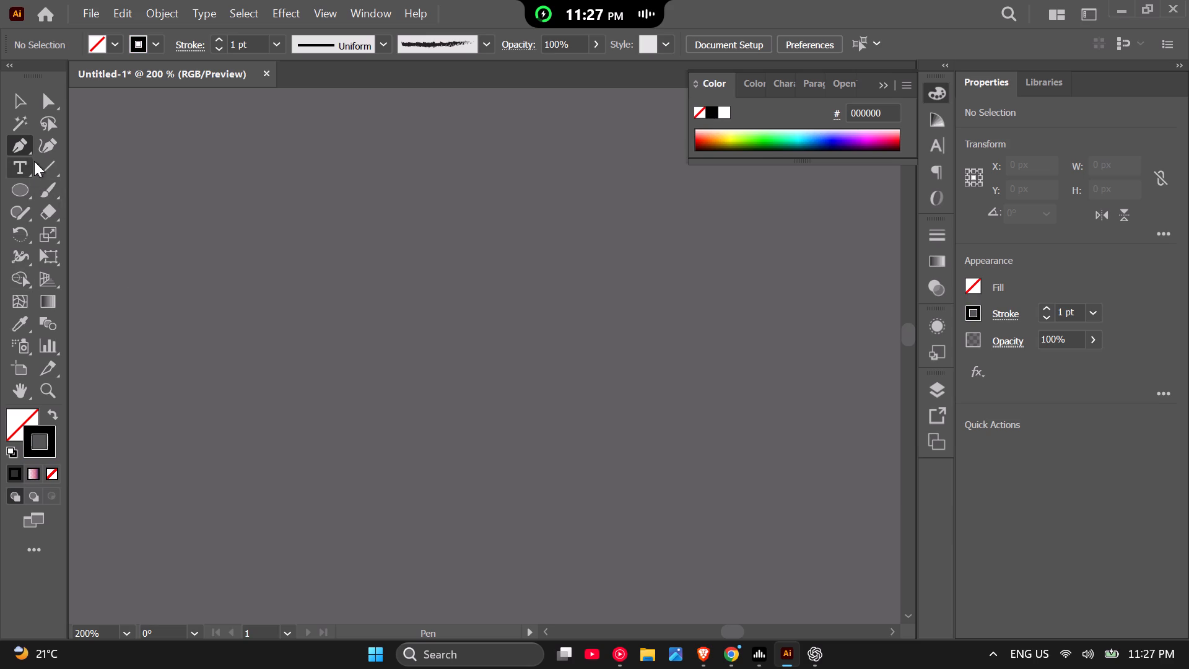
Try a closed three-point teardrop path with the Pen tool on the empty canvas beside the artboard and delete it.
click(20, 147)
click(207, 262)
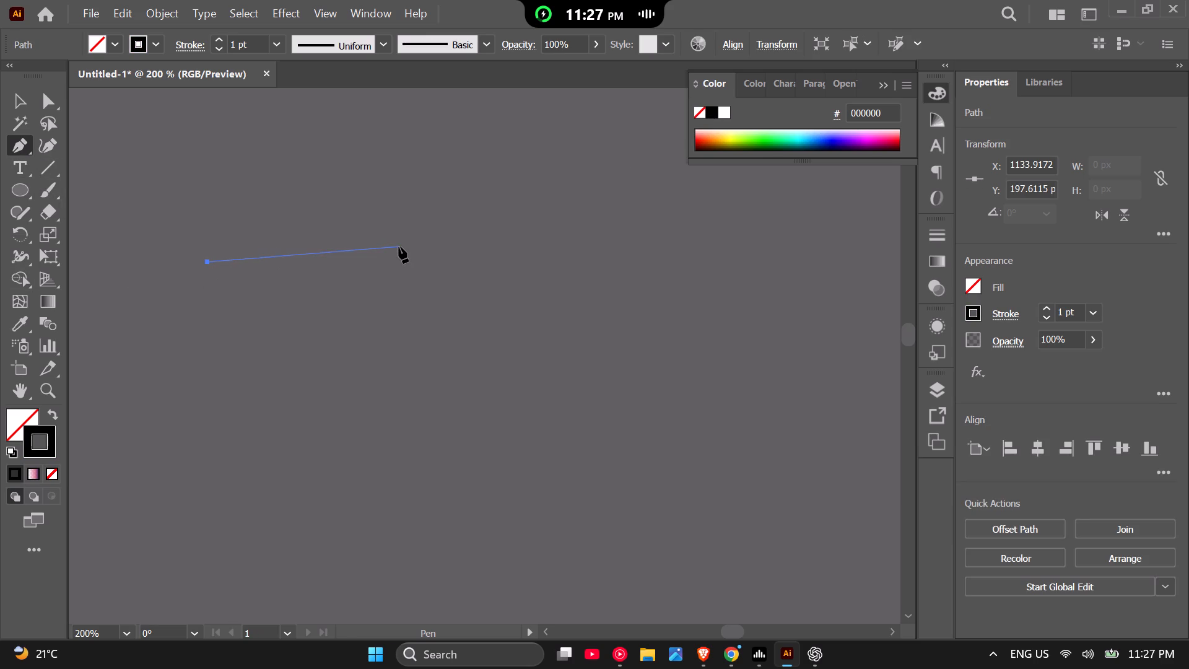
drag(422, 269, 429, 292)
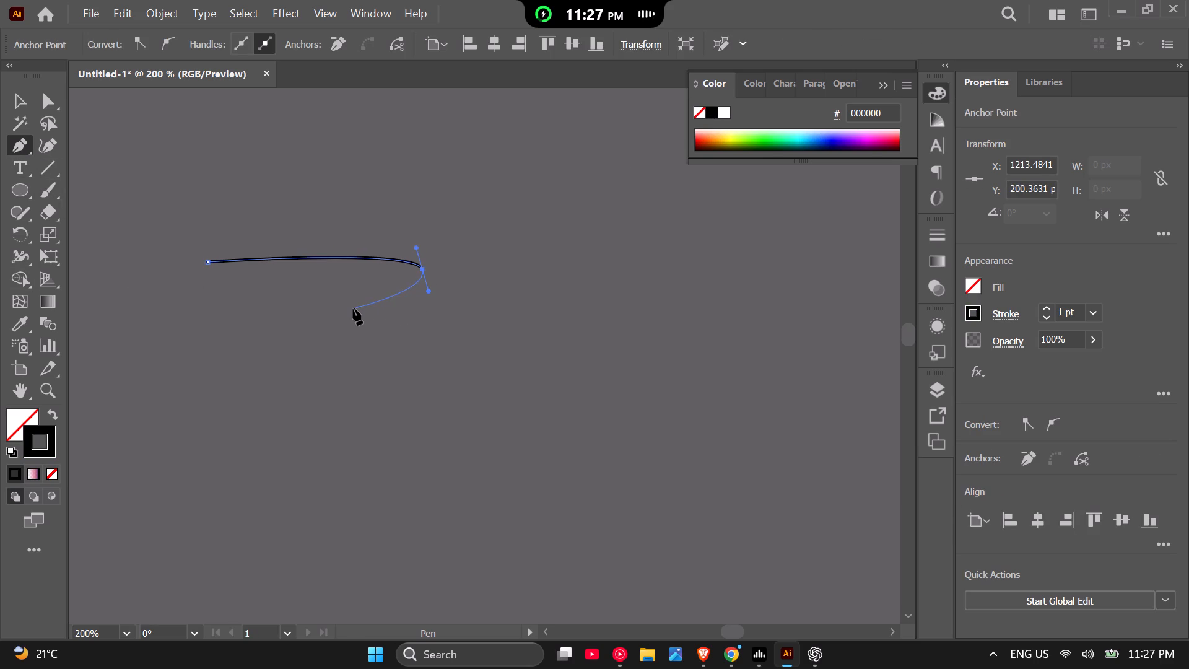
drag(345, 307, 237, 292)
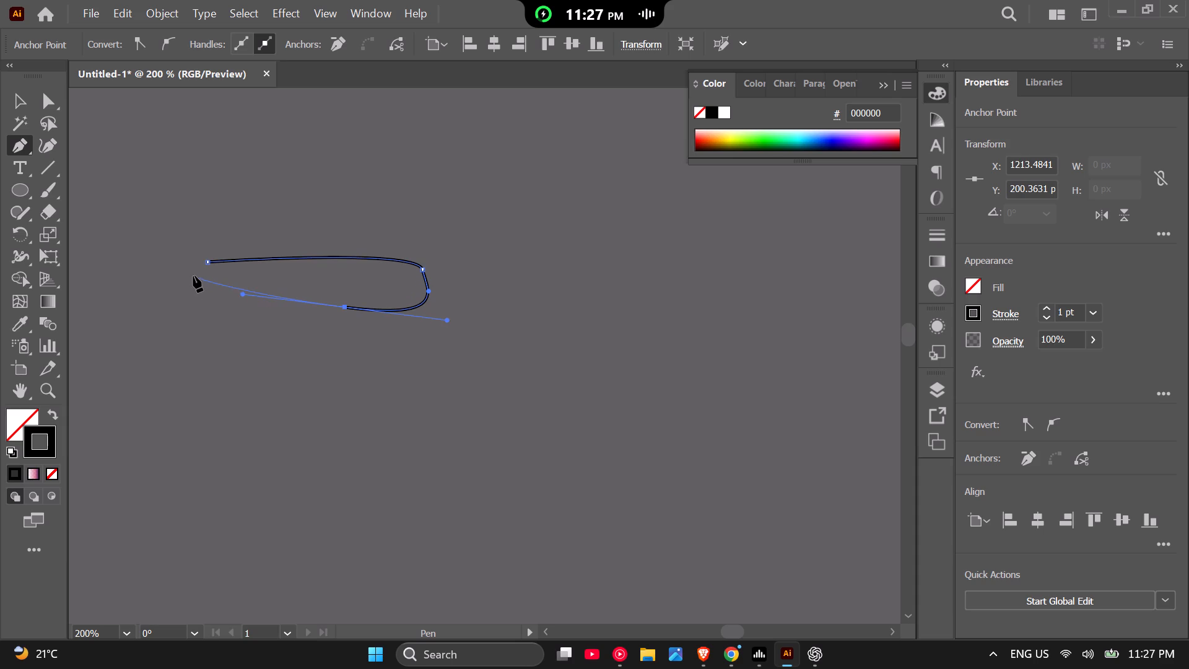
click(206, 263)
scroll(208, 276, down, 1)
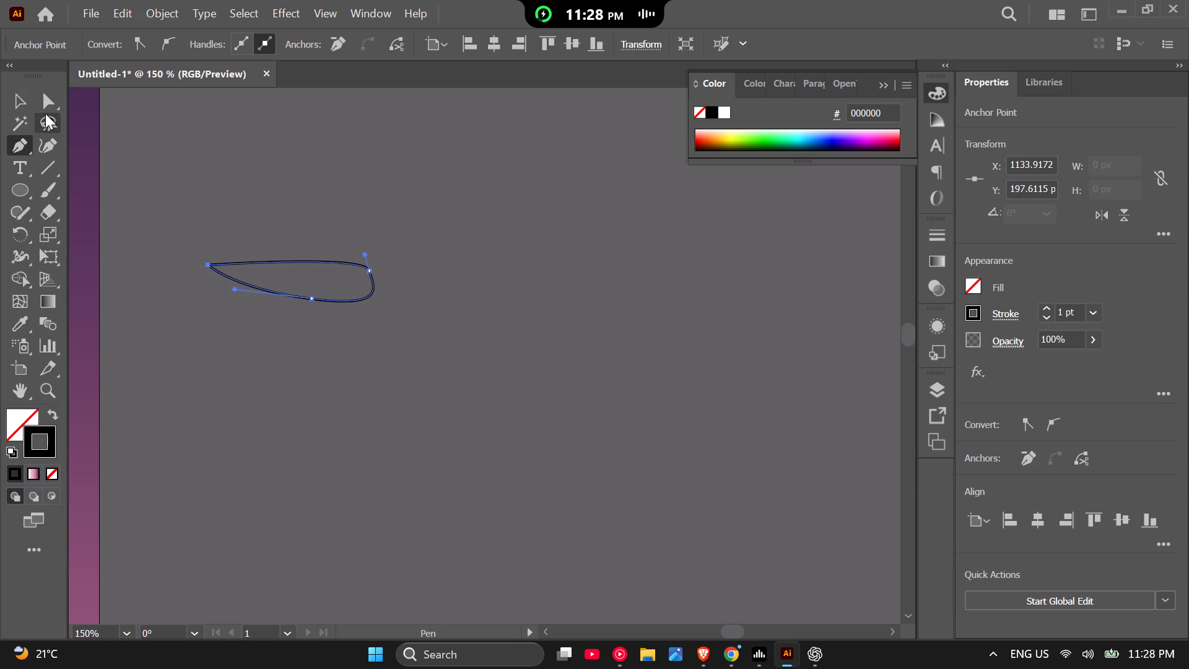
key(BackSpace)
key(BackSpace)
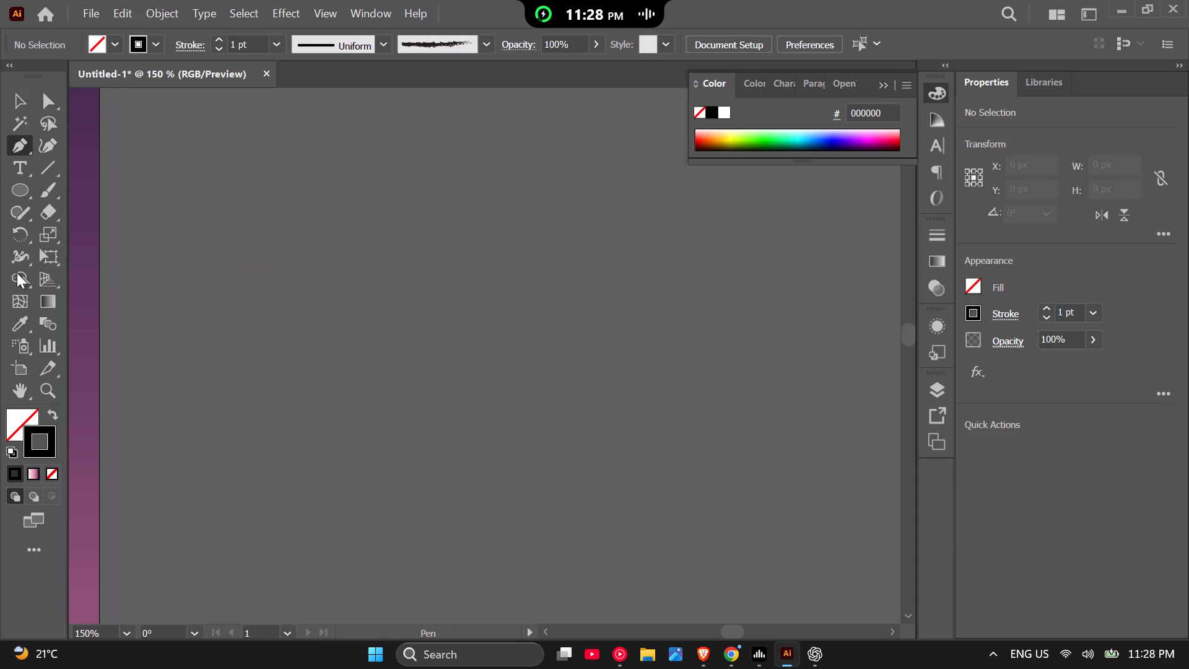
Draw a closed two-point teardrop about 151 × 40 px with the Pen tool on the empty canvas beside the artboard.
scroll(286, 324, up, 1)
scroll(302, 309, down, 2)
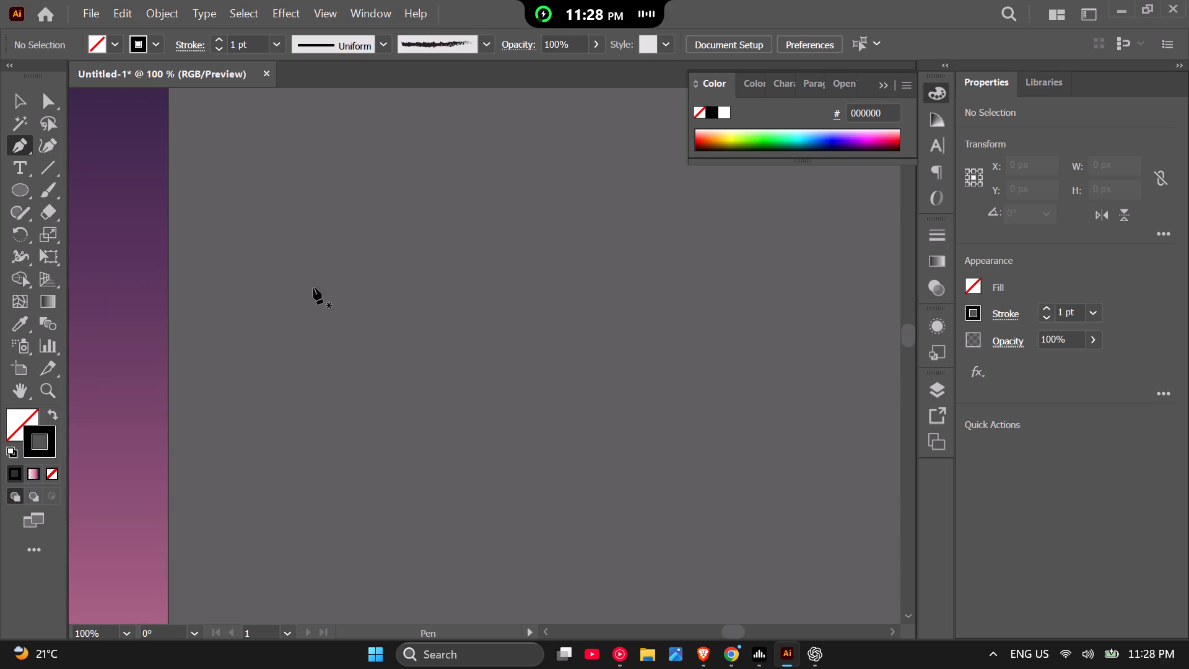
click(344, 285)
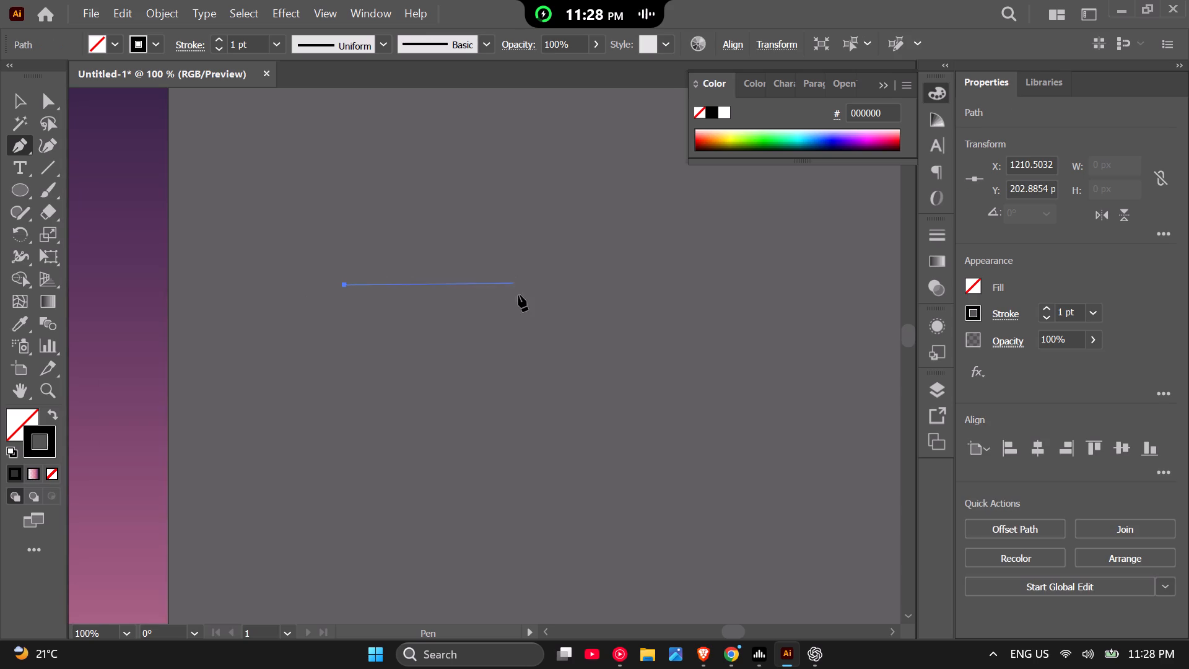
drag(547, 318, 560, 373)
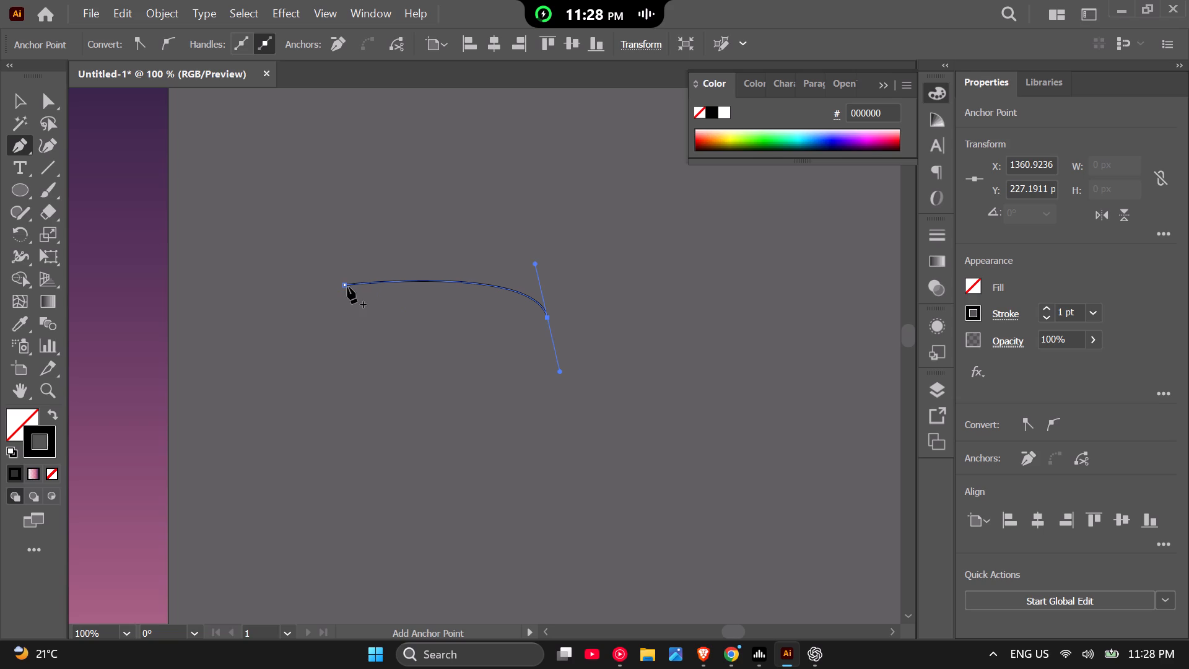
drag(345, 286, 305, 294)
click(20, 103)
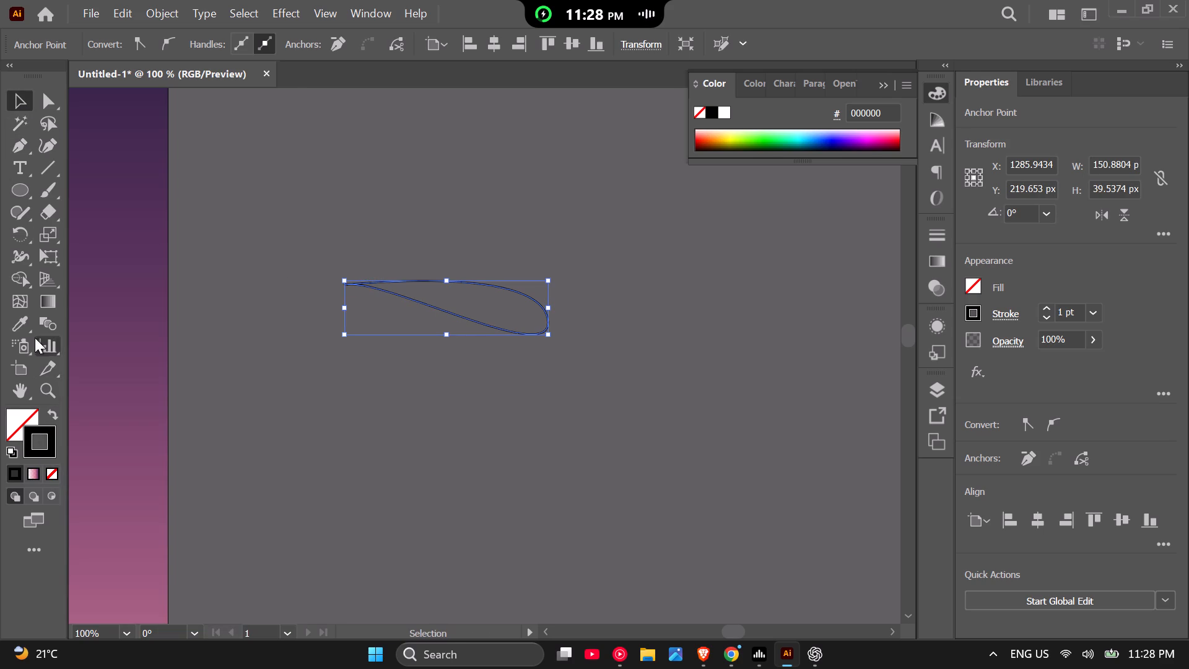
Fill the teardrop with the light greyish pink B7ACAC.
click(43, 295)
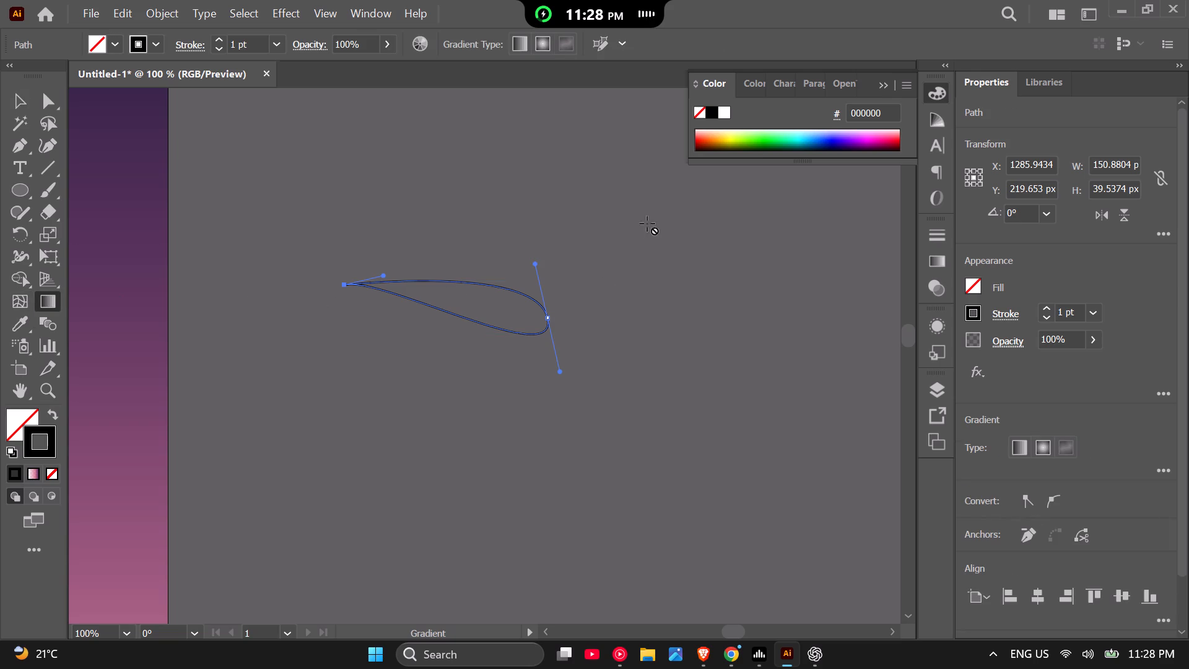
click(468, 293)
double_click(12, 413)
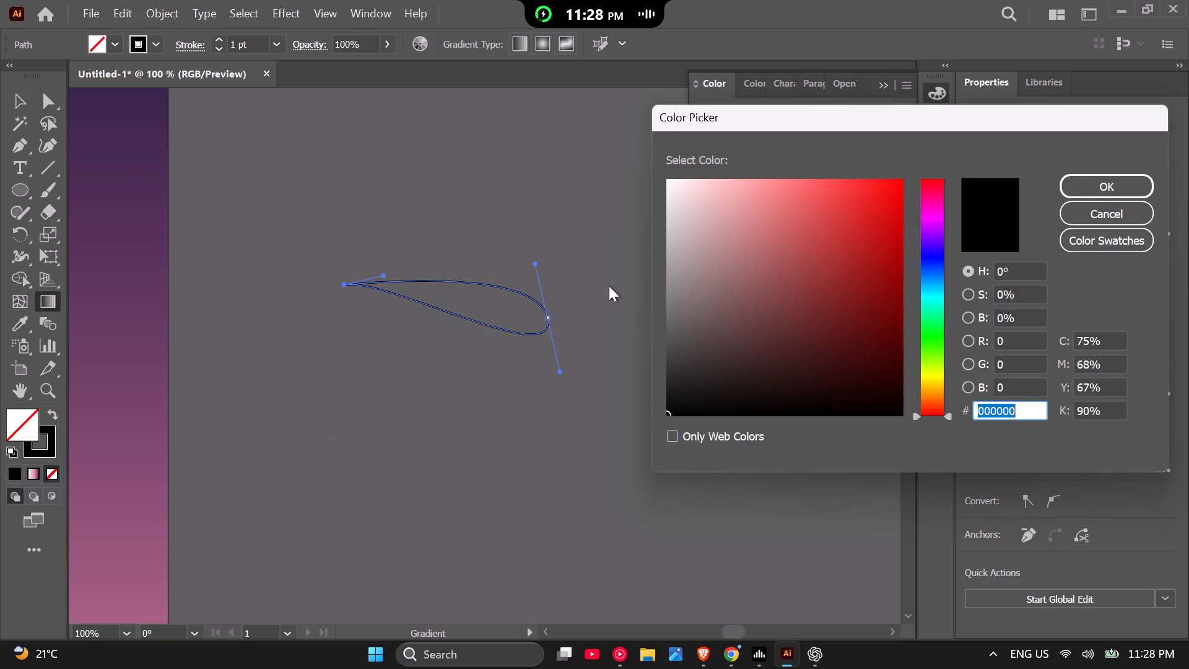
click(681, 244)
click(1146, 178)
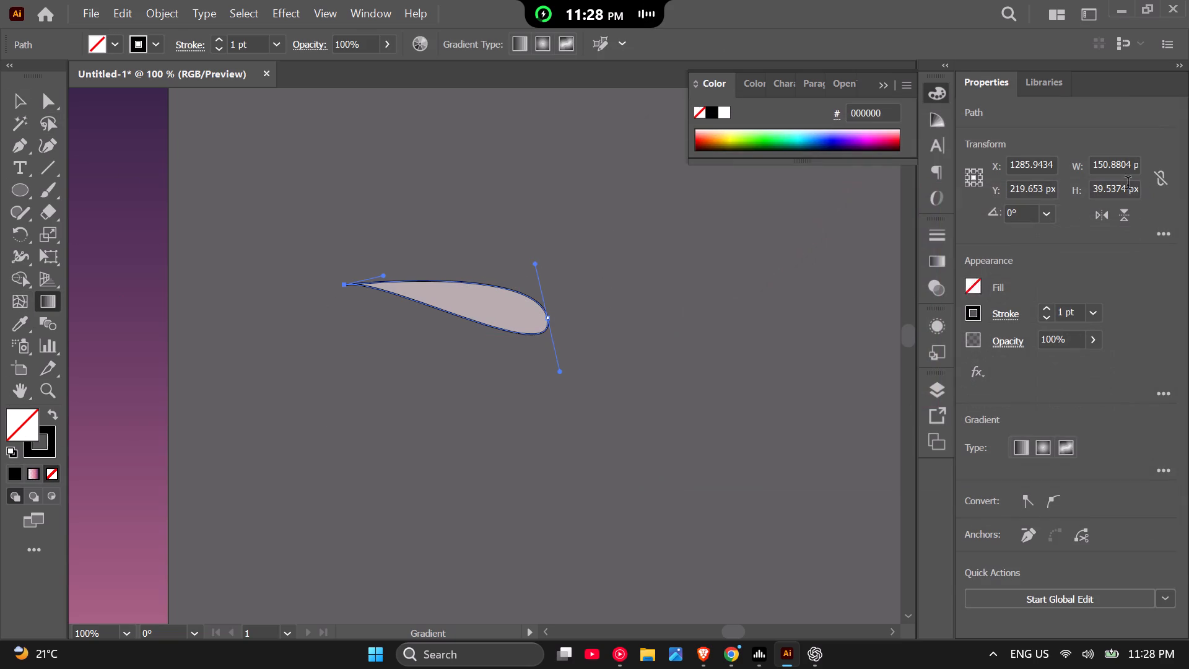
Apply the linear white-pink-purple gradient to the teardrop's fill and shift it slightly toward the rounded end.
click(39, 304)
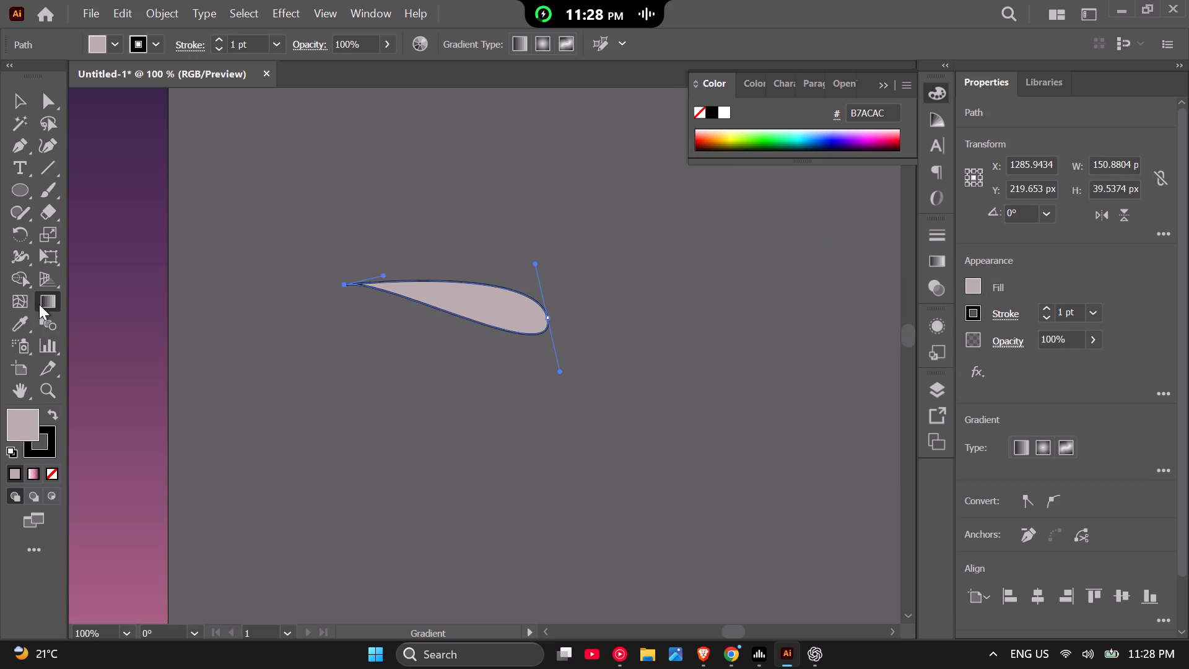
click(462, 302)
scroll(462, 302, up, 4)
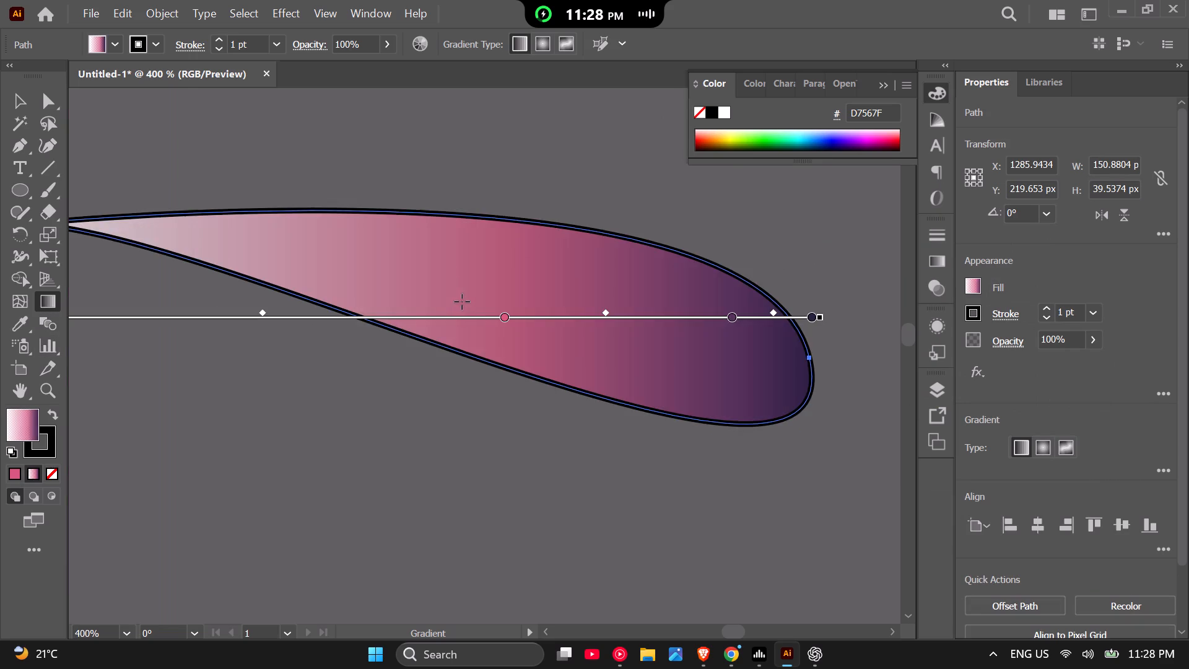
scroll(462, 302, down, 3)
drag(279, 308, 286, 292)
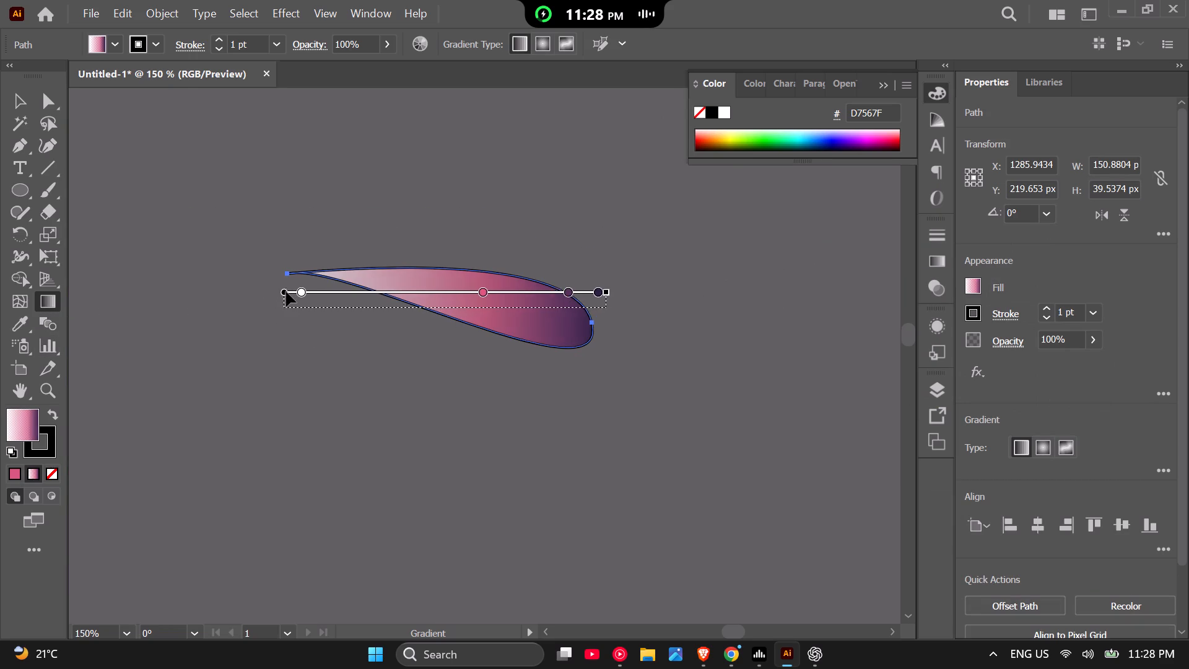
drag(286, 292, 299, 278)
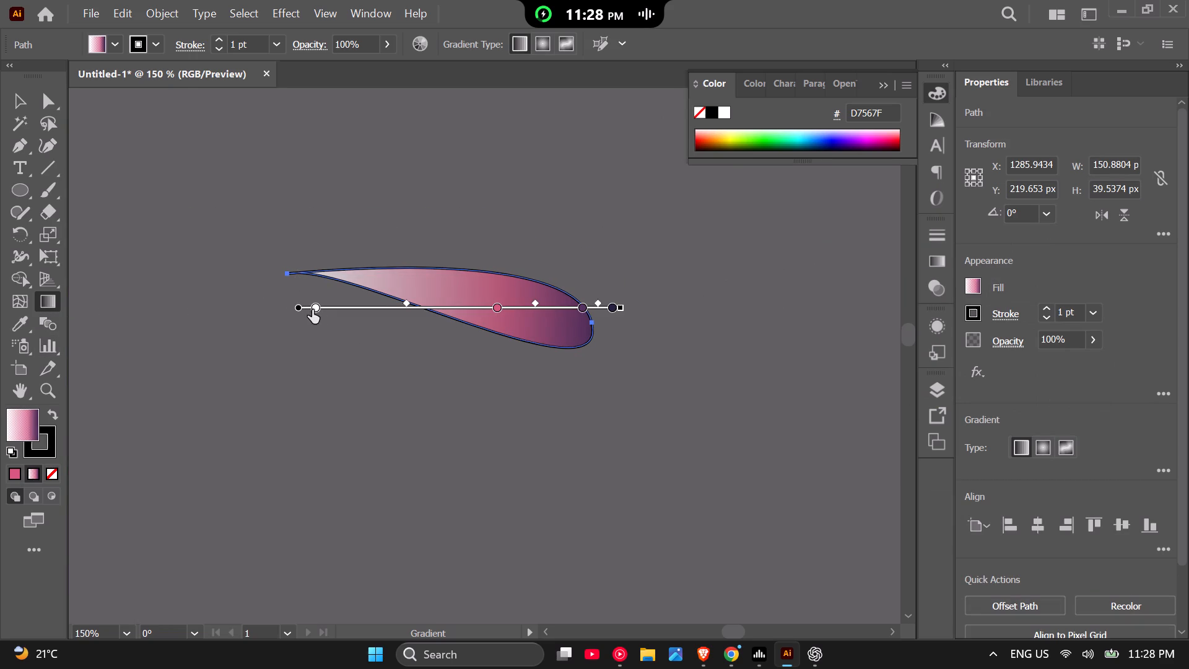
Change the gradient's purple 57325B colour stop to the gold BCA535.
click(583, 309)
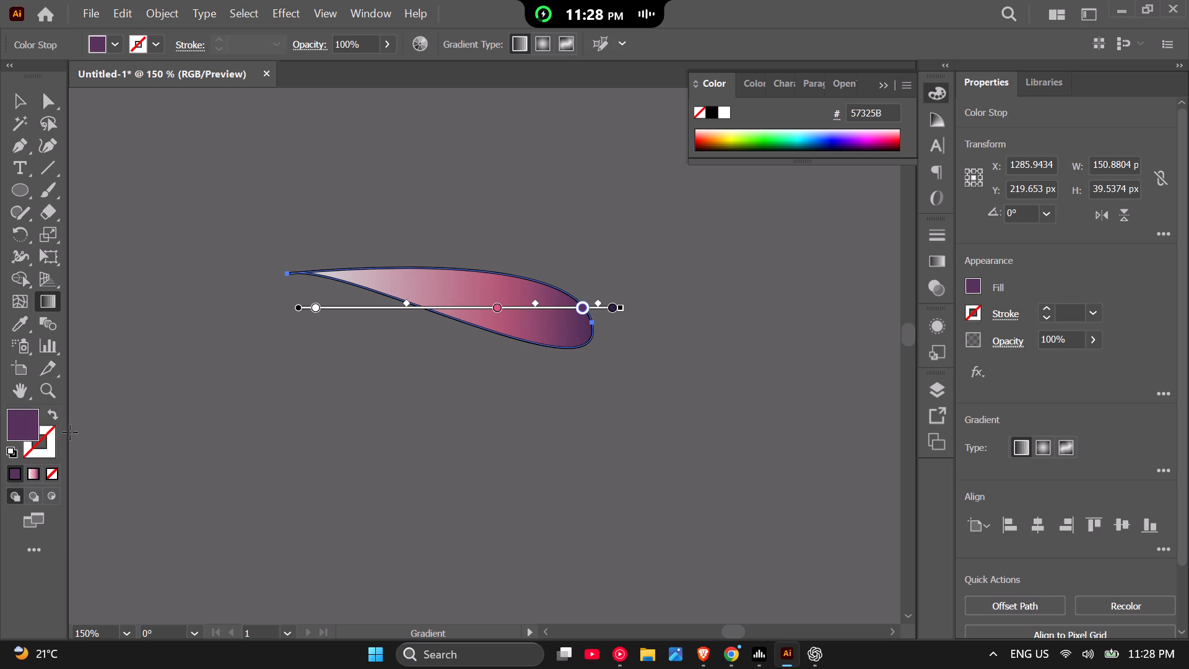
double_click(32, 429)
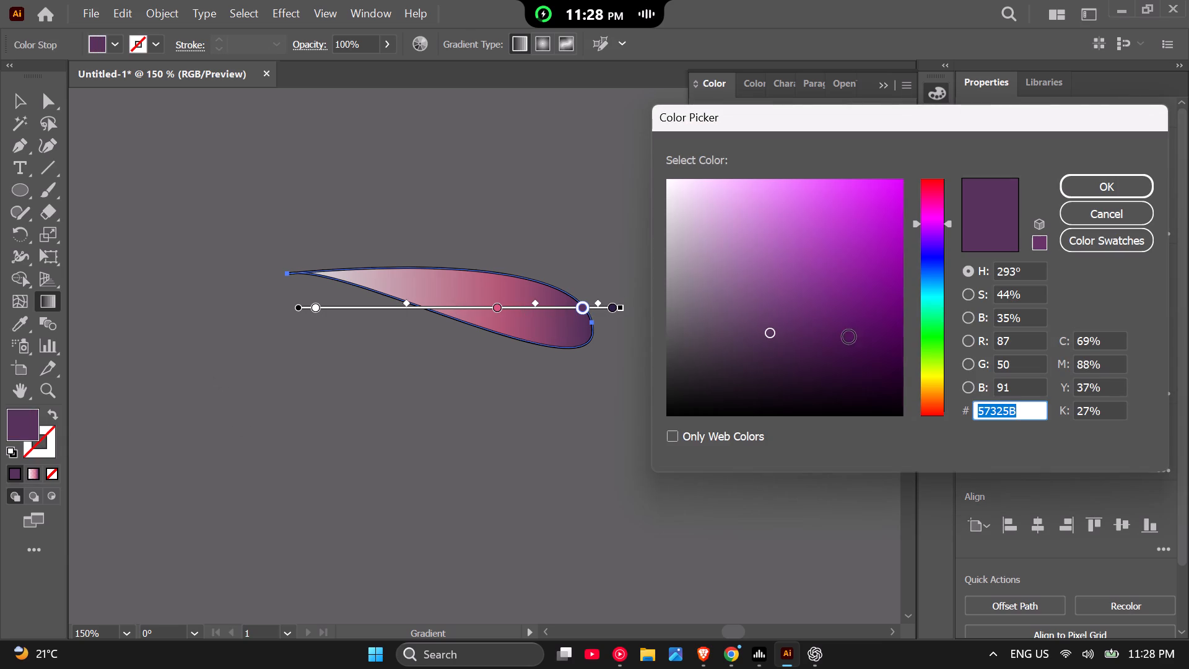
drag(936, 363, 932, 382)
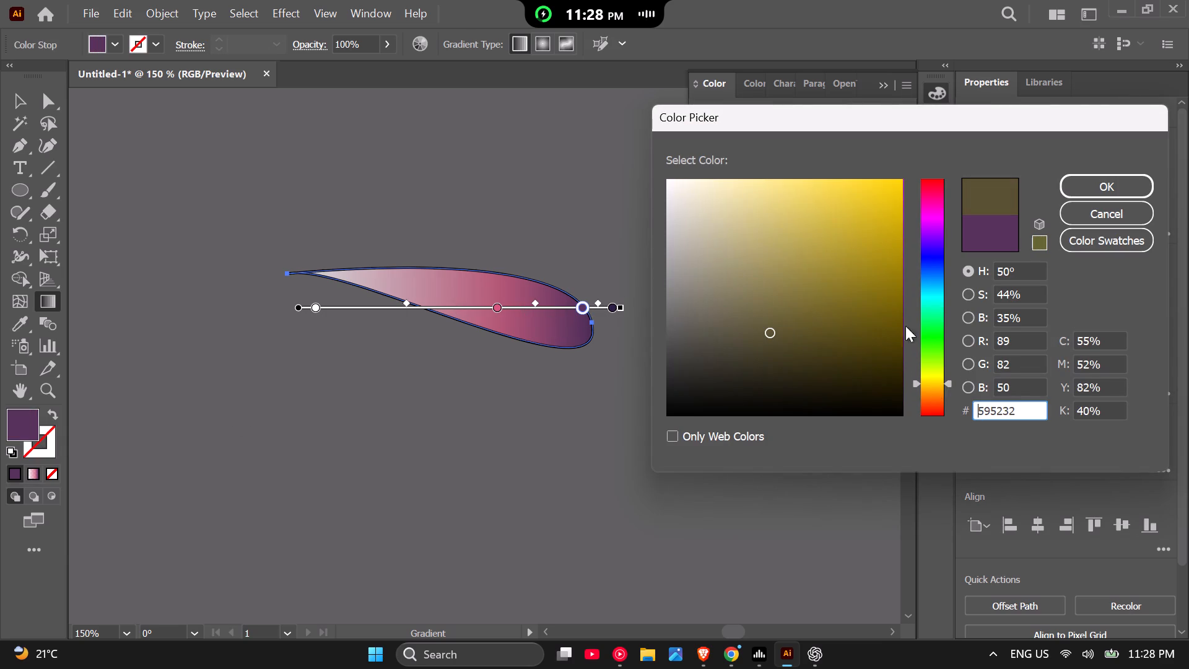
click(891, 270)
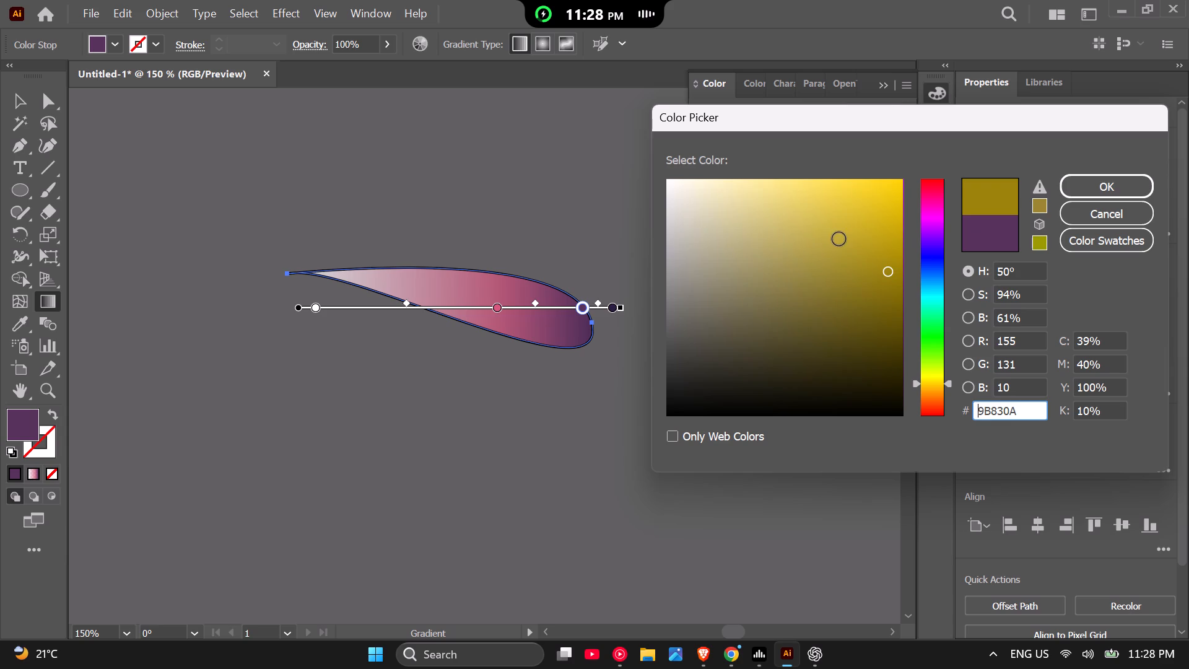
click(839, 239)
click(1081, 186)
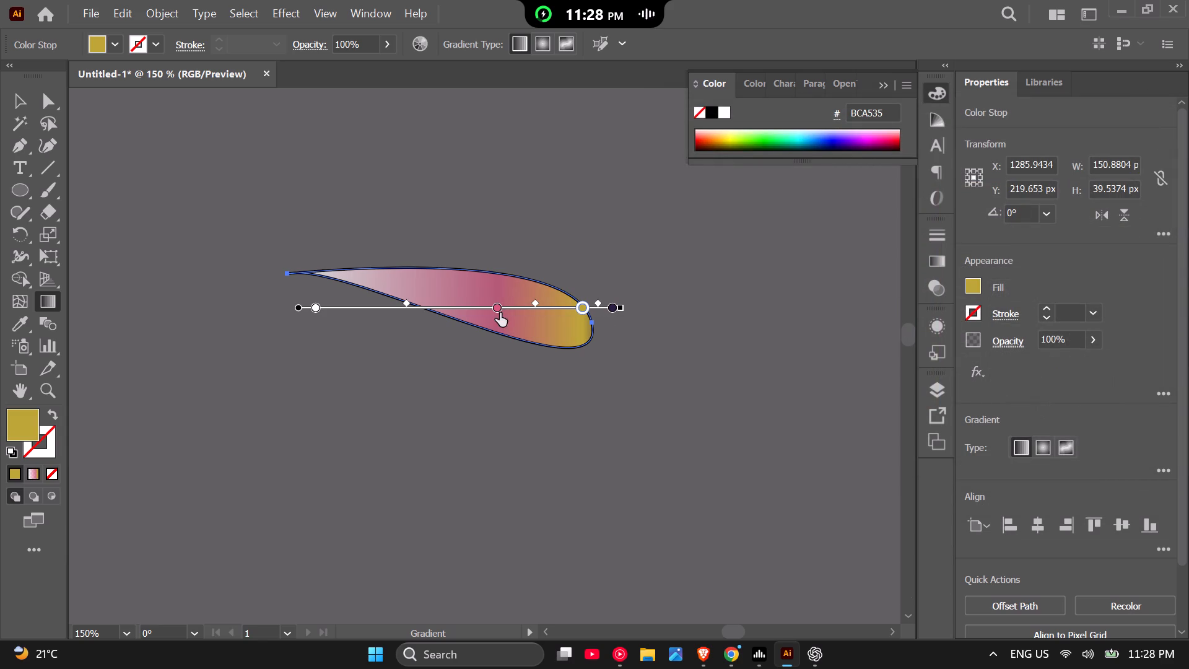
Change the gradient's pink middle colour stop to the pale yellow E5E588.
click(495, 307)
click(17, 431)
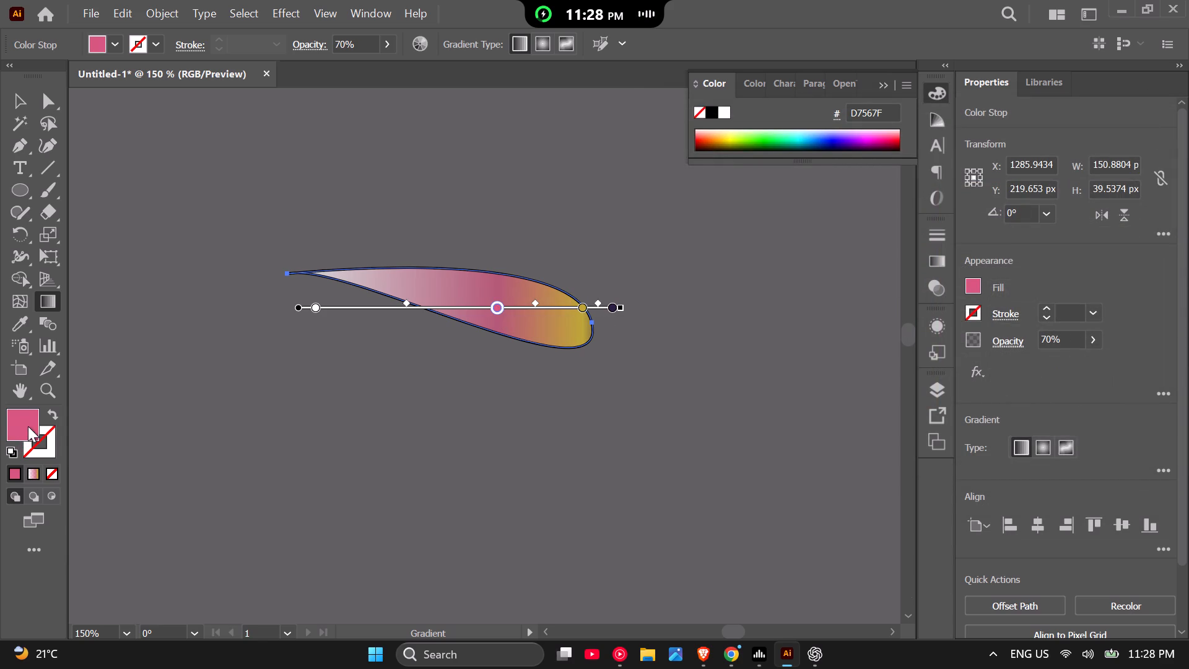
double_click(33, 427)
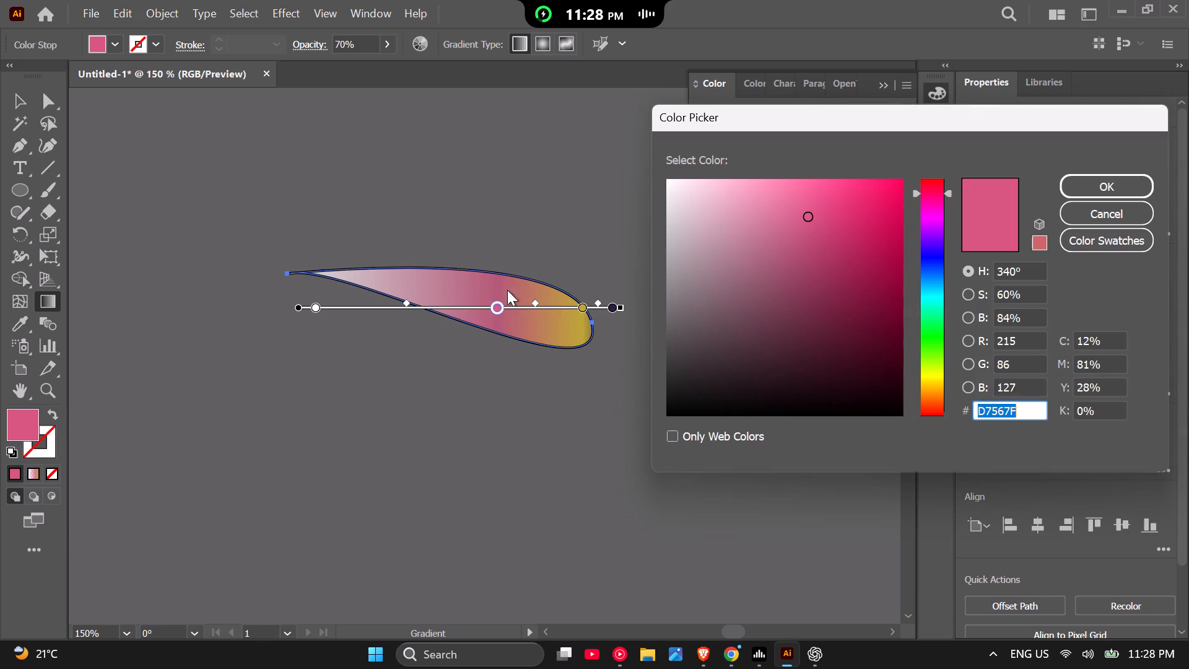
click(929, 375)
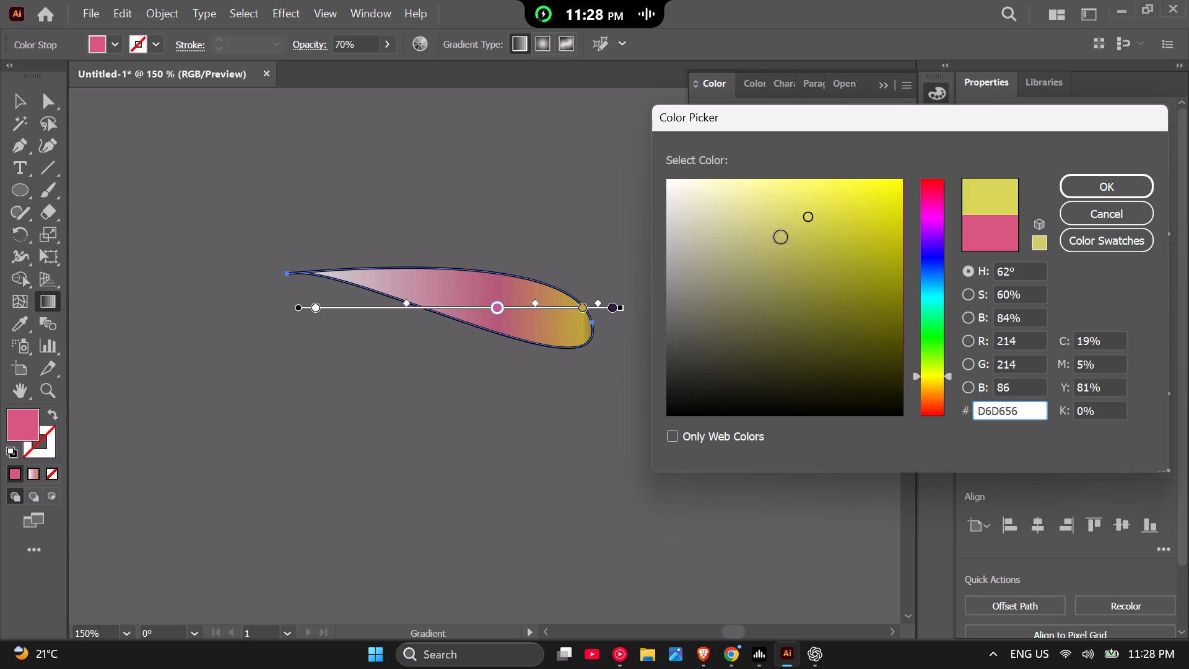
click(766, 201)
click(1116, 185)
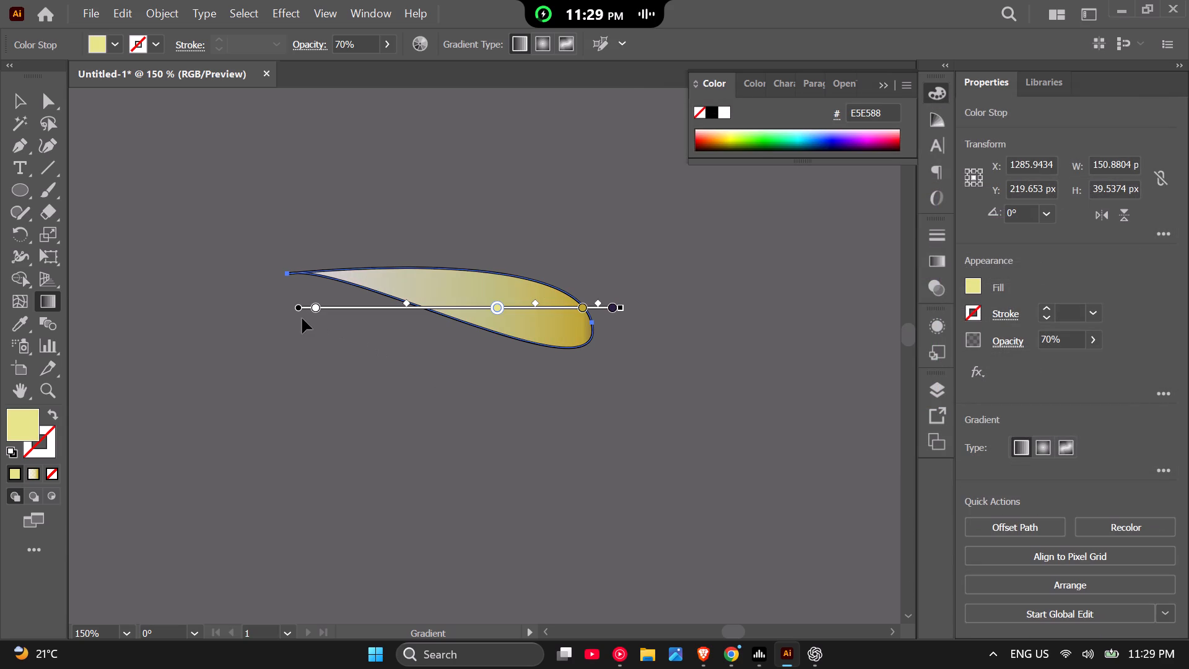
Move the white, pale yellow and gold gradient stops slightly toward the teardrop's pointed end and deselect the shape.
drag(298, 309, 298, 300)
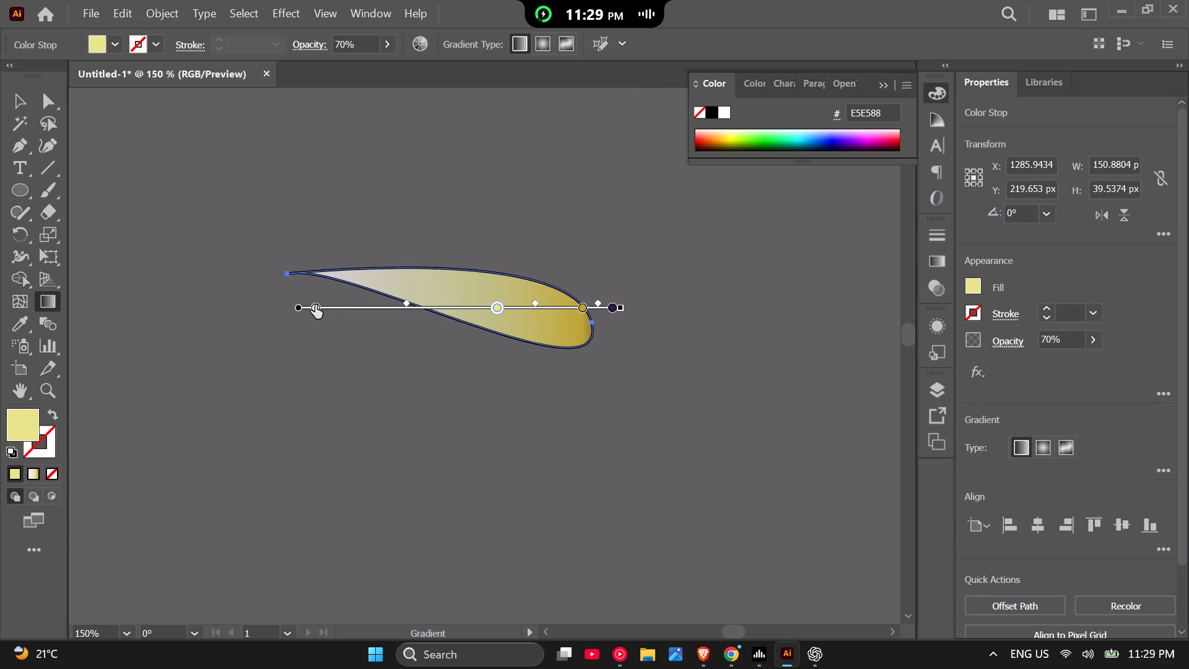
drag(316, 307, 306, 308)
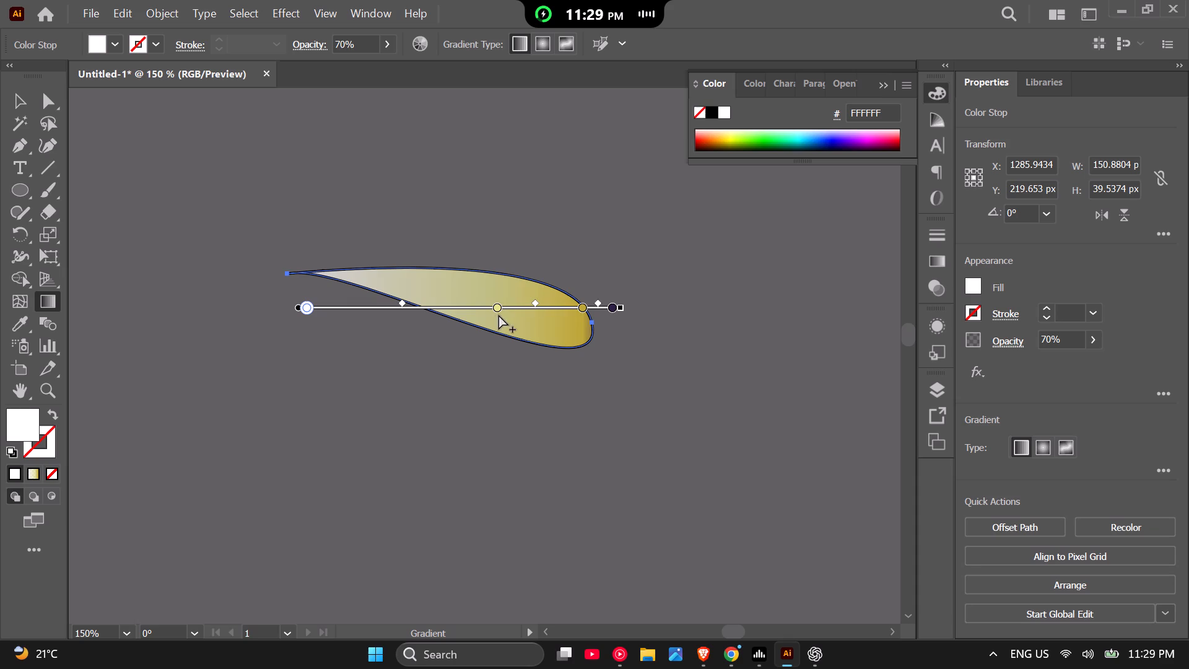
drag(494, 306, 474, 310)
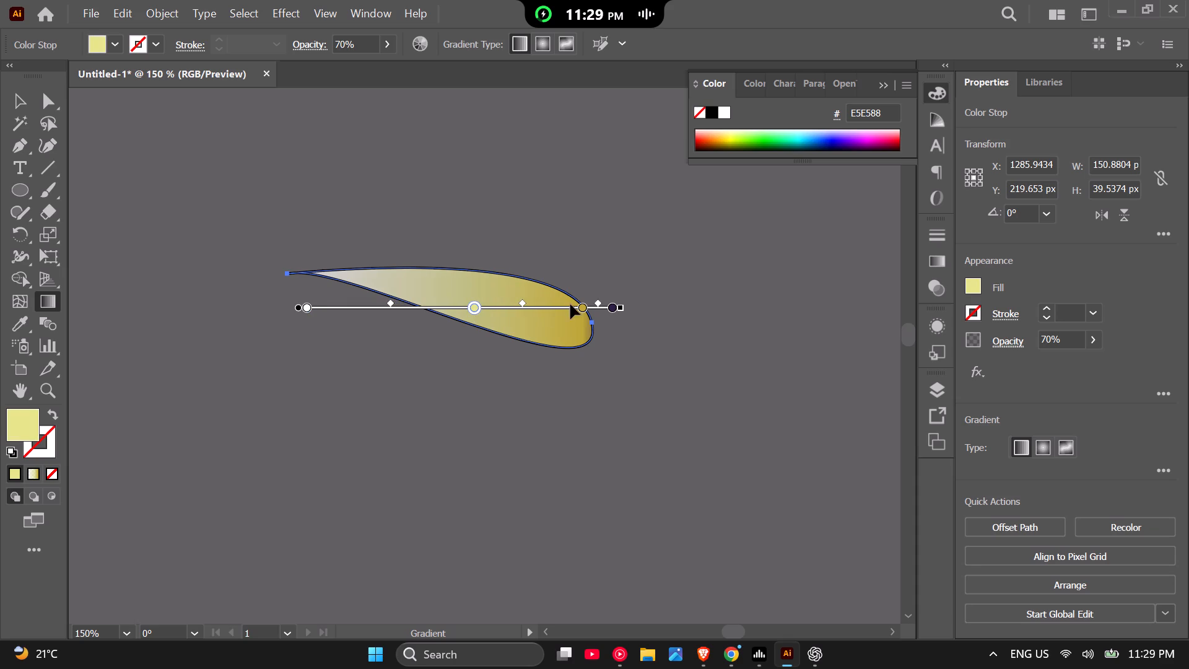
drag(582, 307, 568, 312)
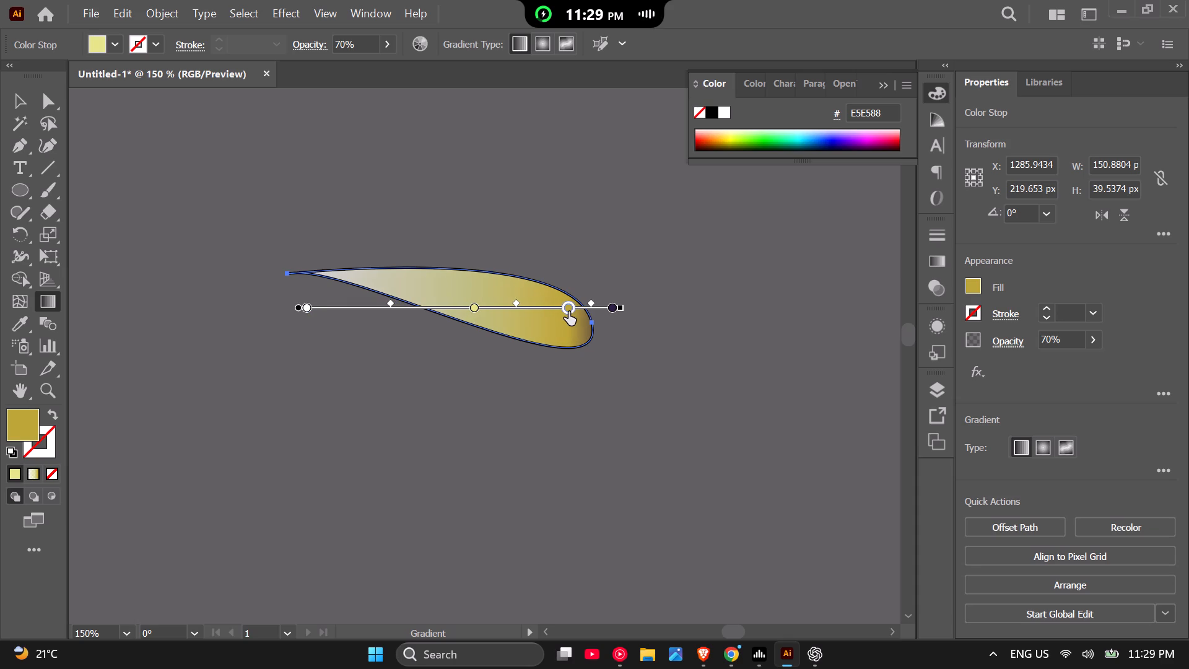
drag(568, 312, 572, 312)
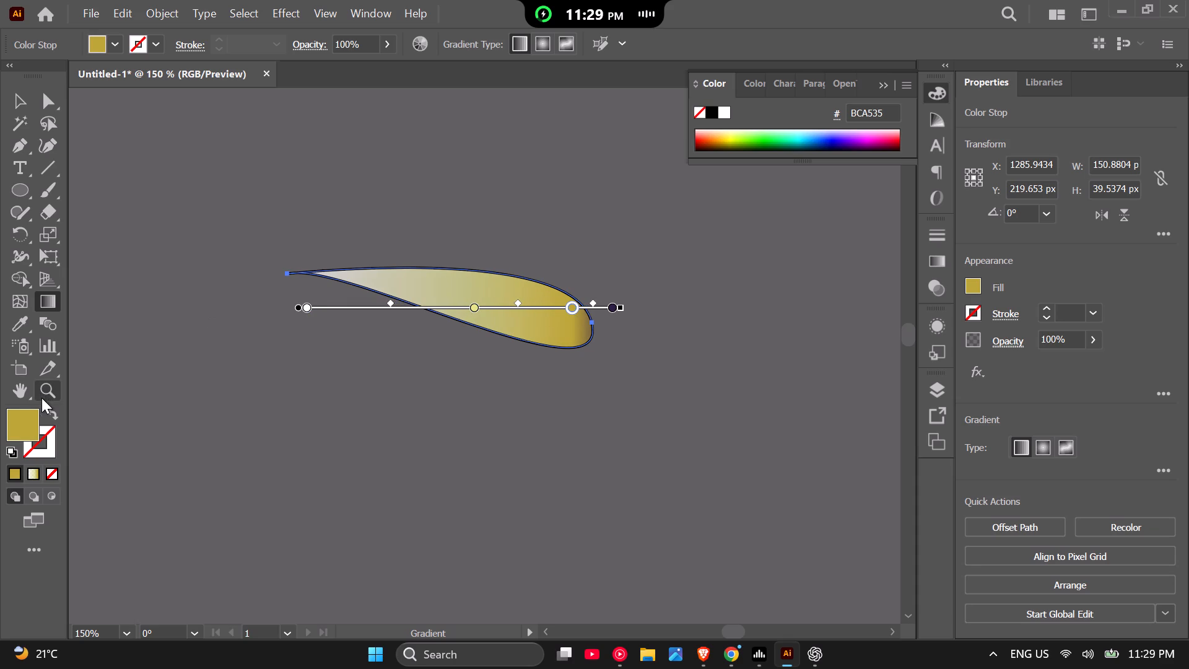
click(11, 102)
click(167, 295)
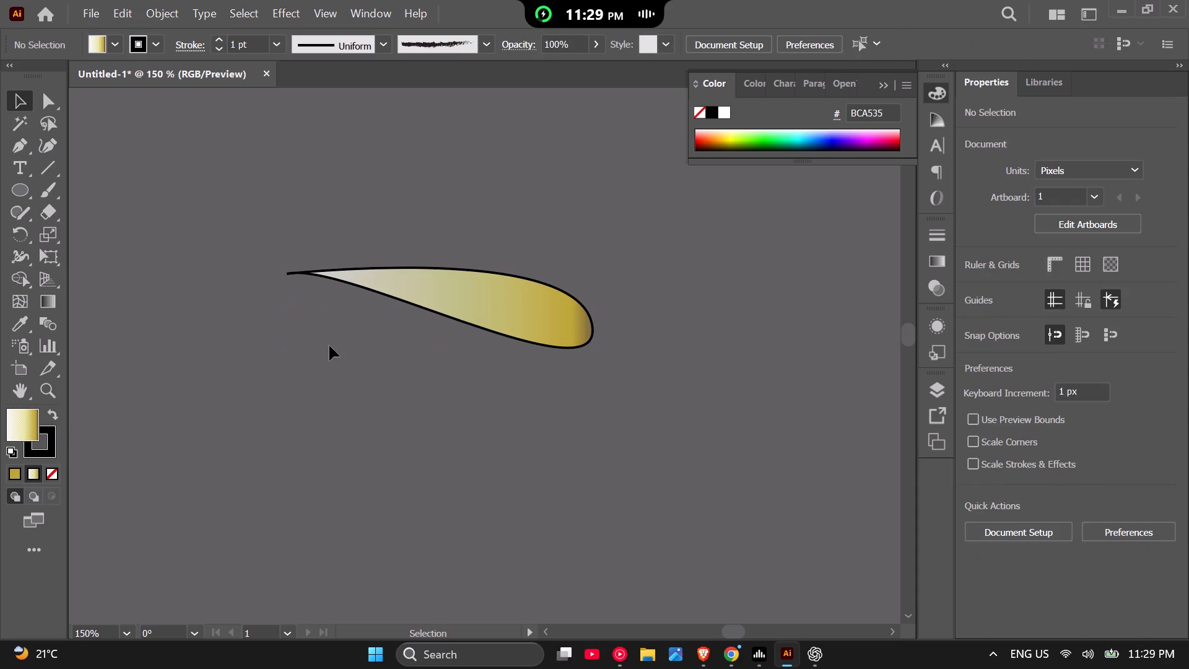
Select the teardrop and set its black stroke to none.
drag(166, 217, 380, 318)
click(51, 417)
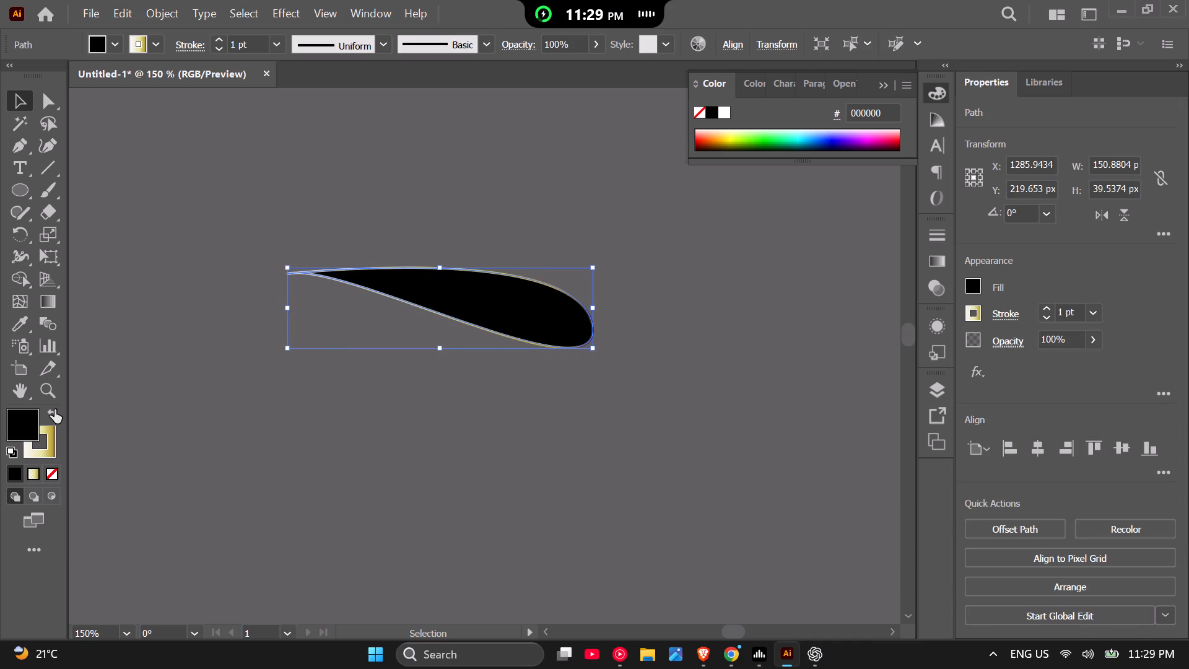
click(53, 409)
click(51, 447)
click(53, 473)
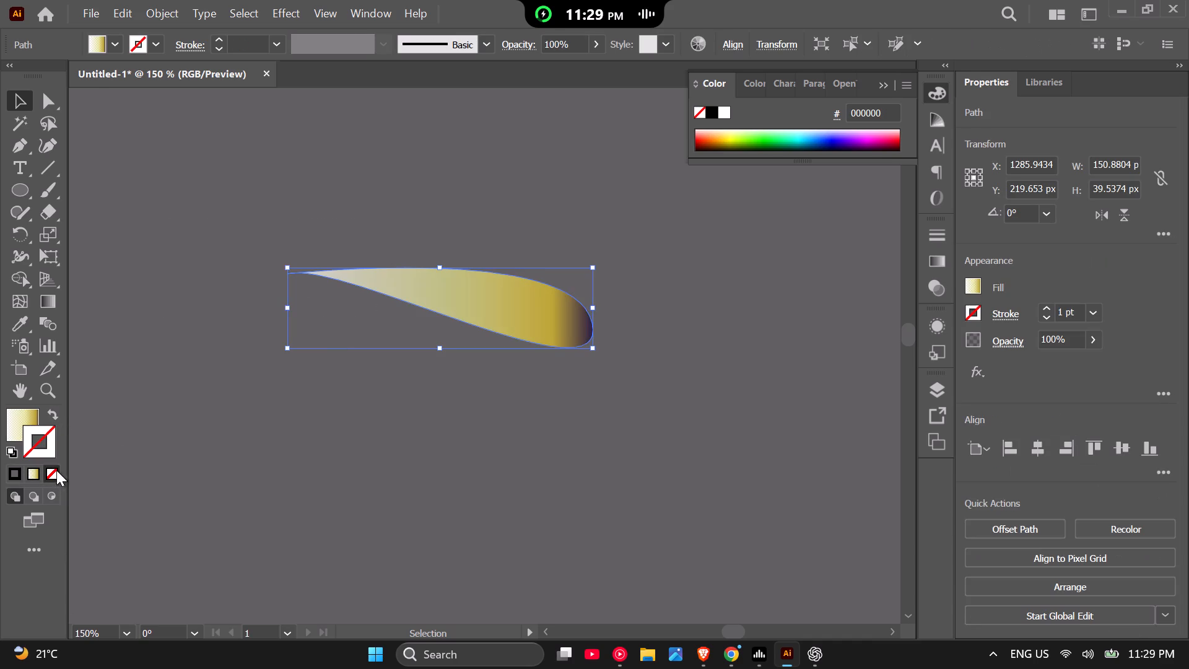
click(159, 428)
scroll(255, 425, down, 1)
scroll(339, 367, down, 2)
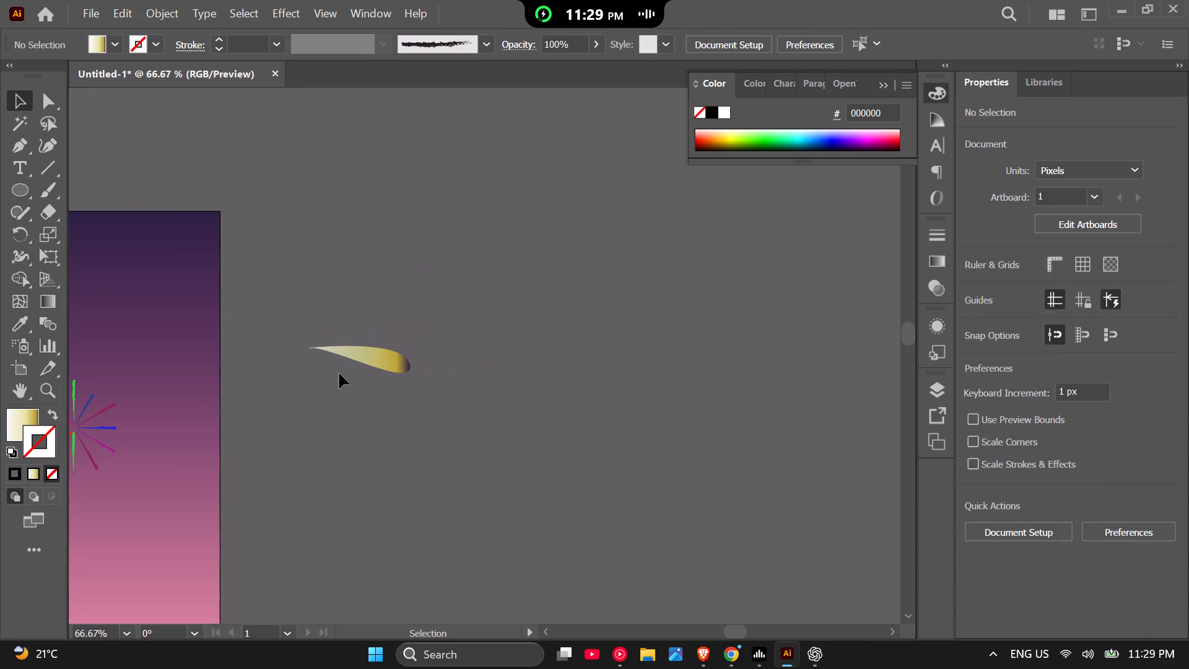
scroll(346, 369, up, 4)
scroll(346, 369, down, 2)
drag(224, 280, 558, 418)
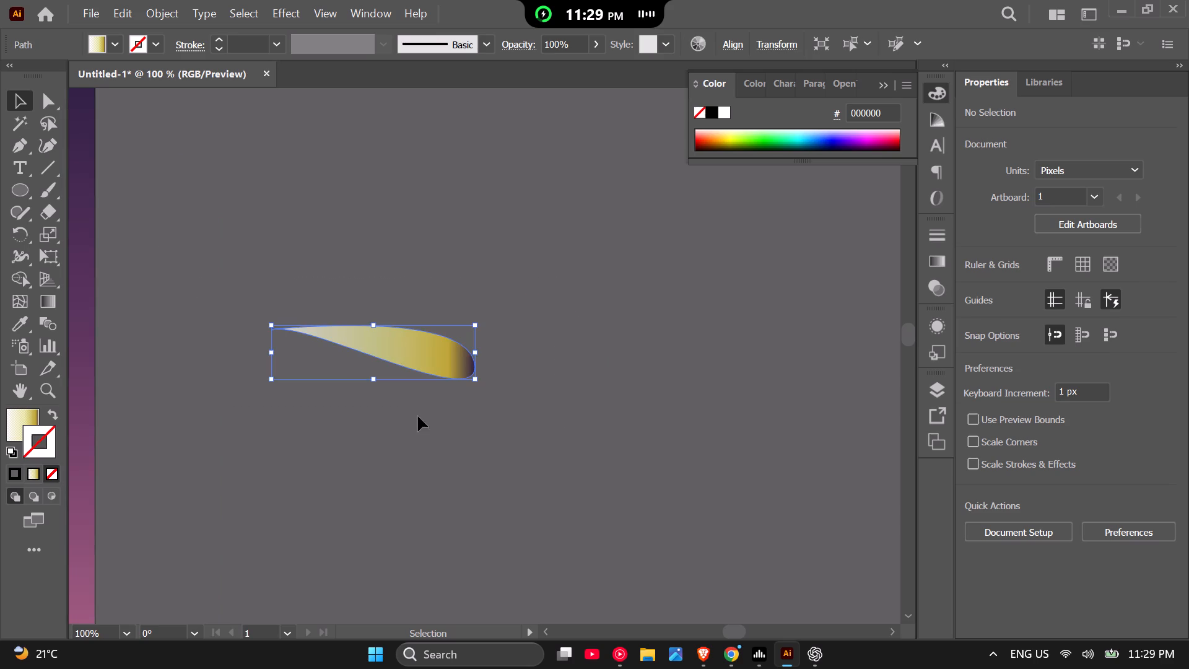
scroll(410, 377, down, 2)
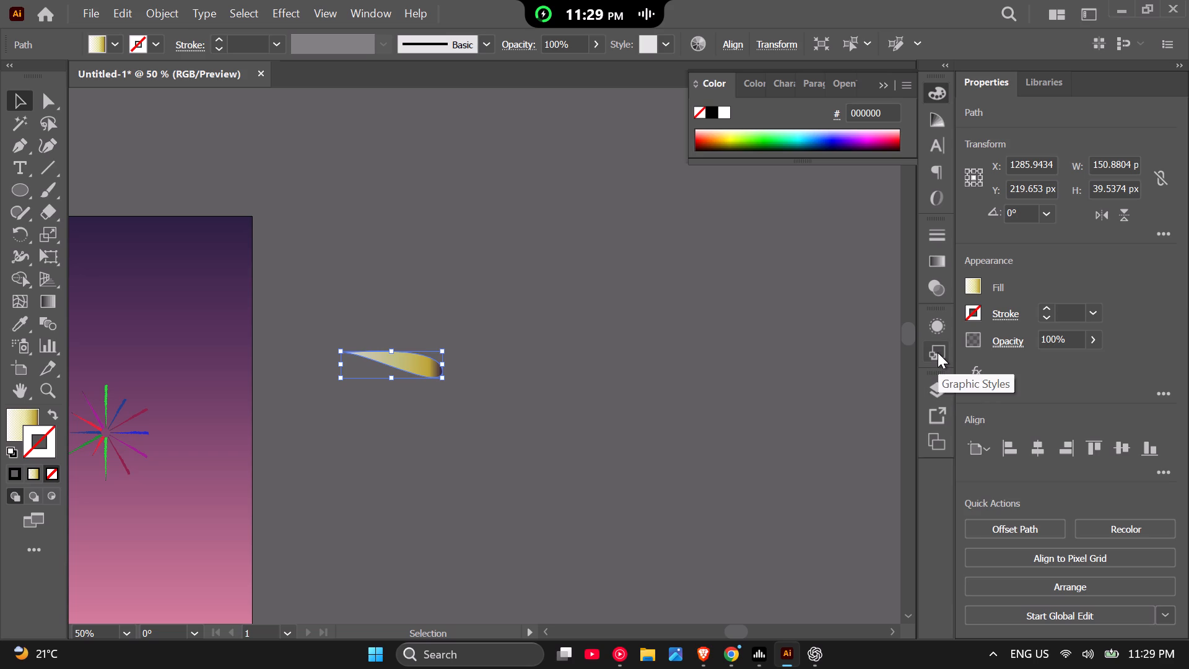
Dock the Layers panel in the same group as Properties and Libraries.
drag(932, 387, 961, 285)
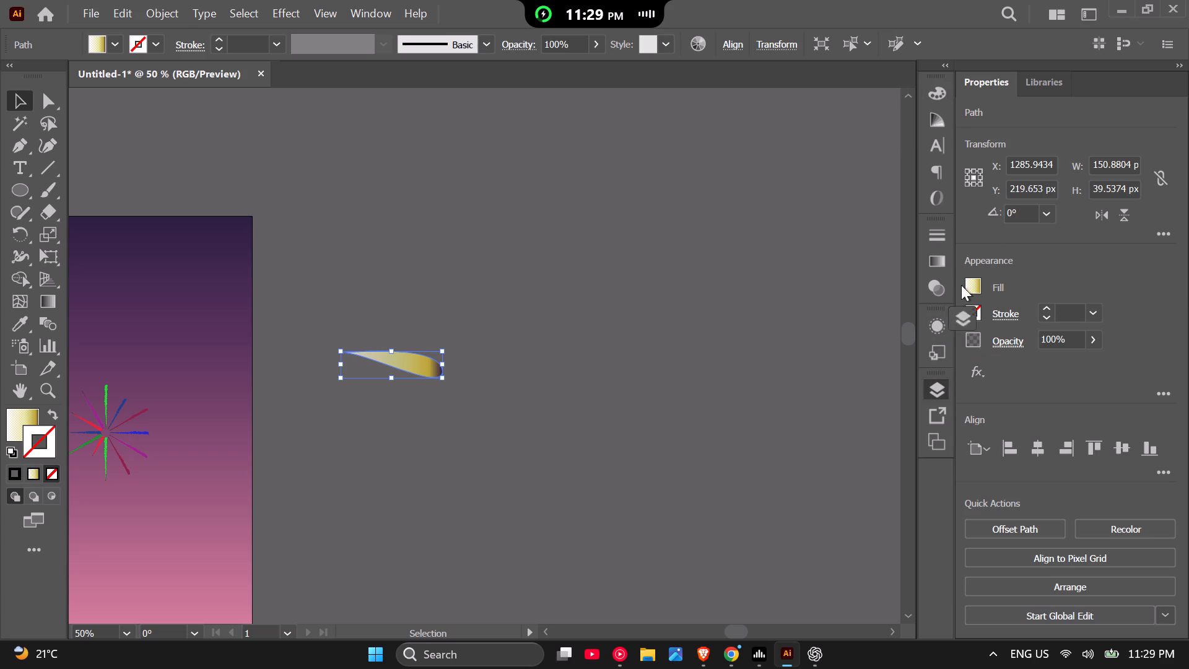
drag(961, 285, 1091, 84)
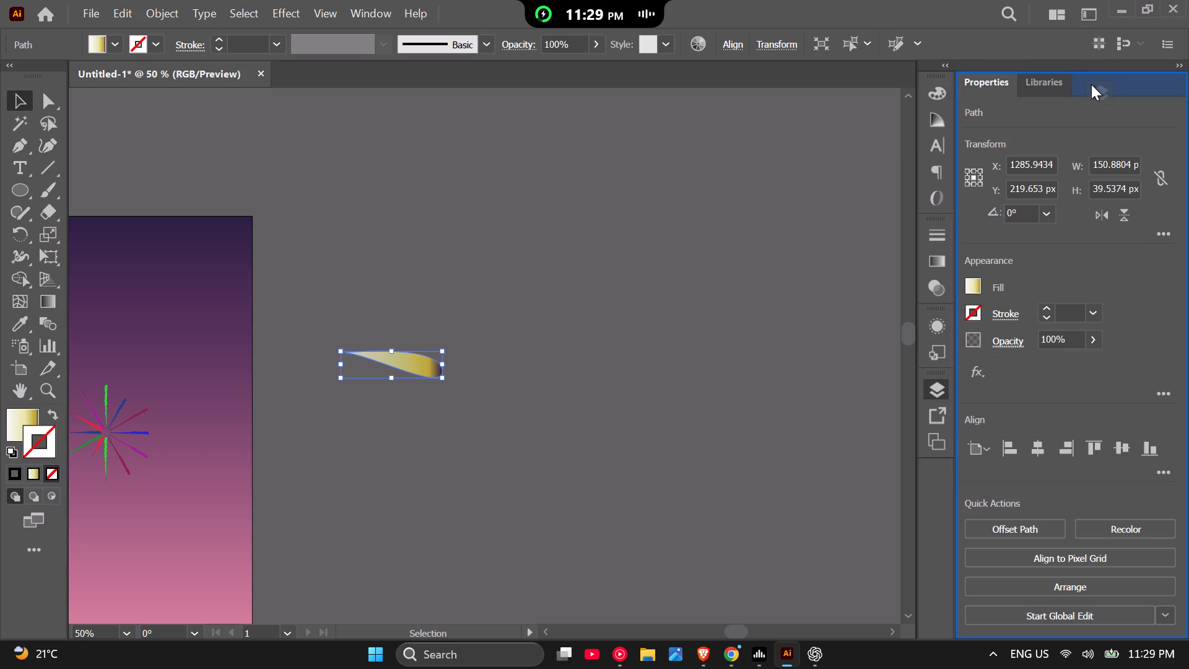
drag(1091, 84, 1090, 84)
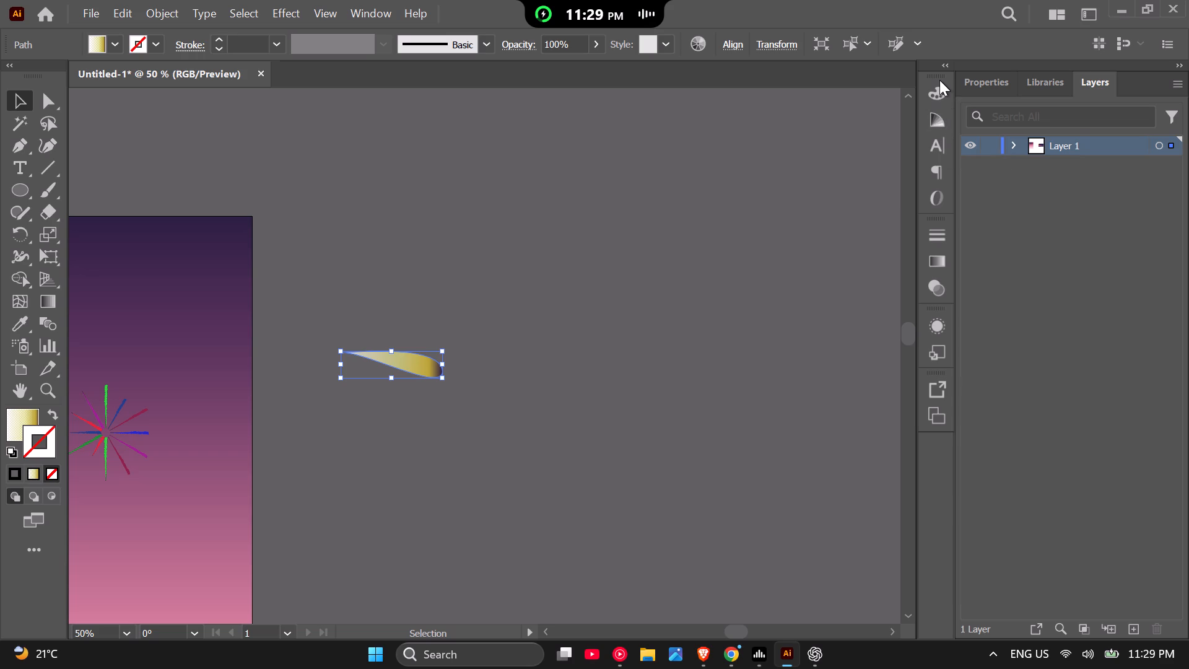
Widen the collapsed panel dock so that it shows panel names beside the icons.
drag(919, 374, 884, 374)
drag(884, 367, 873, 369)
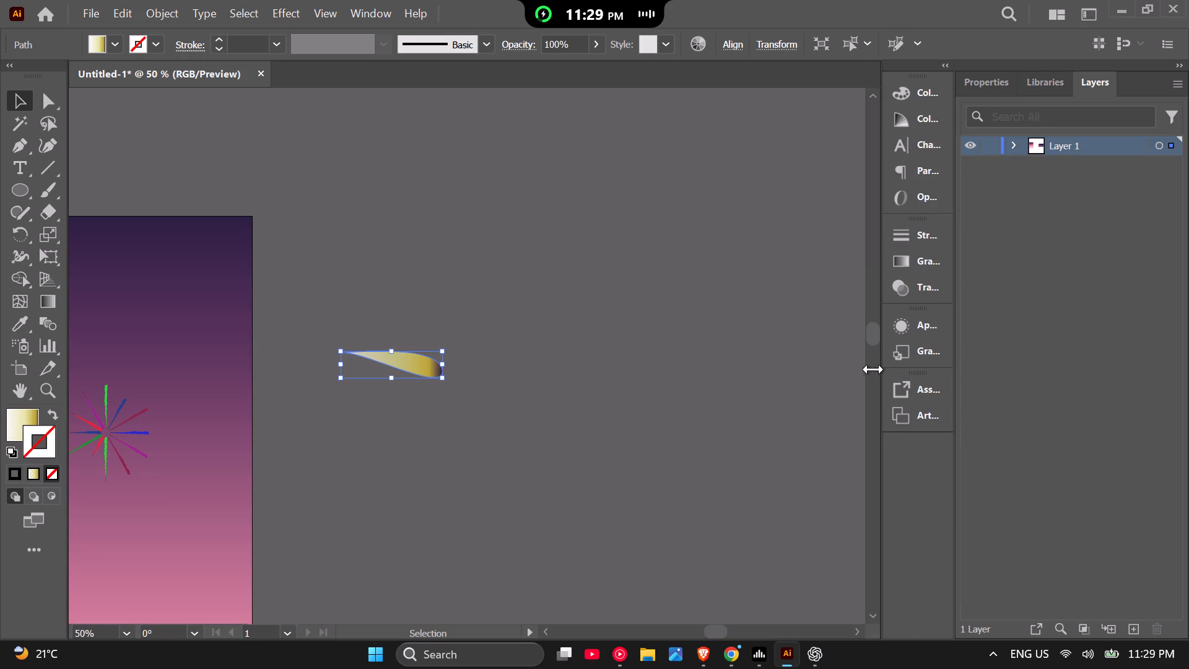
drag(873, 369, 859, 373)
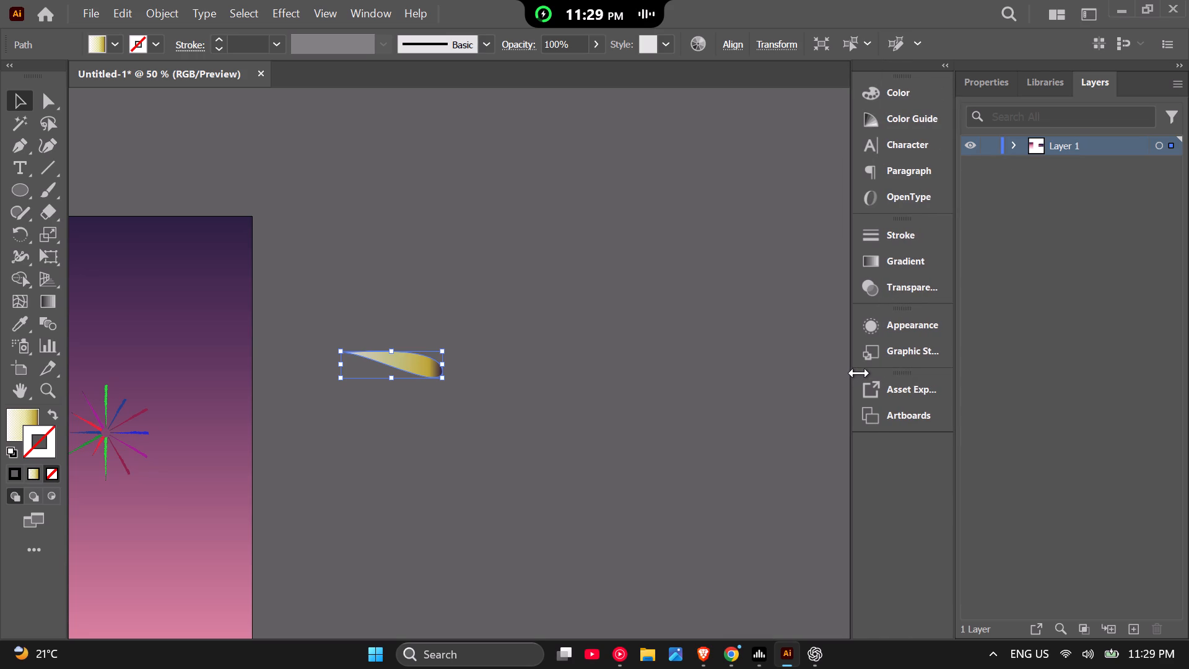
drag(859, 373, 861, 373)
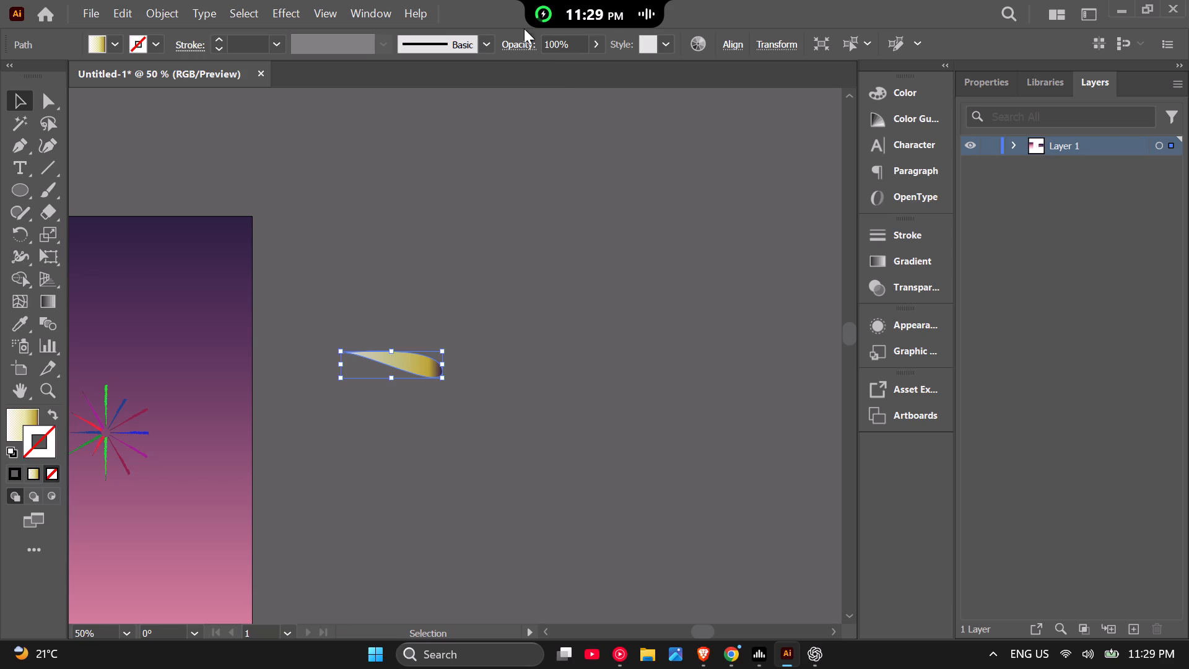
Show the Brushes panel in the workspace.
click(380, 13)
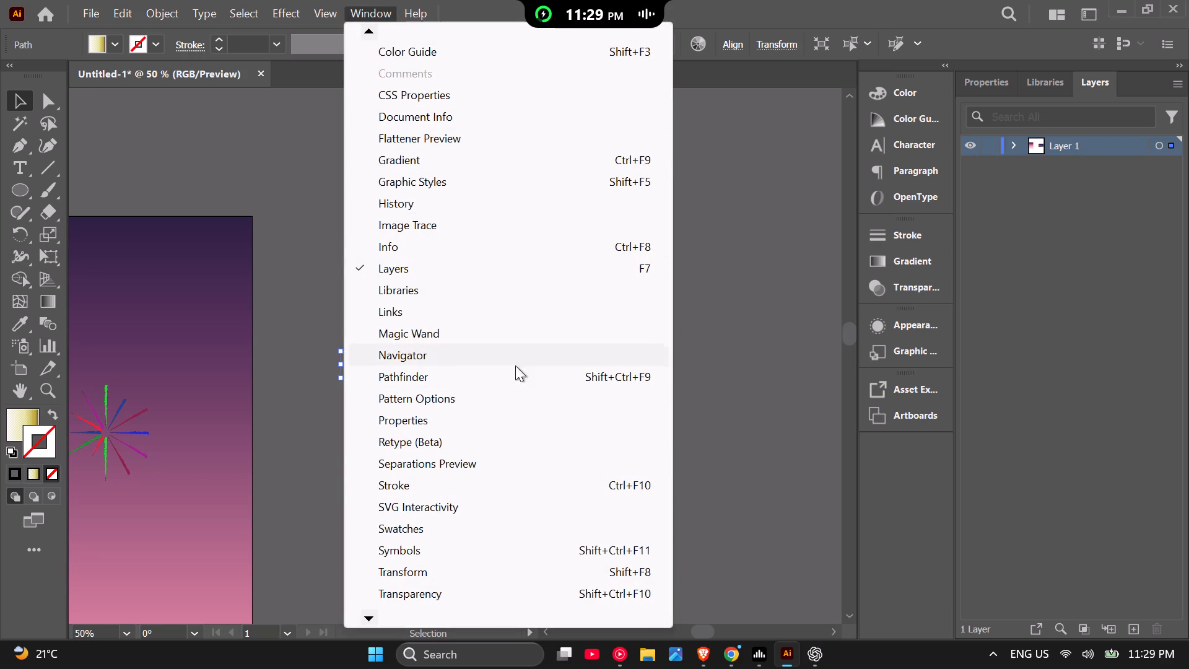
scroll(461, 427, up, 5)
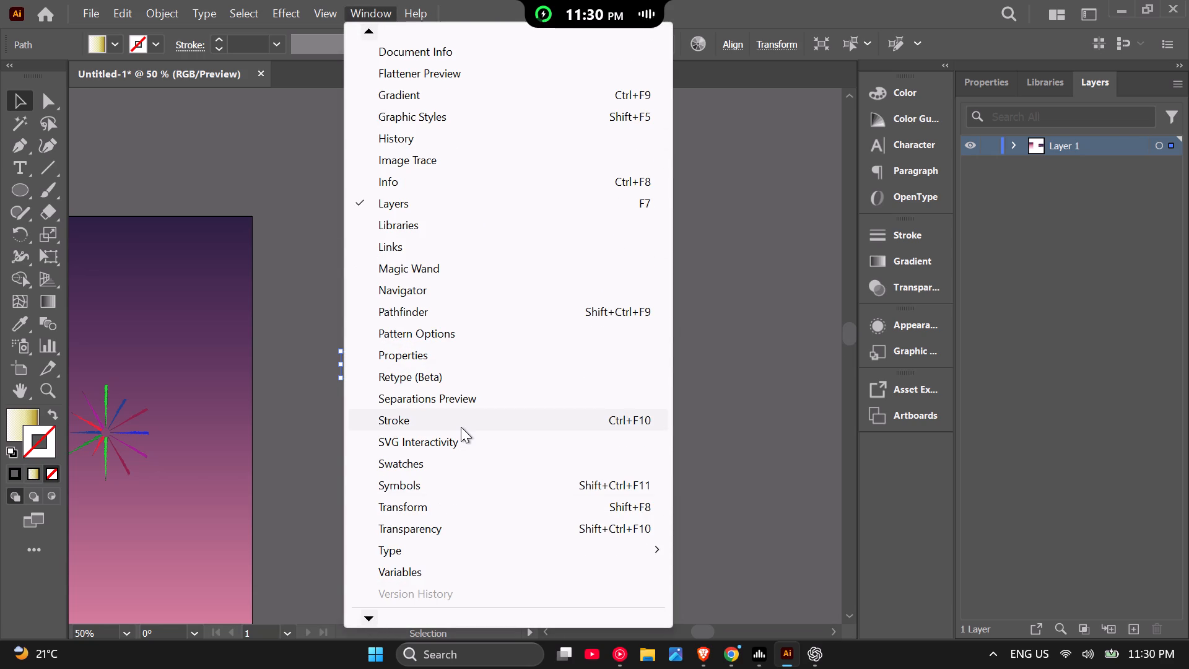
scroll(462, 419, up, 5)
scroll(509, 111, up, 4)
scroll(409, 387, down, 2)
scroll(425, 435, up, 3)
triple_click(368, 33)
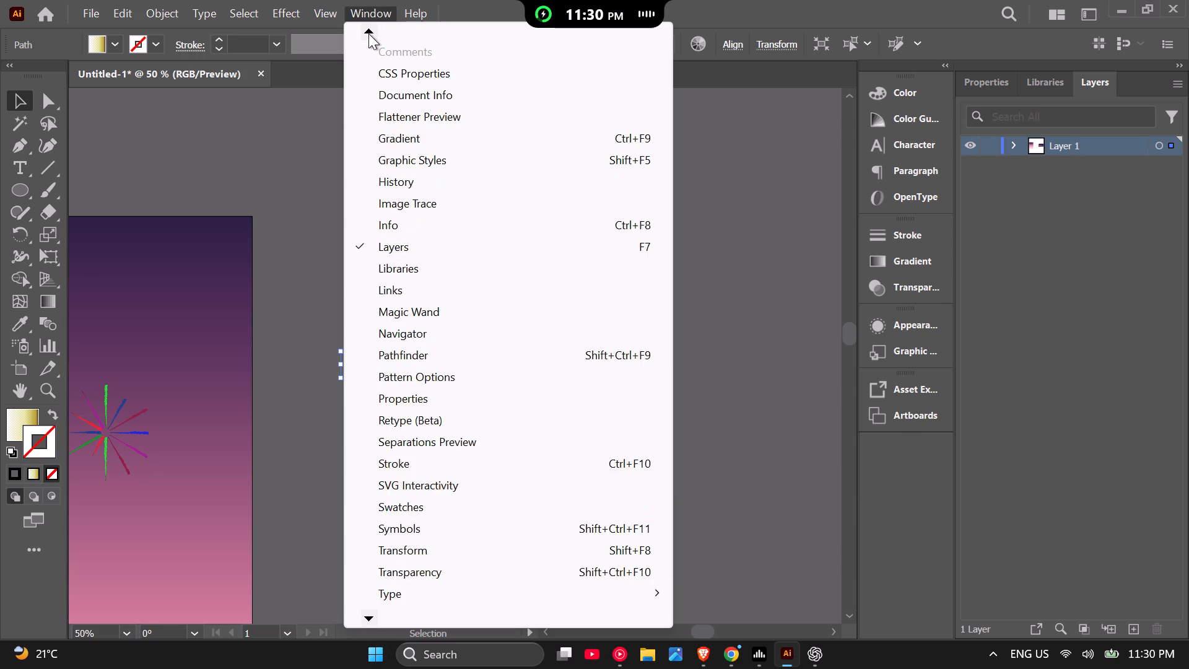
triple_click(368, 33)
triple_click(368, 33)
click(388, 141)
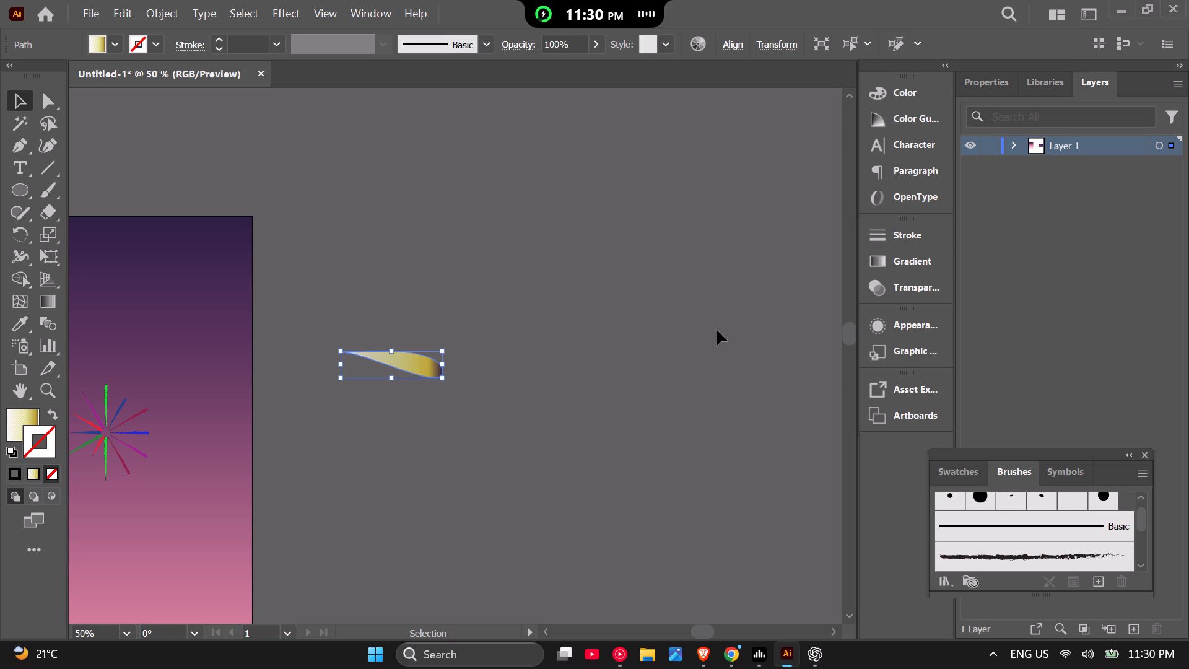
Dock the floating Brushes, Symbols and Swatches panels one below another beneath Artboards in the collapsed panel dock.
drag(1009, 474, 985, 469)
drag(985, 469, 887, 442)
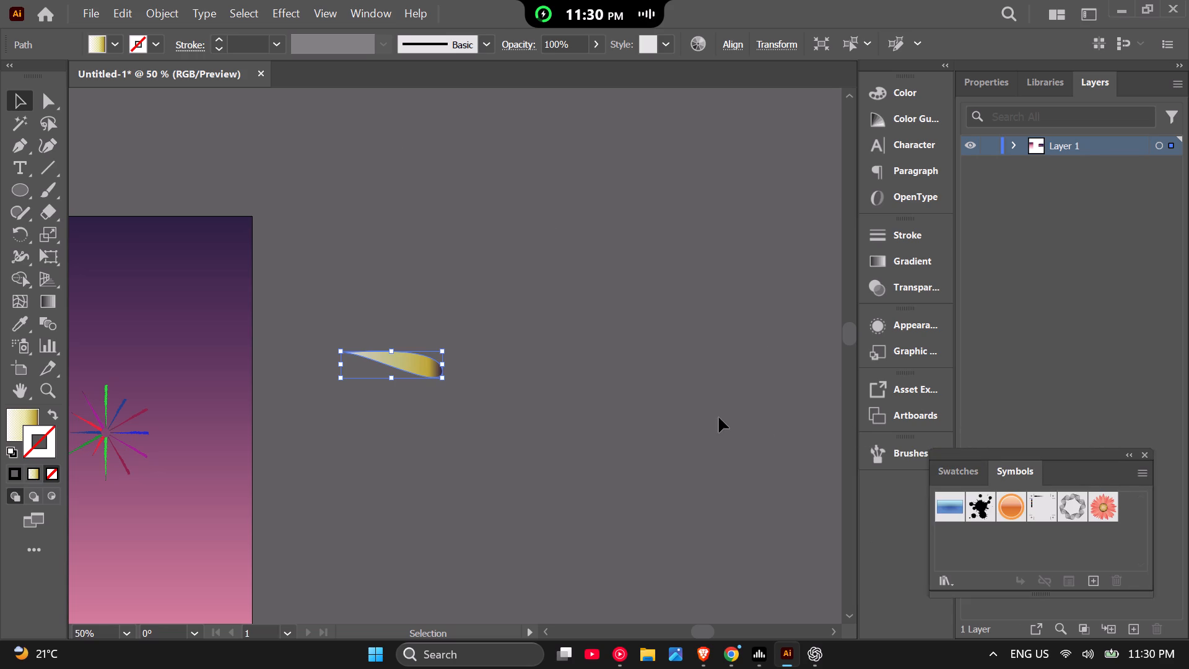
drag(1011, 471, 905, 491)
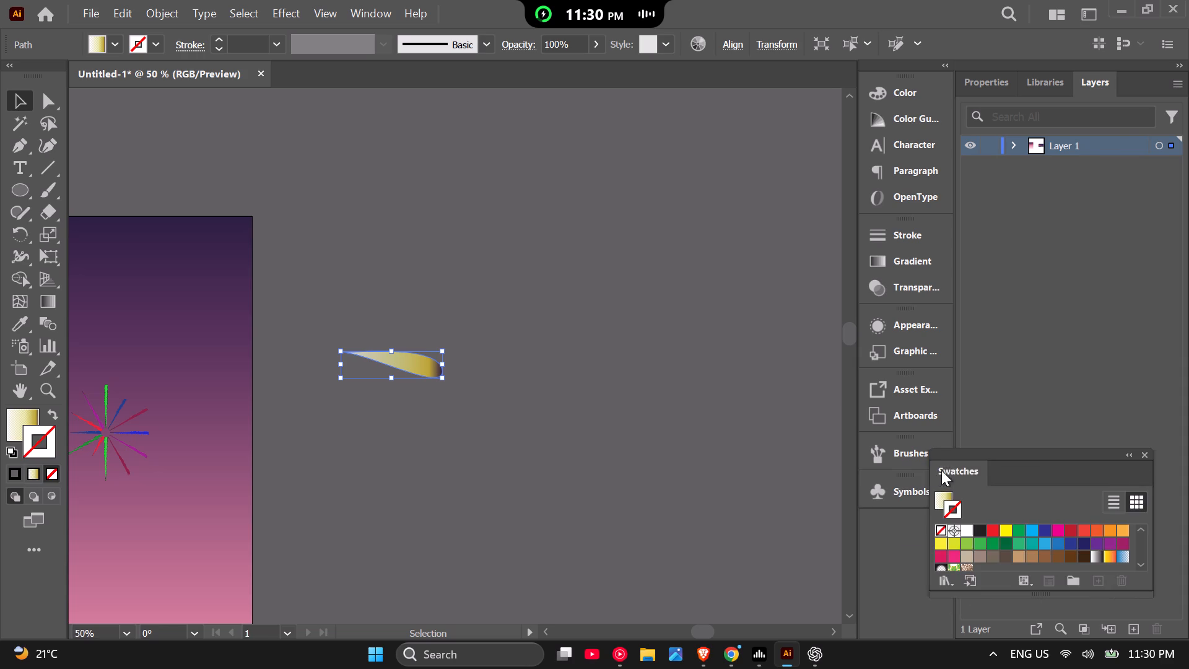
drag(948, 470, 885, 542)
click(711, 465)
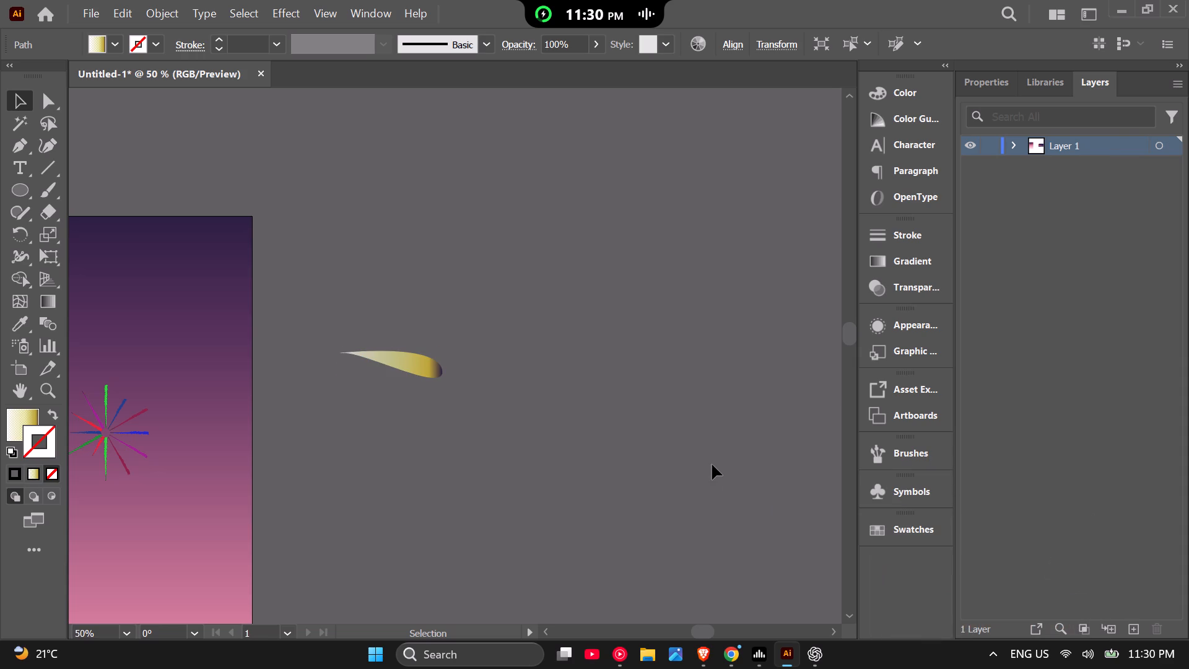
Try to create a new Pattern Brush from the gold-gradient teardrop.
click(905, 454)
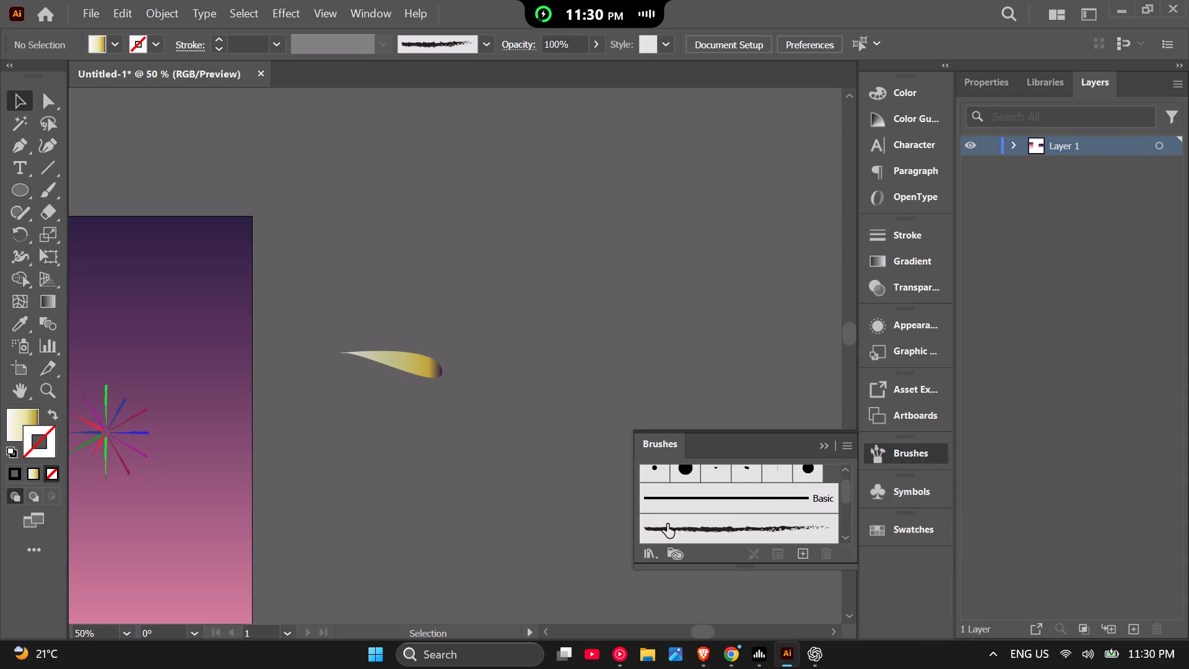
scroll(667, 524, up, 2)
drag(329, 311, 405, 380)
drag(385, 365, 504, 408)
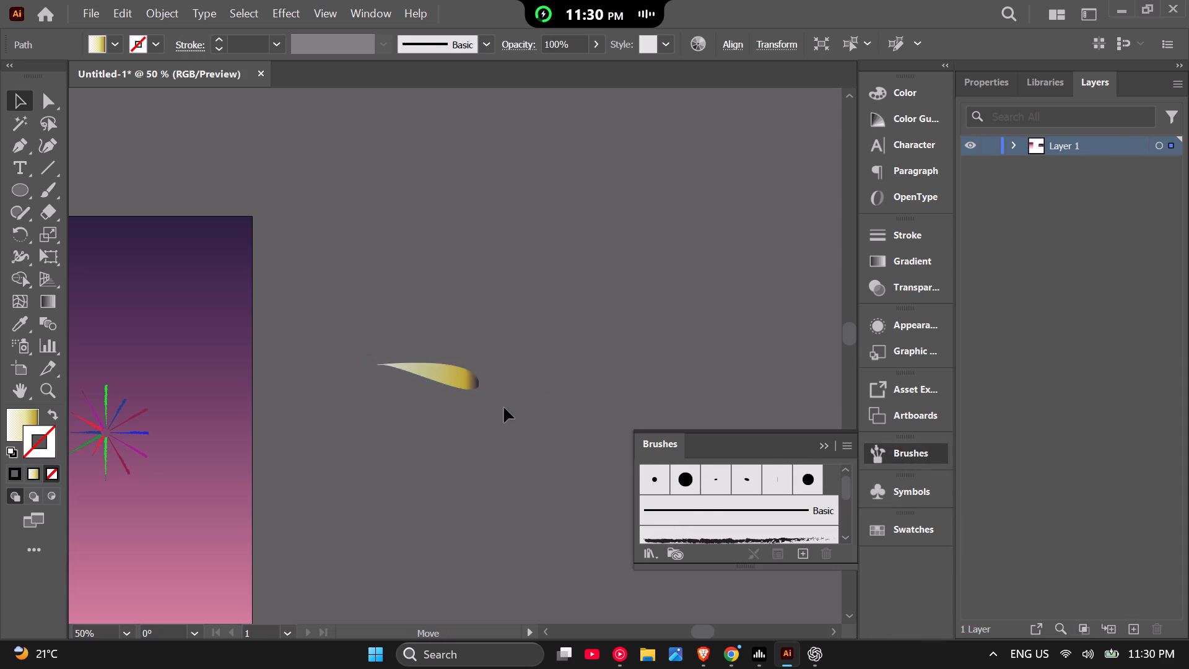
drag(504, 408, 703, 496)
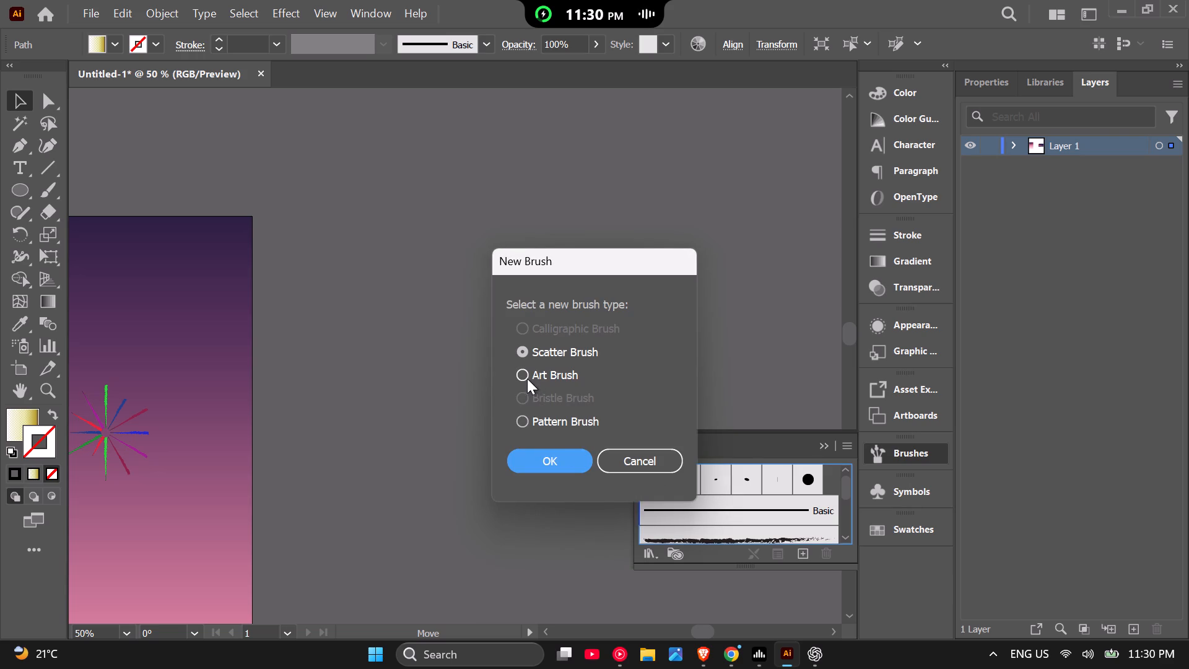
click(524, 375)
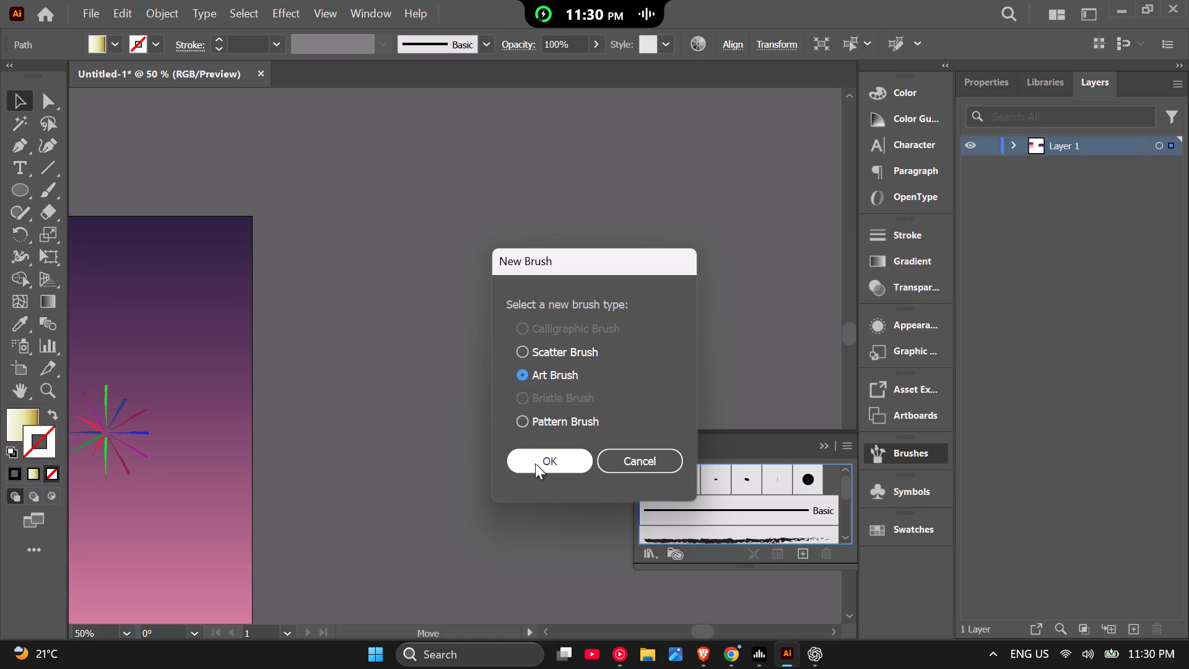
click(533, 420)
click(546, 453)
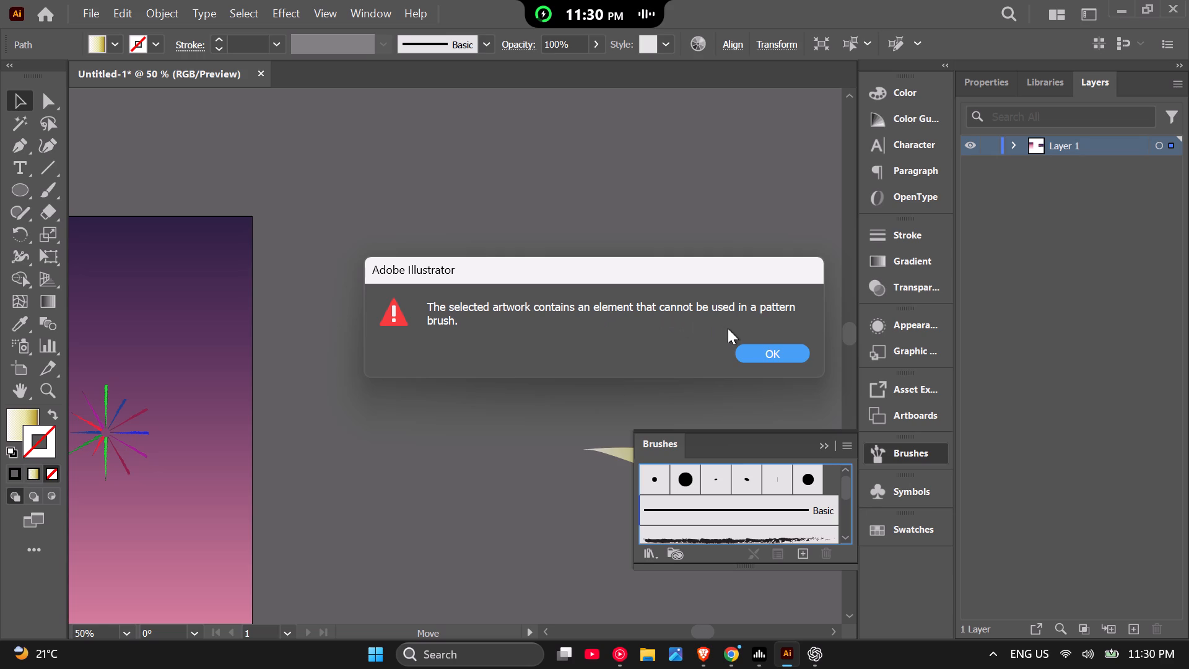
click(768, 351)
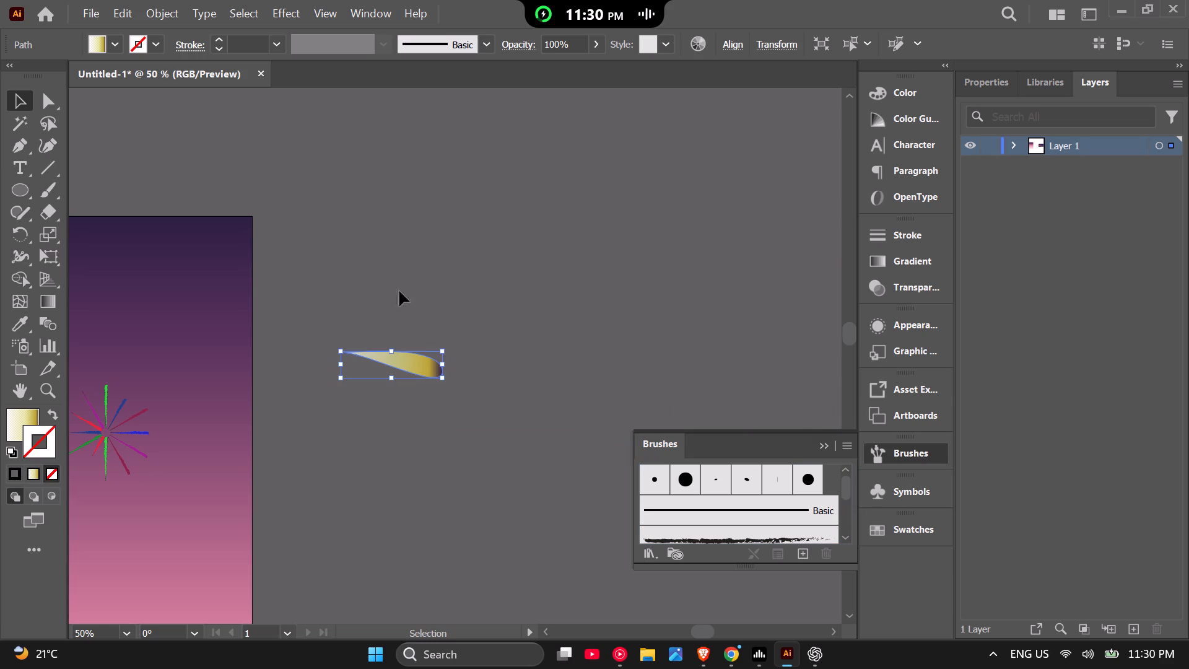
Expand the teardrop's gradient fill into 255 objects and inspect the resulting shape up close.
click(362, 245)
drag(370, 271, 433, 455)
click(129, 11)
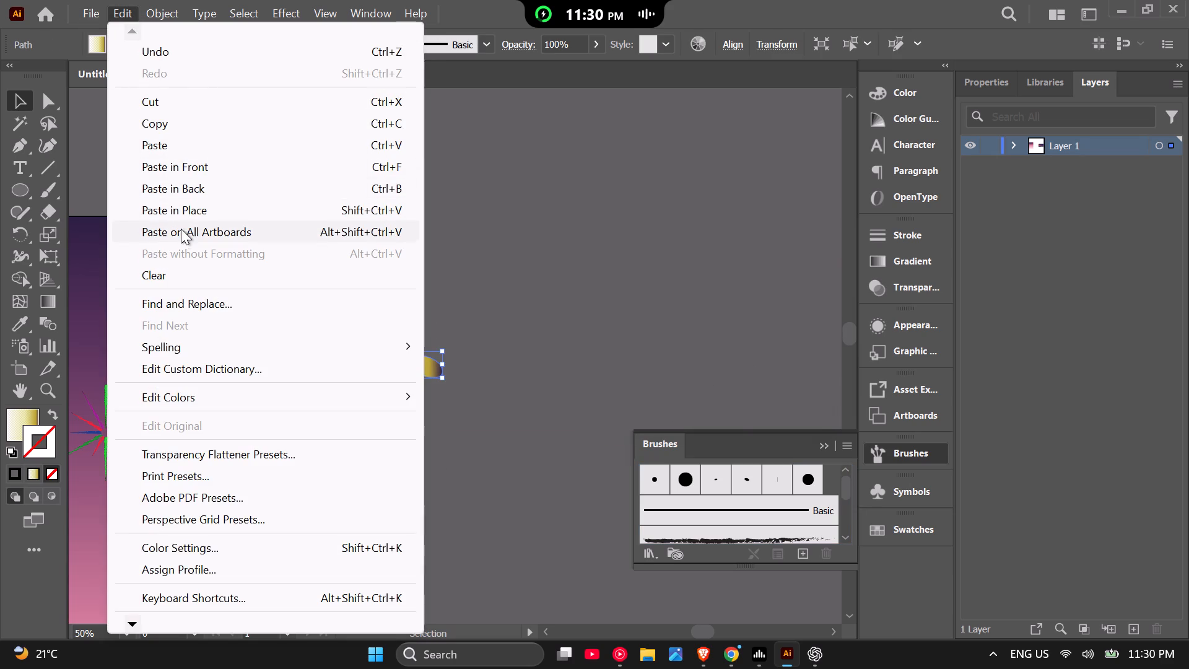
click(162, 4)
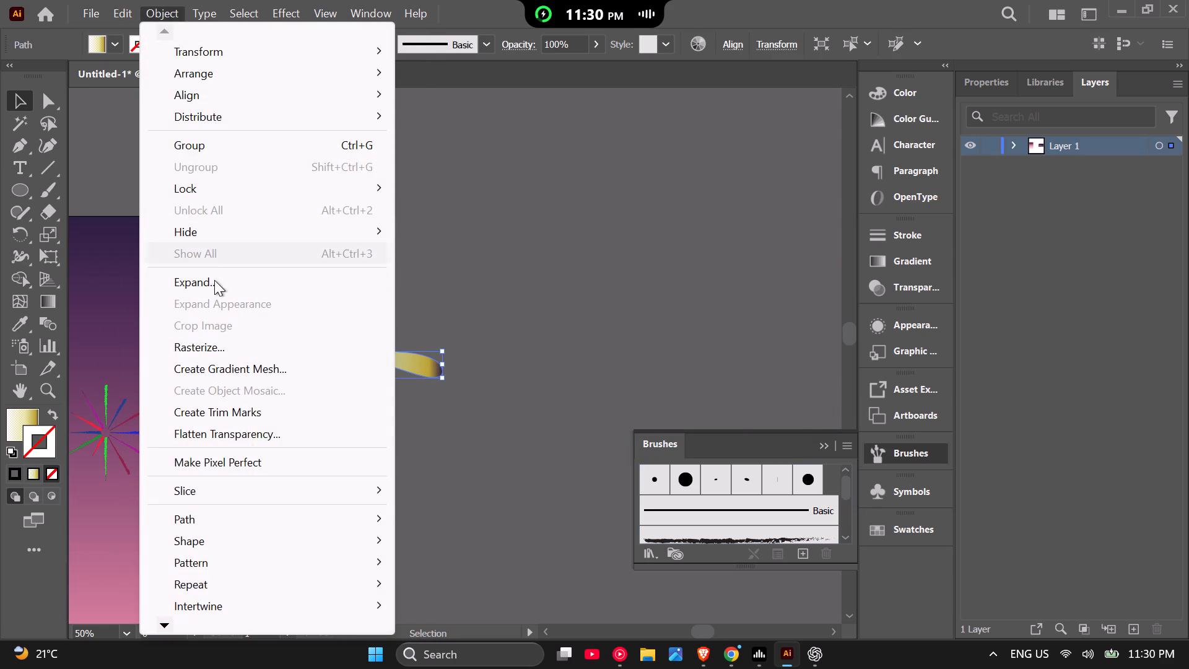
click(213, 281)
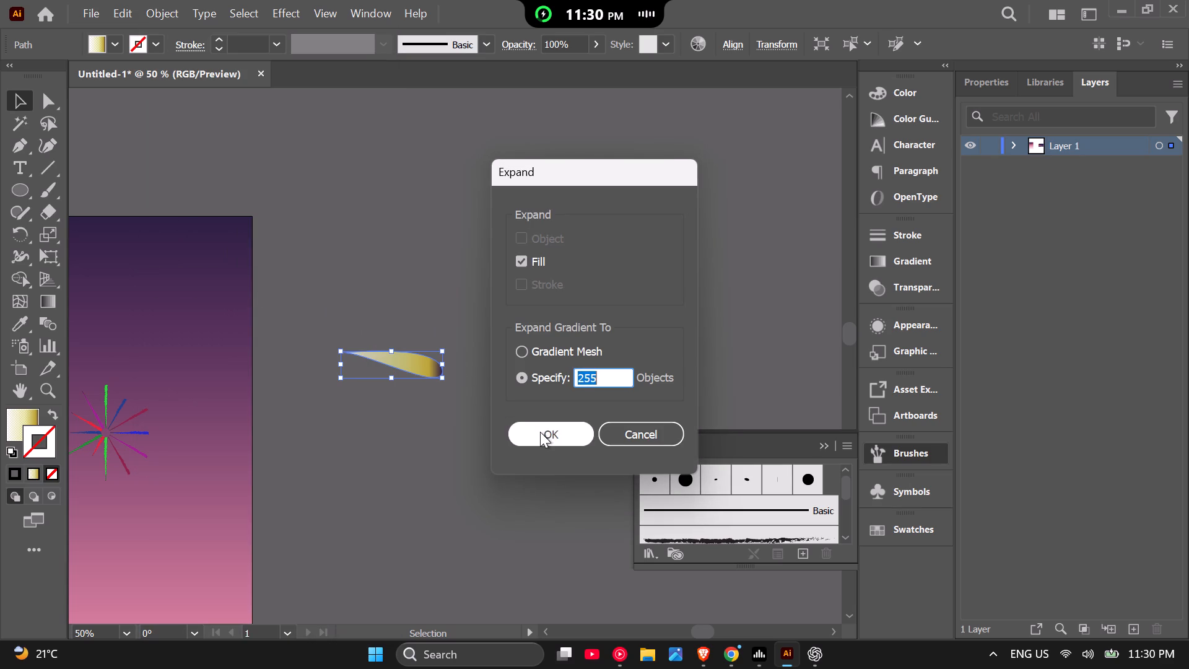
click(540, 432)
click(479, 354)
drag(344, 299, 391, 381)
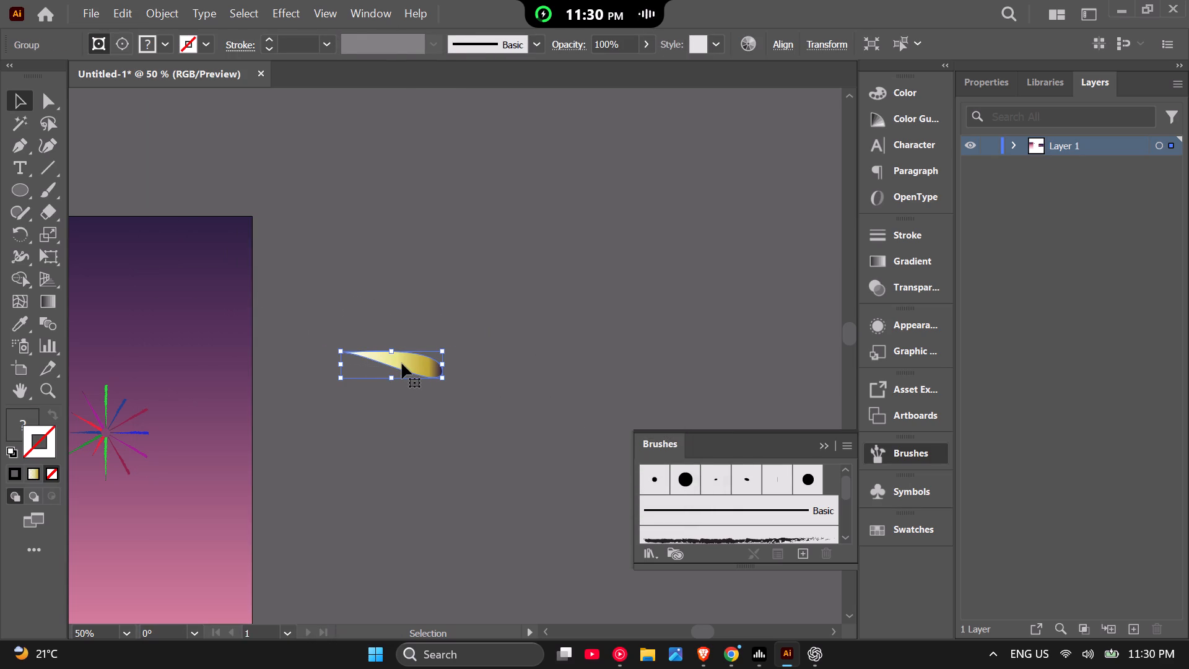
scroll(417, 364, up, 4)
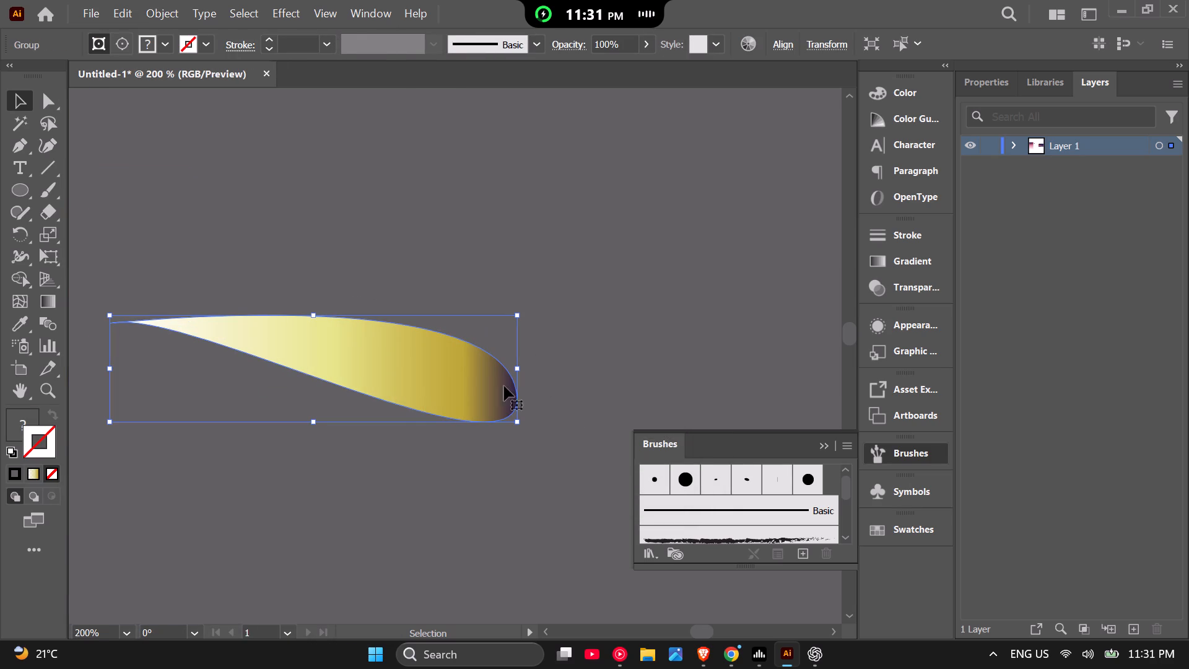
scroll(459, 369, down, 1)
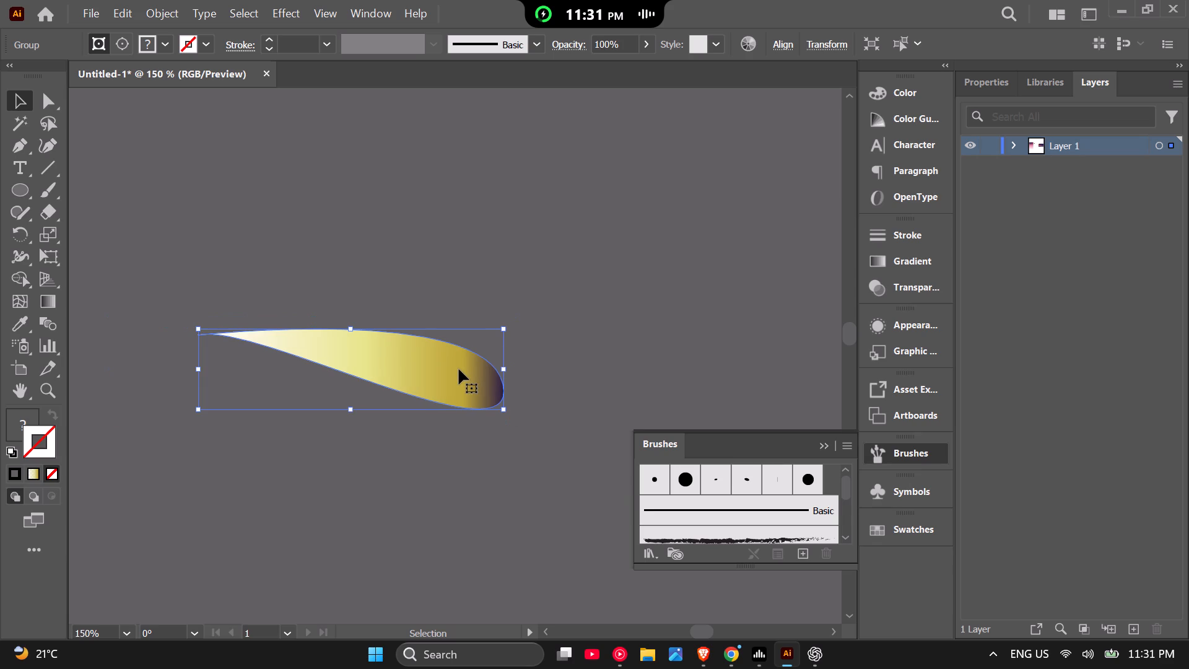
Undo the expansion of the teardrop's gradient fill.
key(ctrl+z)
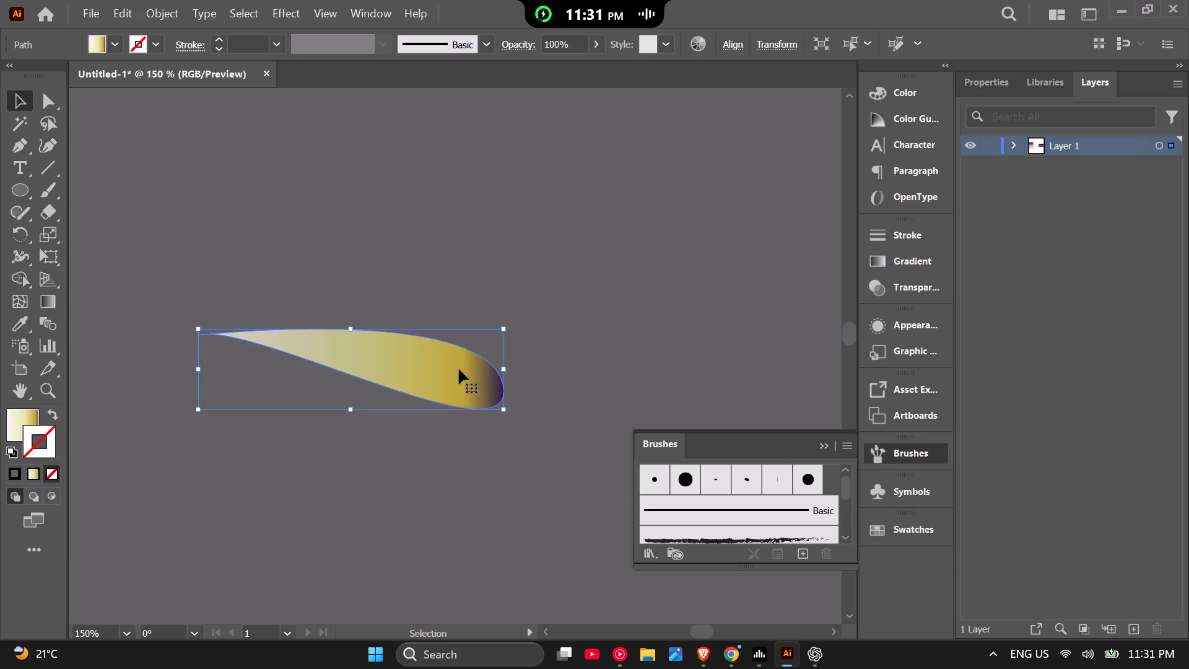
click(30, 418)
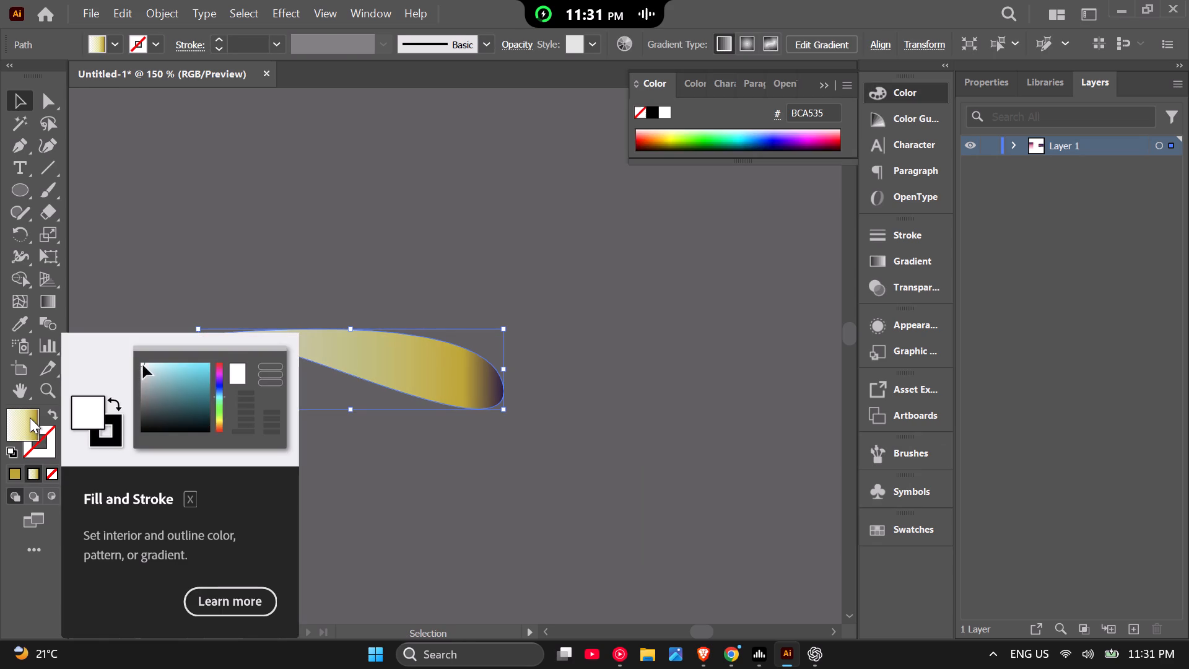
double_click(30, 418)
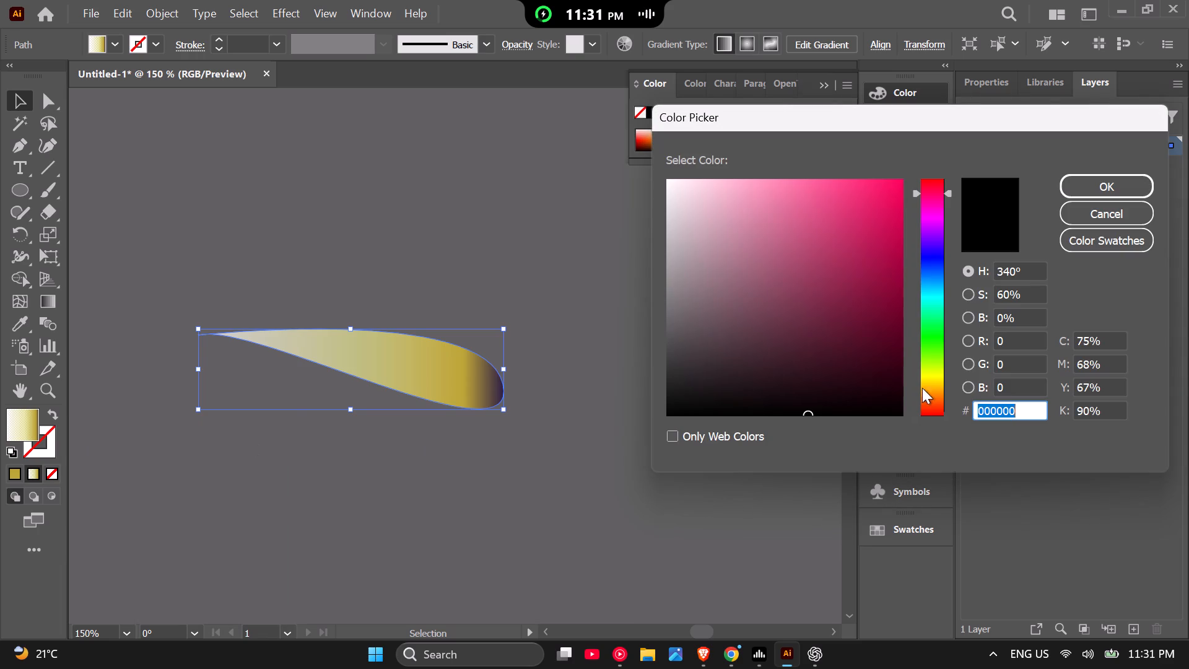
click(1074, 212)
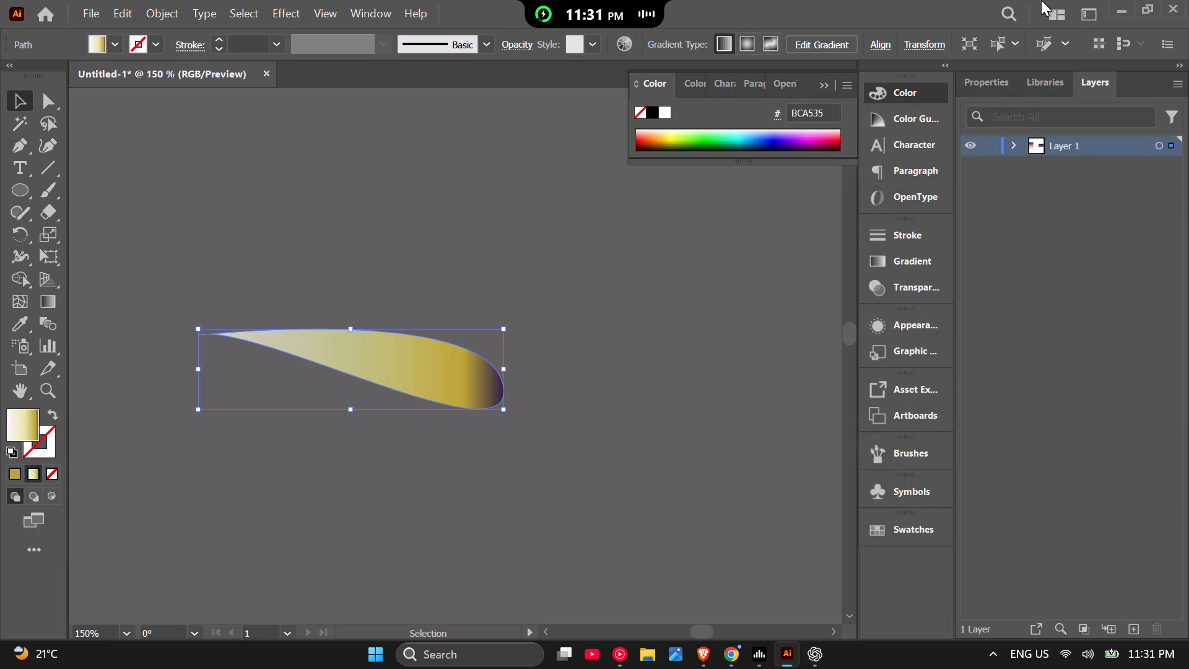
Open the gradient options of the teardrop's fill and delete the dark purple end stop.
click(1013, 84)
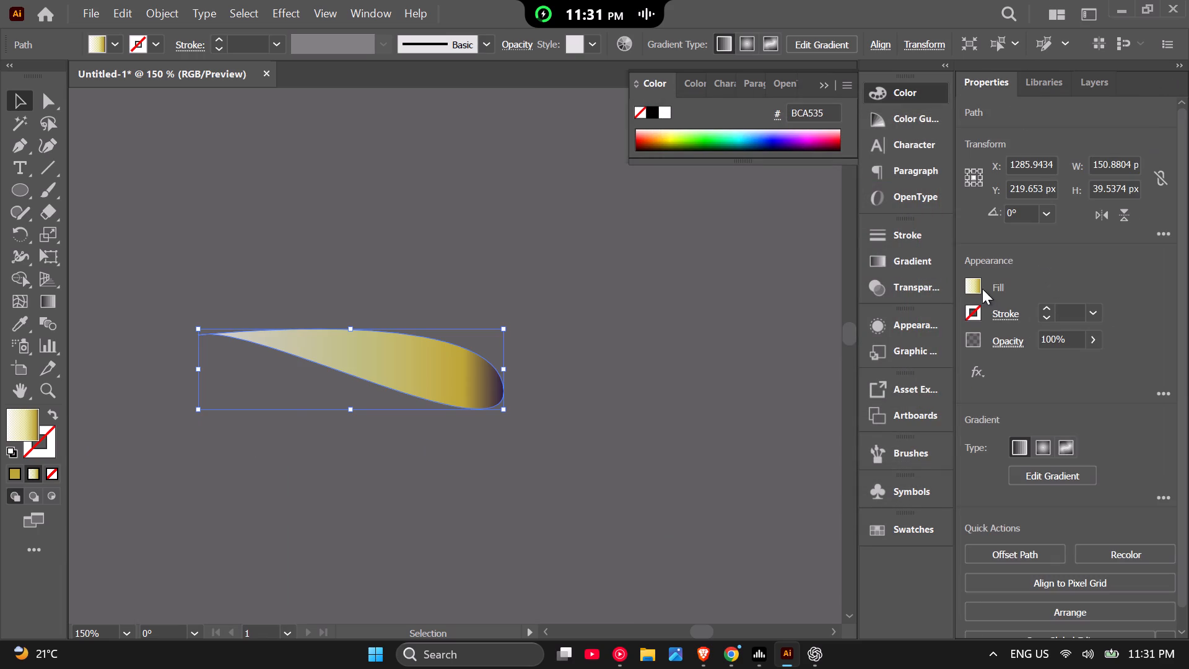
click(976, 285)
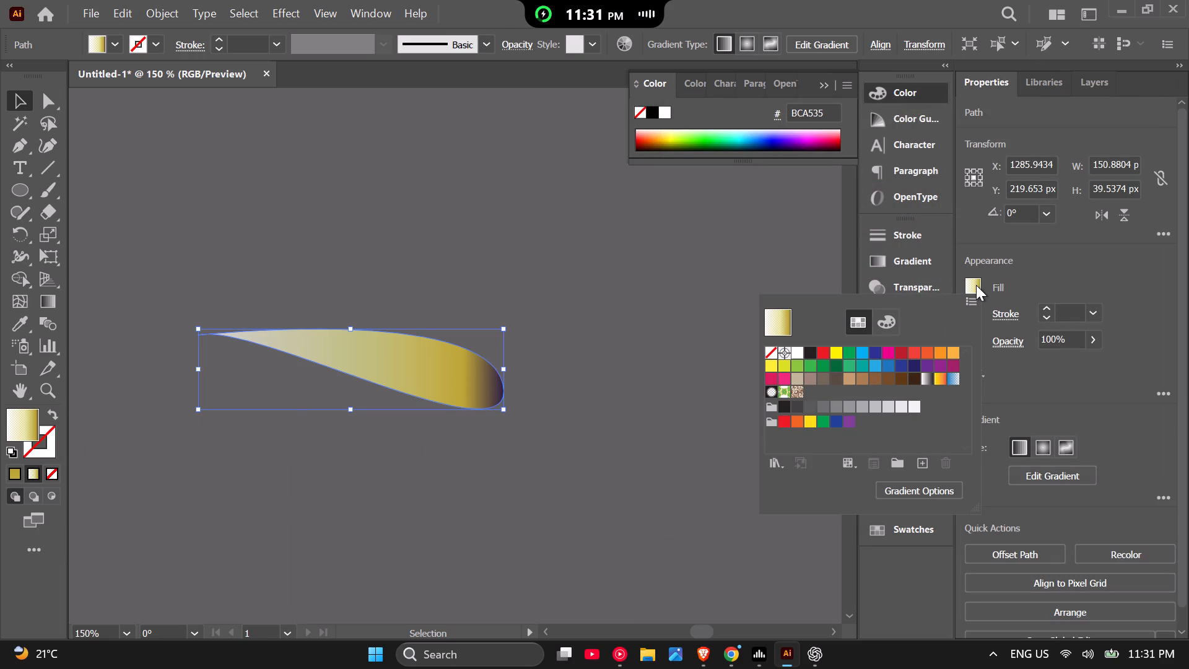
click(945, 491)
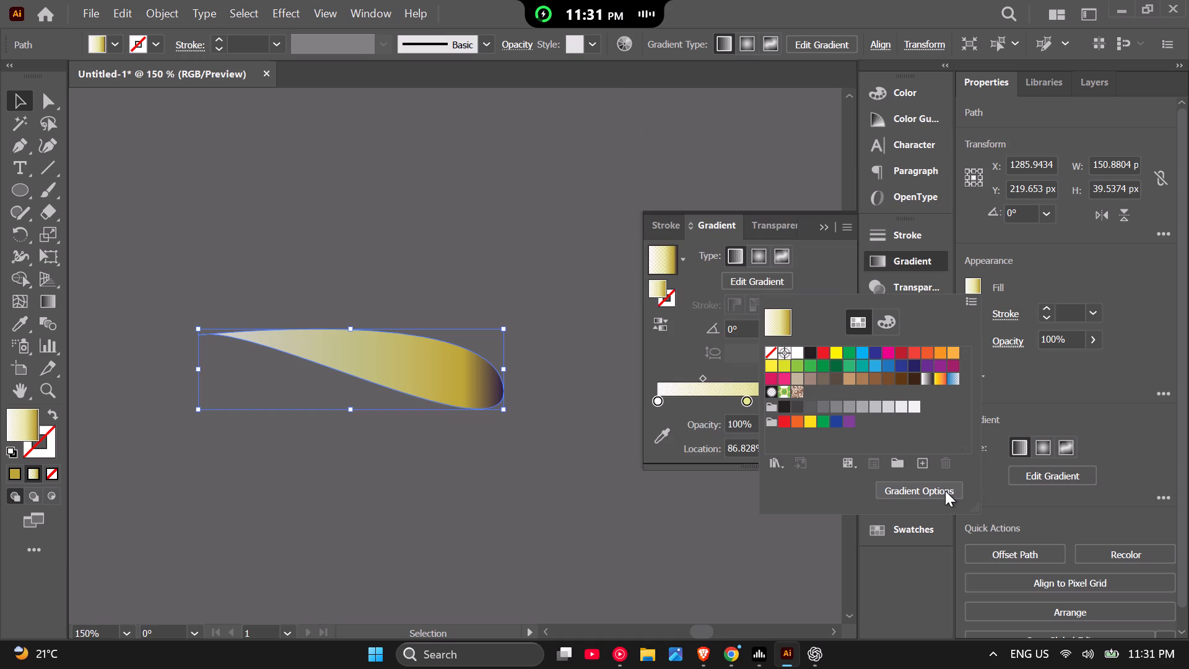
click(698, 279)
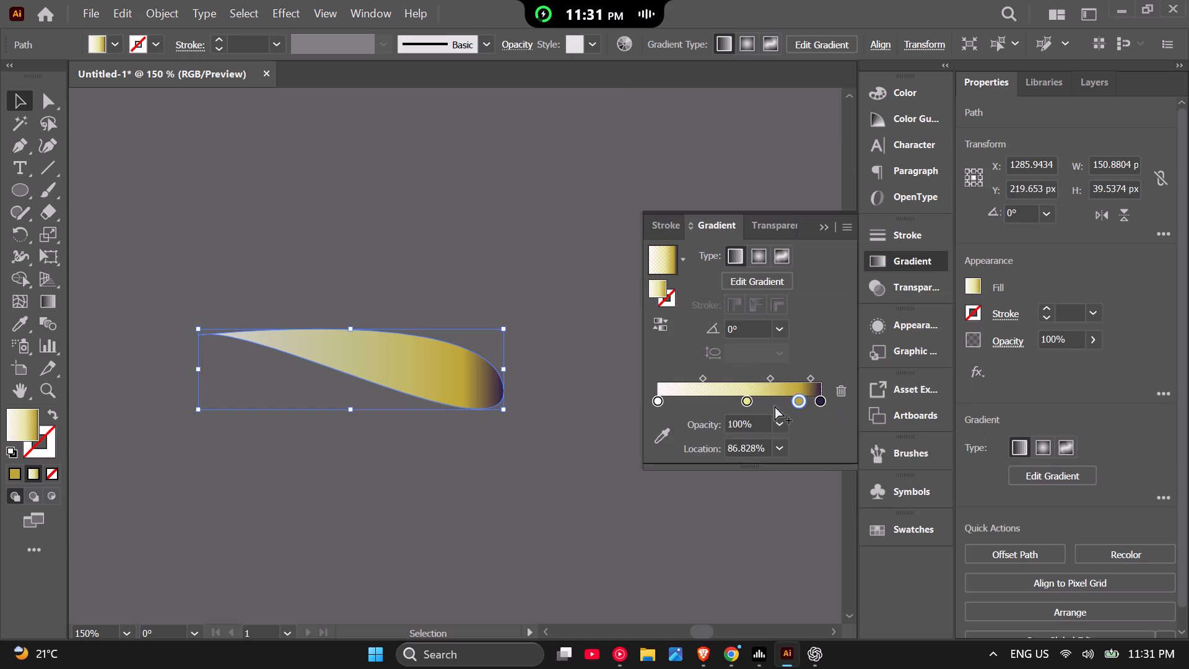
drag(819, 403, 902, 401)
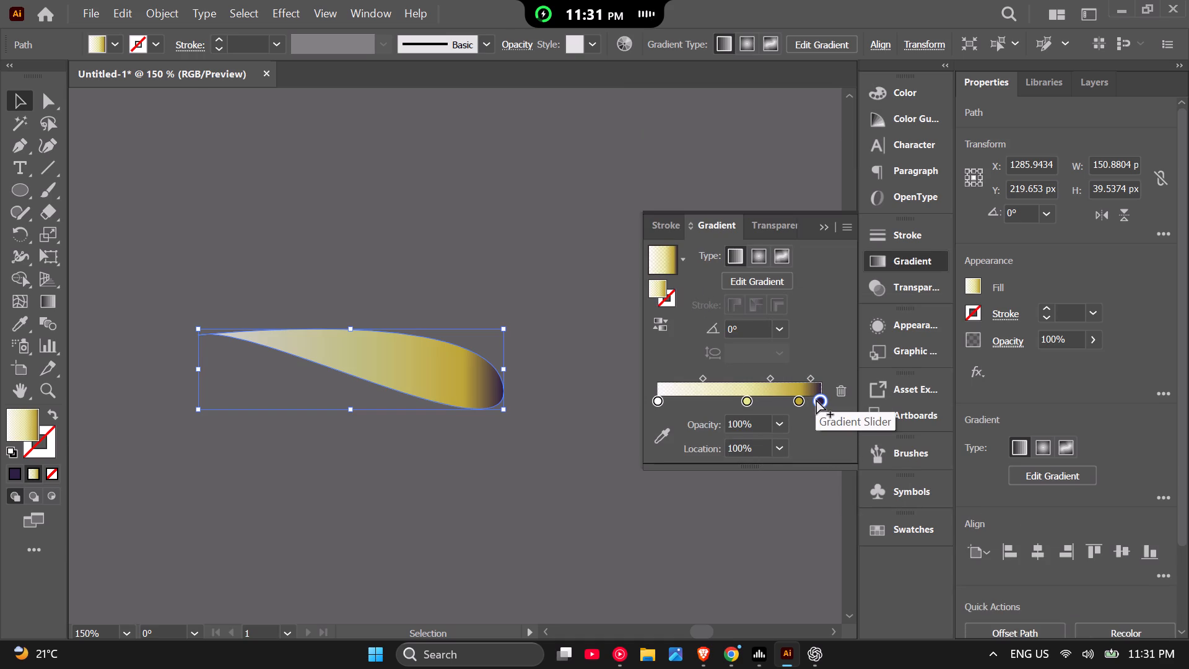
click(843, 385)
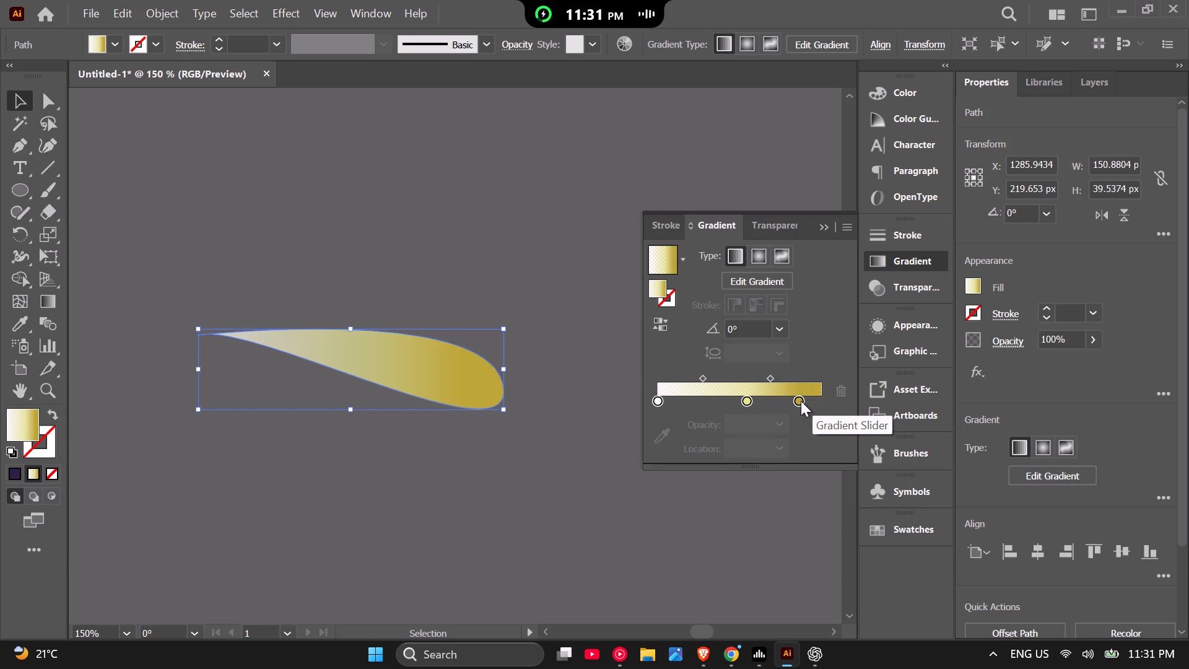
Duplicate the gold gradient stop so one copy sits at about 97%, and recolor that end stop bright yellow.
drag(801, 401, 820, 399)
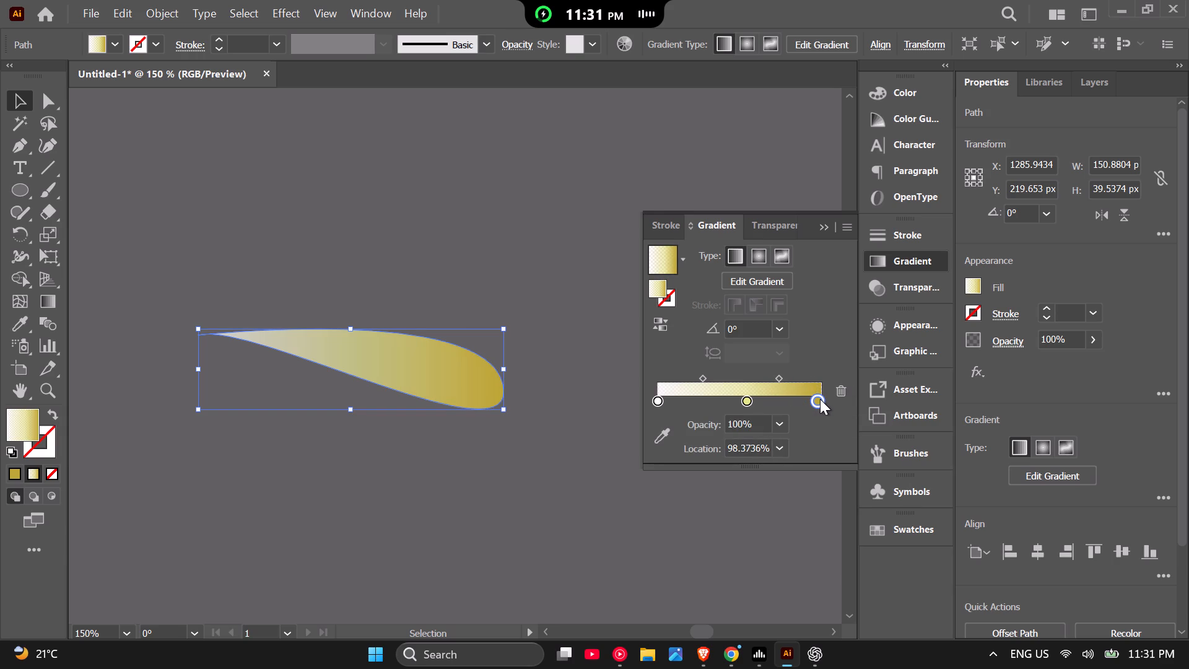
drag(820, 399, 798, 400)
click(817, 398)
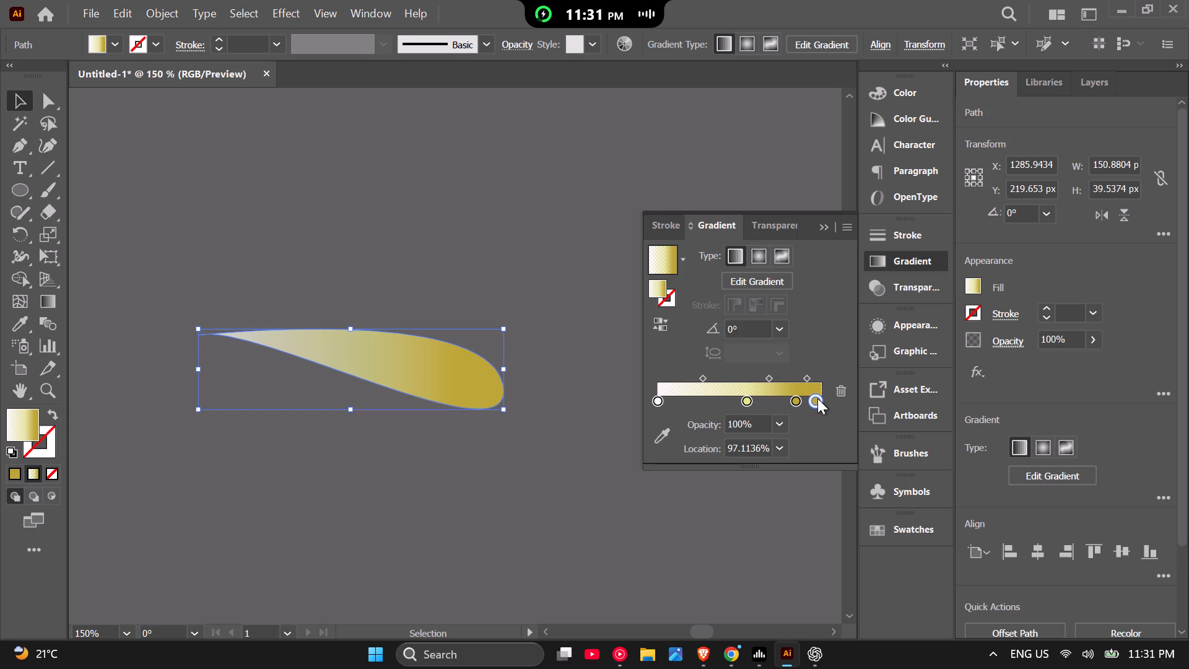
double_click(817, 398)
click(778, 457)
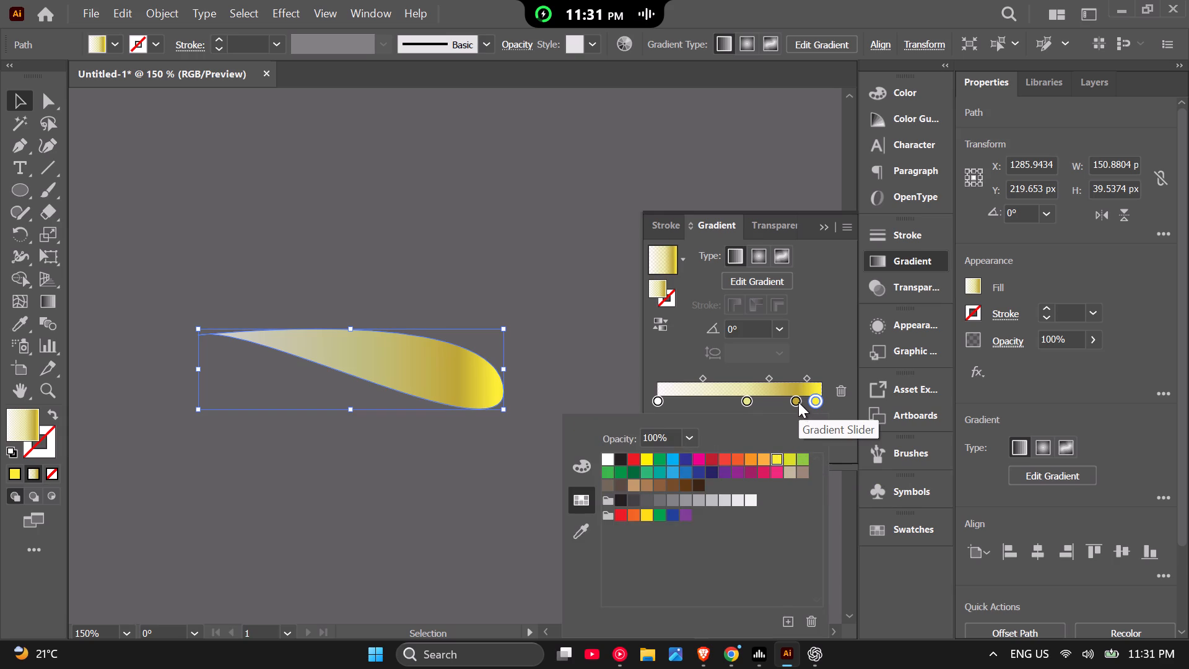
Reposition the inner gold gradient stop to about 81%.
drag(798, 402, 789, 402)
drag(796, 400, 790, 400)
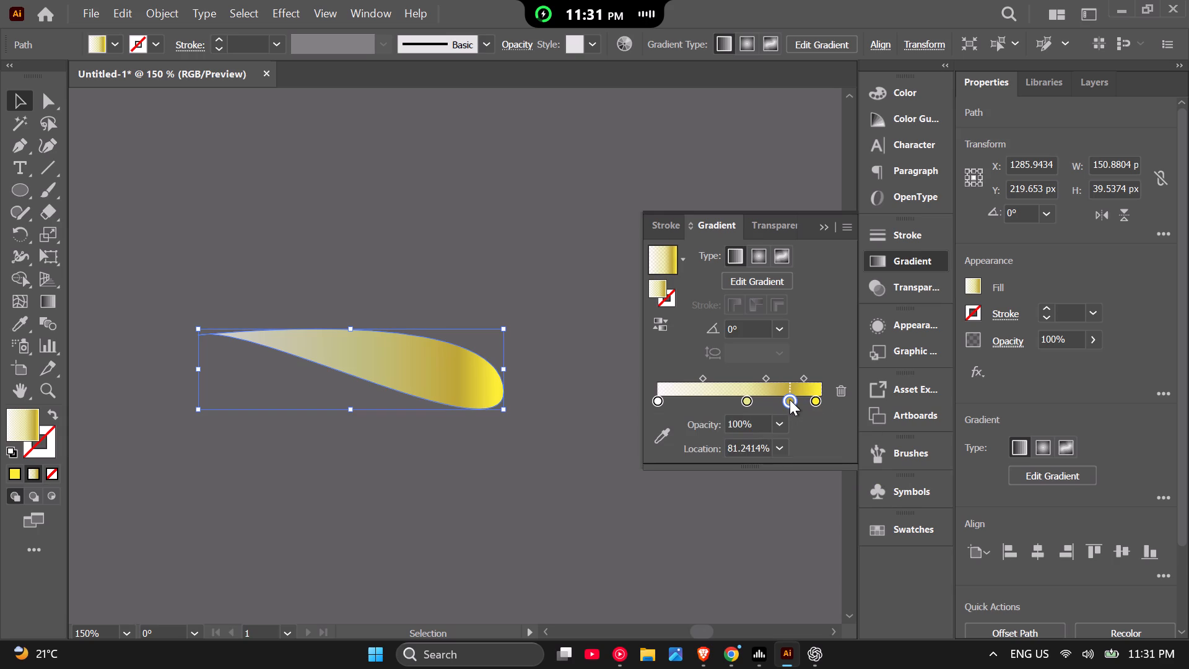
drag(790, 400, 789, 400)
drag(789, 400, 783, 400)
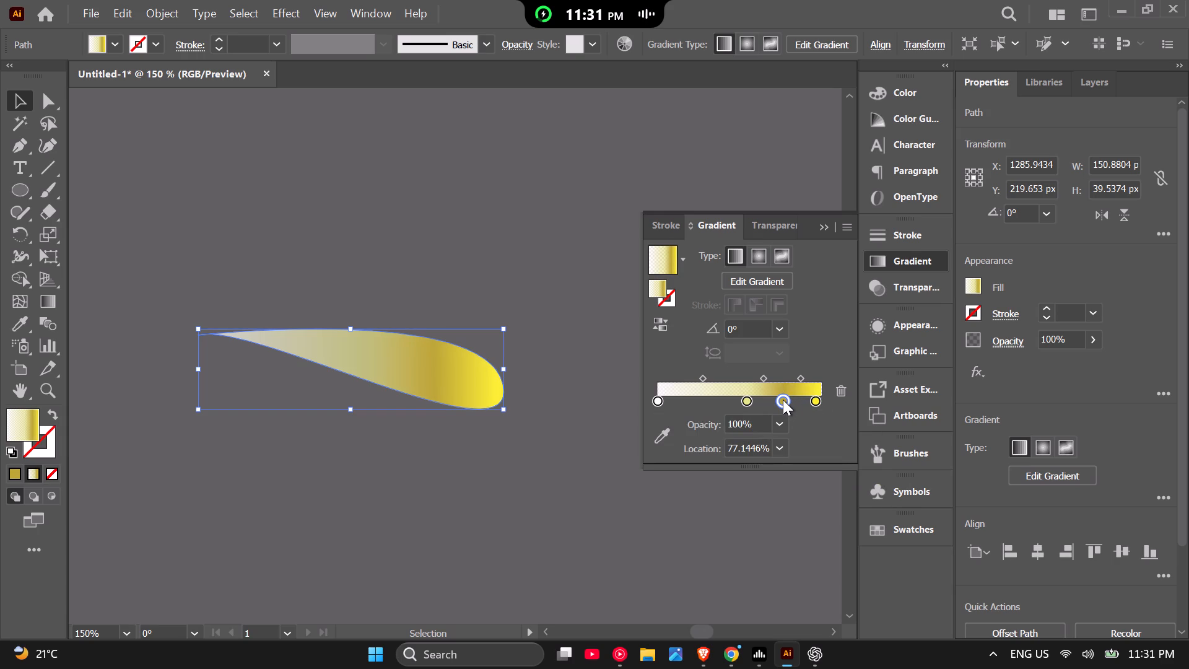
drag(783, 400, 789, 400)
Adjust the midpoint between the gold and bright yellow stops to about 70%, and deselect the teardrop.
drag(804, 378, 812, 376)
drag(812, 376, 805, 376)
drag(805, 376, 803, 376)
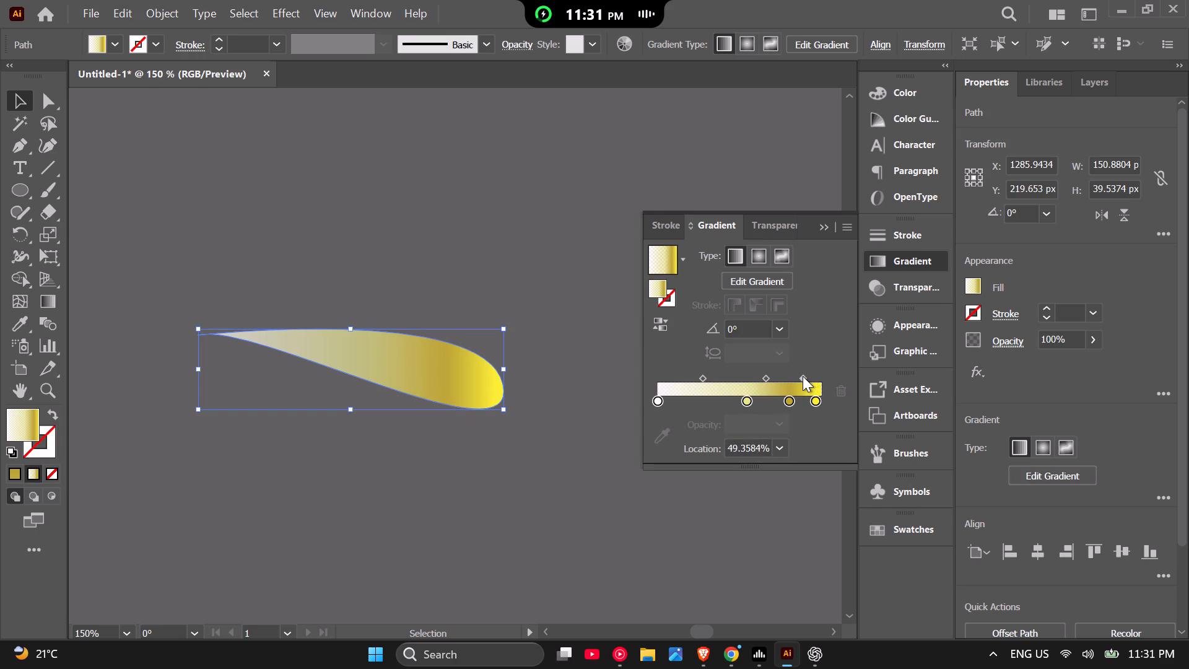
drag(803, 376, 799, 376)
drag(799, 376, 793, 376)
drag(793, 376, 801, 376)
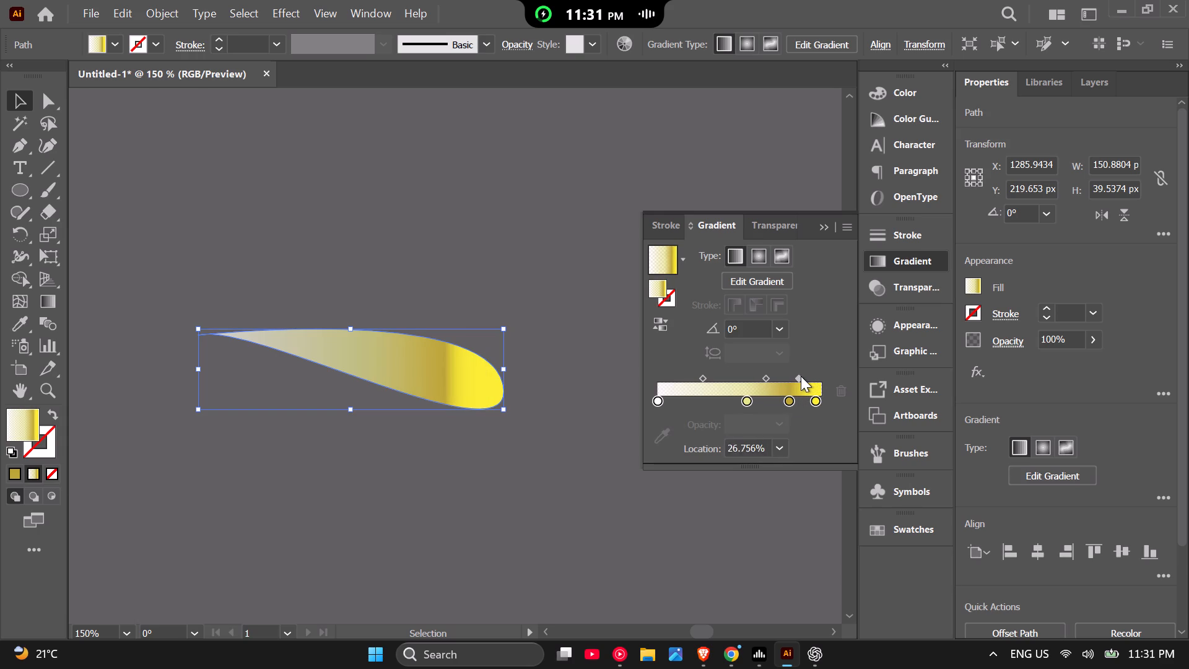
drag(801, 376, 807, 376)
click(807, 376)
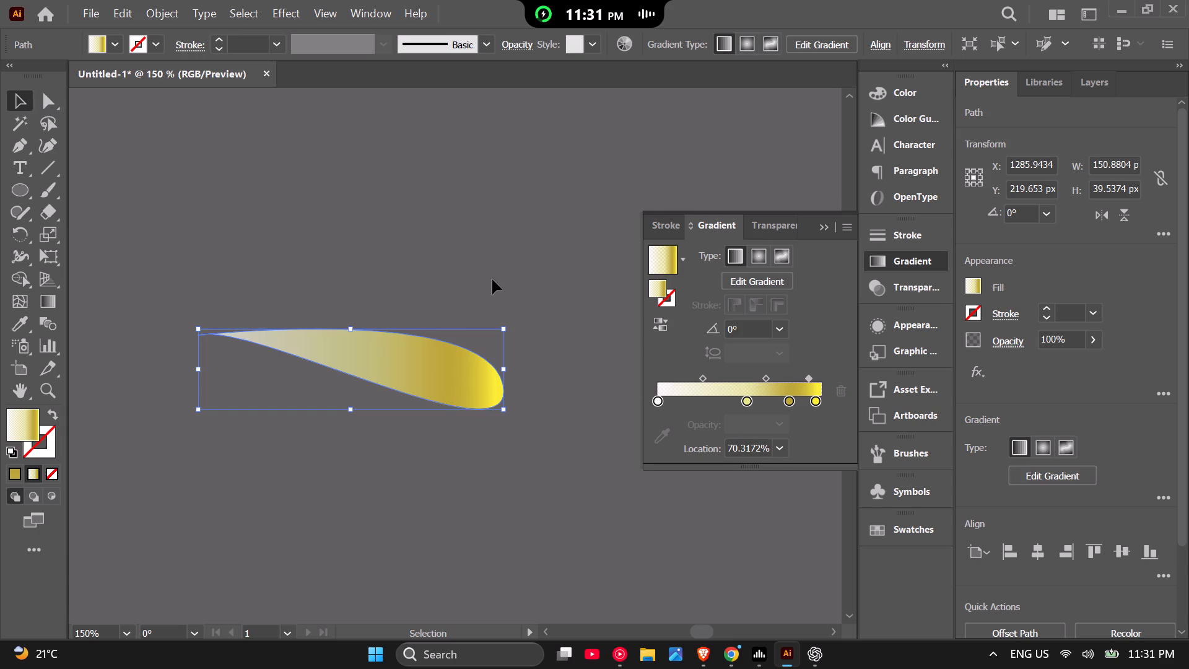
click(541, 222)
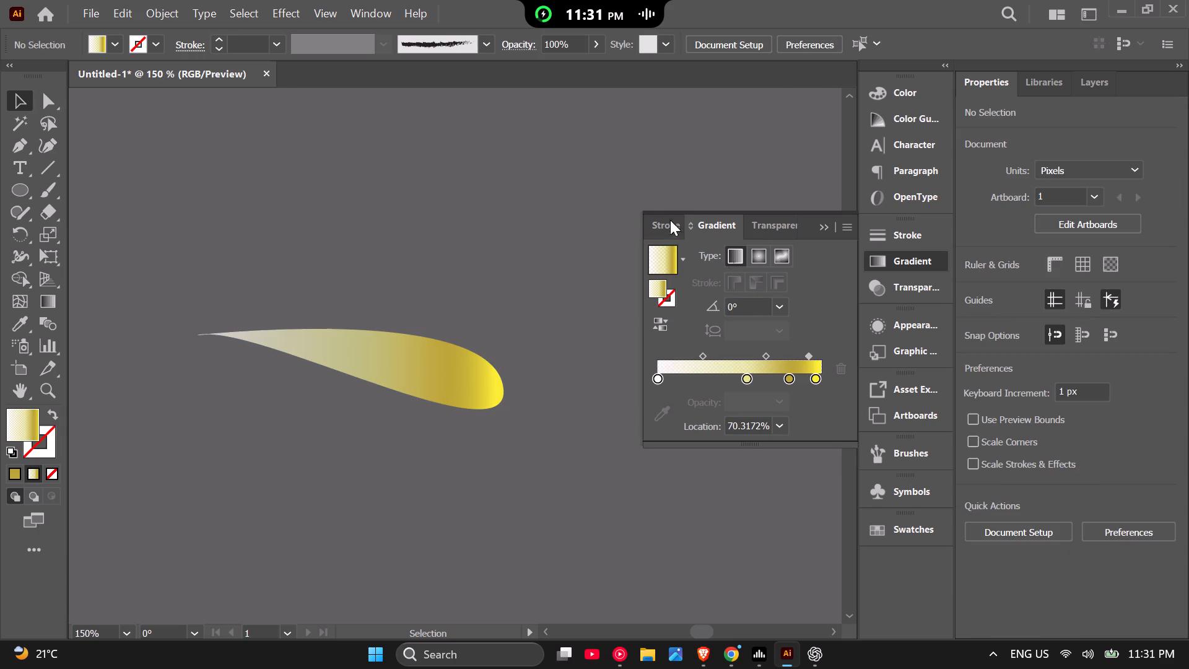
Move the Gradient panel after Transparency in its docked group and collapse the group.
click(667, 227)
drag(723, 221, 732, 243)
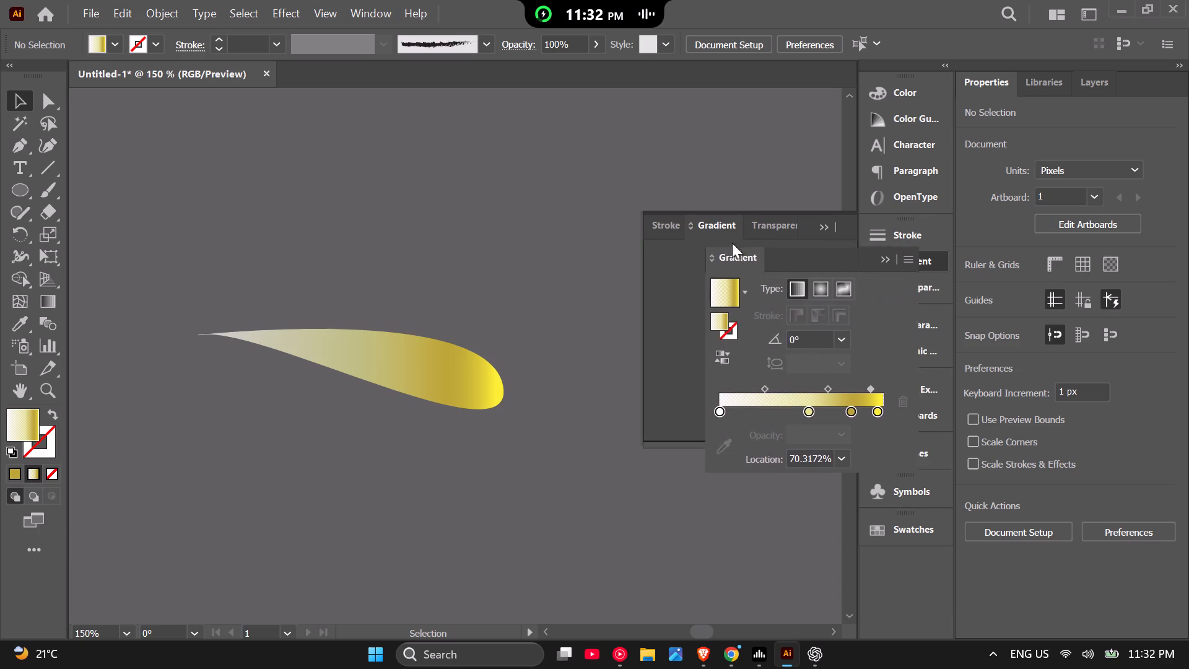
drag(732, 243, 694, 216)
click(825, 221)
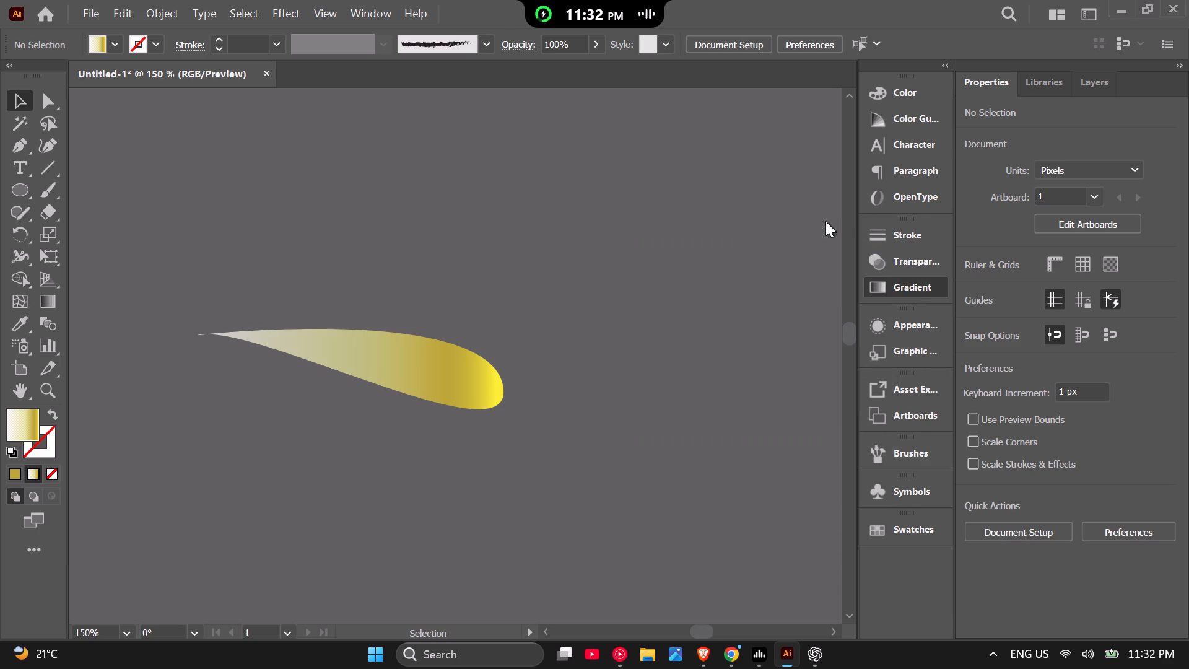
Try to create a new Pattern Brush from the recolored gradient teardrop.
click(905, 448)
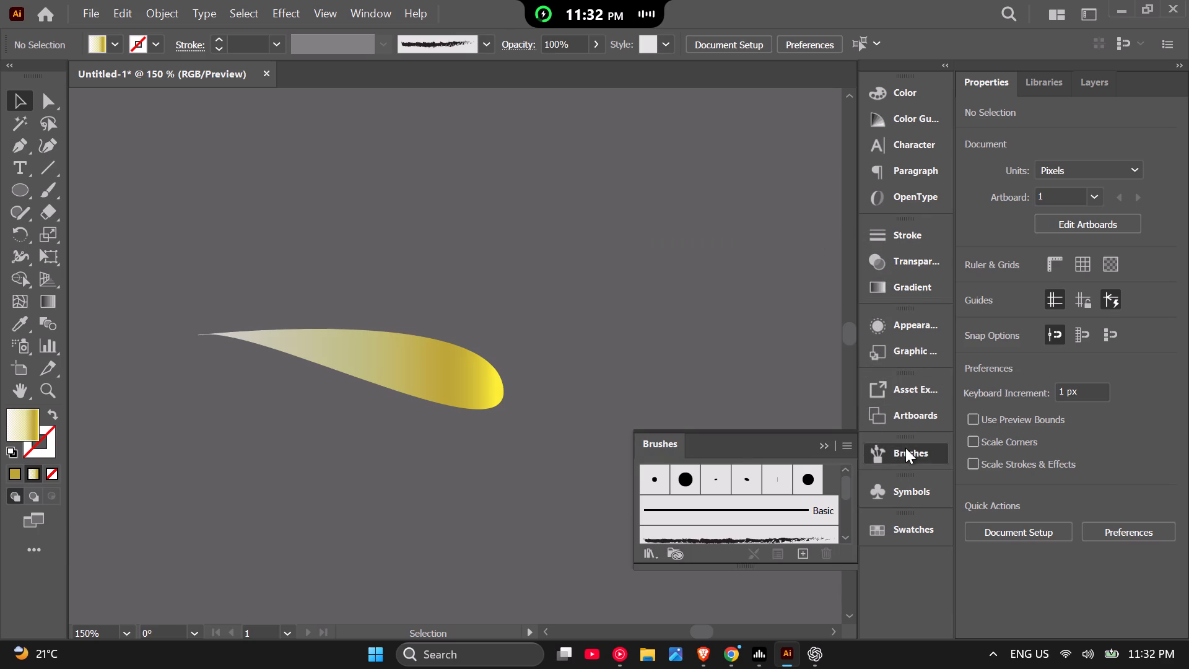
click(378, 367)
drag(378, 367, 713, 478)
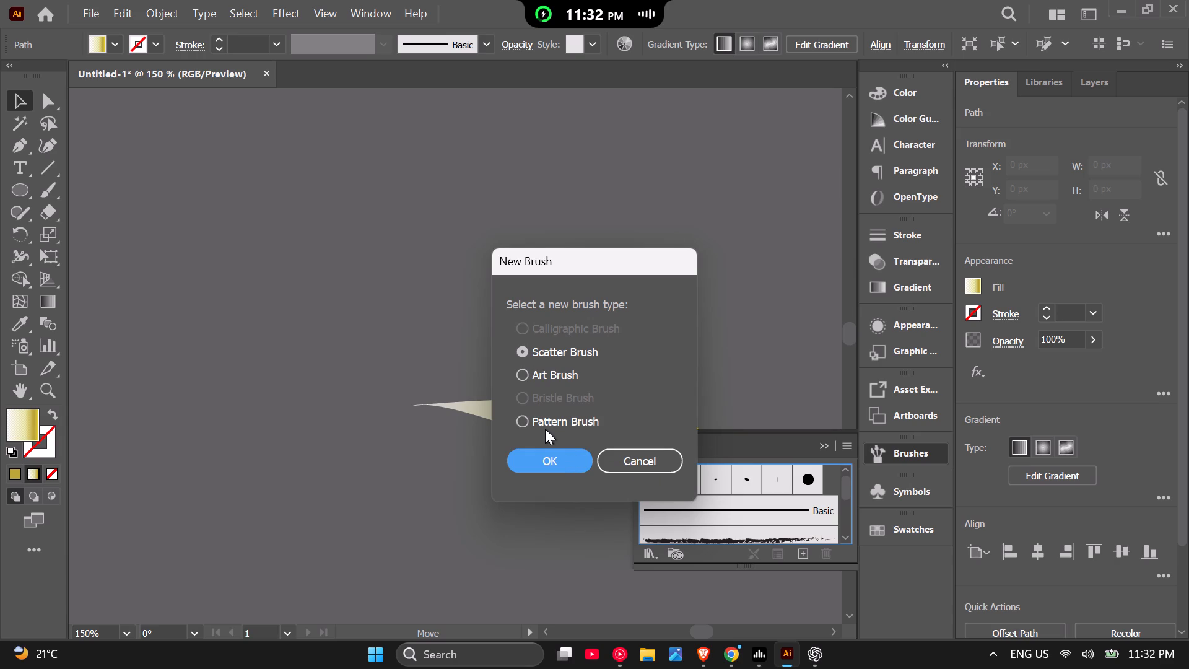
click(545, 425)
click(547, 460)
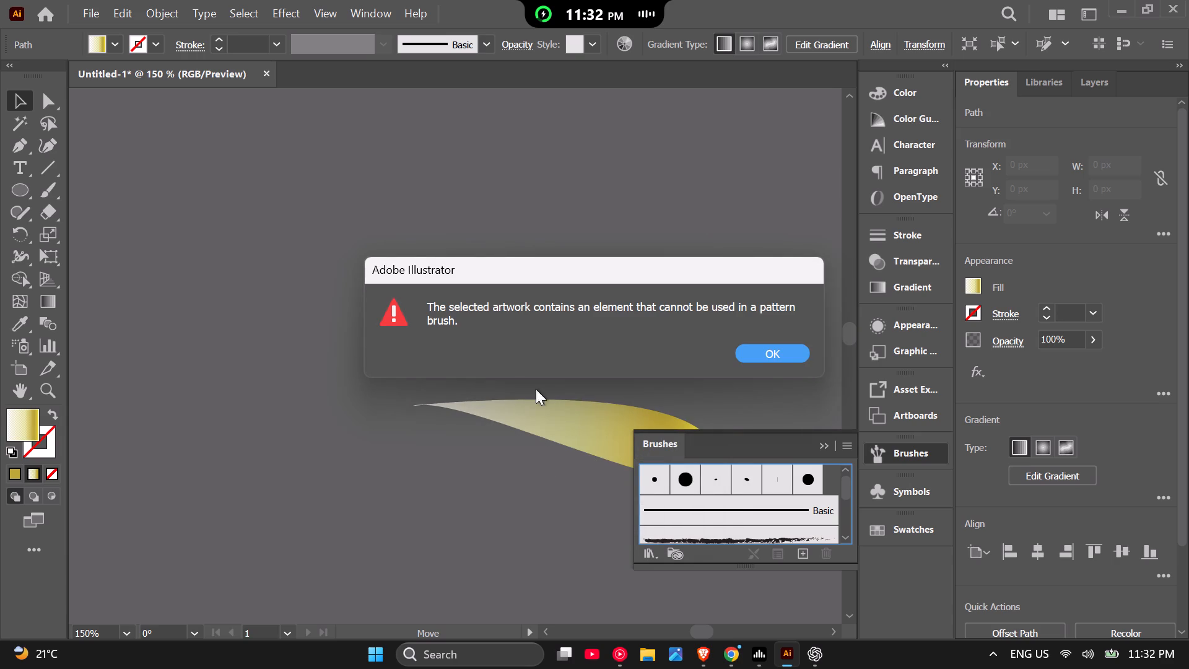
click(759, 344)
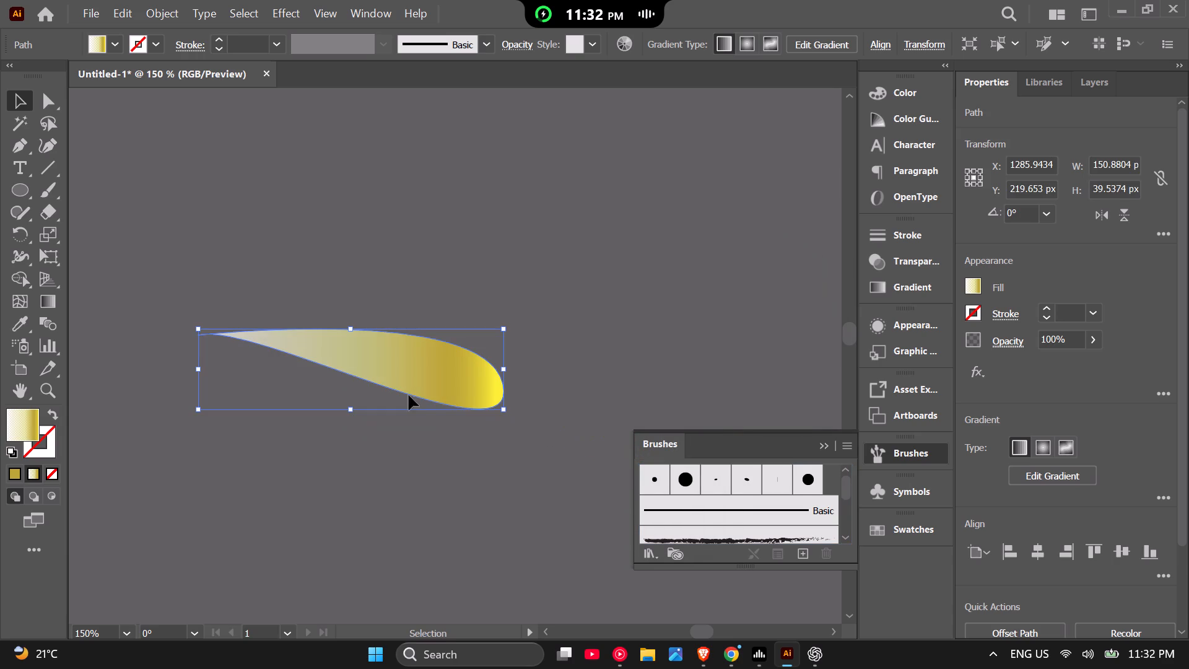
Expand the teardrop's gradient fill into 255 objects.
click(131, 3)
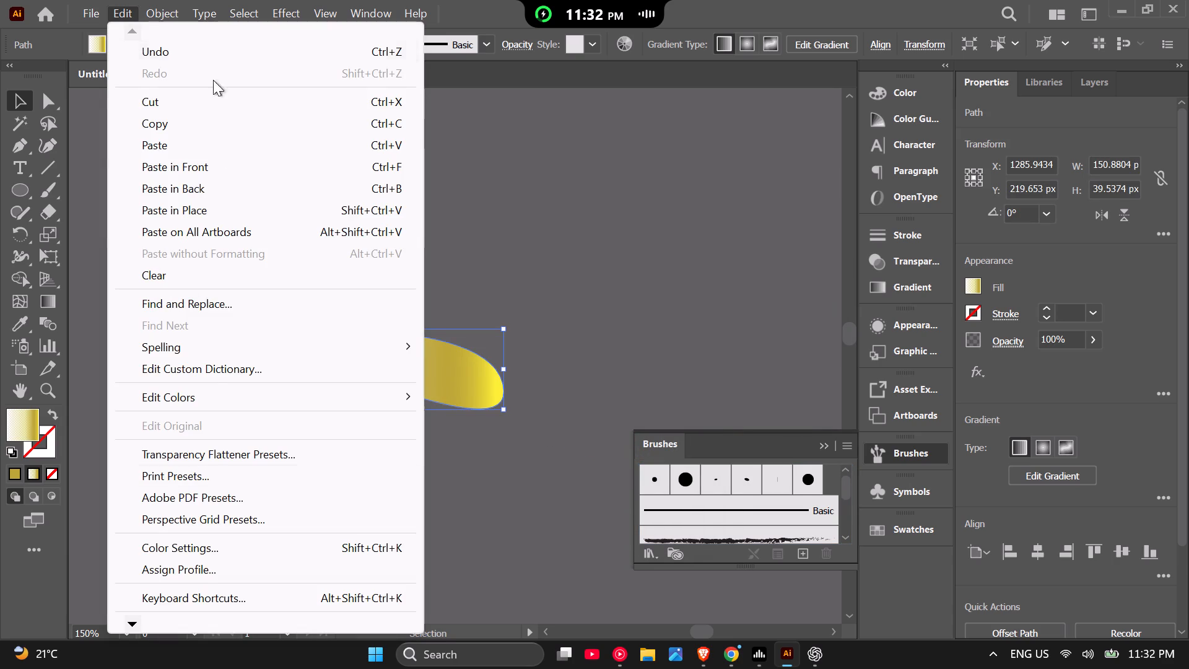
click(193, 275)
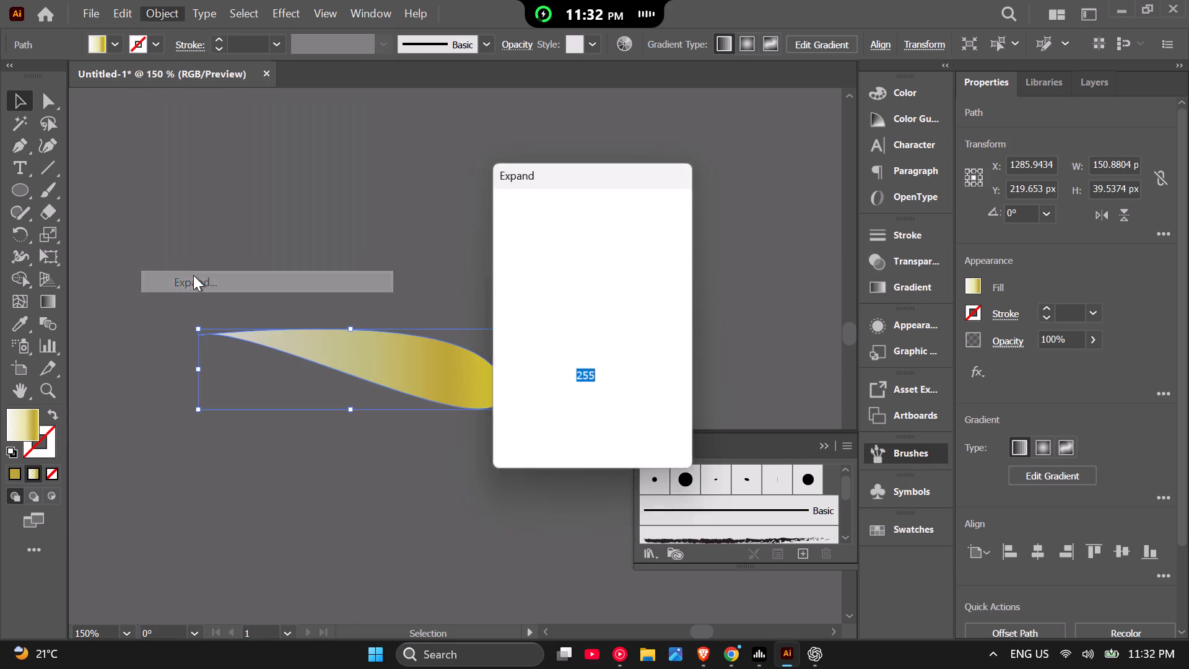
click(572, 439)
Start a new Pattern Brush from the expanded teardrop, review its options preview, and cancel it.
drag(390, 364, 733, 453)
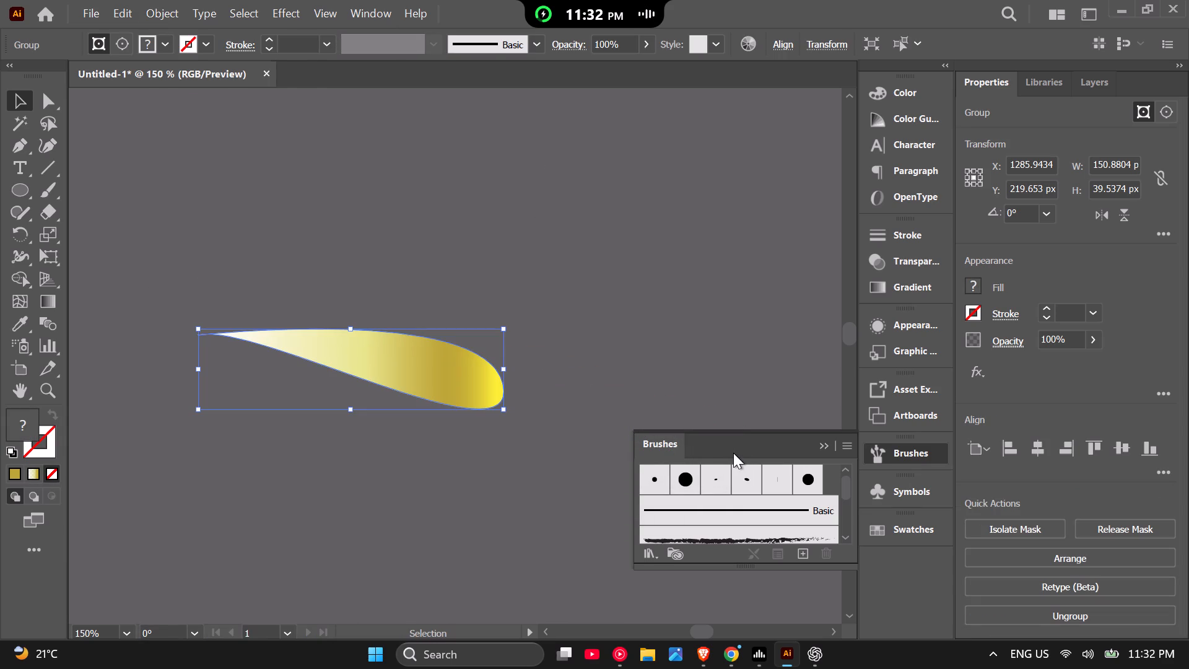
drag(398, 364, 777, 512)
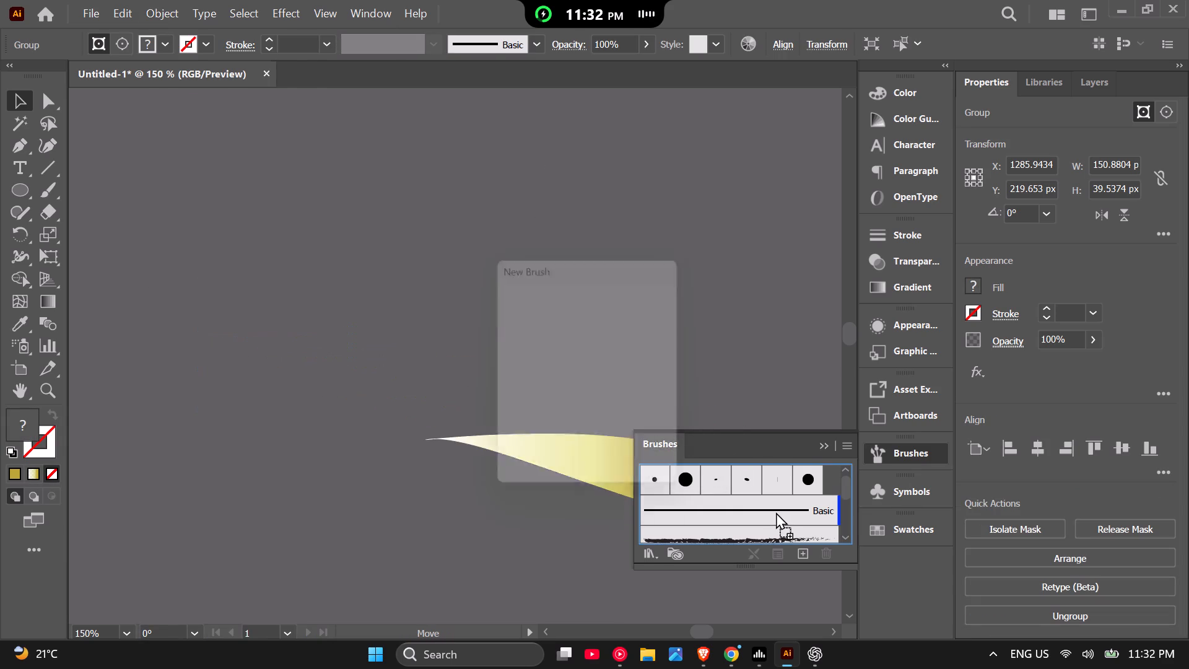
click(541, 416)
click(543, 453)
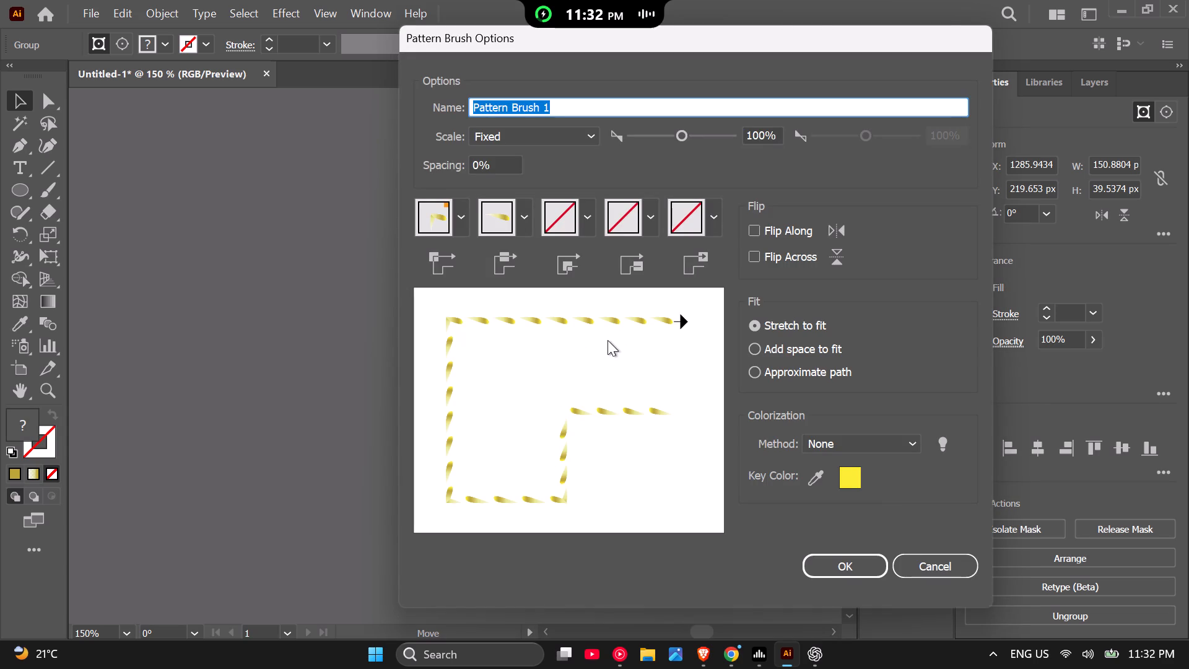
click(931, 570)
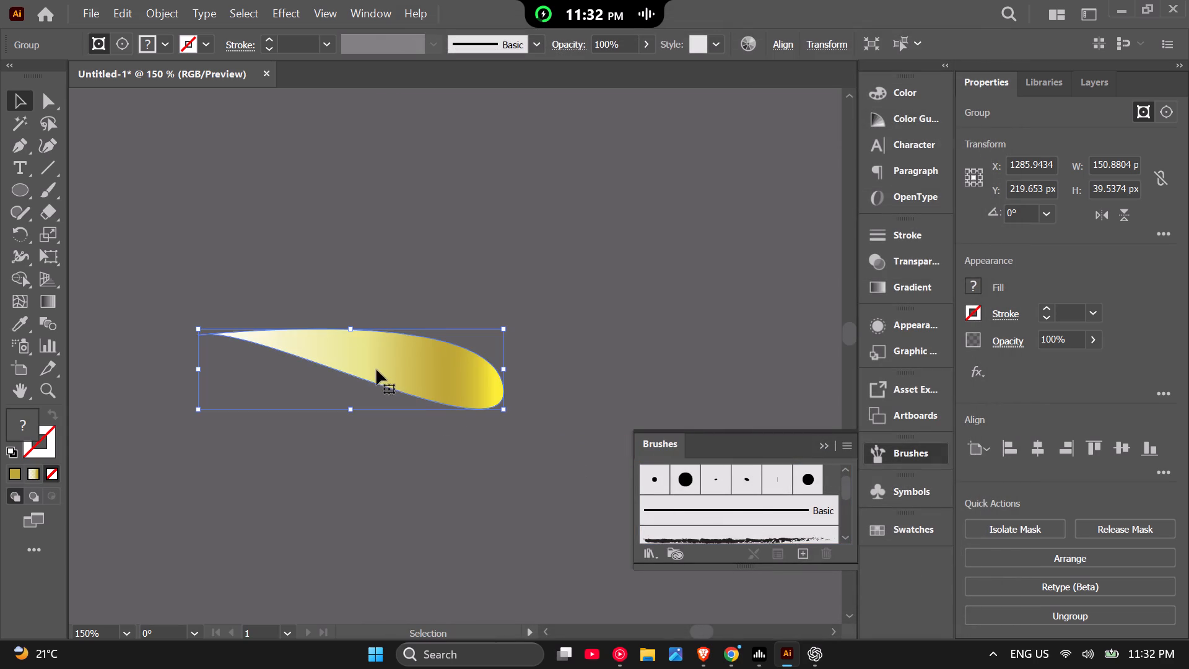
Create a Scatter Brush from the expanded gold teardrop with Size set to Random and Spacing left Fixed.
drag(377, 370, 752, 499)
click(542, 372)
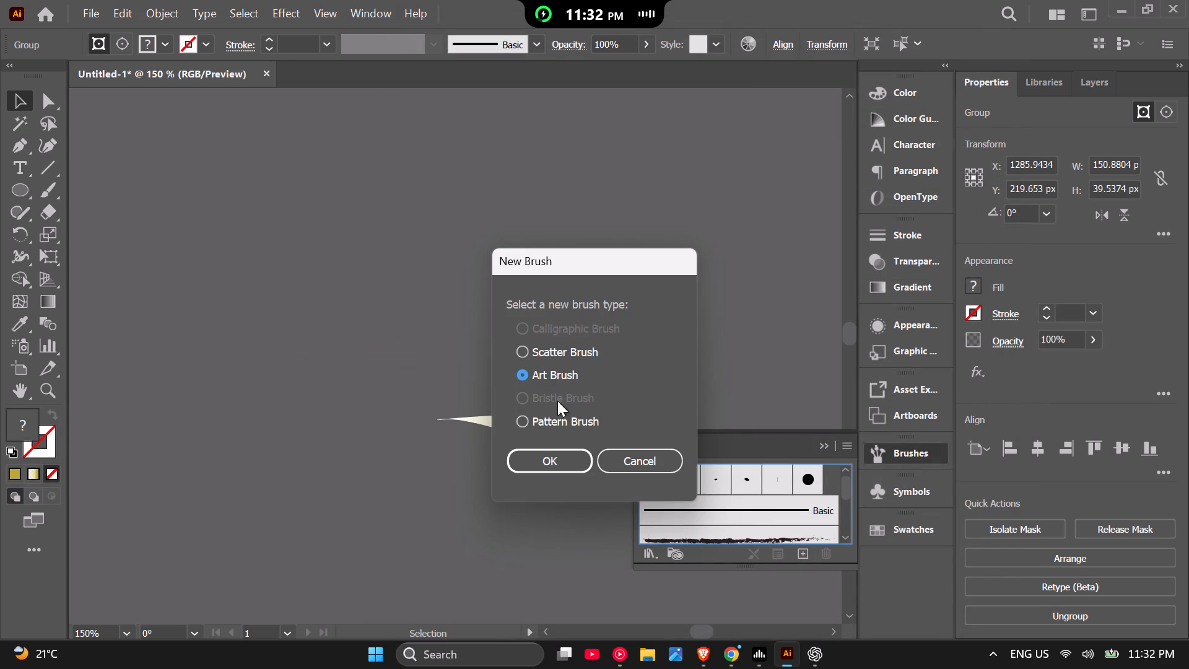
click(557, 354)
click(570, 460)
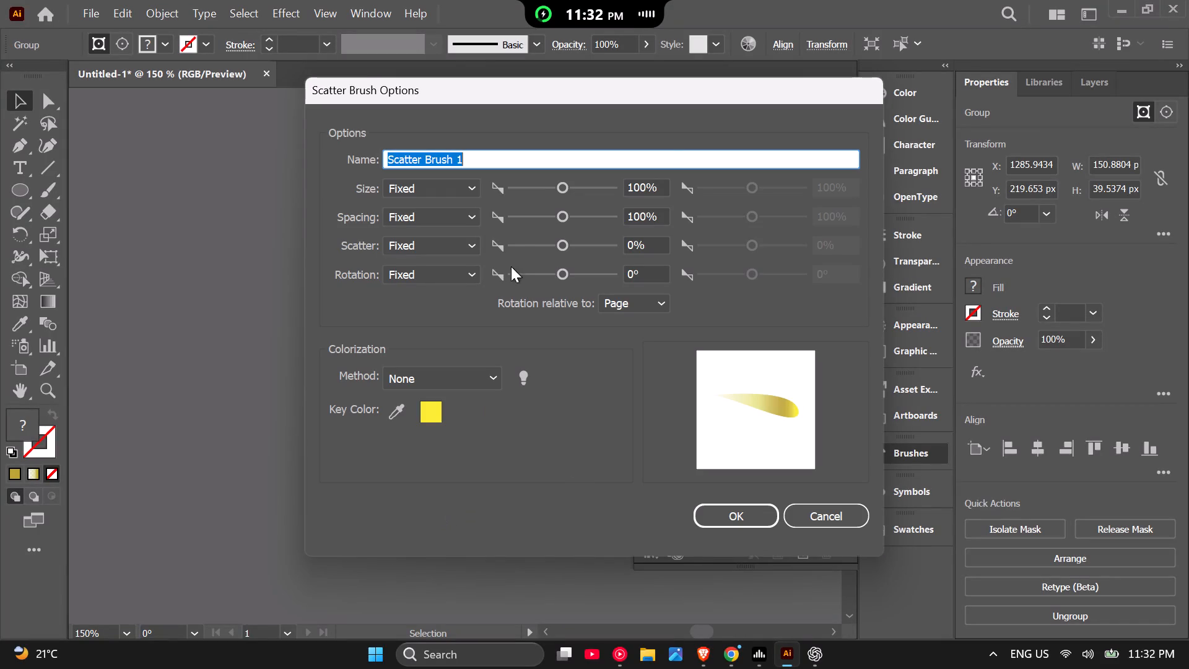
click(440, 191)
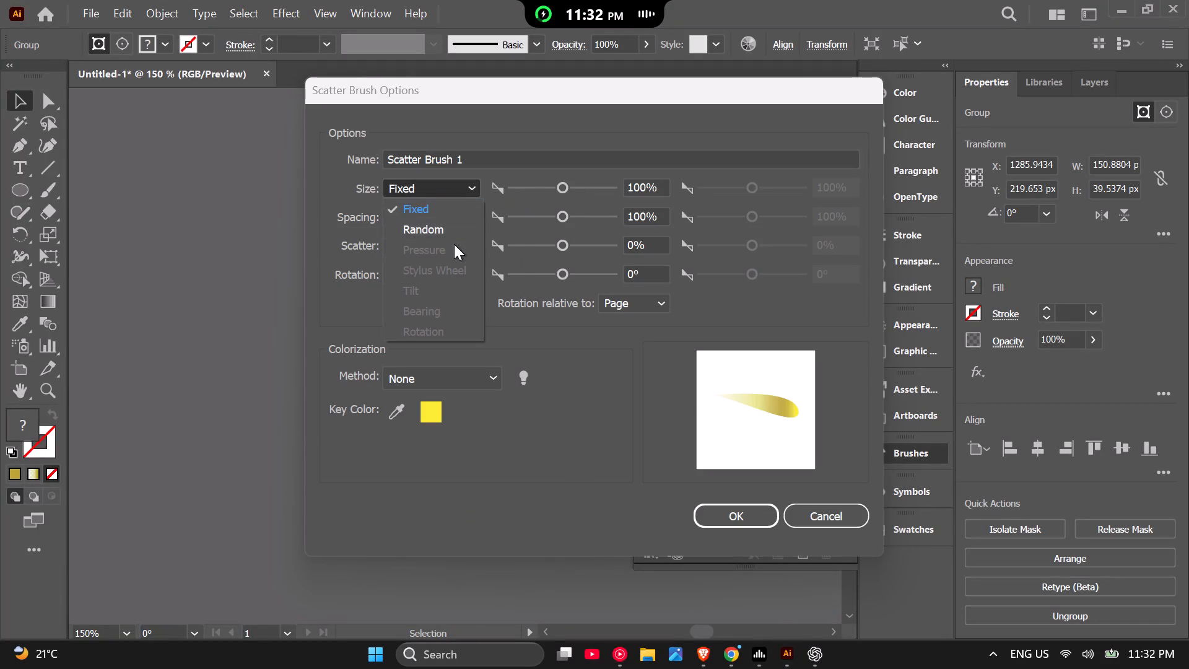
click(454, 229)
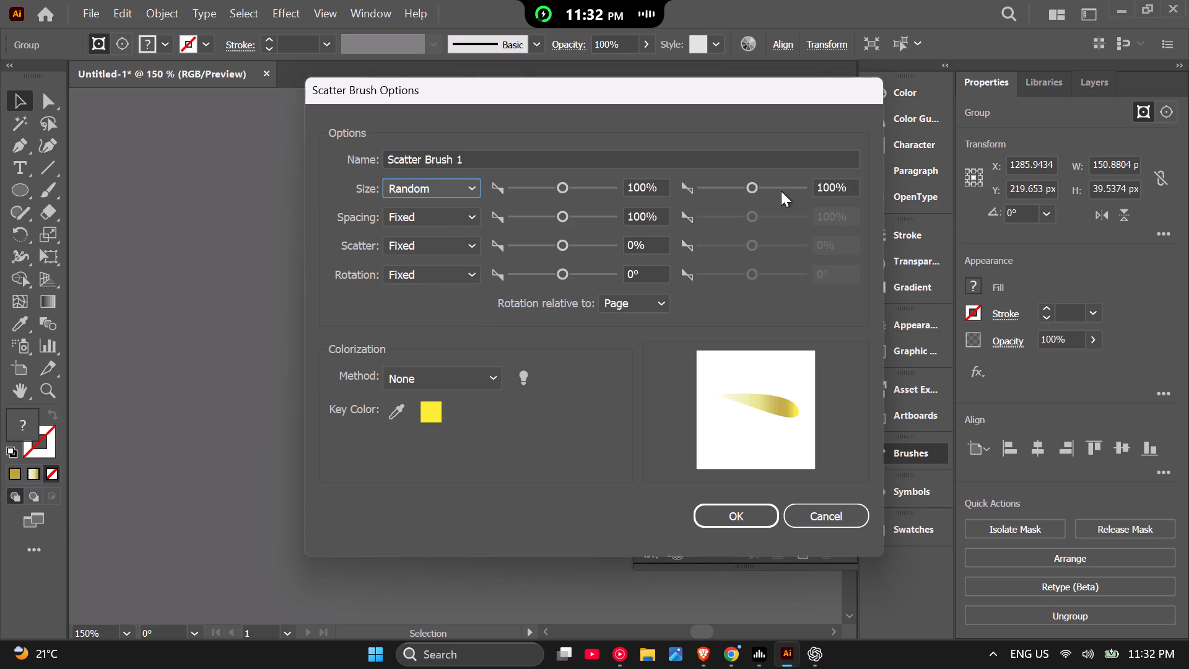
click(452, 222)
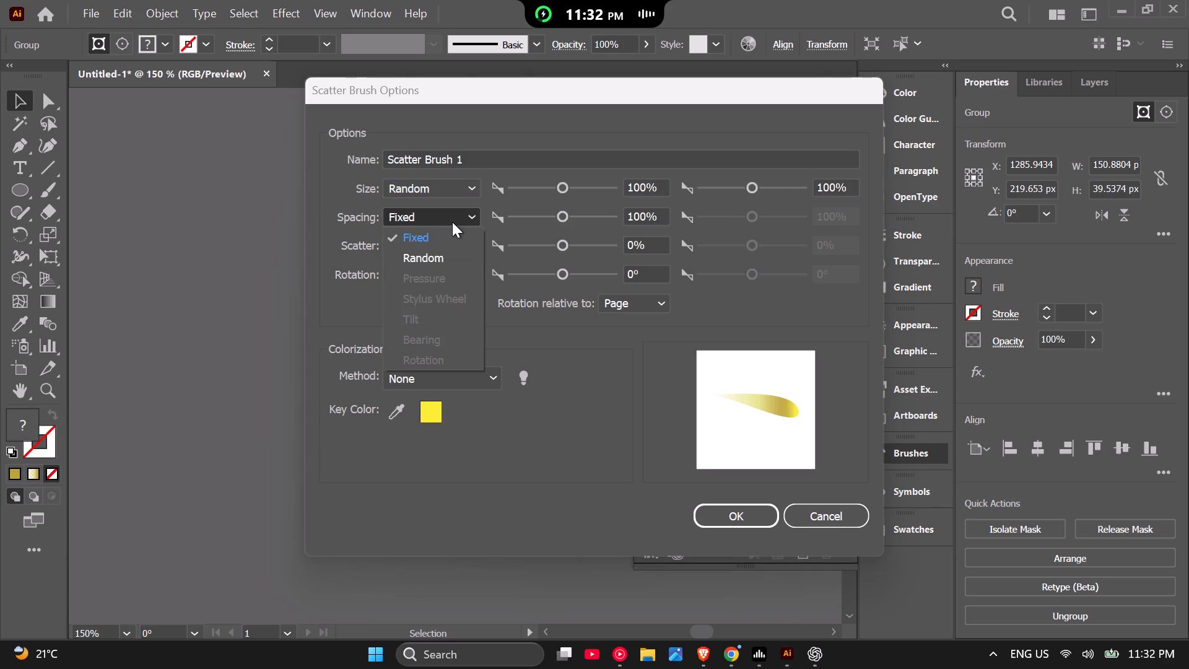
click(452, 222)
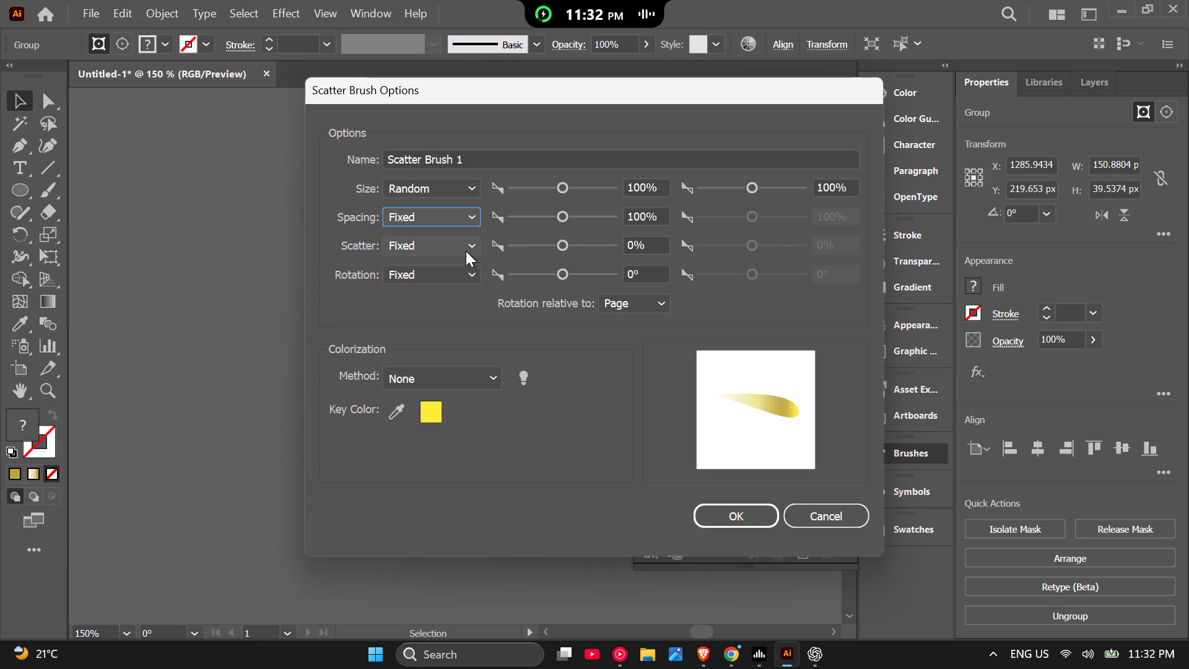
click(756, 509)
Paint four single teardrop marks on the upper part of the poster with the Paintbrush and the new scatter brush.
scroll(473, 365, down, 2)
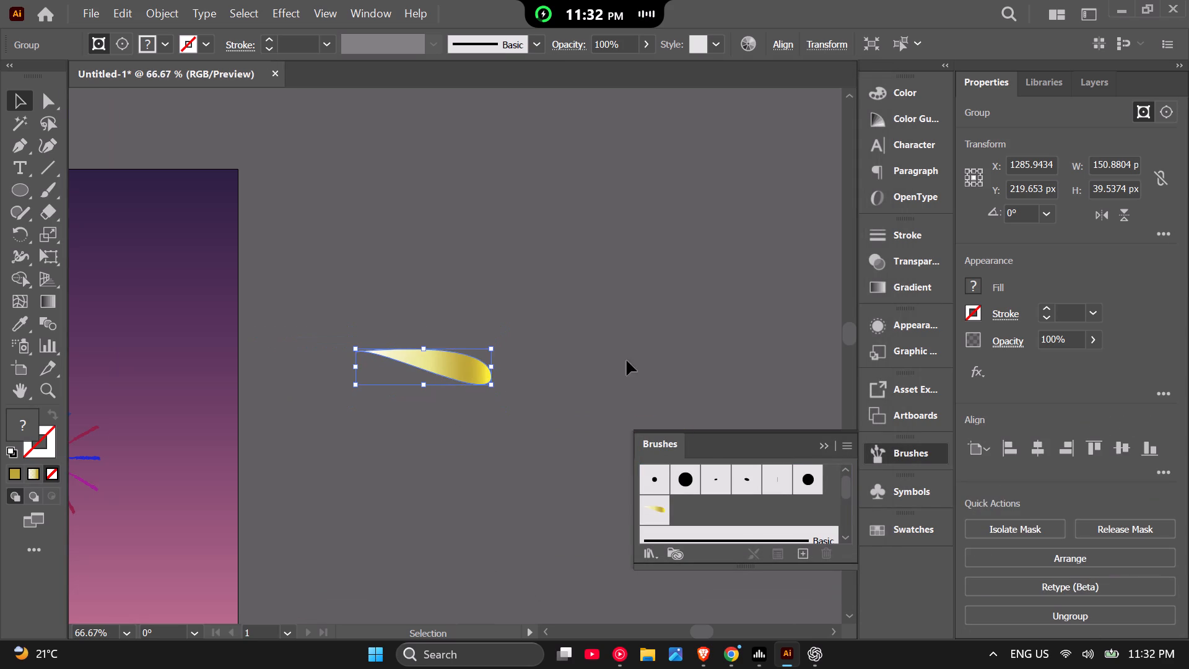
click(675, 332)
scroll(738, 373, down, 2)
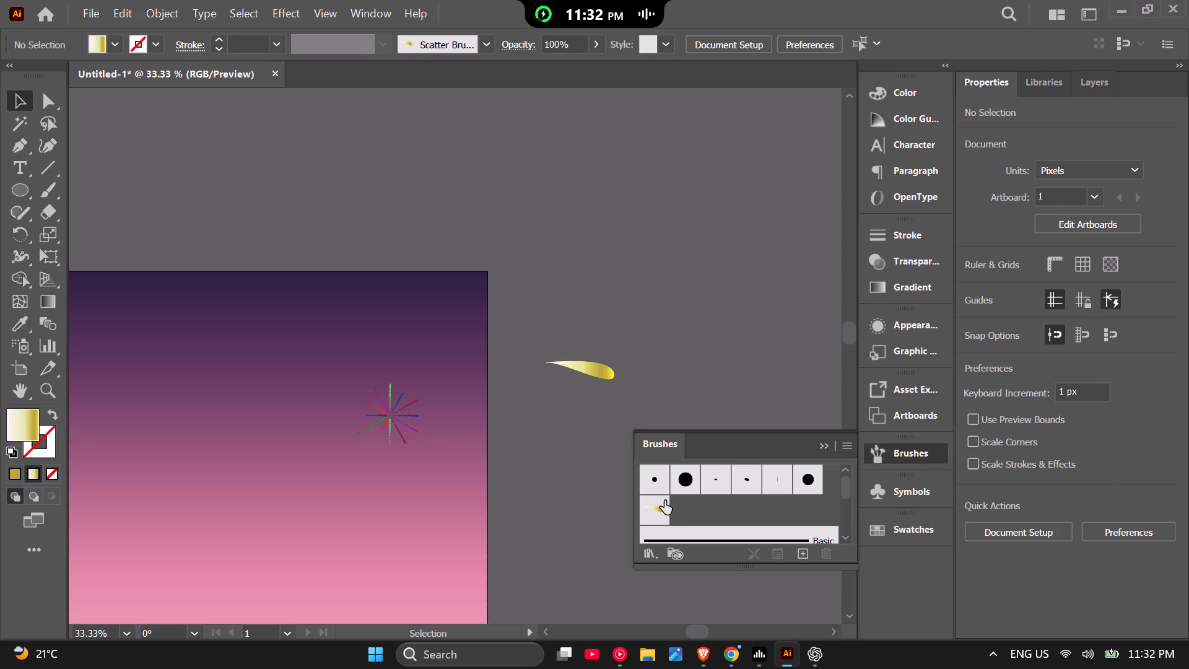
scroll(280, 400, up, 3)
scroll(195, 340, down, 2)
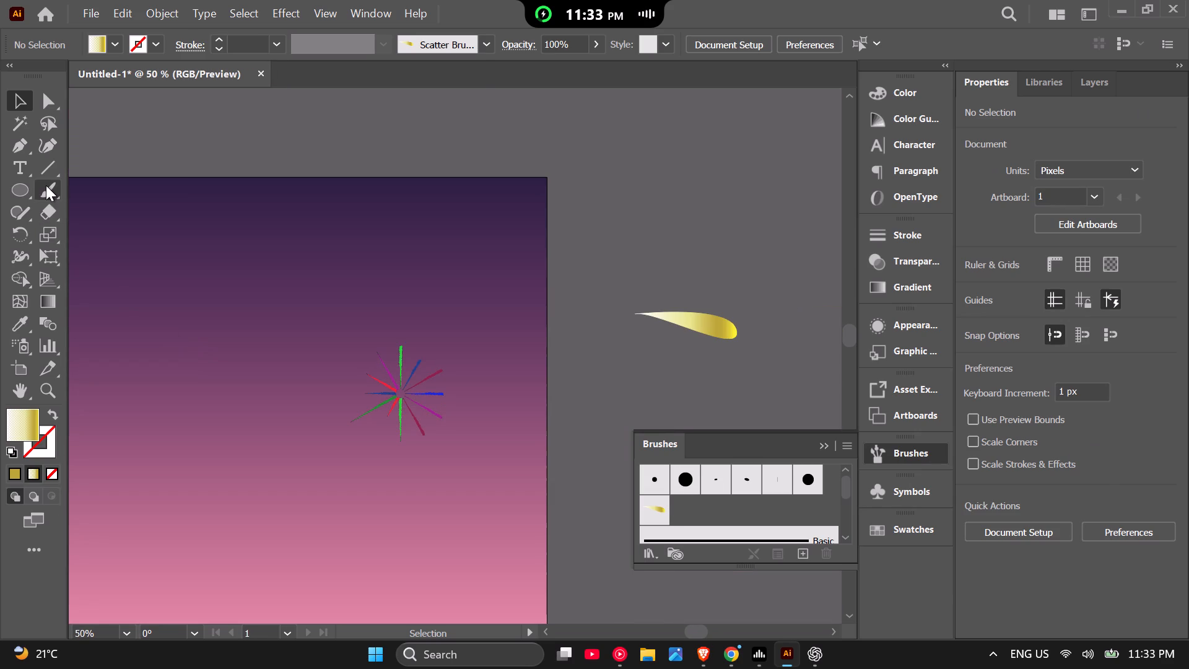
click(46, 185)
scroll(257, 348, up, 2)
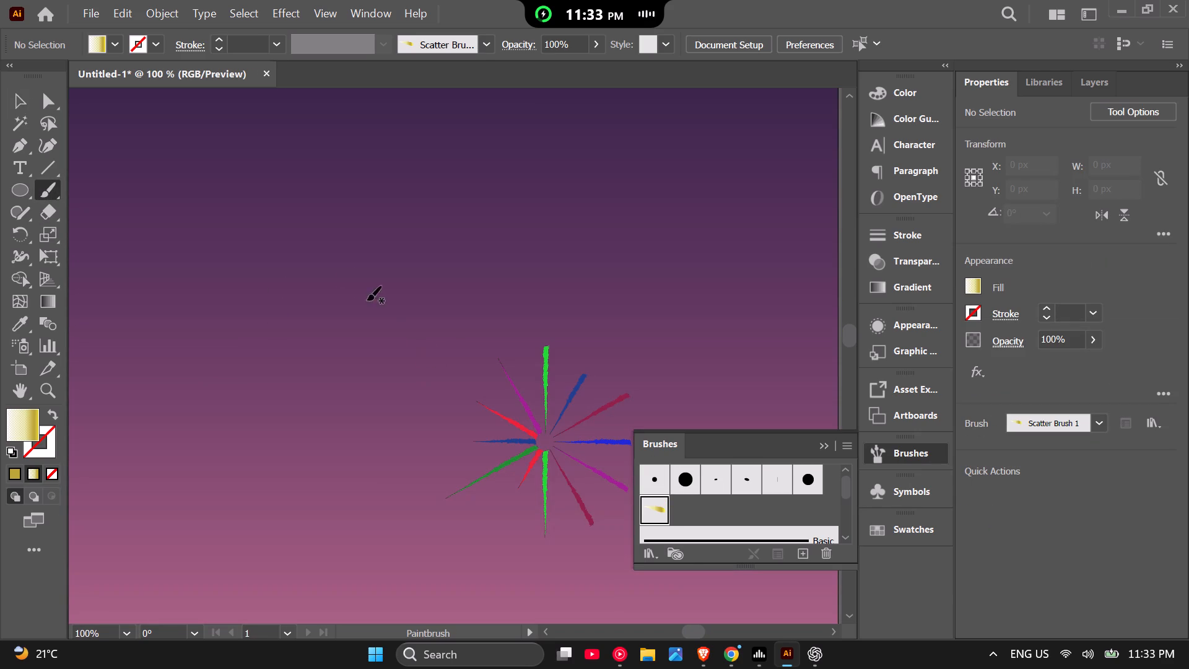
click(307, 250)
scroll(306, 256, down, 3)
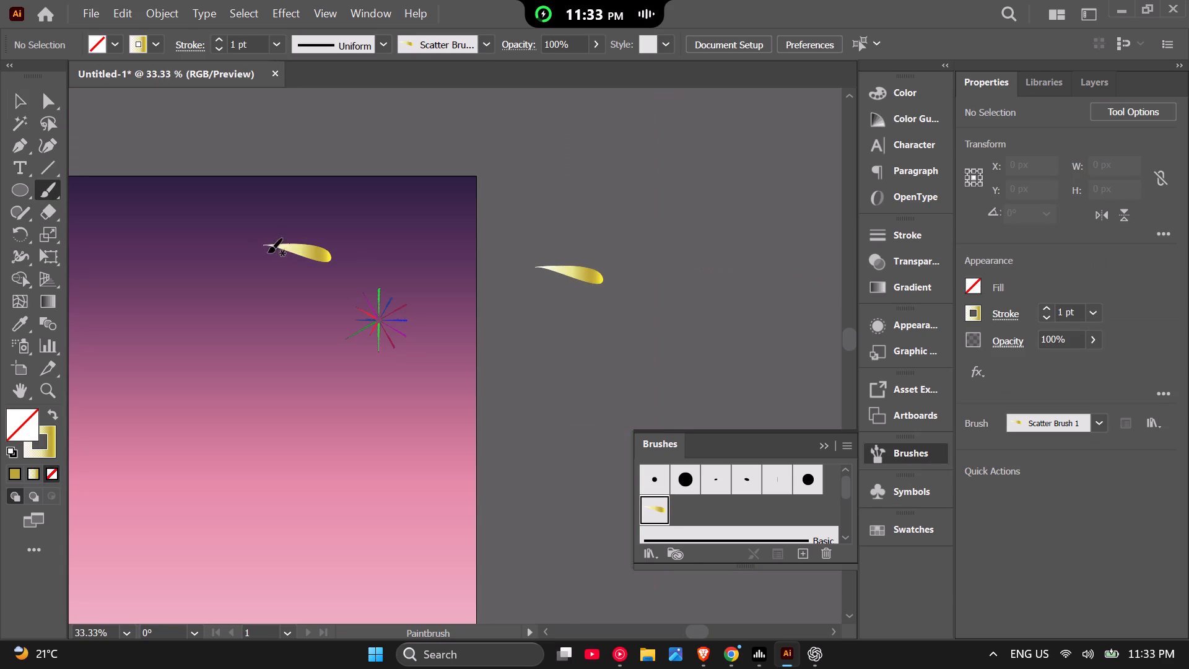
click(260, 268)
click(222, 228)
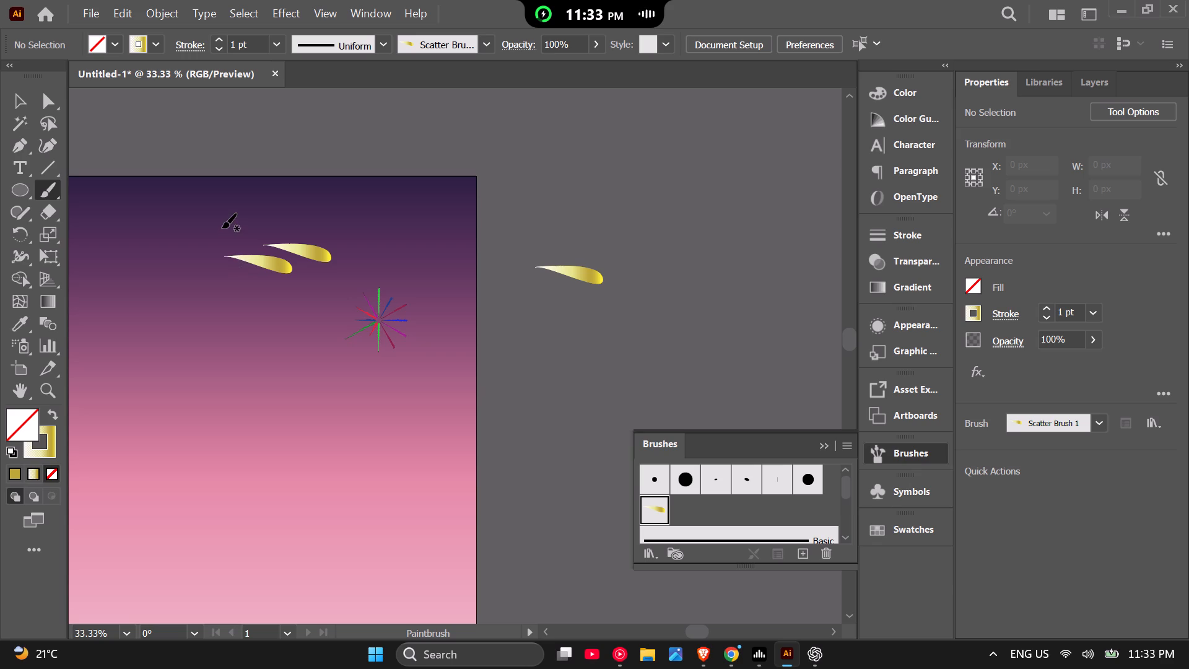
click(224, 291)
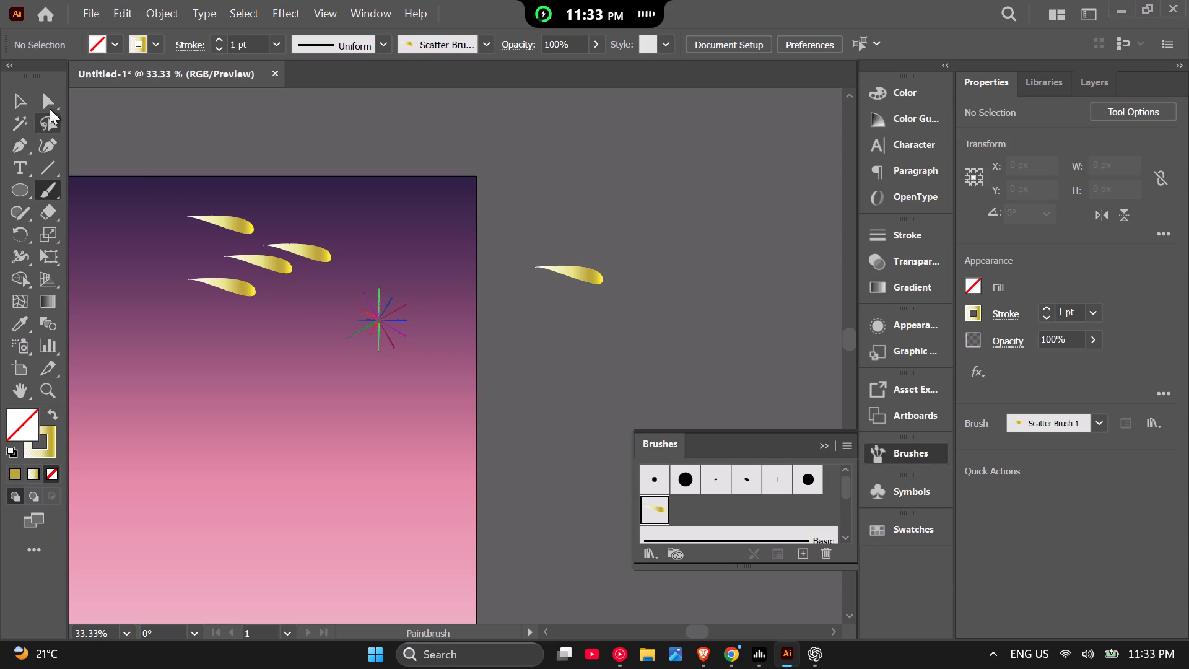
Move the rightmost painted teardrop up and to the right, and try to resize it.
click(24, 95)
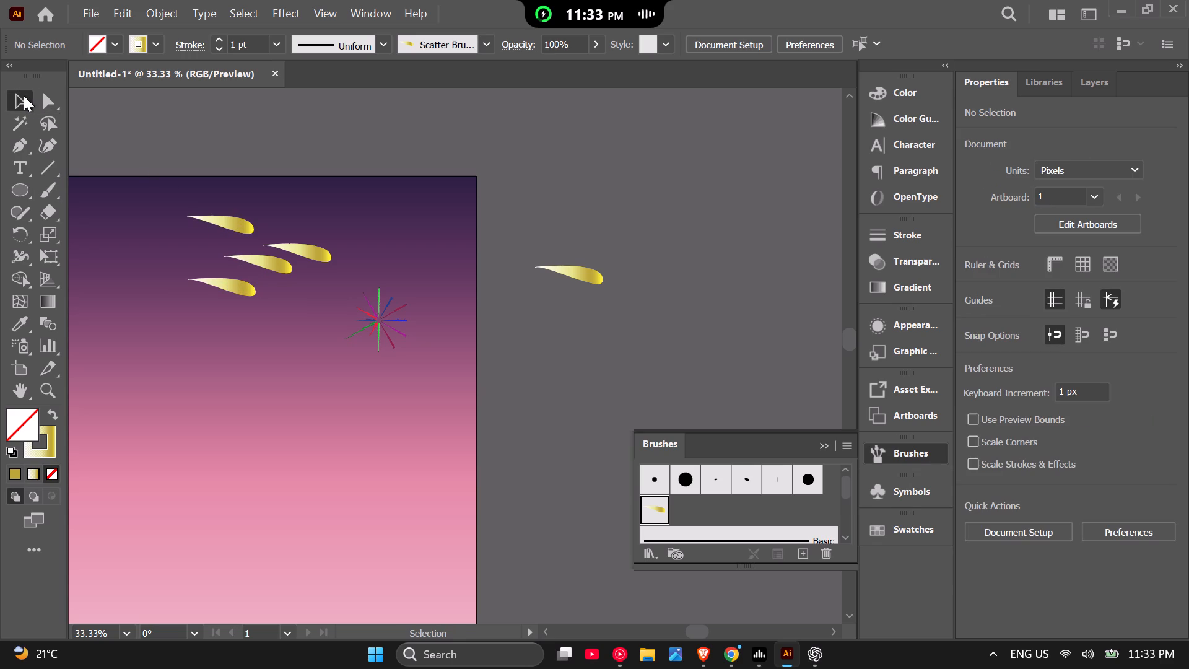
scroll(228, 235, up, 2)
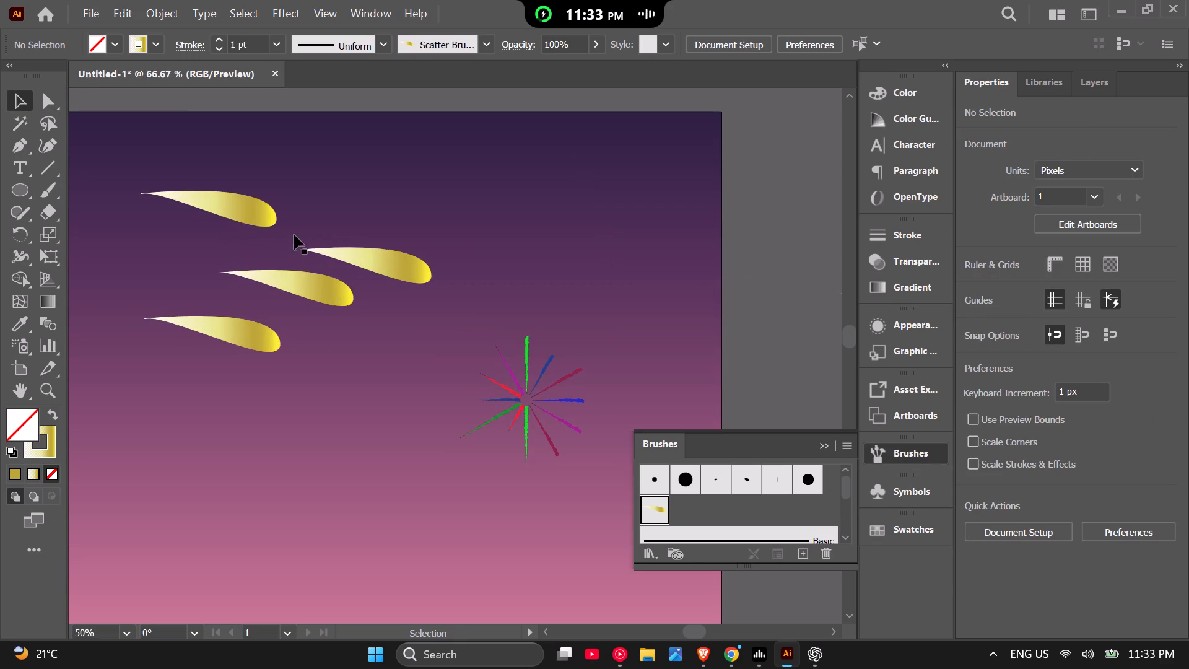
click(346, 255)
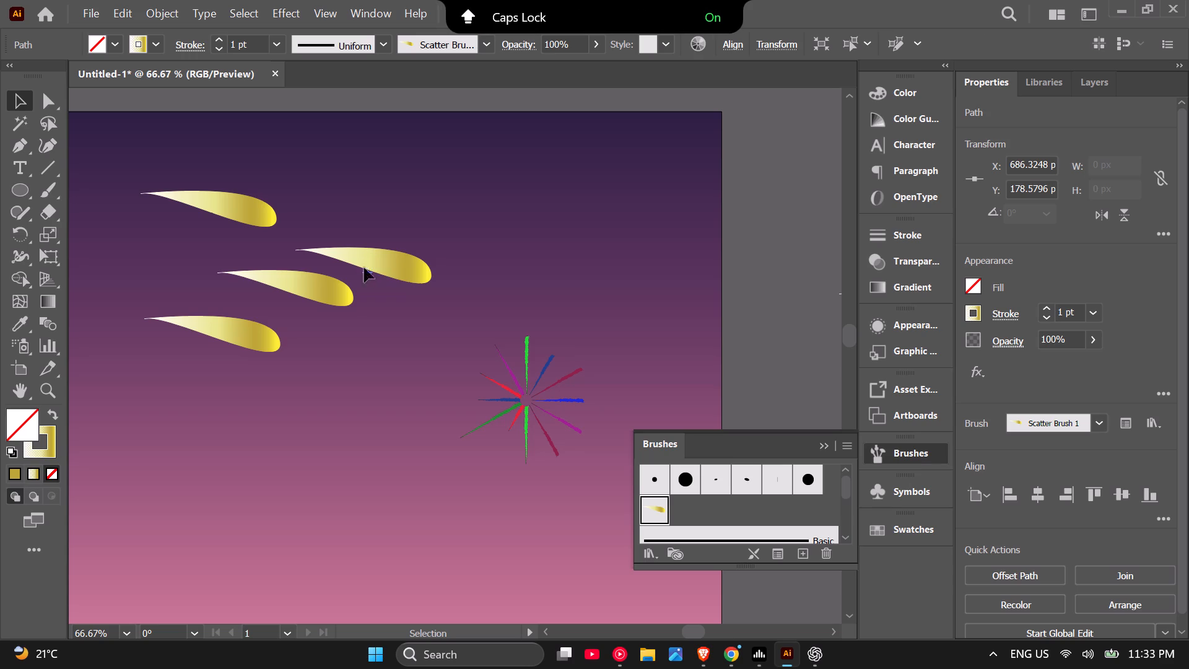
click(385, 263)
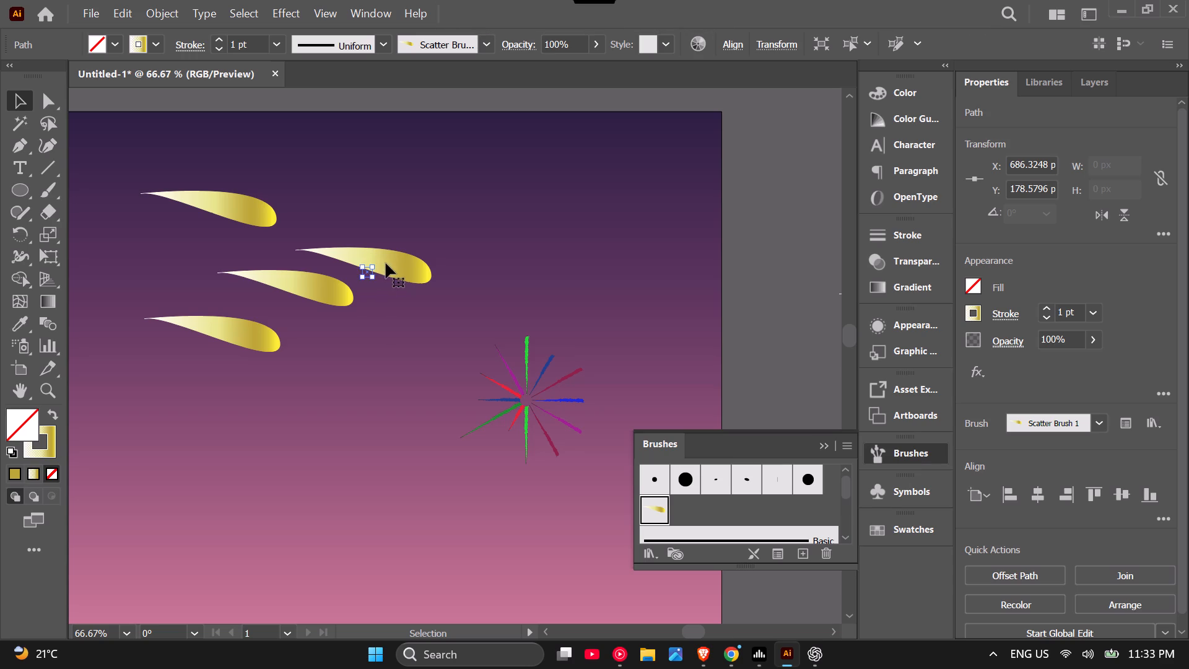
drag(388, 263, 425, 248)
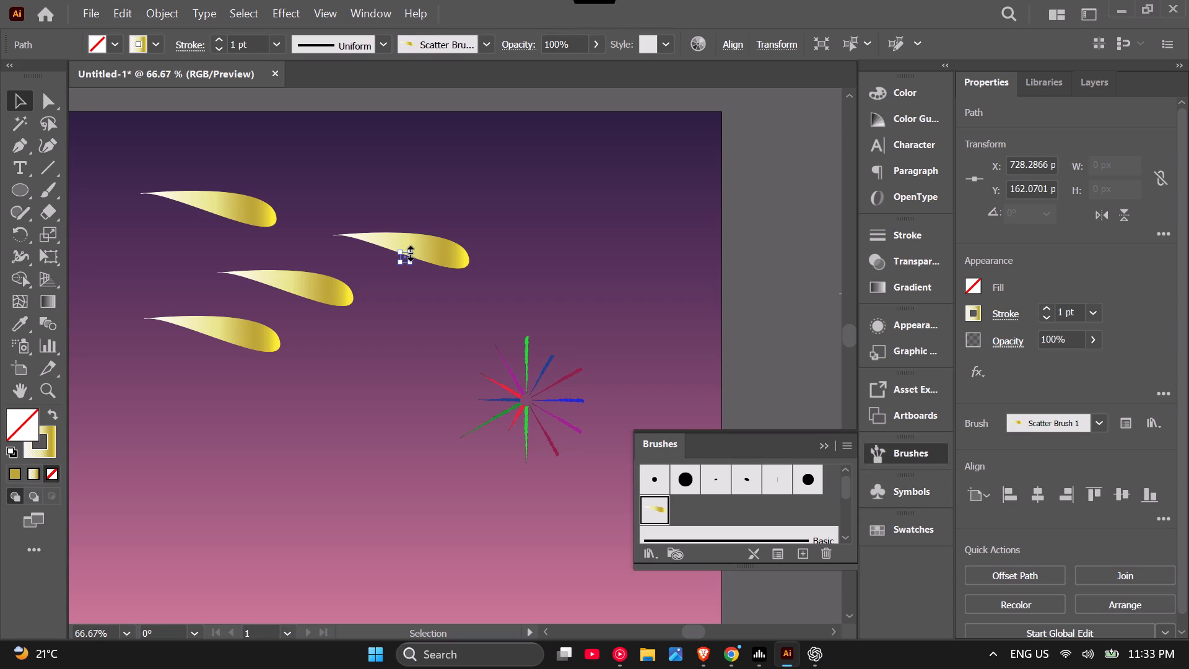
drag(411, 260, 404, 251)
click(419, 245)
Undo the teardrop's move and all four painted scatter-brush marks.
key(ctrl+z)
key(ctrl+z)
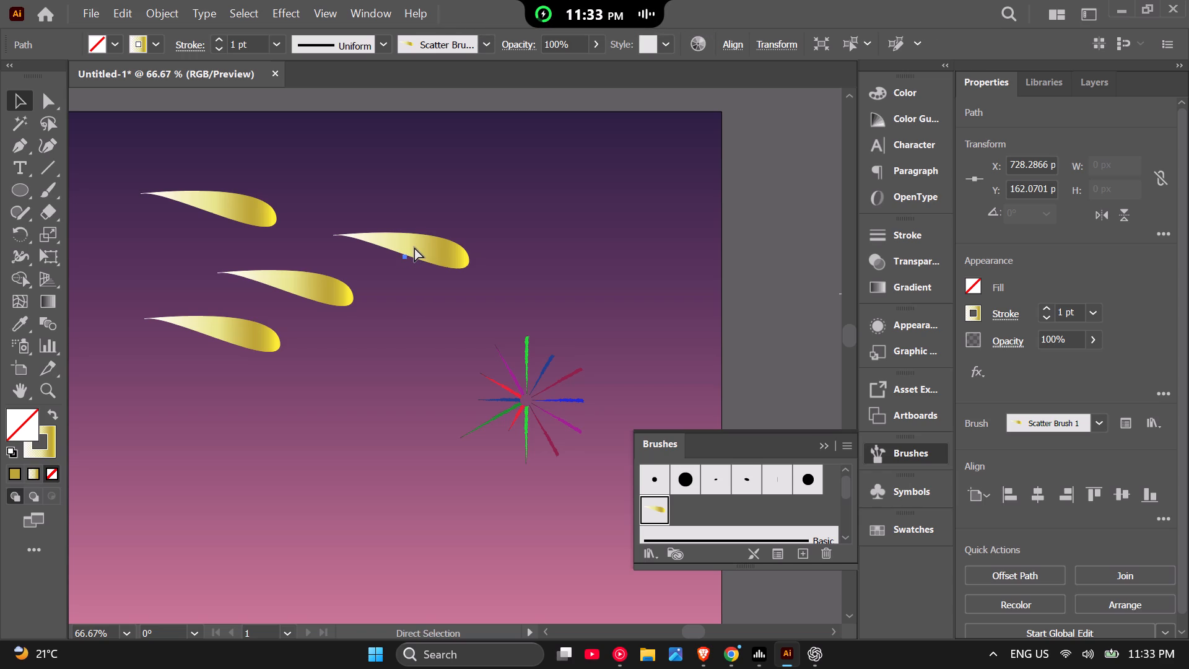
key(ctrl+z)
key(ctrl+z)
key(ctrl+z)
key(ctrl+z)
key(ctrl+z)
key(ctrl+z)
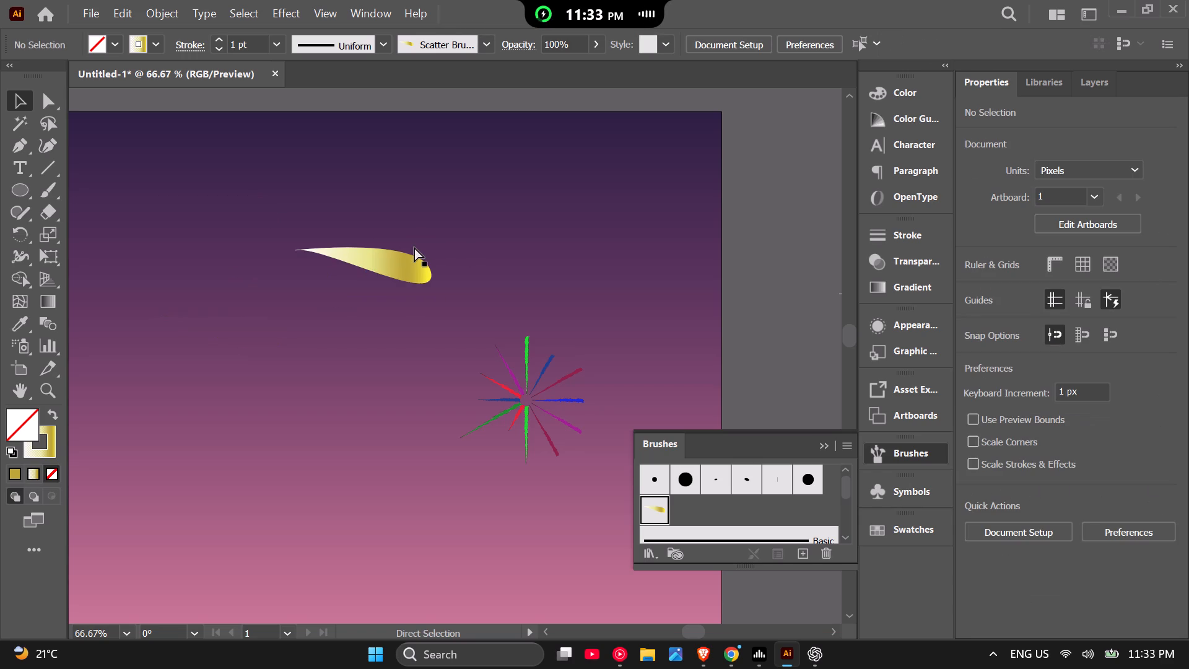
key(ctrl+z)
Flatten and shorten the original gold teardrop beside the artboard to about 67 px wide and 11 px high.
scroll(409, 249, down, 4)
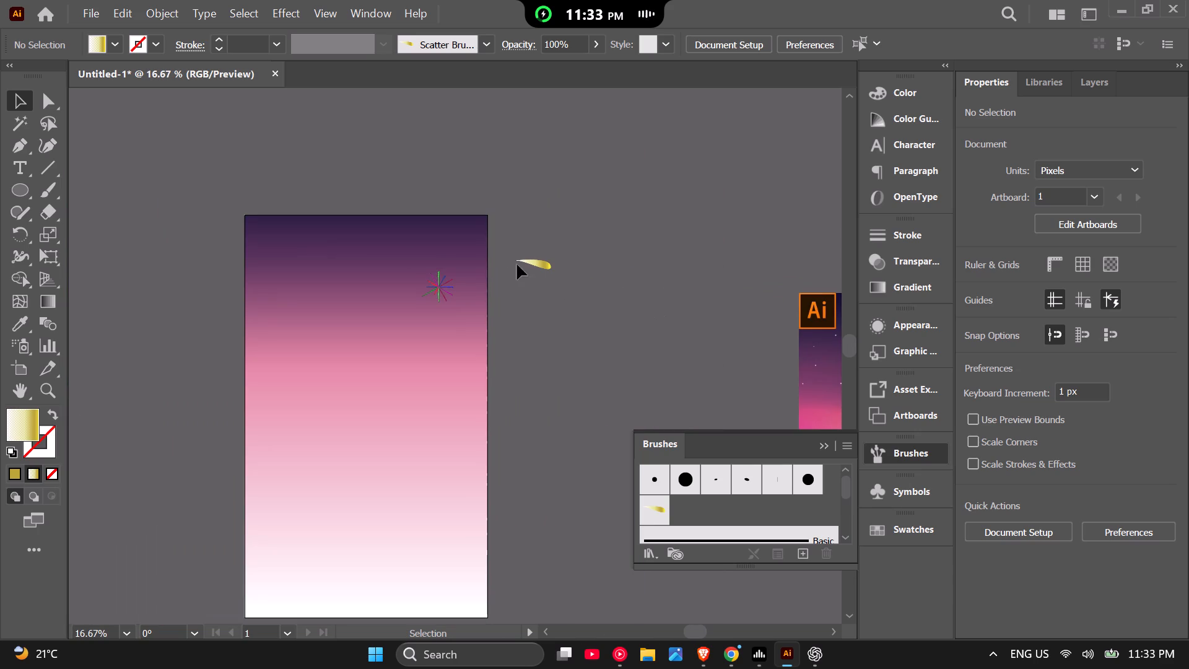
scroll(531, 261, up, 4)
scroll(509, 268, down, 3)
scroll(523, 268, up, 5)
click(525, 268)
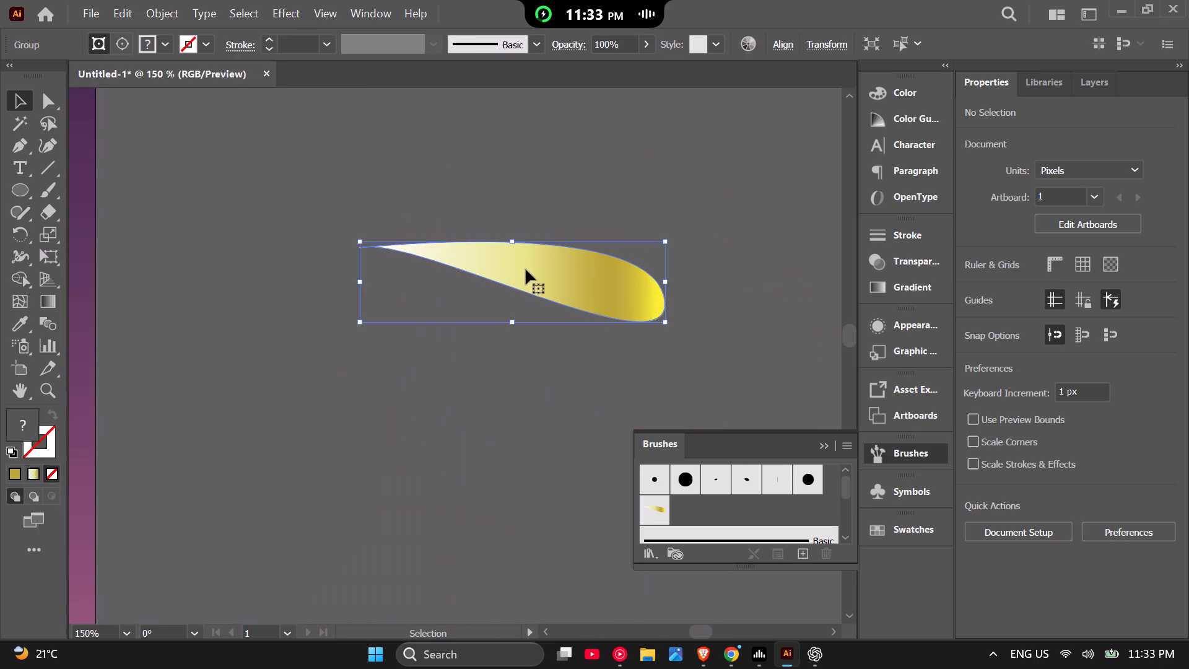
drag(513, 326, 514, 312)
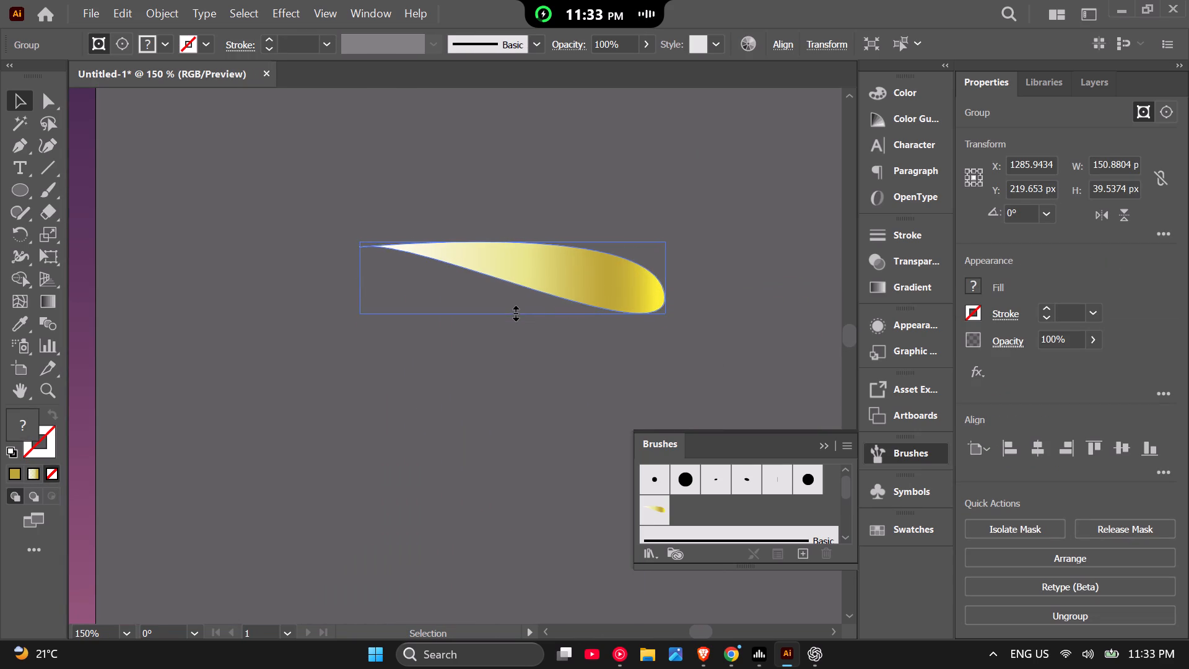
drag(514, 312, 517, 284)
scroll(517, 284, down, 2)
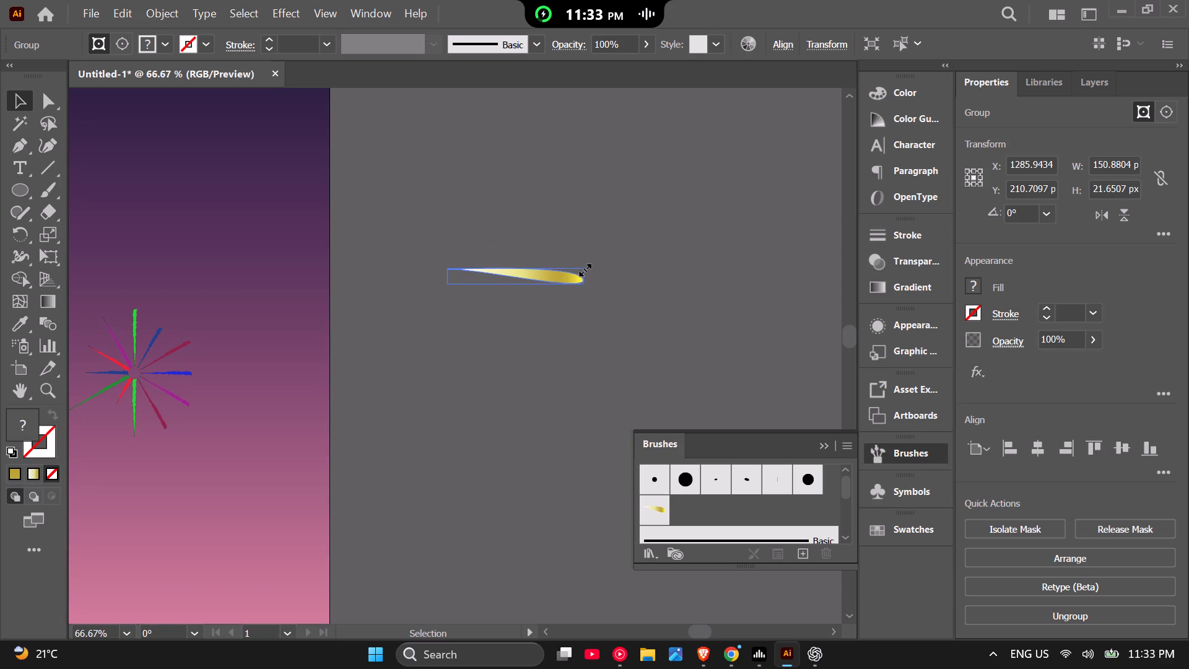
scroll(431, 286, up, 4)
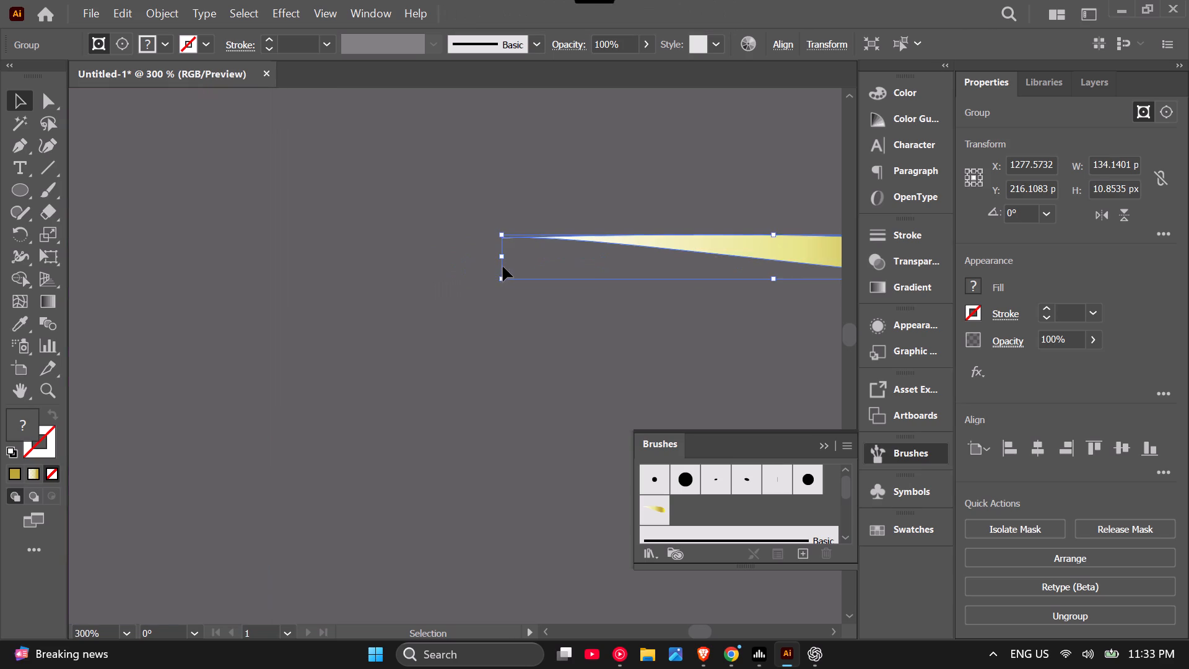
scroll(492, 265, down, 2)
drag(497, 260, 517, 260)
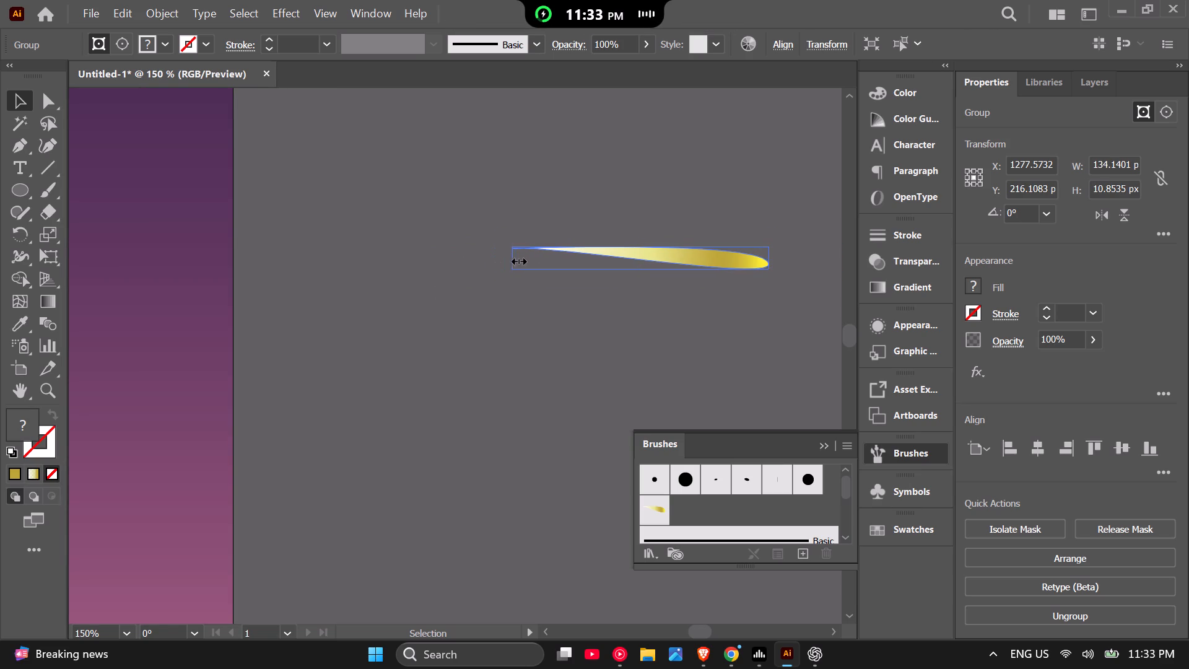
drag(517, 260, 630, 260)
click(541, 260)
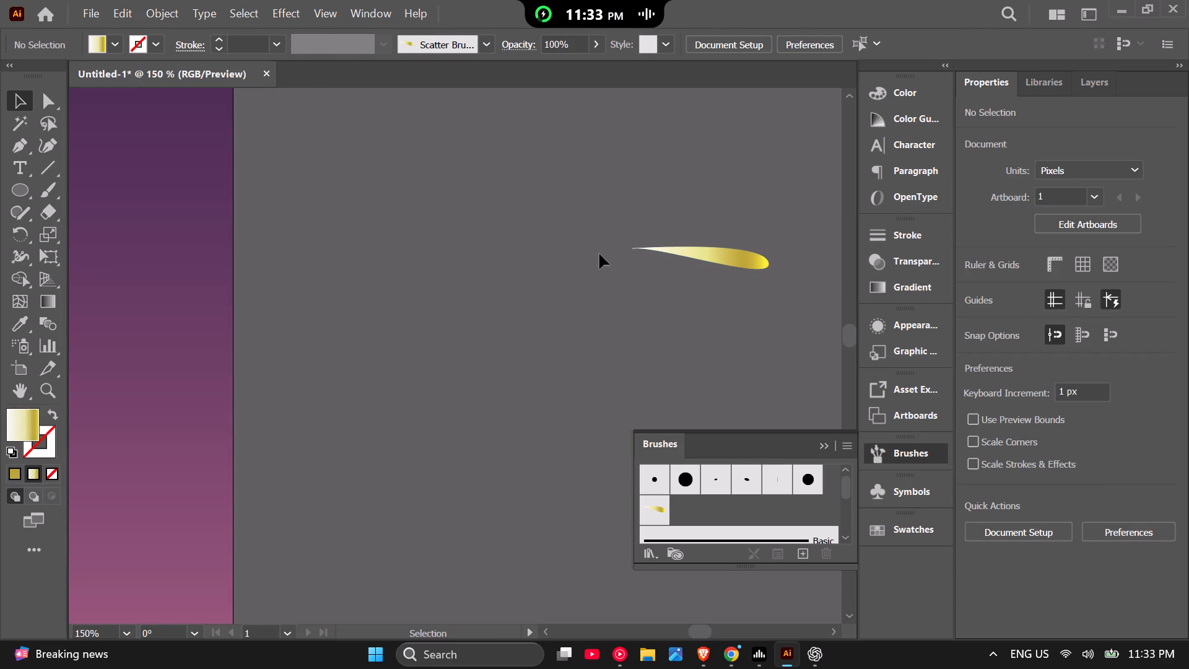
Create an Art Brush from the slimmed teardrop, keeping the default stretch-to-fit-stroke-length options.
drag(699, 253, 761, 481)
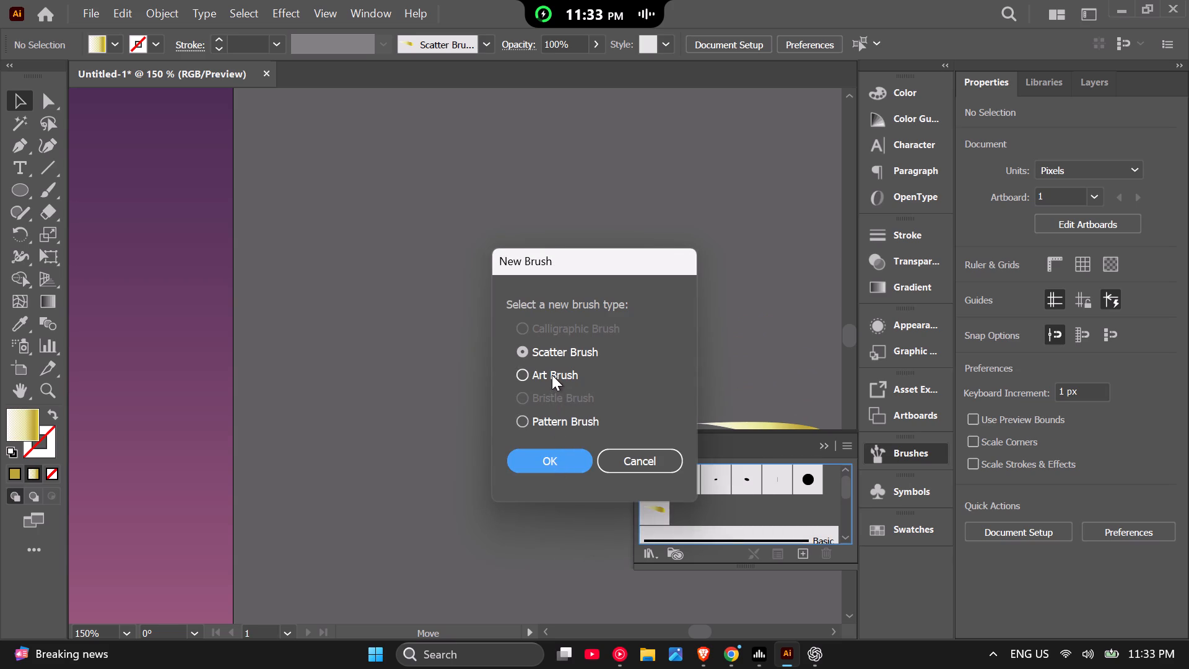
click(552, 375)
click(548, 466)
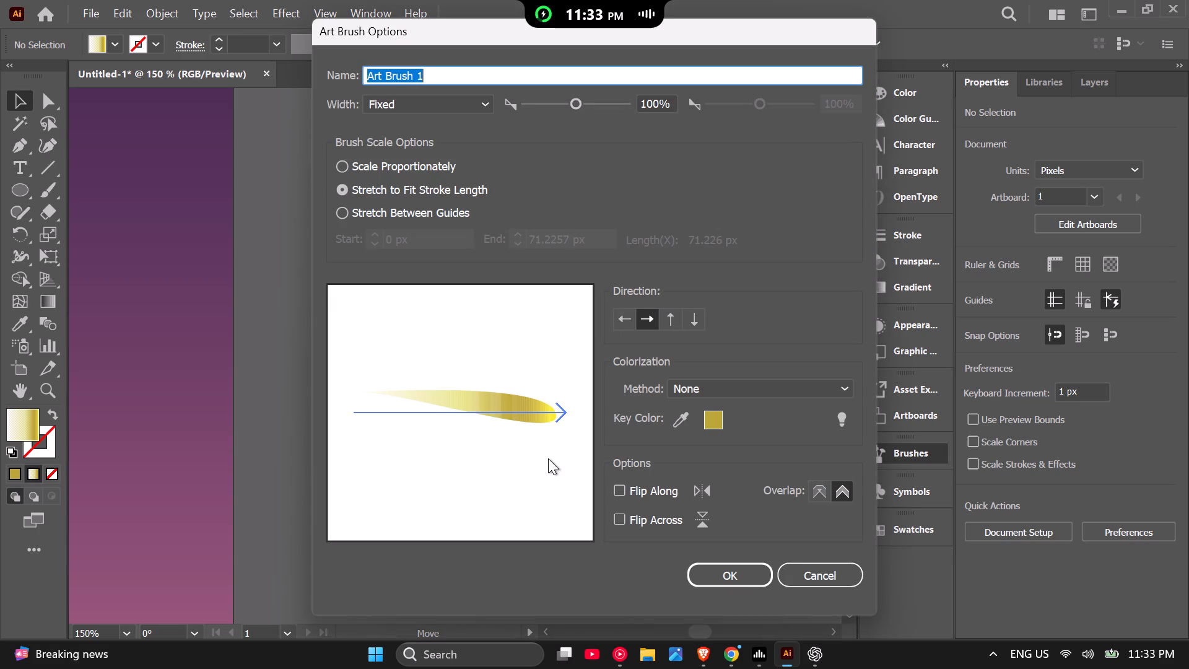
click(711, 574)
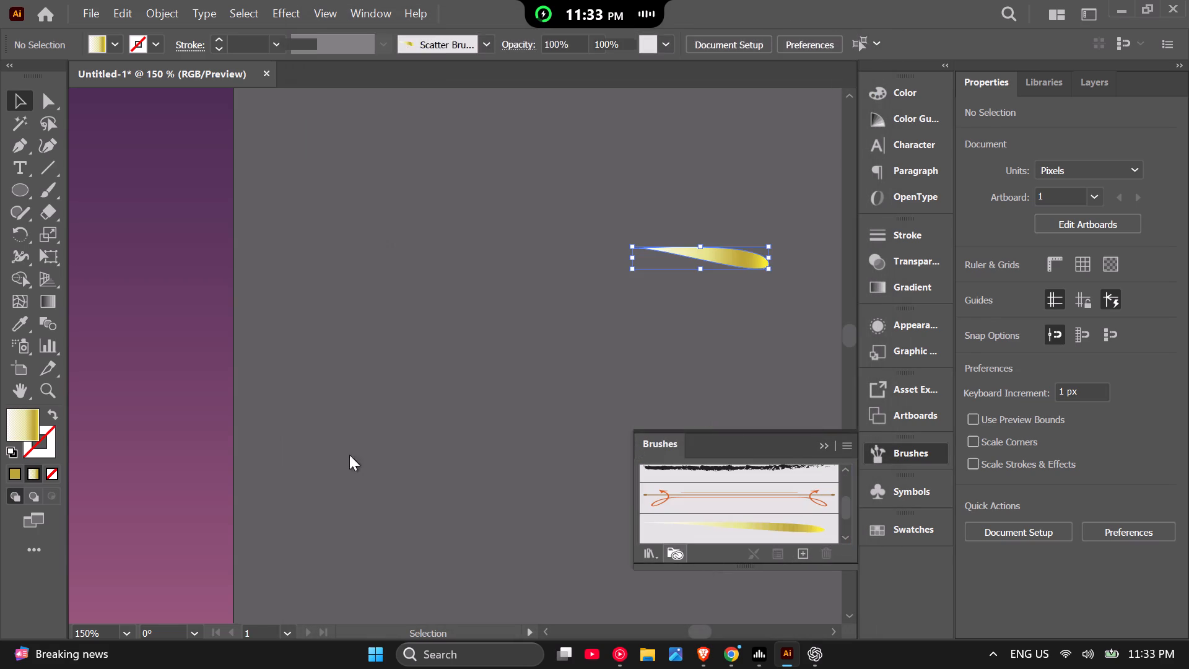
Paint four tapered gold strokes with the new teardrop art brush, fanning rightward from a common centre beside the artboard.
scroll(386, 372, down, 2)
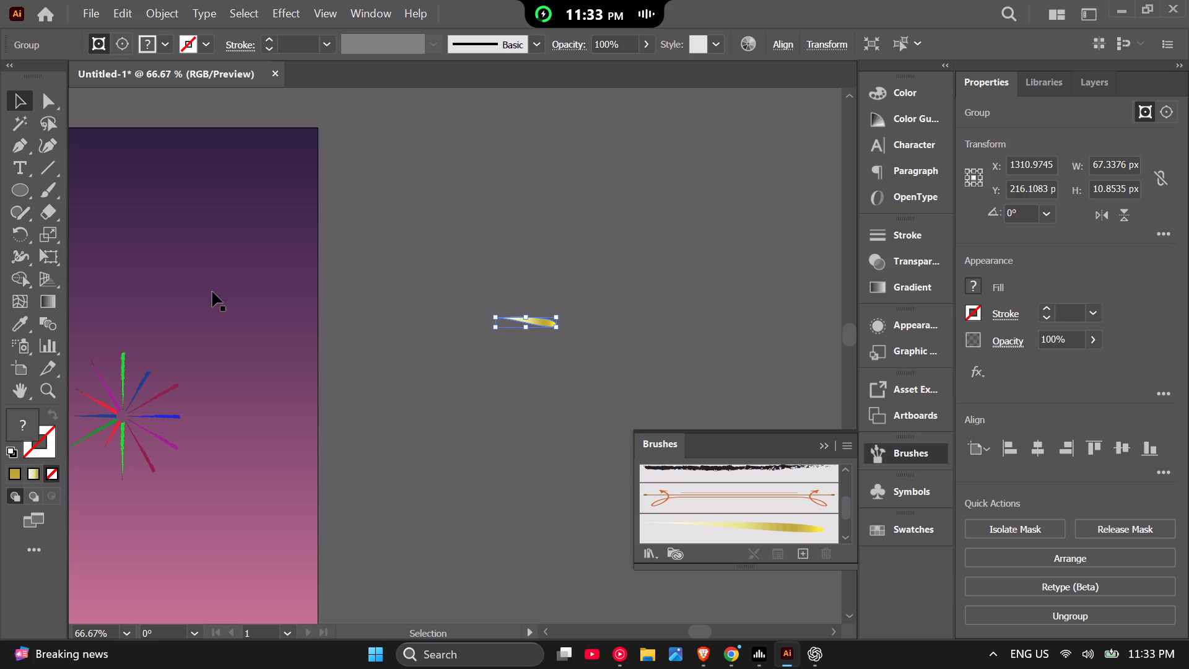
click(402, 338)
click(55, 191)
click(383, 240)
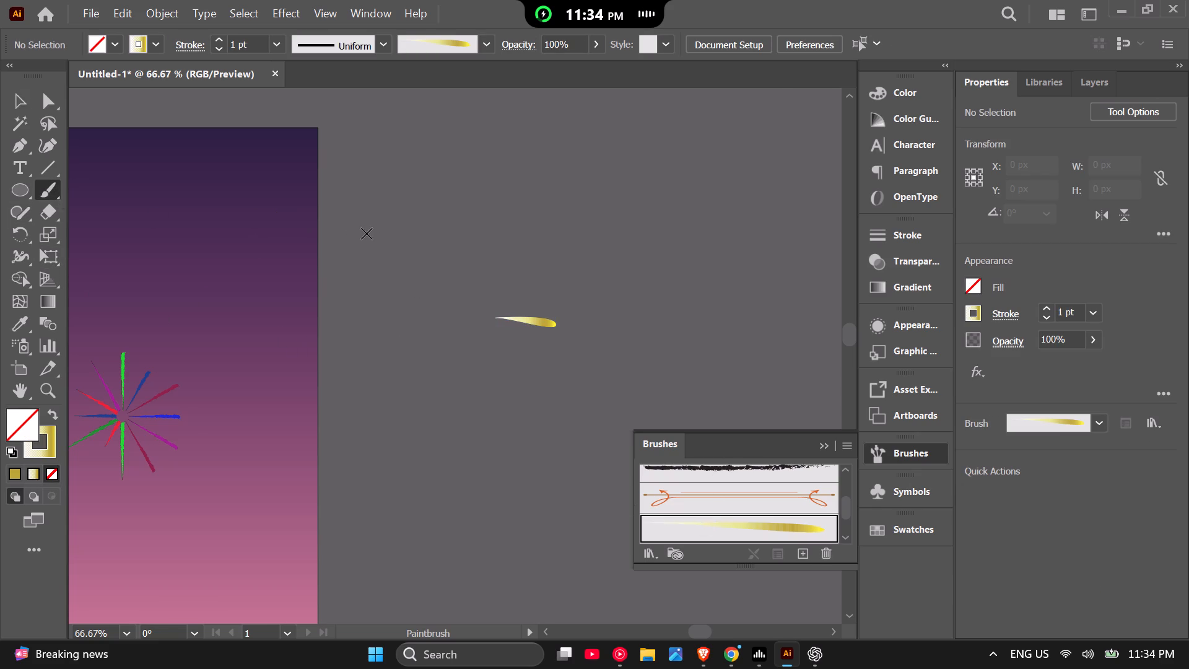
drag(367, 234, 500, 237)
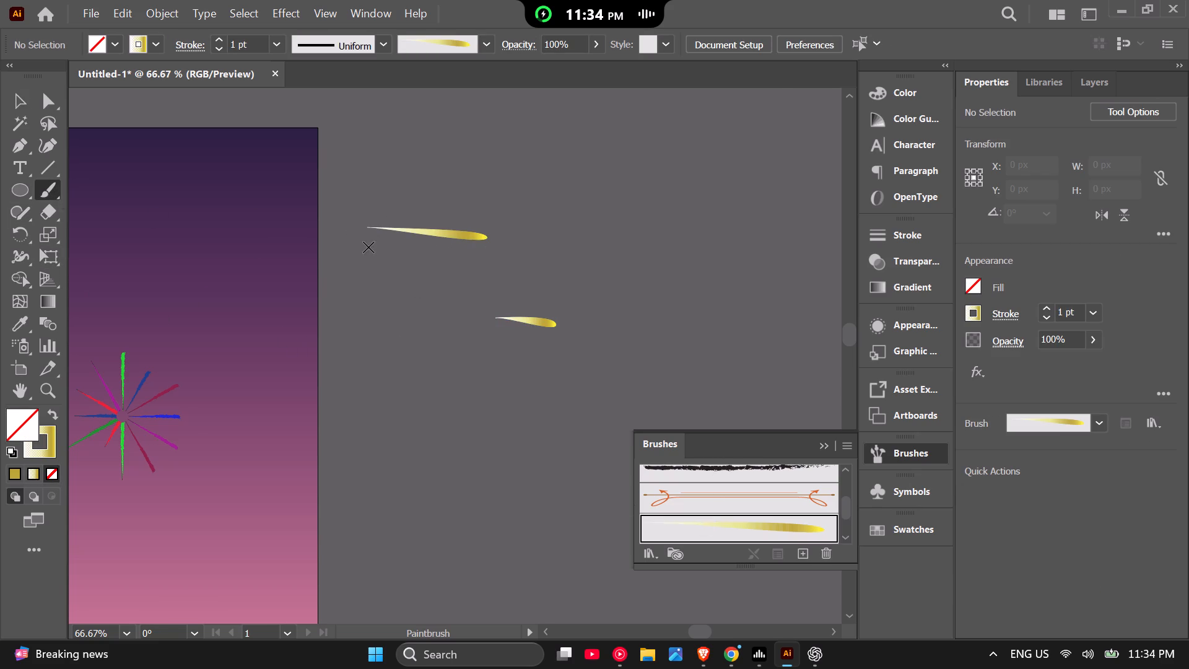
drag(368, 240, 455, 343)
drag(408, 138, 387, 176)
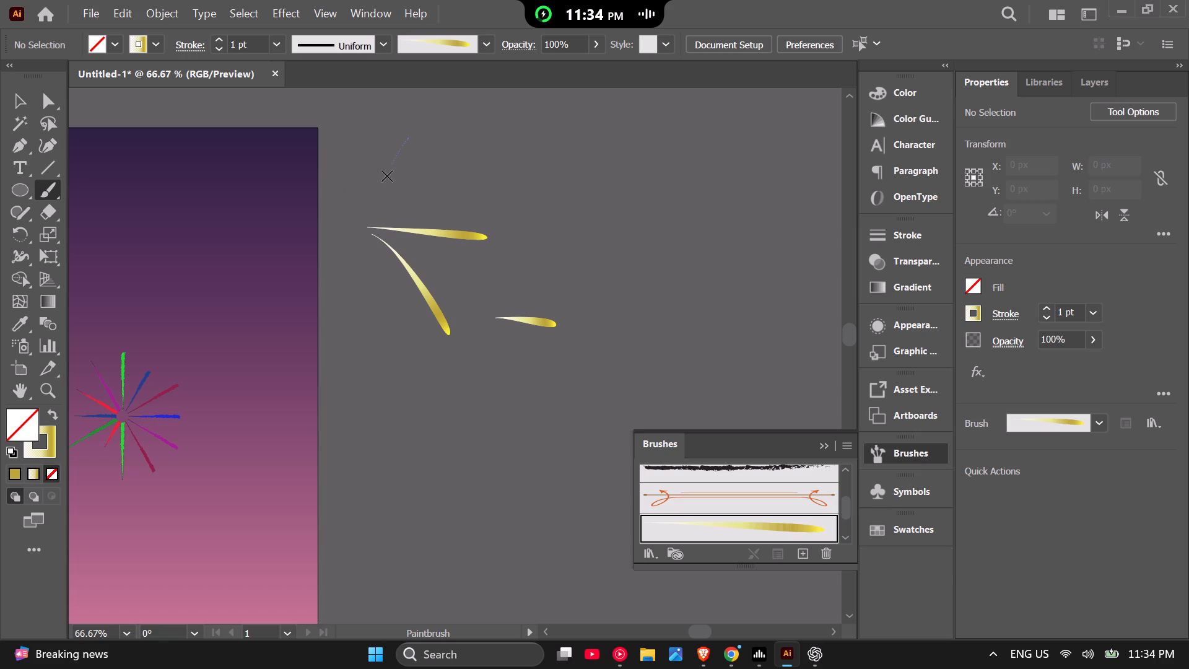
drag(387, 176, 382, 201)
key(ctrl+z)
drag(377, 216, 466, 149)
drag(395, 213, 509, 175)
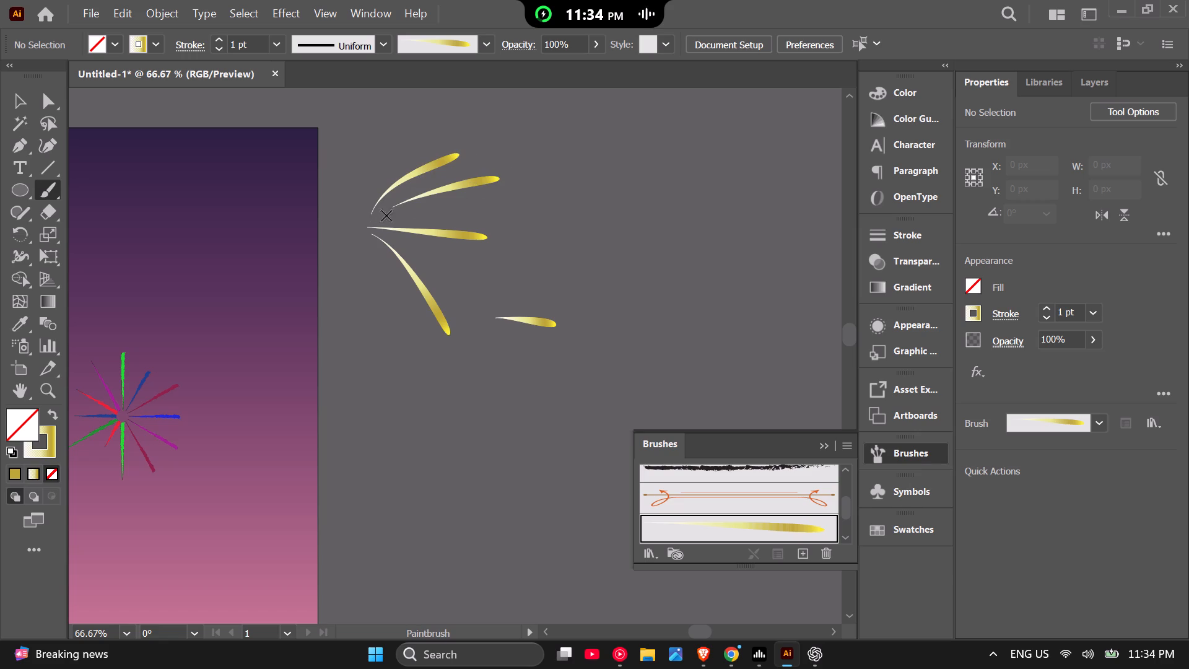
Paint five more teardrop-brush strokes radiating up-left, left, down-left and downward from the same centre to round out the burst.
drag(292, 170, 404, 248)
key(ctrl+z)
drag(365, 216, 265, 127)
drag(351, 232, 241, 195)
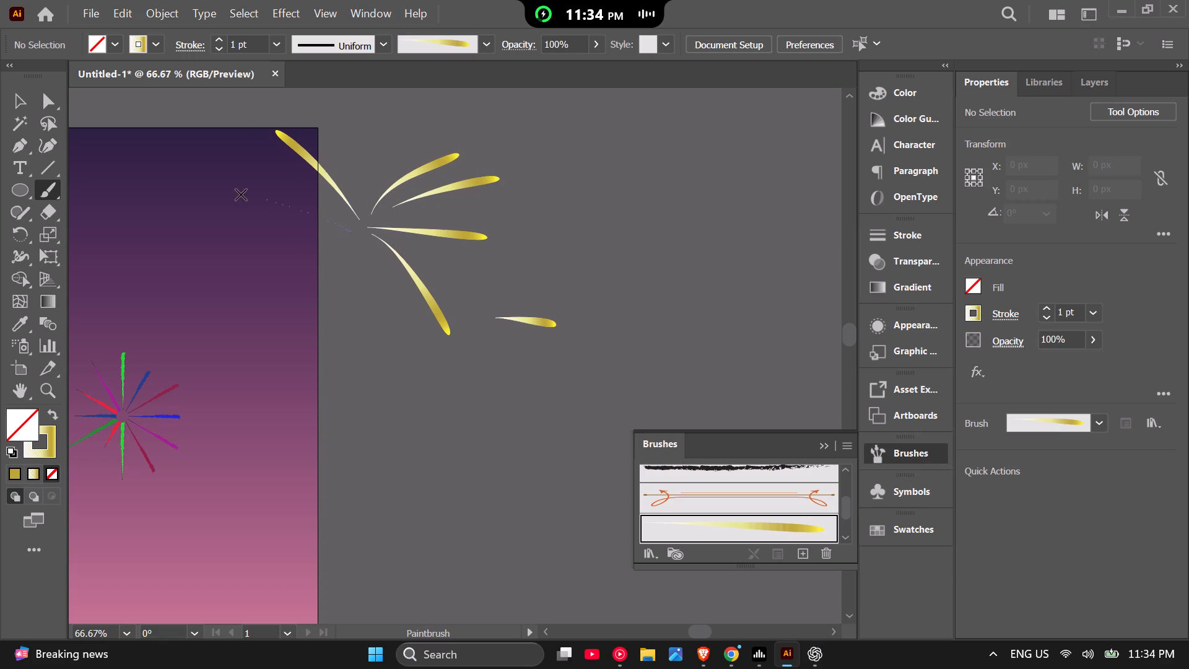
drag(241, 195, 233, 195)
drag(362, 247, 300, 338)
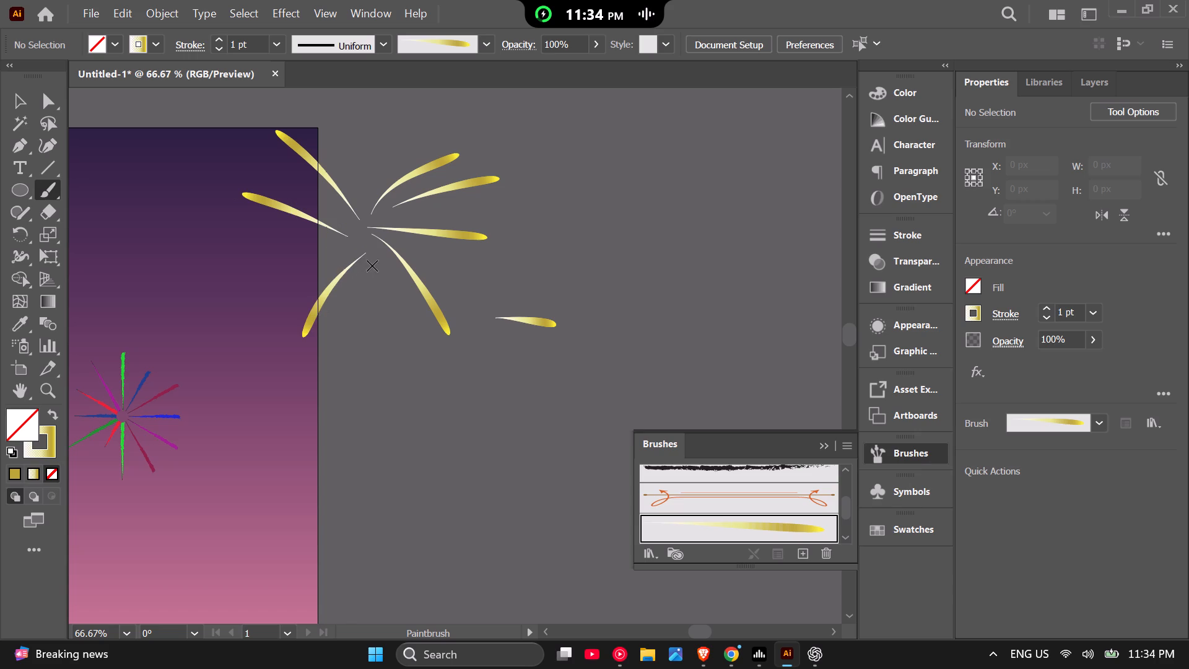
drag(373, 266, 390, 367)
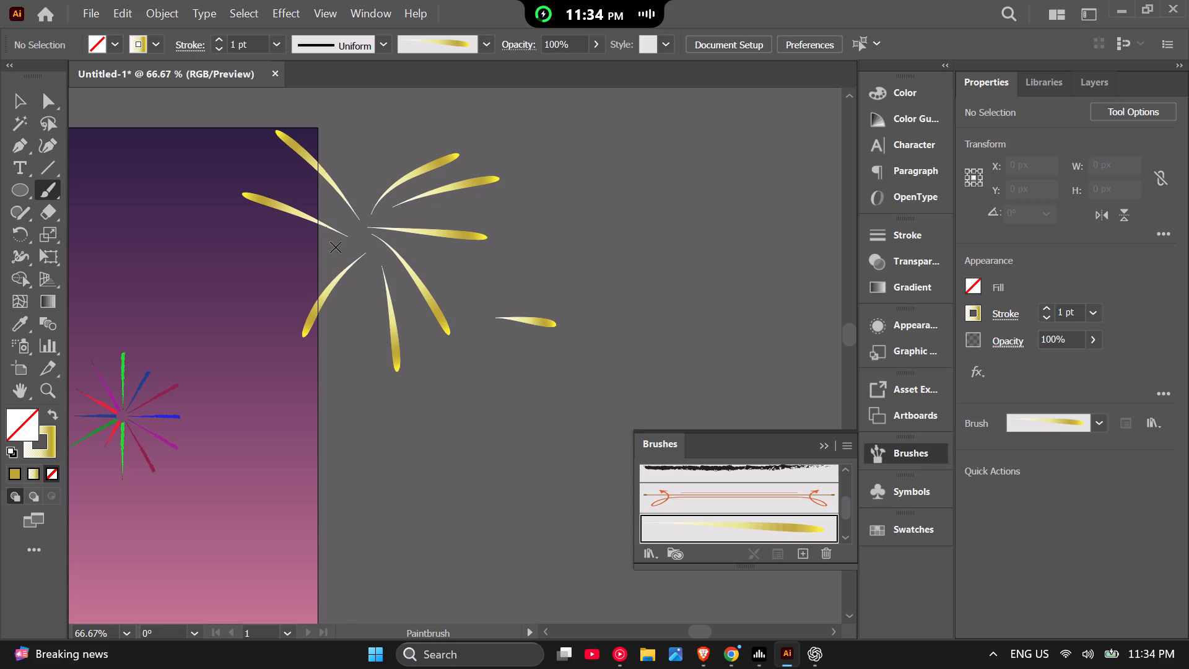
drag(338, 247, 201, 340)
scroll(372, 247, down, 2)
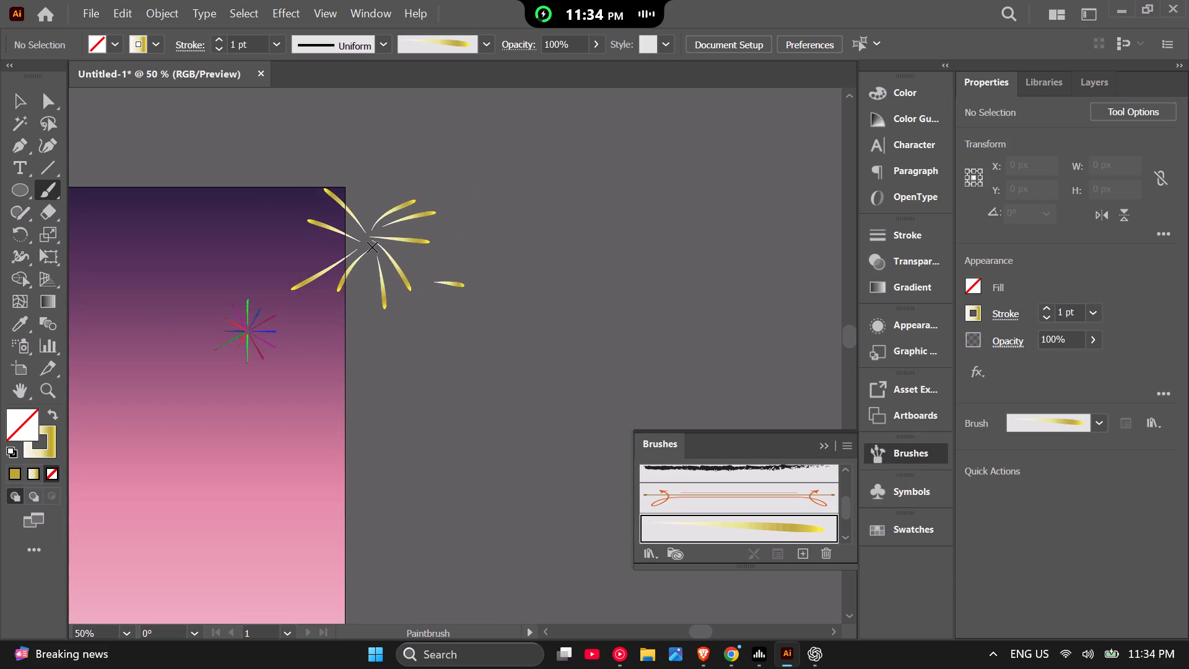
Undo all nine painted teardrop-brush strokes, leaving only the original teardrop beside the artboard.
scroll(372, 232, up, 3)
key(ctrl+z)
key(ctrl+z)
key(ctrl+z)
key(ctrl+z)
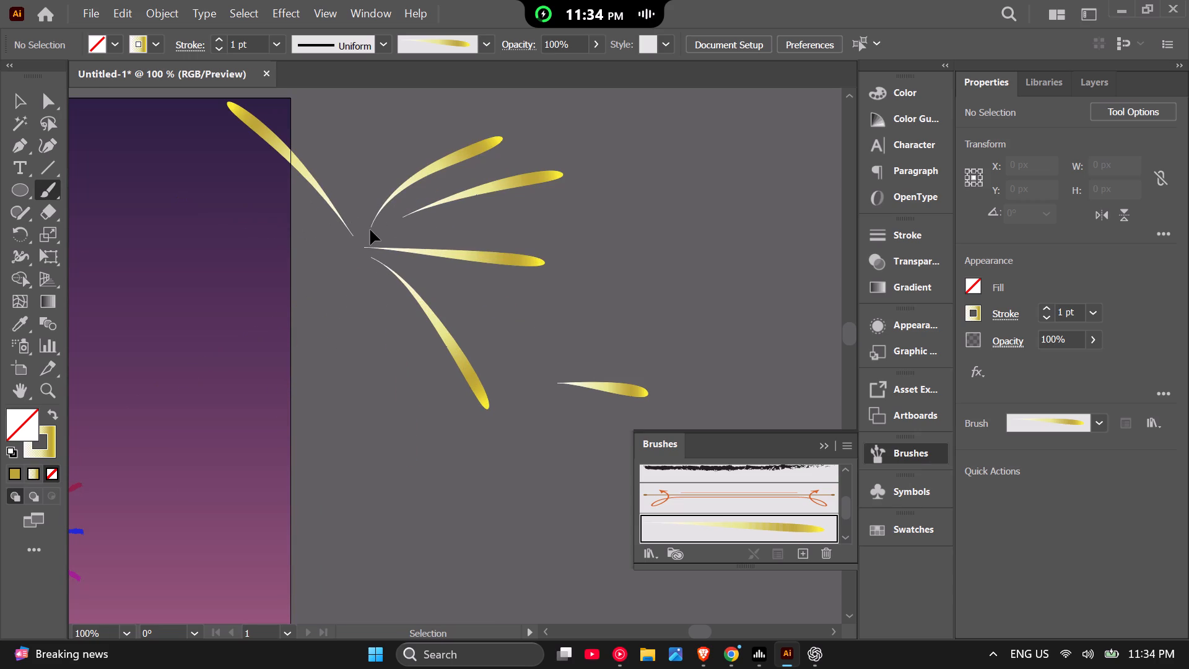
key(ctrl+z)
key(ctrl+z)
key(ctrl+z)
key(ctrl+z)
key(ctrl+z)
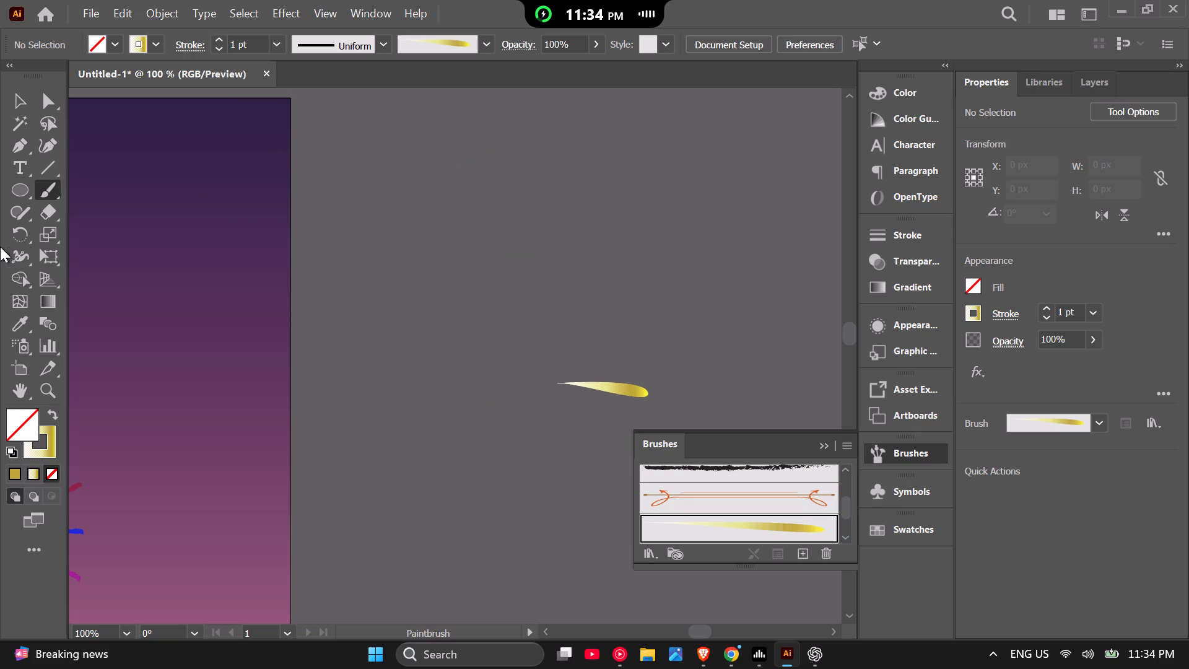
Draw two separate curved rays with the Pen tool beside the artboard, running downward from a common centre, one bending left and one right.
click(14, 149)
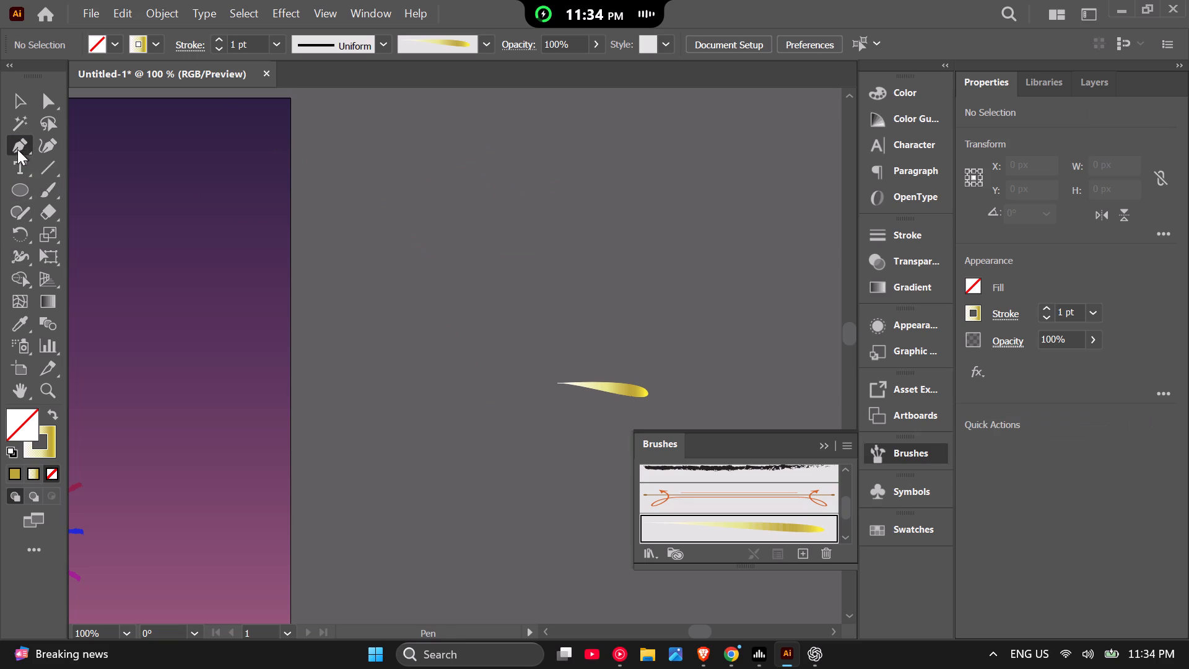
click(420, 212)
drag(403, 336, 412, 354)
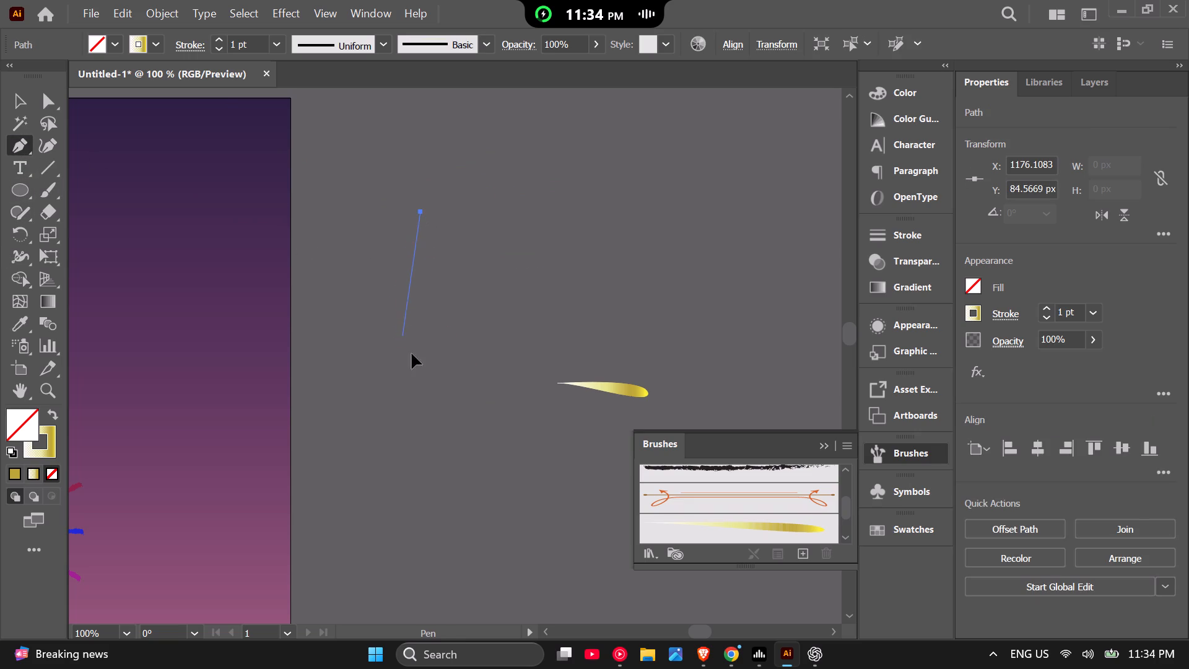
drag(412, 354, 422, 380)
key(Return)
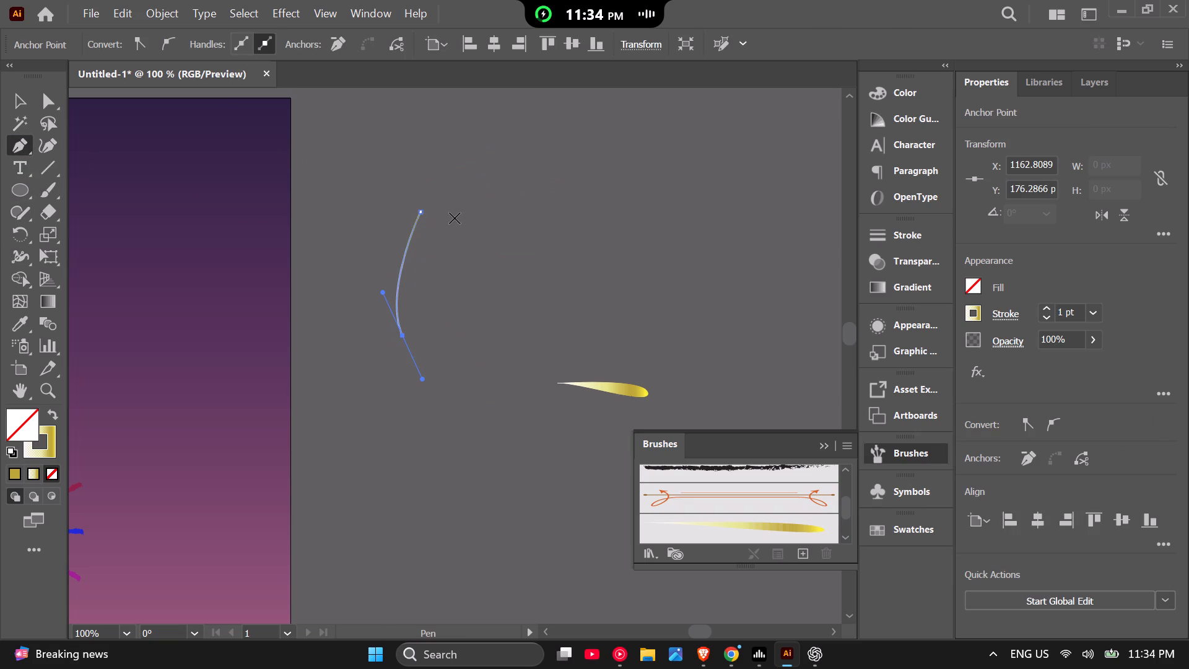
click(454, 214)
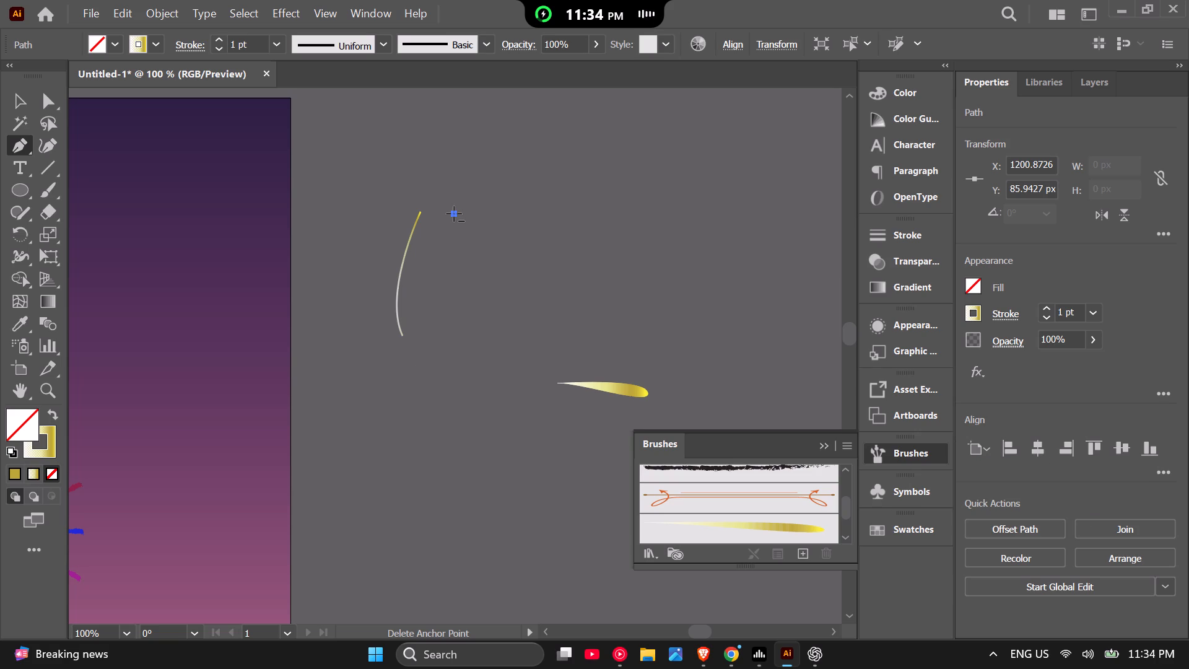
key(BackSpace)
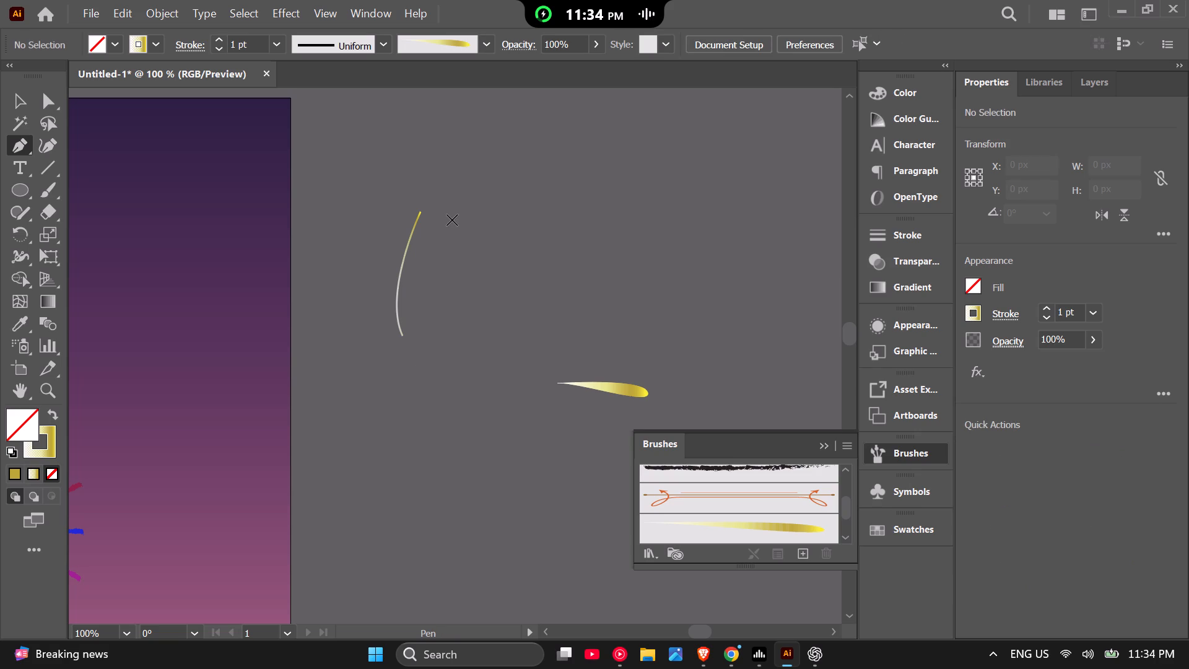
scroll(450, 234, up, 2)
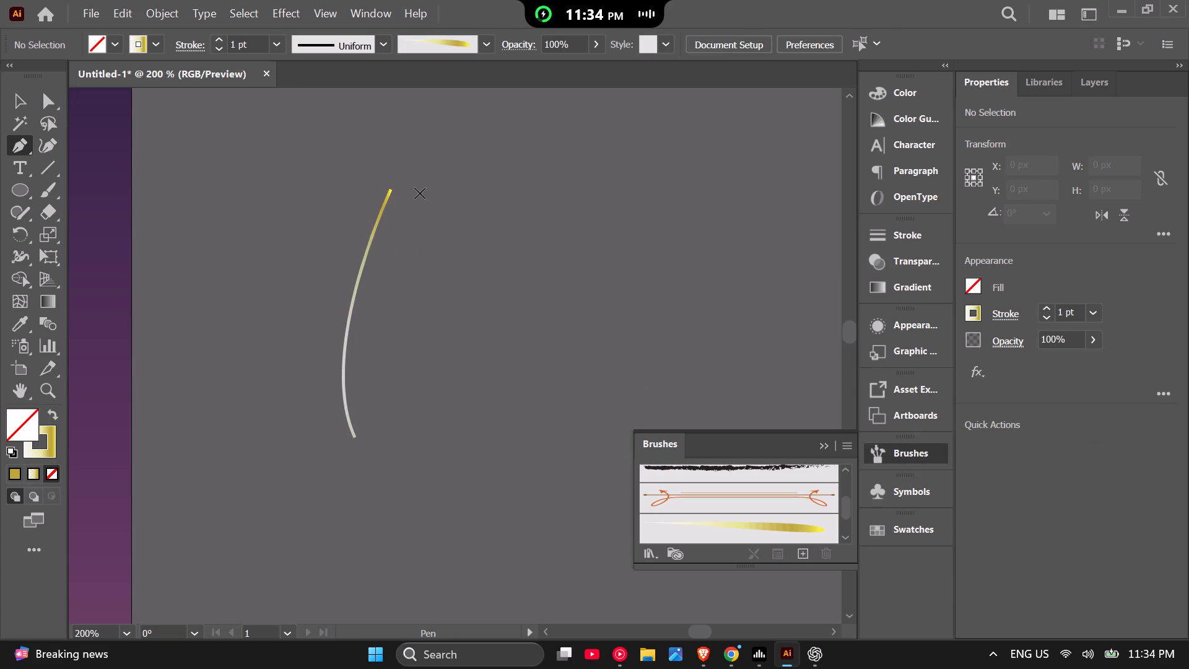
scroll(420, 193, down, 2)
click(420, 193)
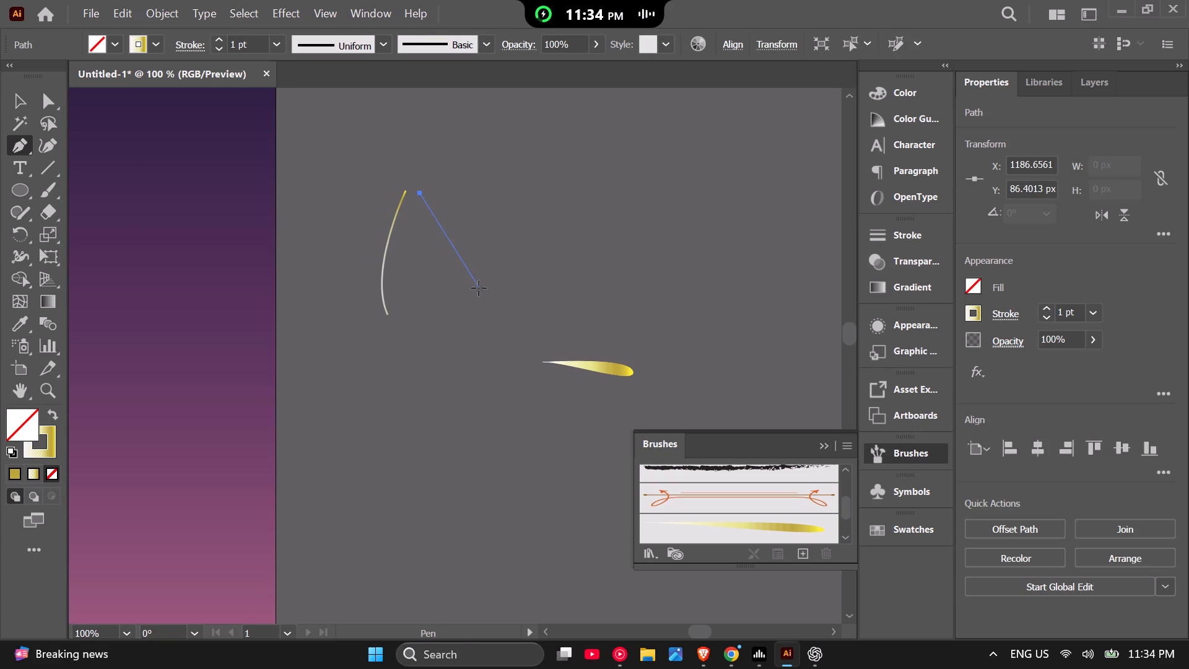
drag(479, 288, 484, 310)
key(Return)
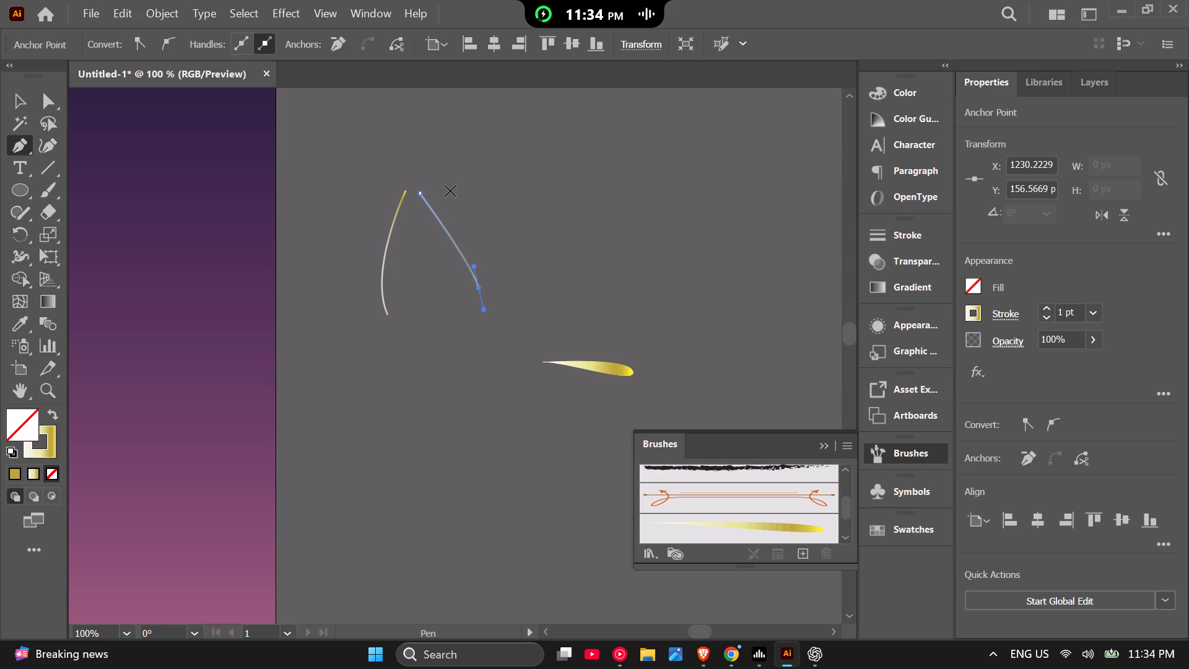
Draw two curved Pen rays running right from the burst's centre, the upper one longer and both bending downward at their ends.
scroll(450, 191, down, 1)
click(444, 183)
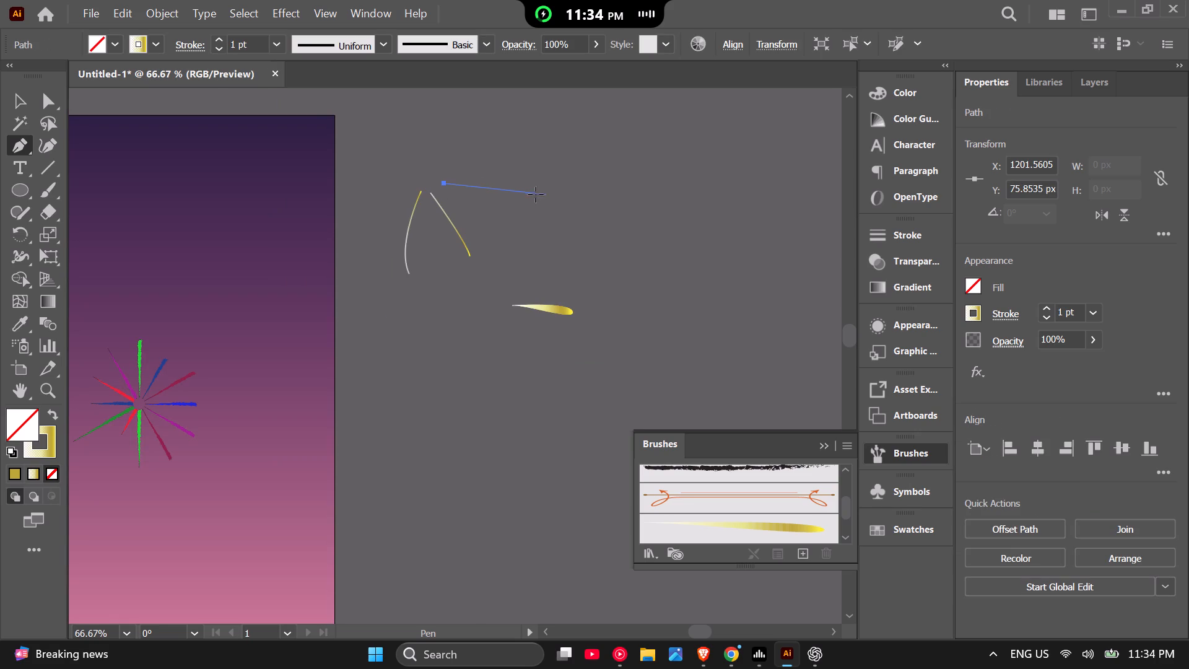
drag(565, 206, 583, 231)
key(Return)
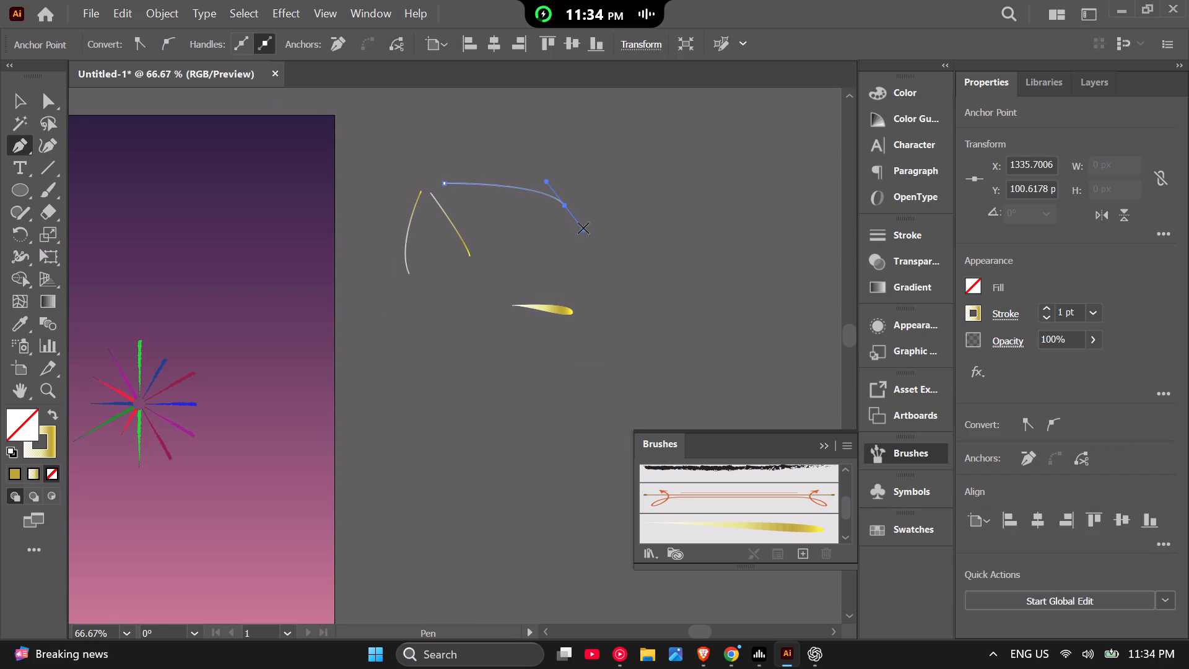
click(464, 201)
drag(533, 234, 544, 255)
key(Return)
Draw three curved Pen rays above the burst's centre: two toward the upper left and a short one toward the upper right.
scroll(461, 213, down, 1)
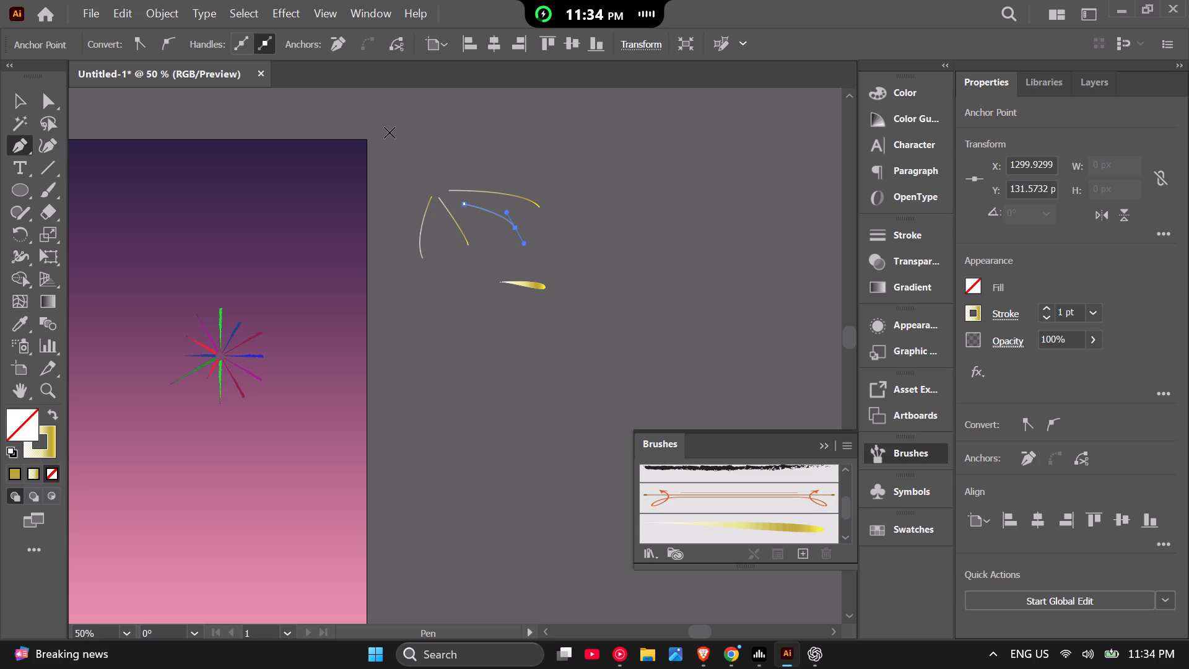
click(383, 127)
drag(430, 170, 437, 182)
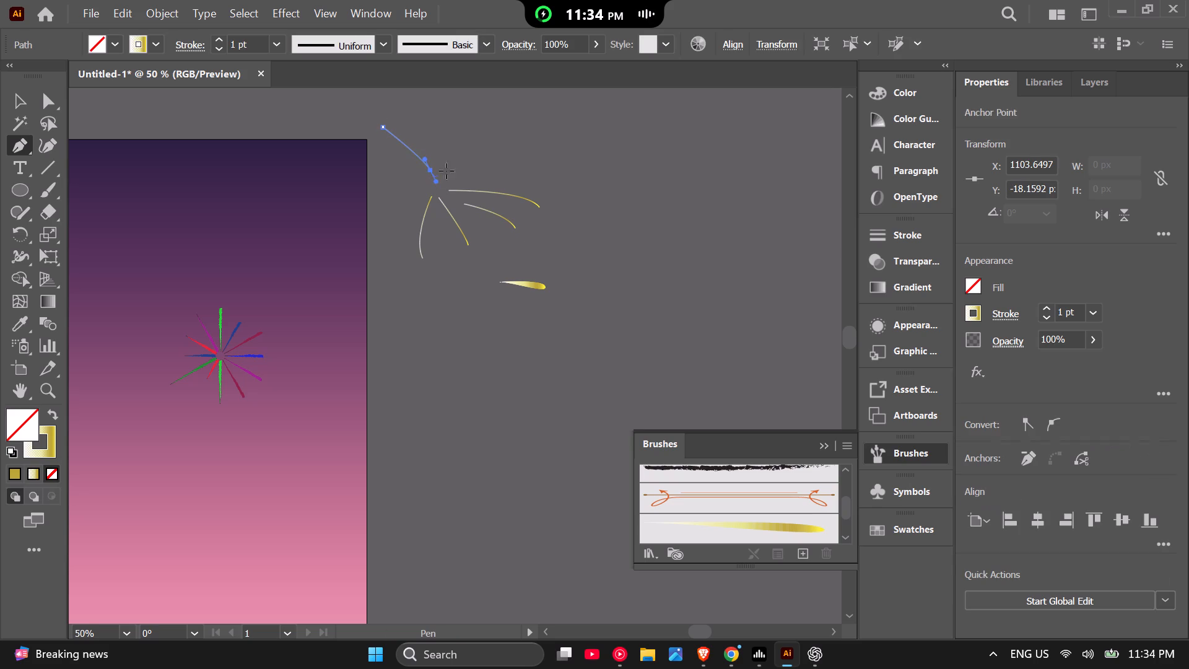
key(Return)
click(455, 175)
drag(473, 133, 466, 118)
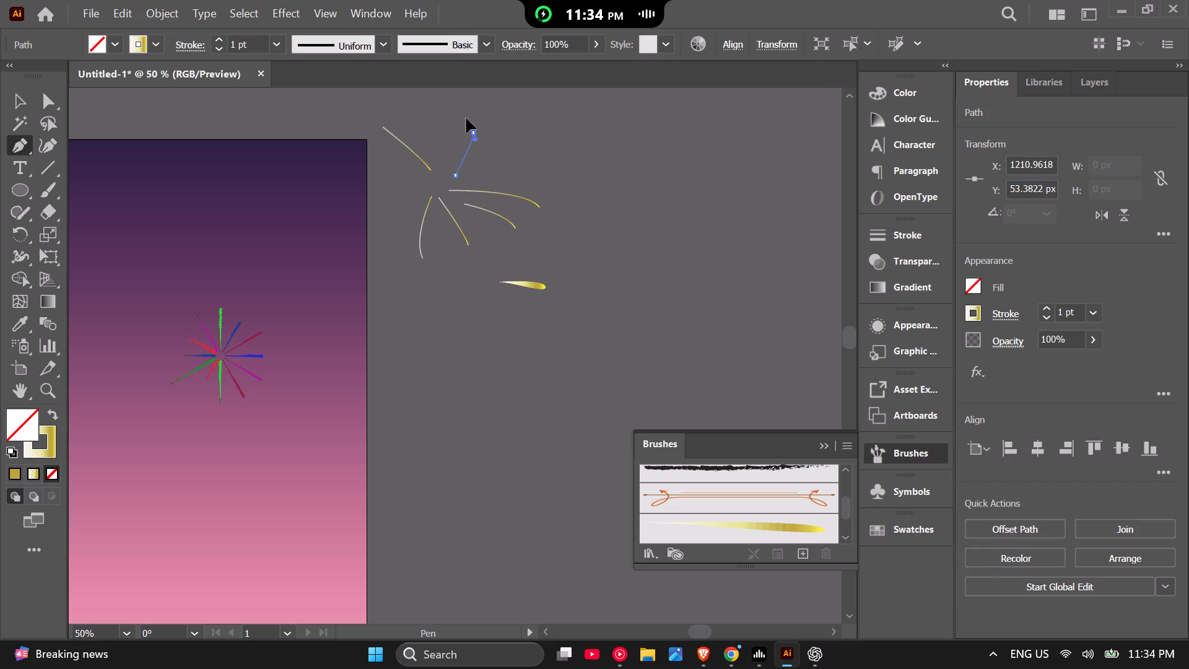
drag(466, 118, 462, 113)
key(Return)
drag(444, 166, 424, 109)
click(386, 98)
key(Return)
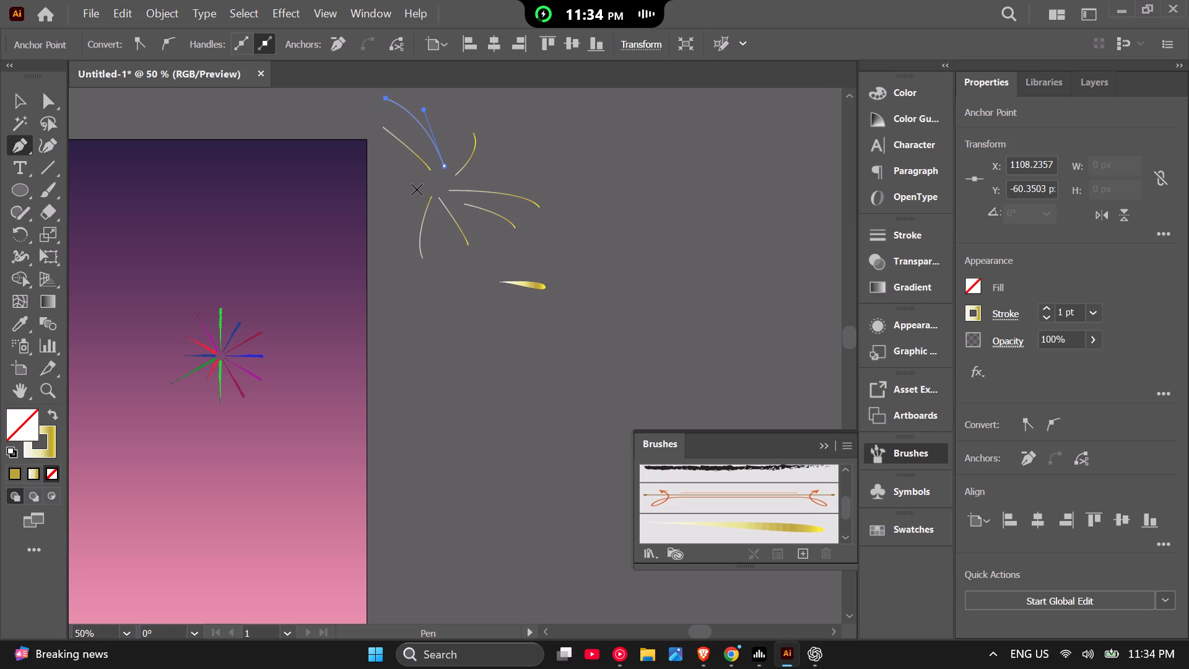
Draw a Pen ray arching left to the artboard's edge and another curving out to the upper right of the burst.
click(417, 190)
drag(367, 211, 362, 247)
key(Return)
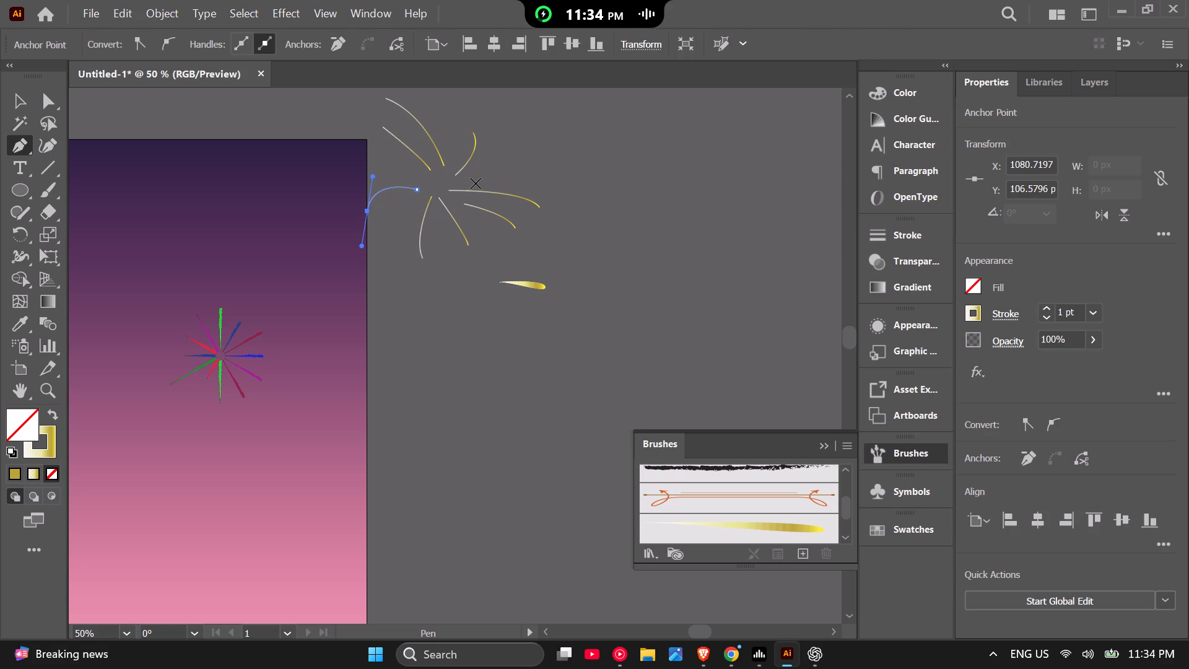
click(477, 183)
drag(530, 152, 529, 124)
key(Return)
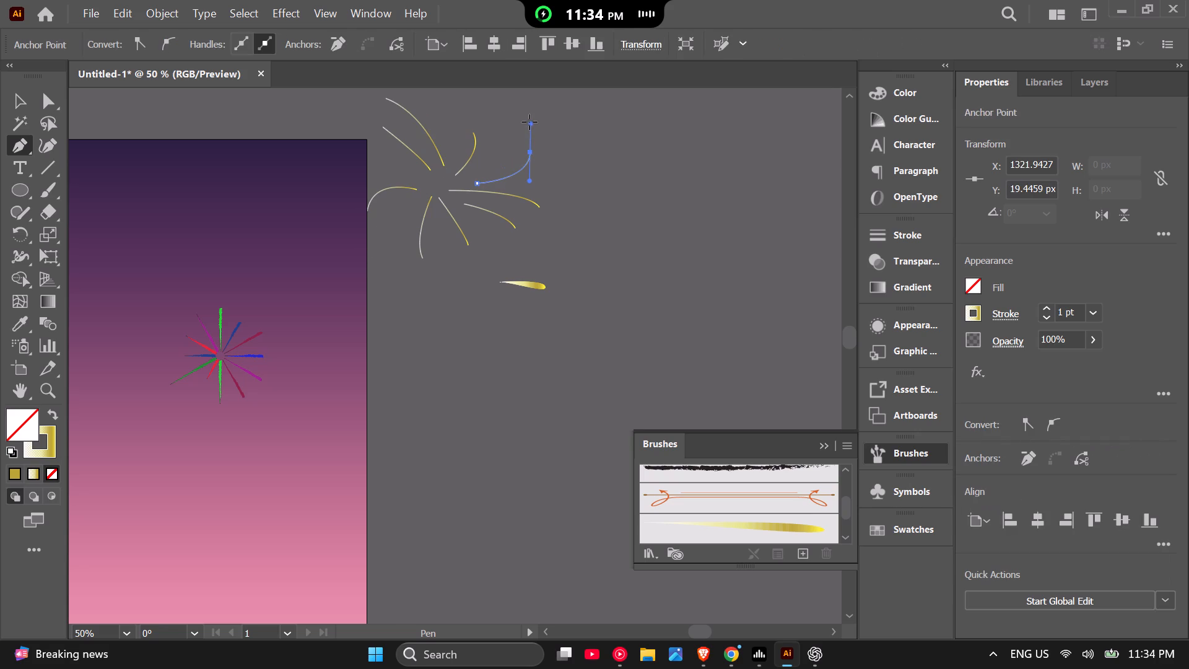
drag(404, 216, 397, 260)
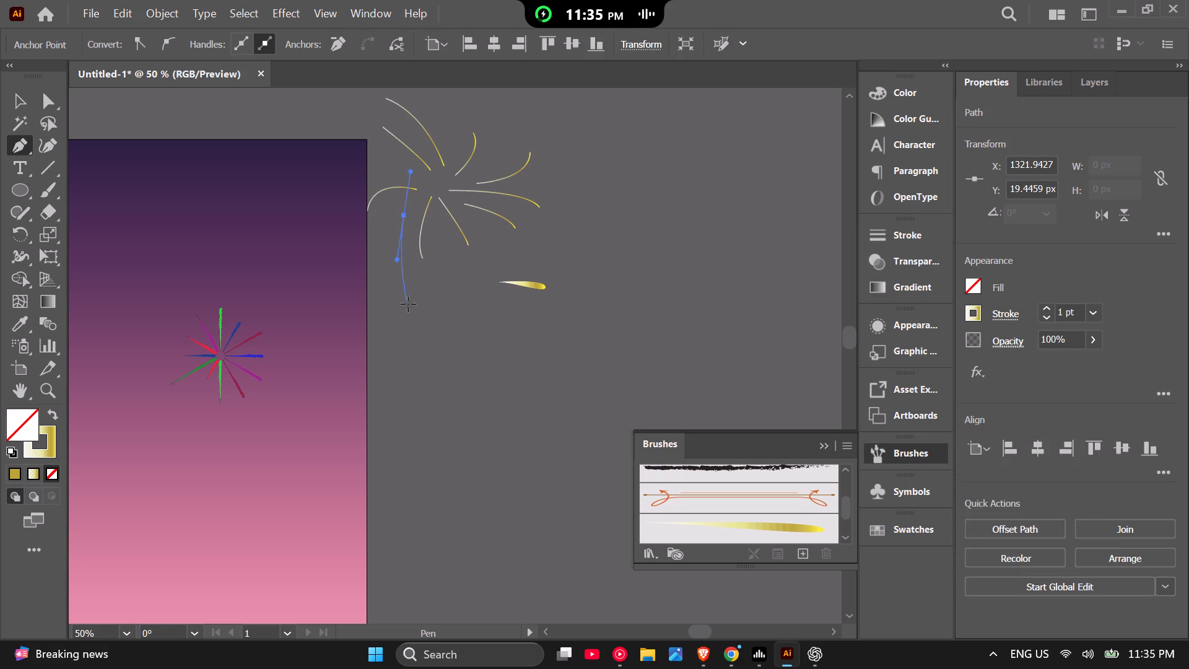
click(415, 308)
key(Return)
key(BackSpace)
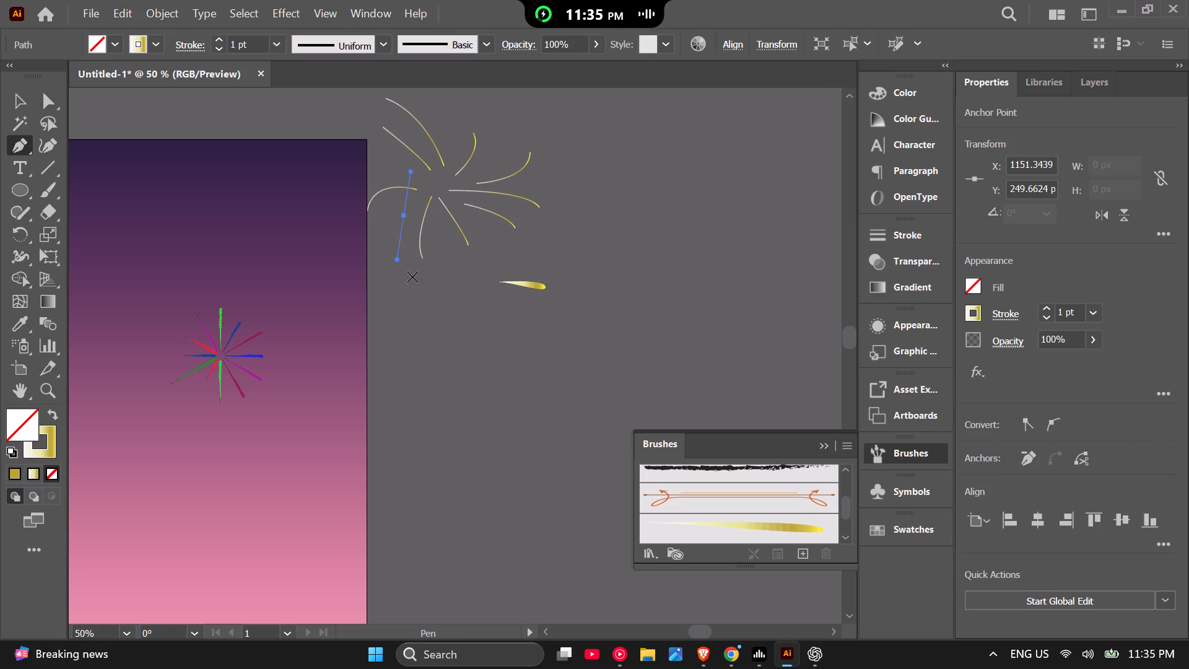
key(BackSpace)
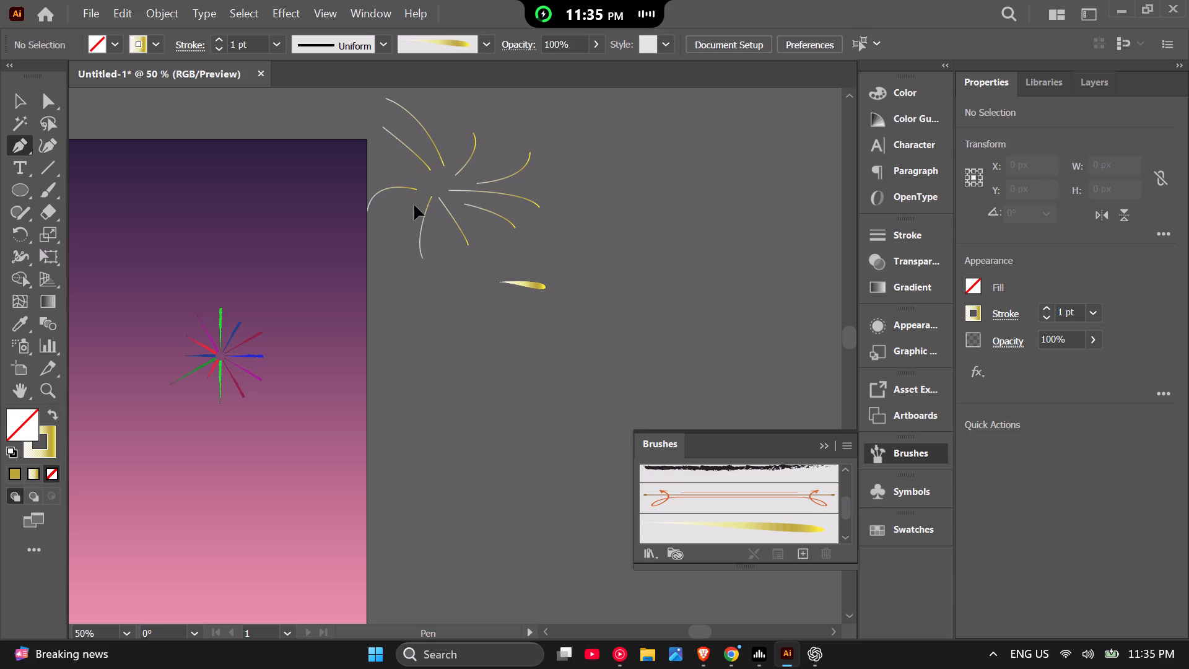
Draw two more curved Pen rays from the burst's centre, one toward the lower left and a long one arching over the artboard's top edge.
click(414, 205)
drag(381, 251, 381, 277)
key(Return)
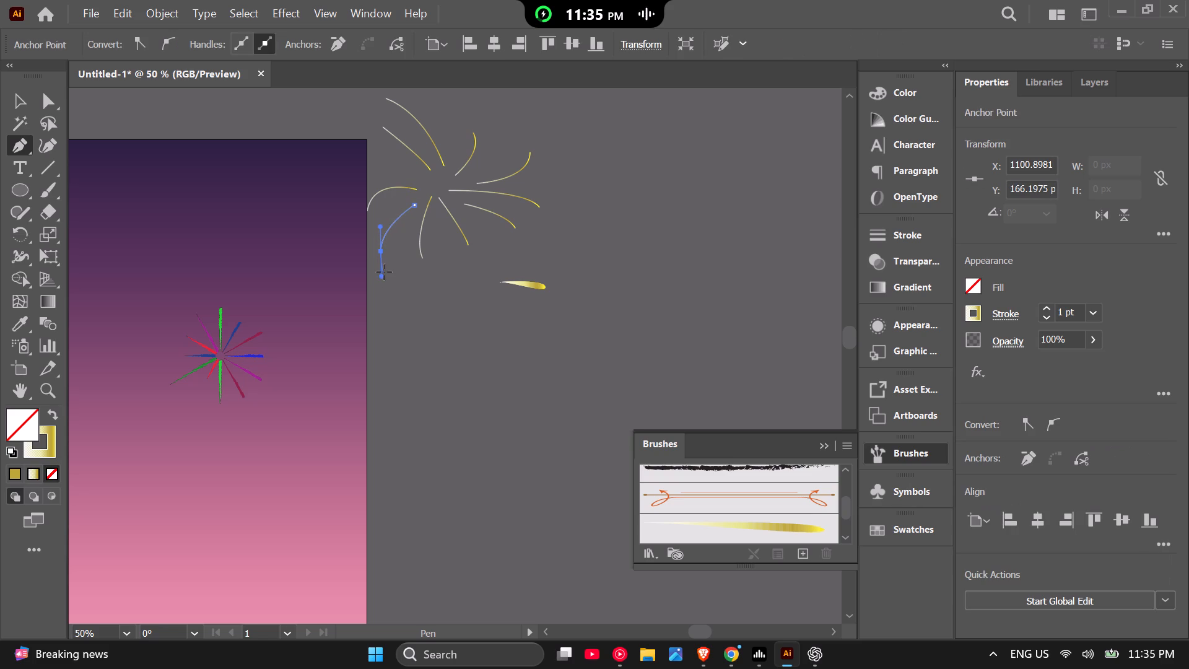
click(408, 177)
drag(323, 155, 294, 172)
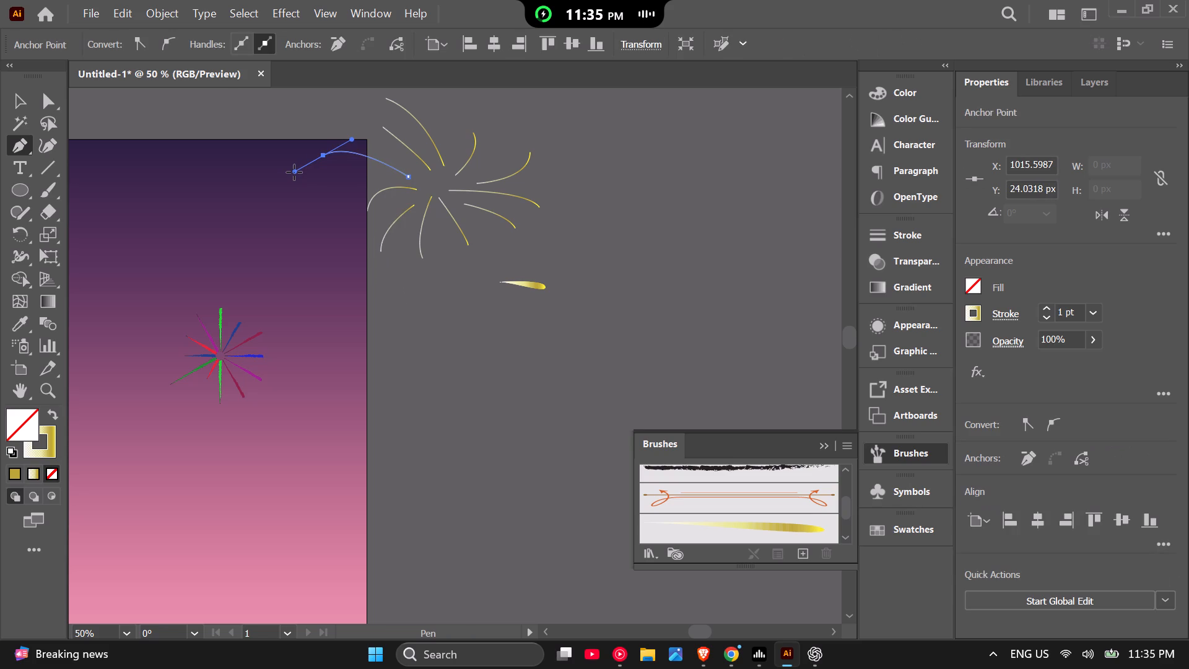
key(Return)
Apply the gold teardrop art brush to the lower-right ray and the two rays extending right of the burst's centre.
click(11, 109)
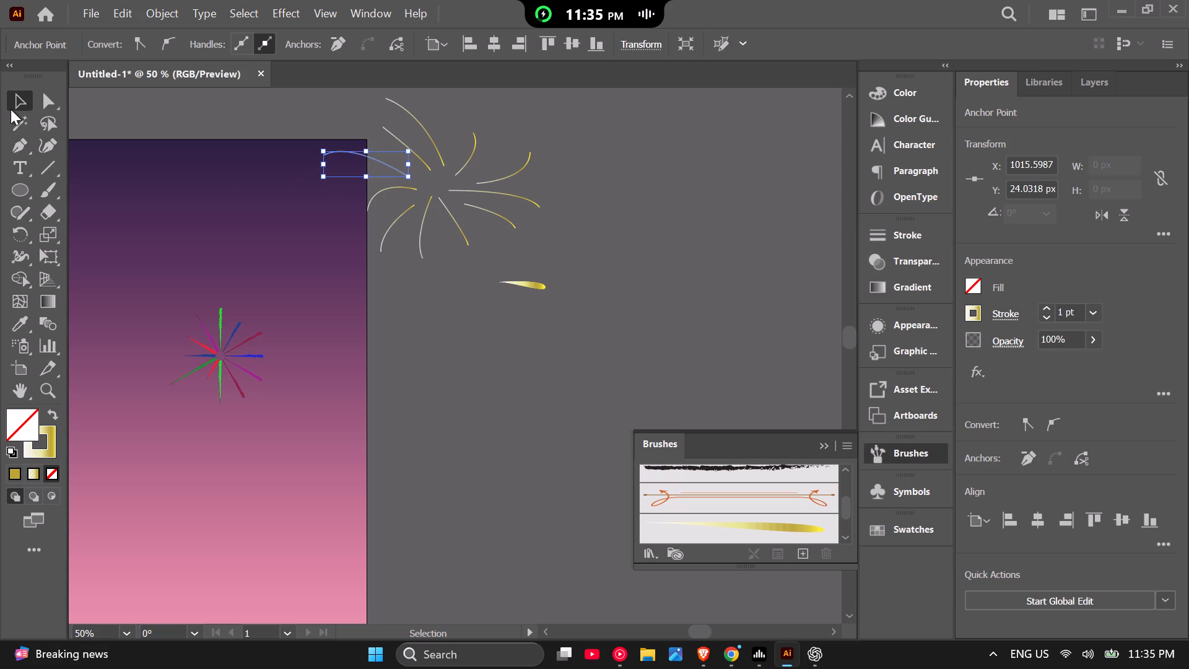
click(459, 278)
click(457, 229)
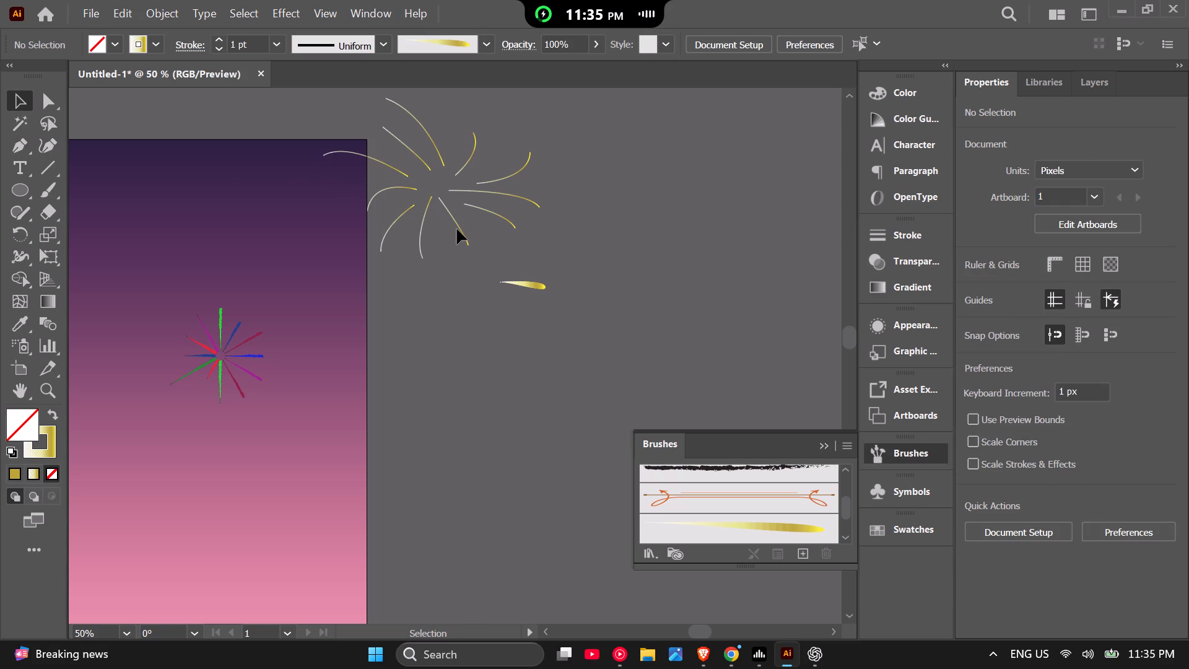
click(461, 229)
click(744, 536)
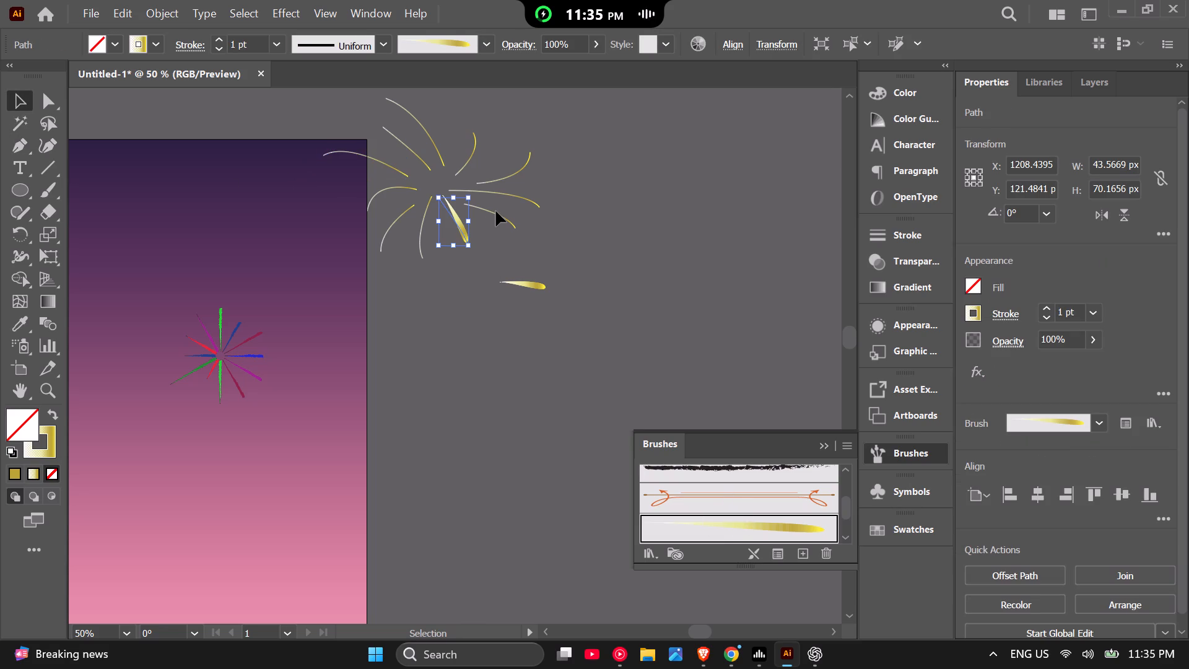
drag(498, 230, 506, 208)
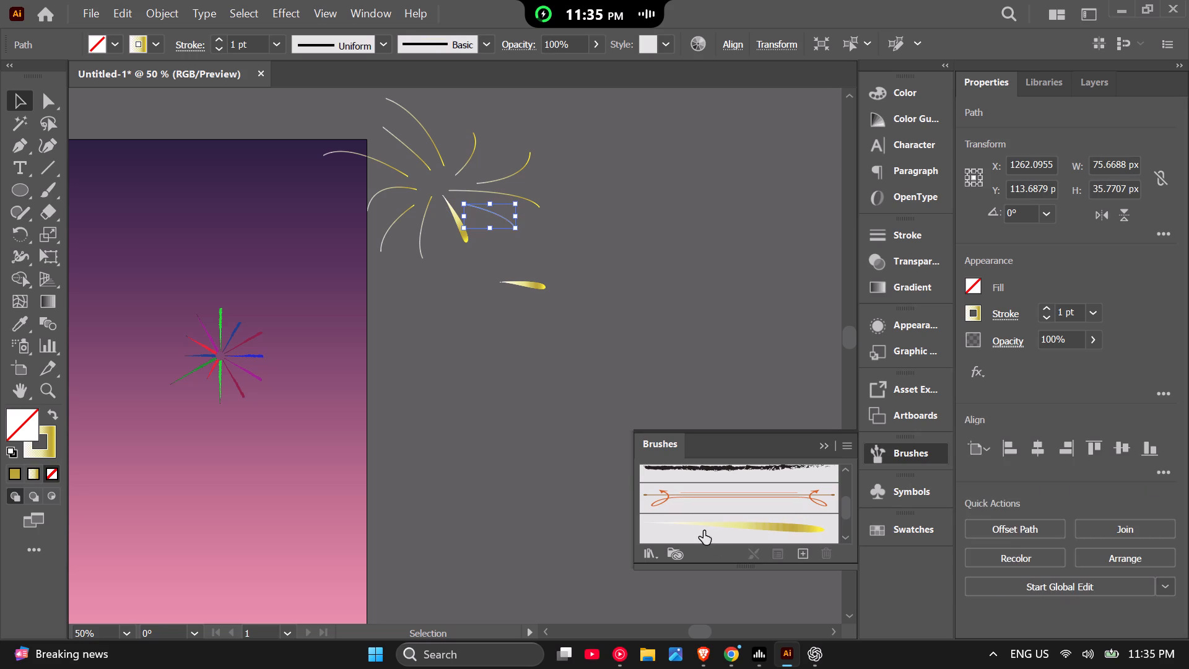
click(703, 530)
drag(525, 209, 539, 180)
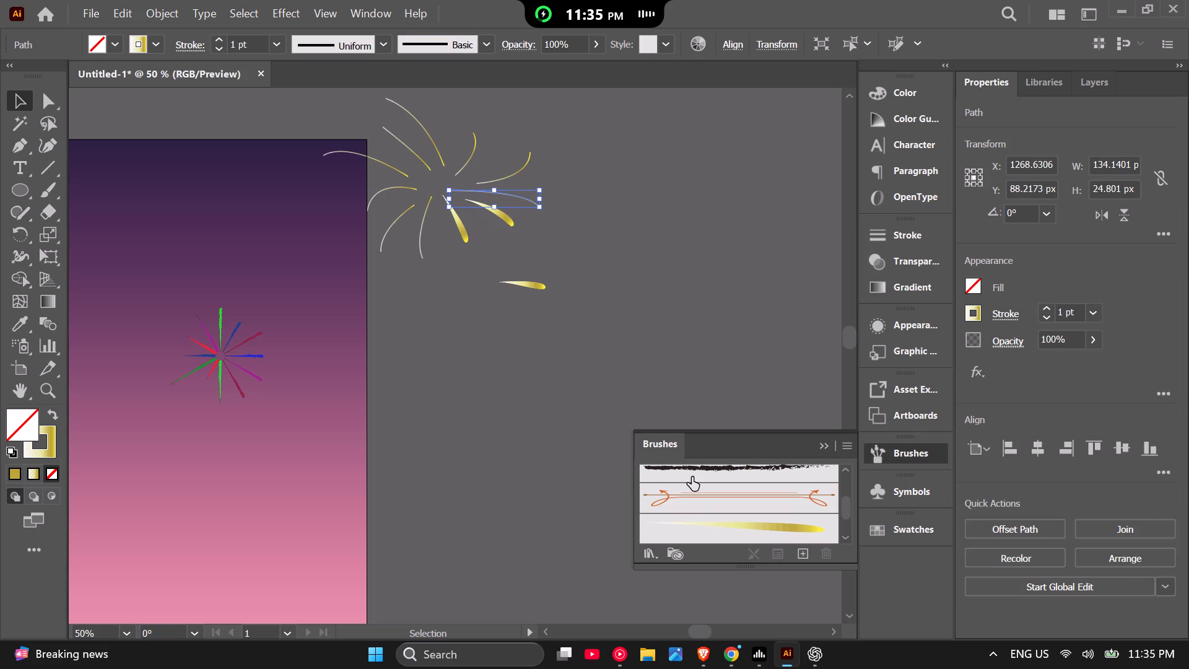
click(711, 534)
Apply the gold teardrop brush to the upper-right ray and the short ray above the burst's centre.
drag(549, 173, 514, 166)
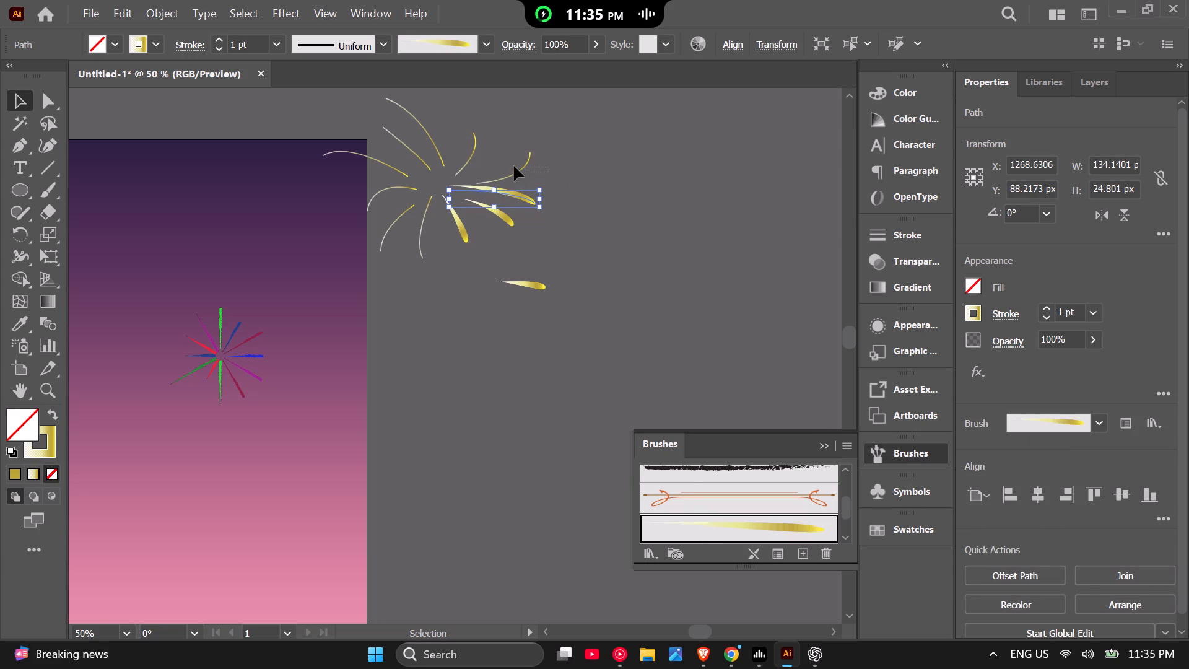
drag(514, 166, 513, 166)
click(758, 528)
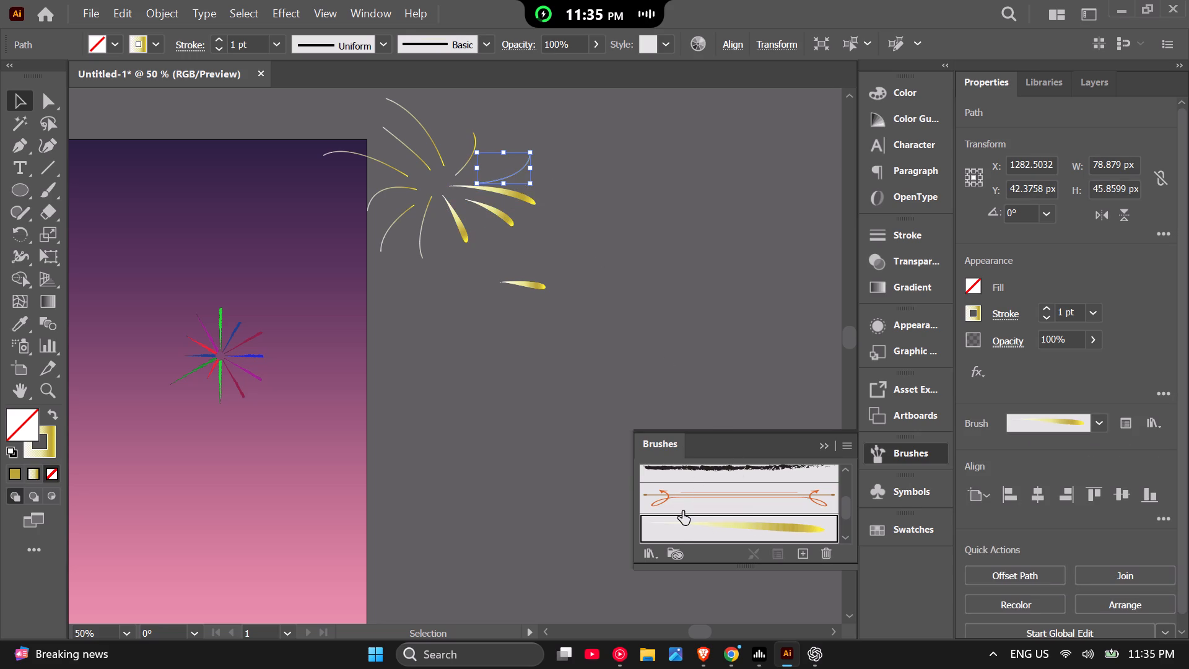
click(684, 521)
drag(466, 131, 476, 137)
click(712, 514)
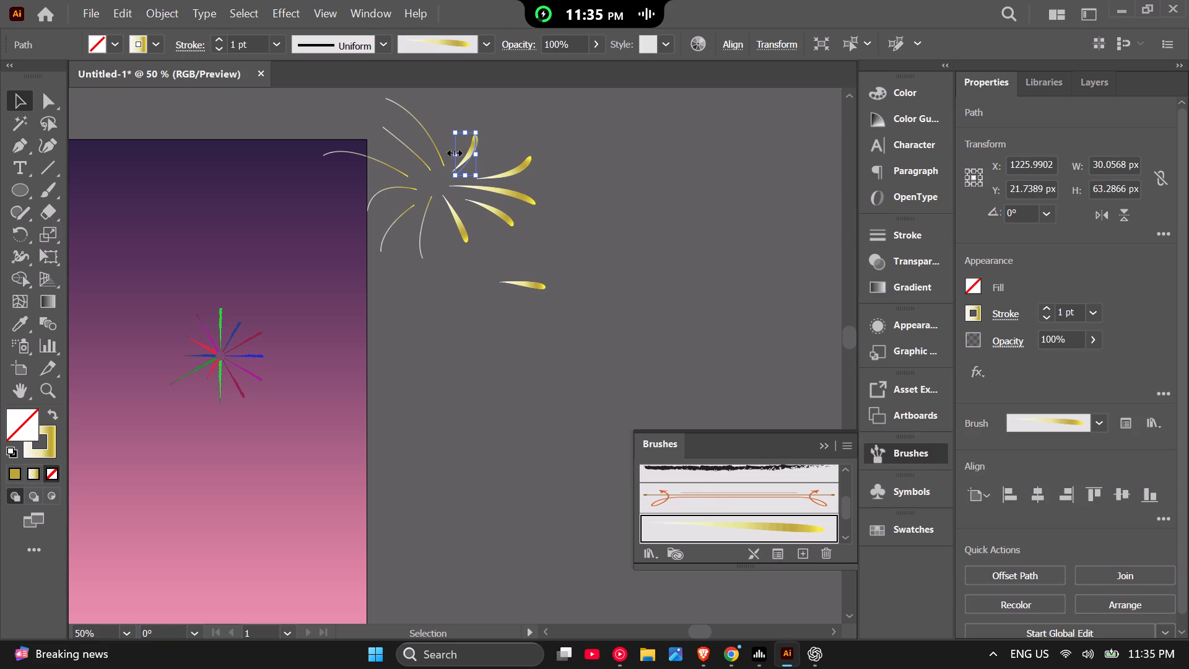
Apply the gold teardrop brush to the long and the shorter rays toward the upper left of the burst.
drag(422, 98, 403, 122)
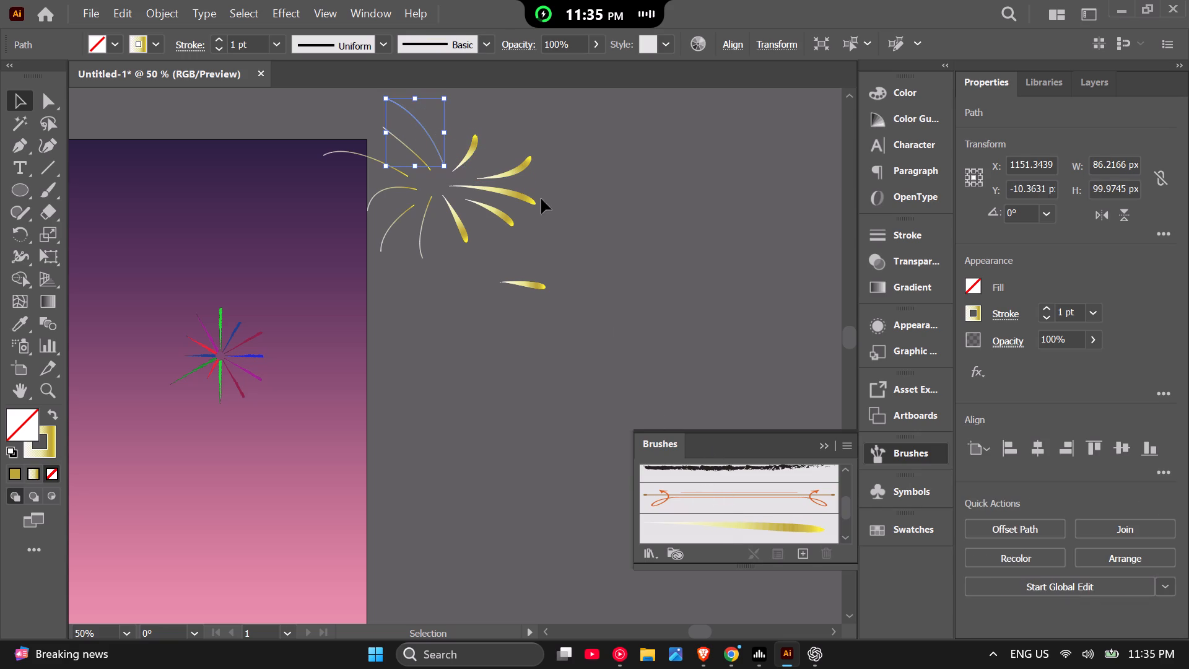
click(726, 526)
drag(354, 87, 383, 128)
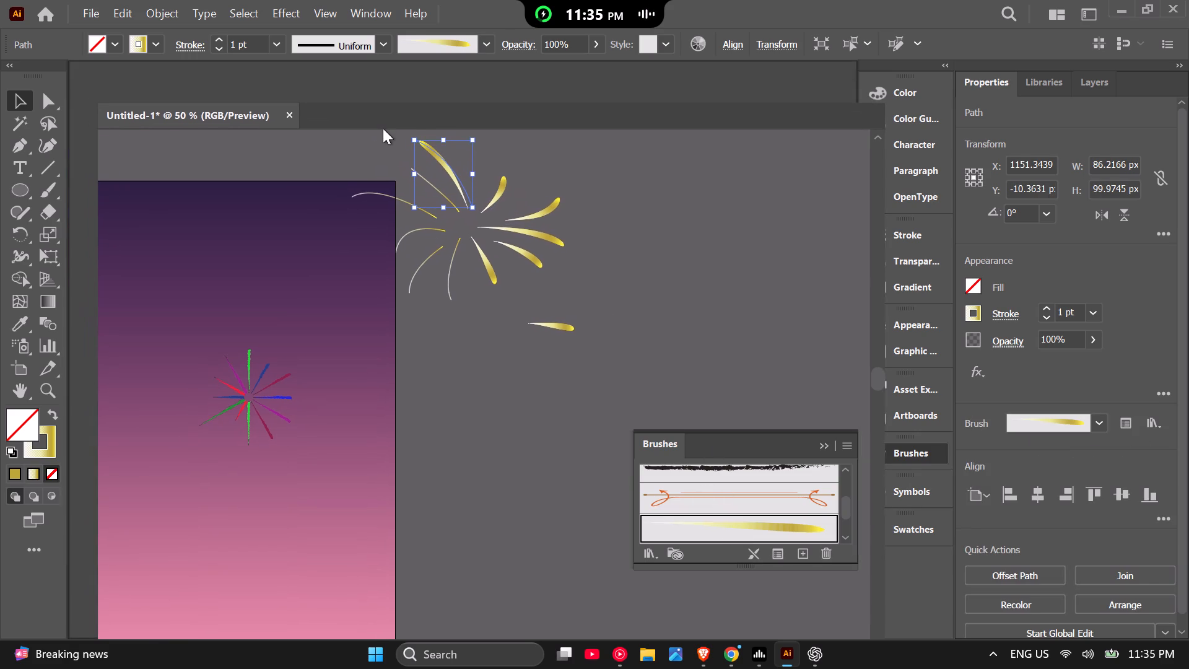
drag(383, 128, 342, 75)
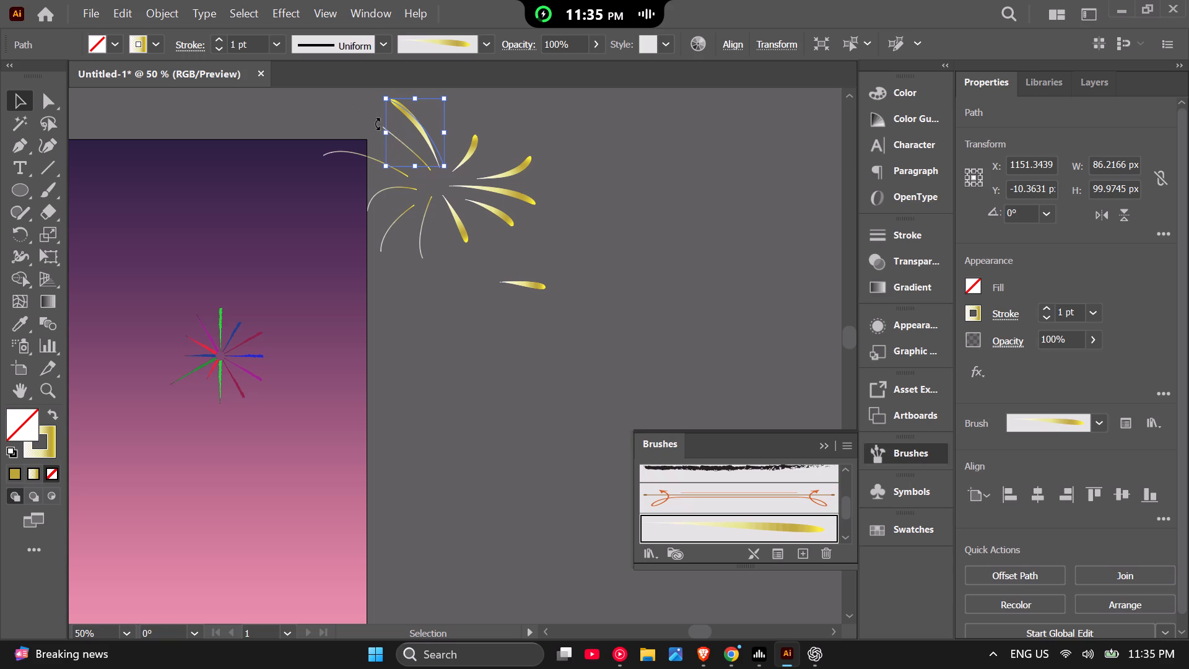
click(355, 108)
drag(360, 115, 391, 134)
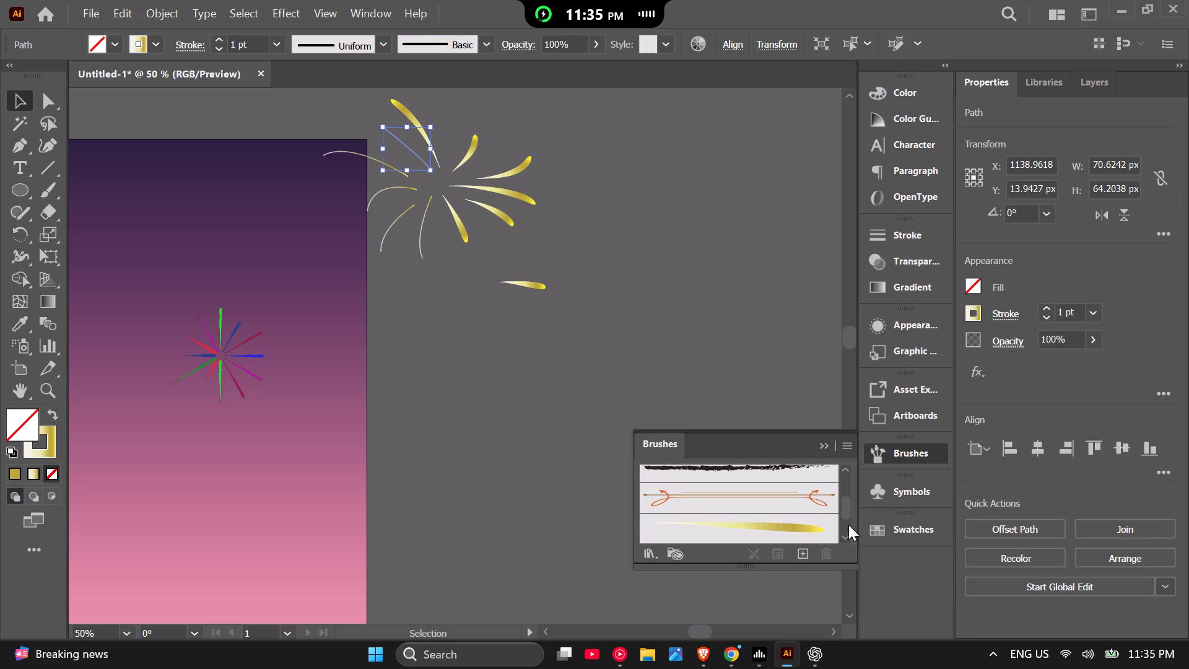
click(809, 528)
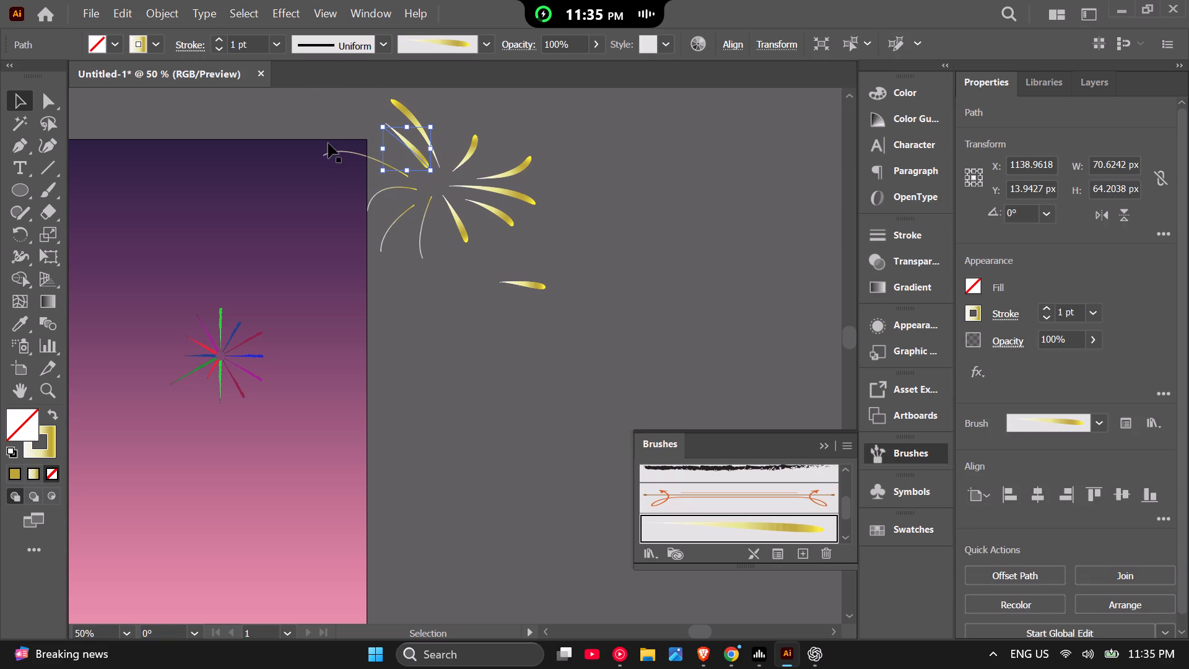
Apply the gold teardrop brush to the long ray overlapping the artboard and the arched left ray below it.
click(329, 152)
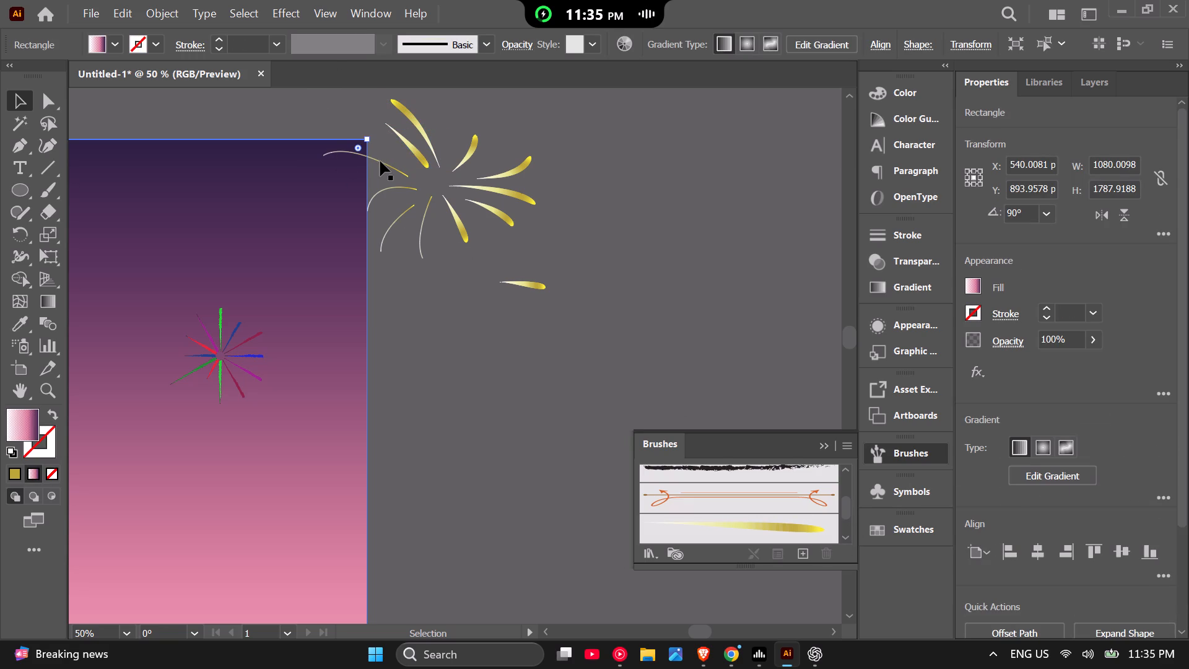
drag(382, 167, 383, 149)
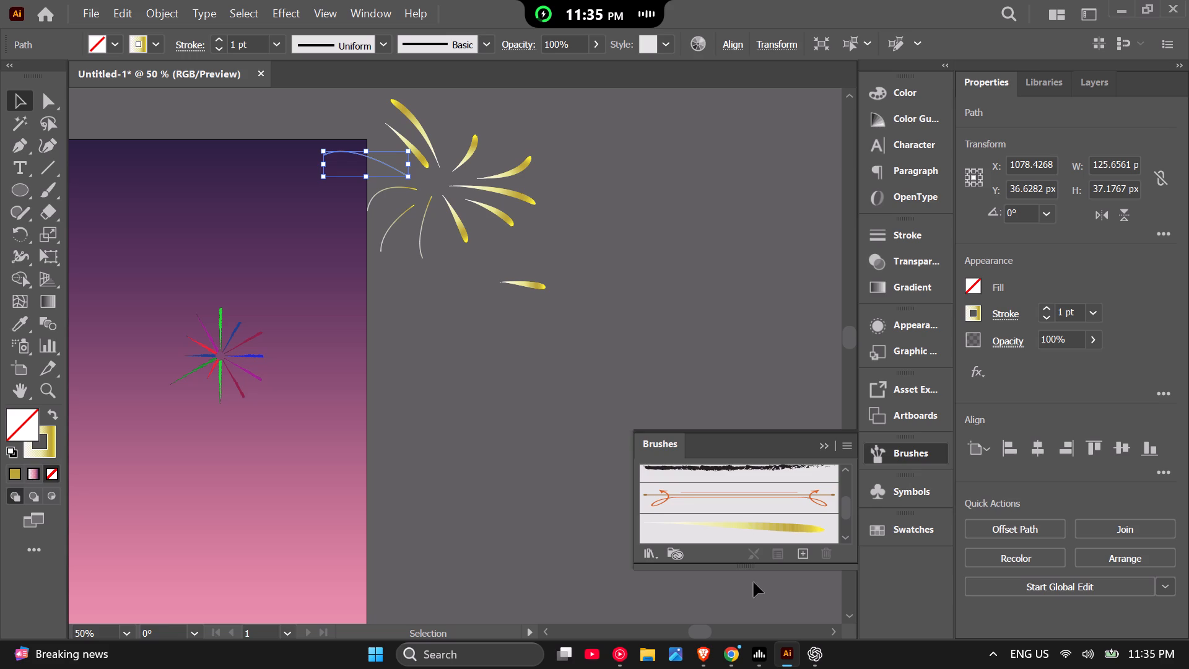
click(745, 525)
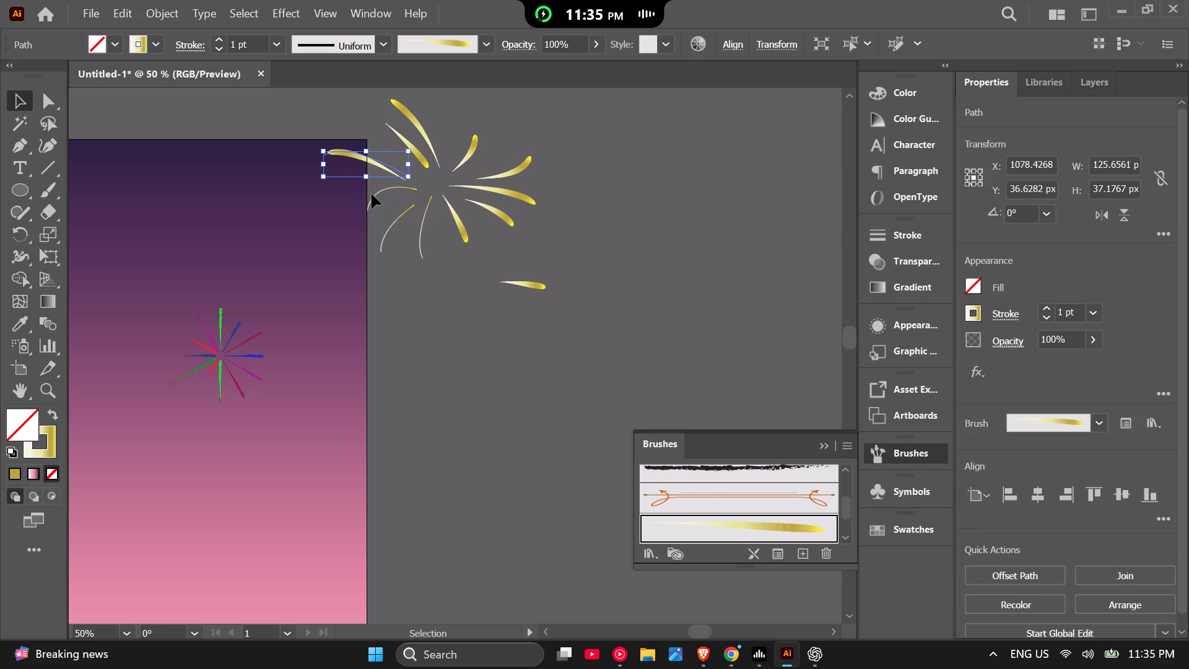
click(375, 198)
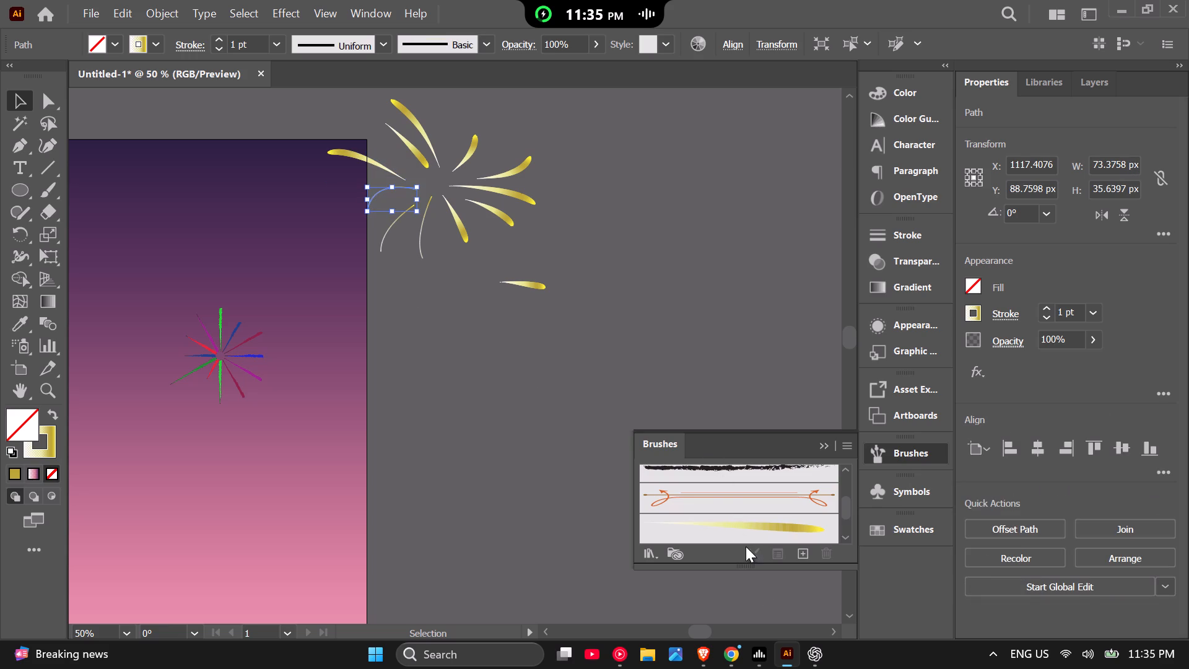
click(738, 525)
Apply the gold teardrop brush to the lower-left ray and the ray running downward from the burst's centre.
click(381, 243)
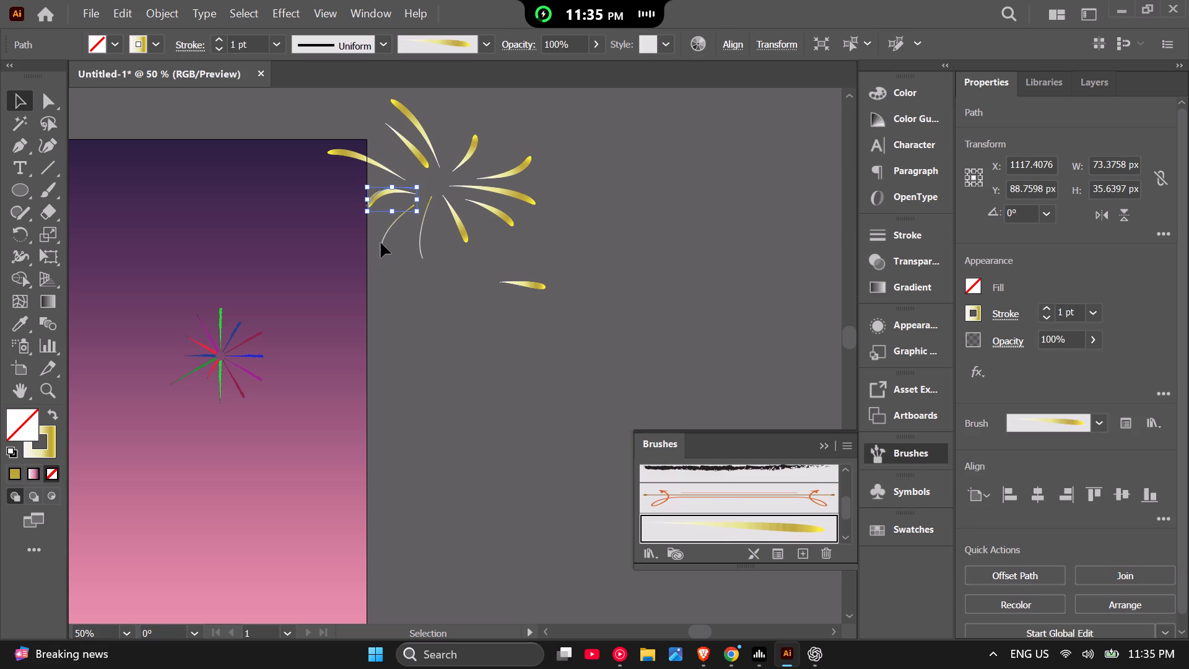
click(383, 244)
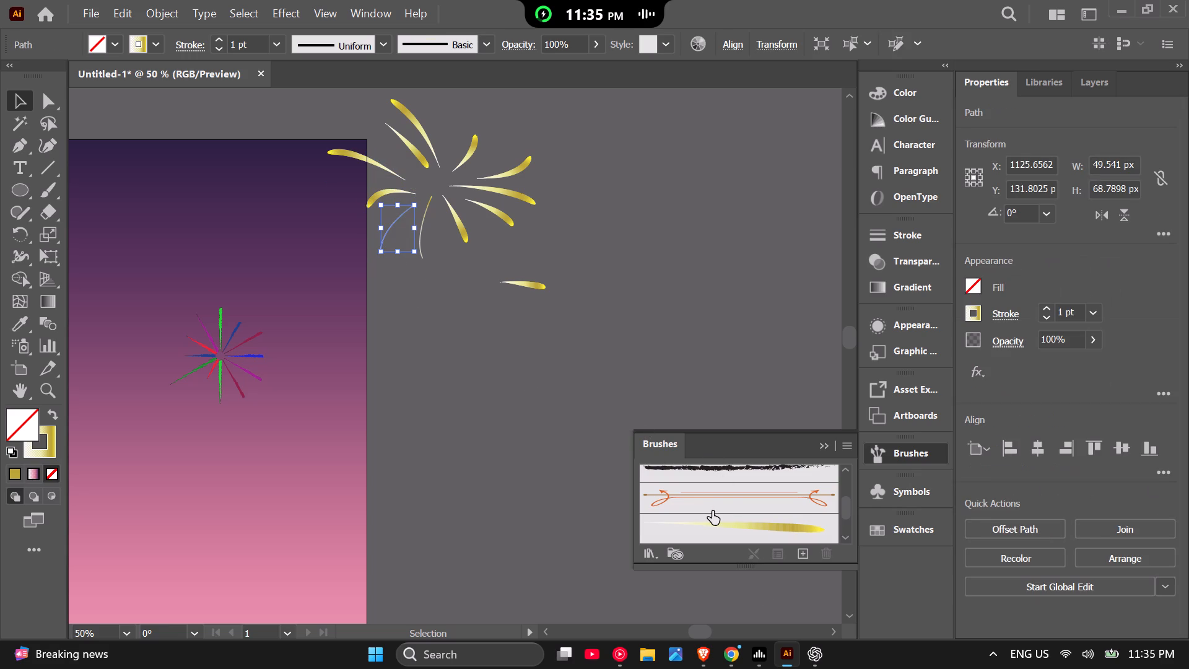
click(714, 523)
click(434, 294)
drag(443, 269, 414, 246)
click(691, 530)
click(445, 421)
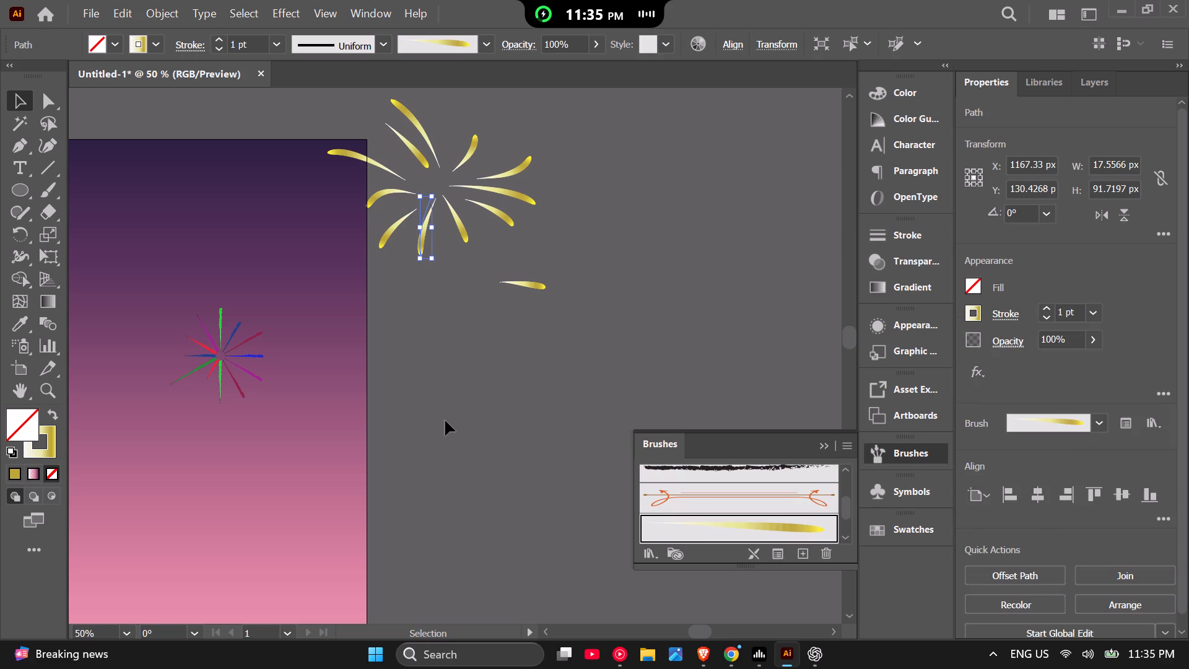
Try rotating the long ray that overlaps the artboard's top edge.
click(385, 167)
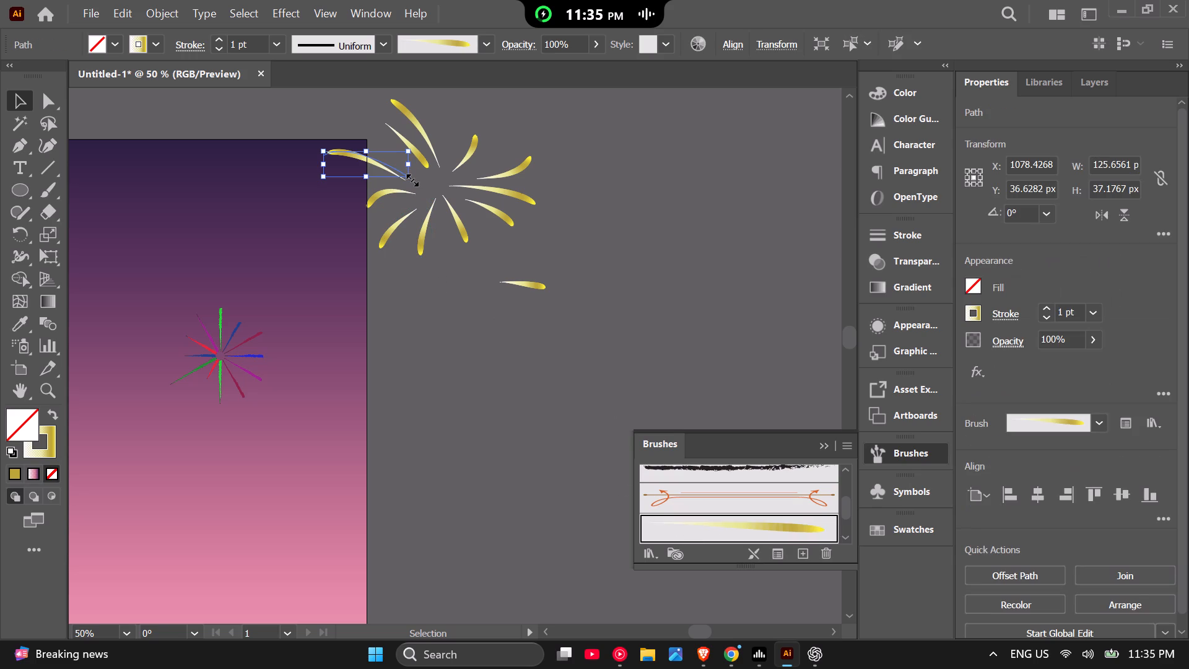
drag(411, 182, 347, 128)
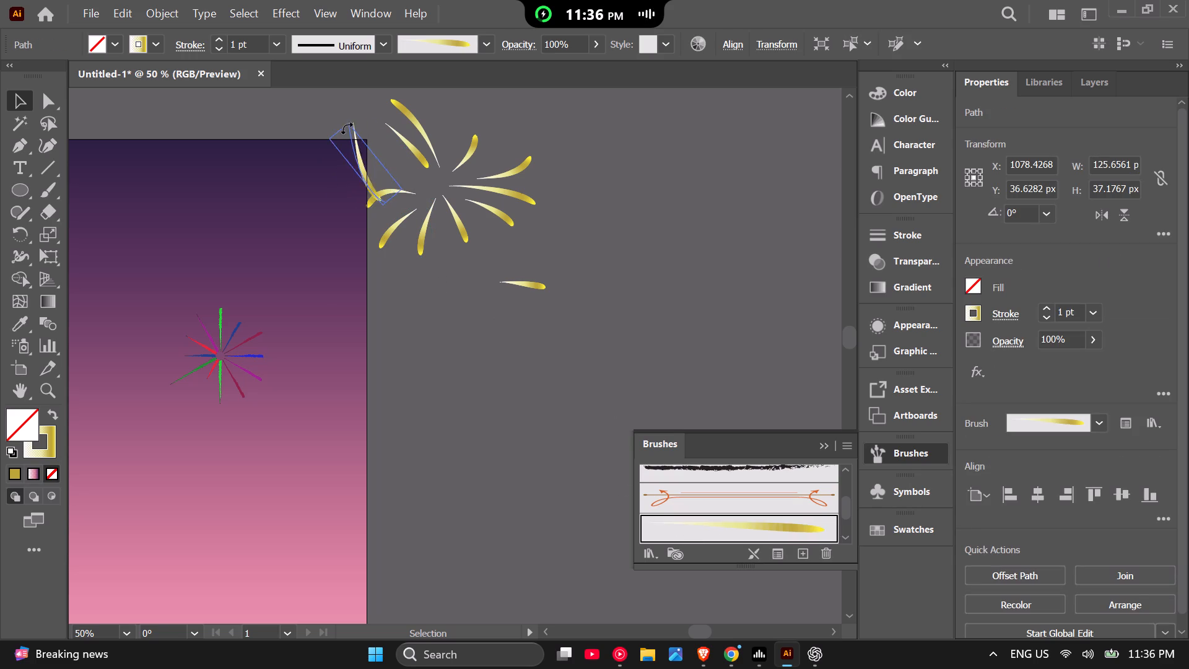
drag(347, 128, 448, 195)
Rotate the shorter upper-left ray to about 179° so its thick gold end points outward.
click(420, 161)
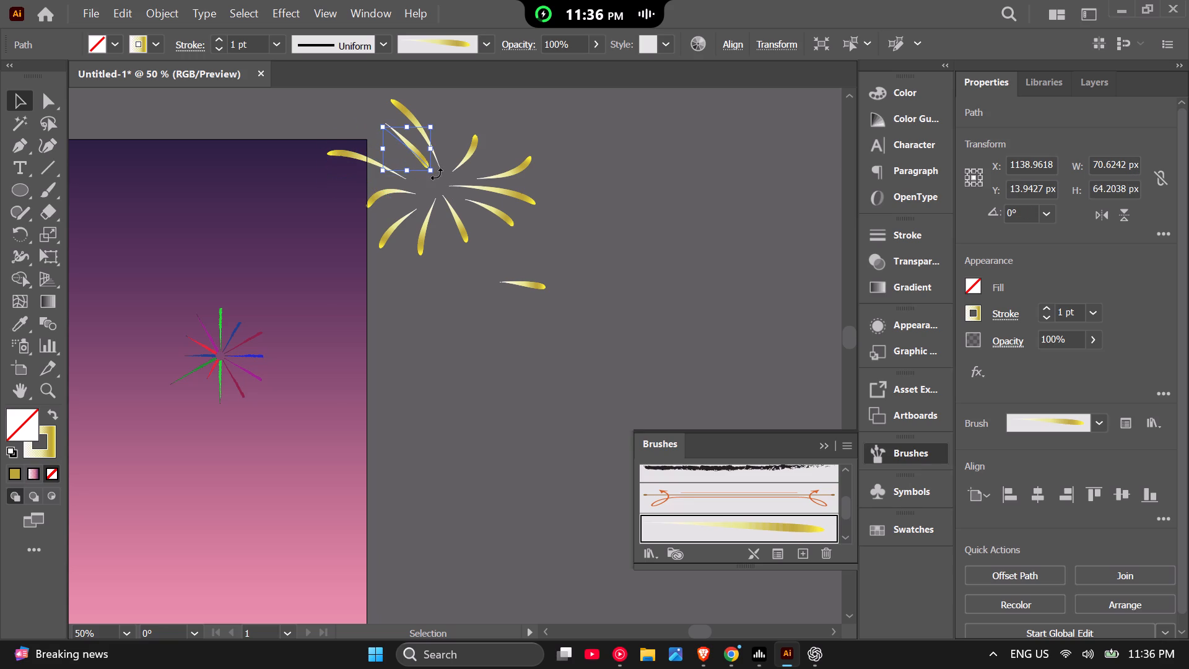
drag(437, 174, 332, 174)
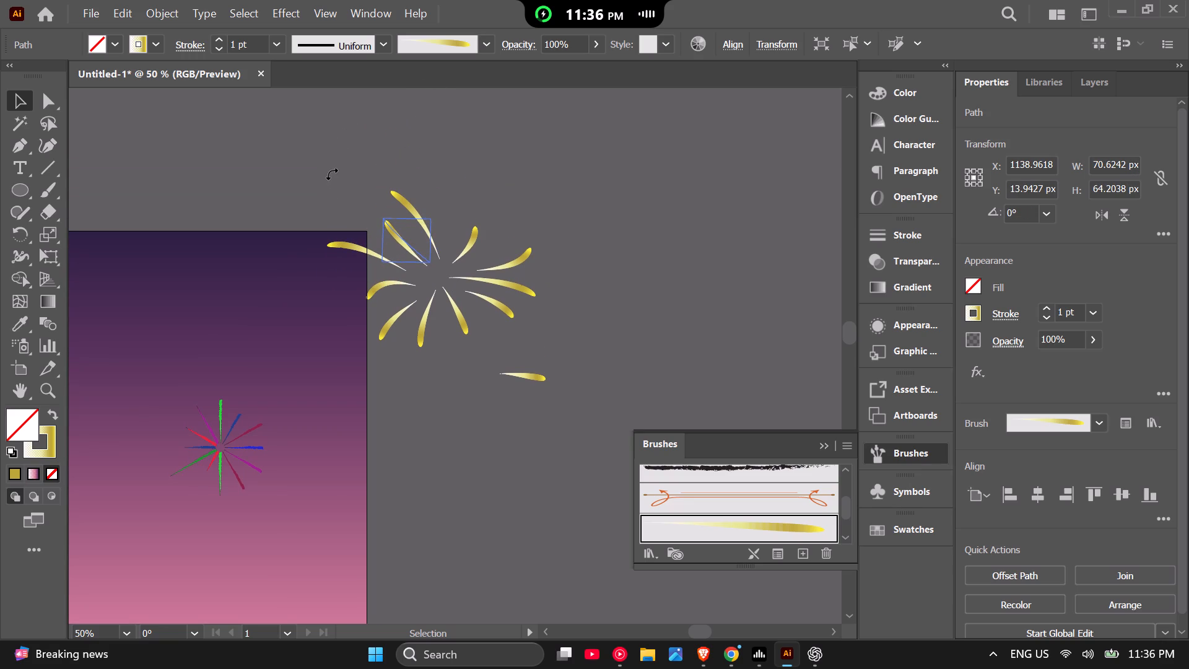
drag(332, 174, 332, 173)
click(492, 339)
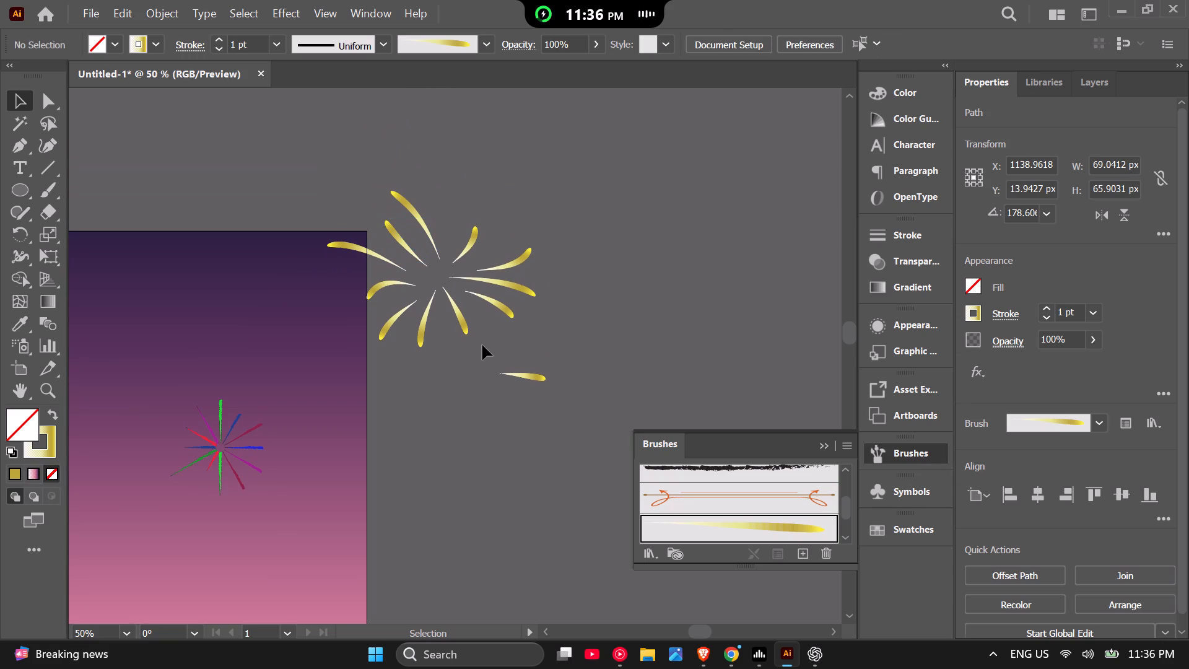
Move the whole gold burst away from the artboard onto the empty canvas beside it.
drag(591, 181, 404, 358)
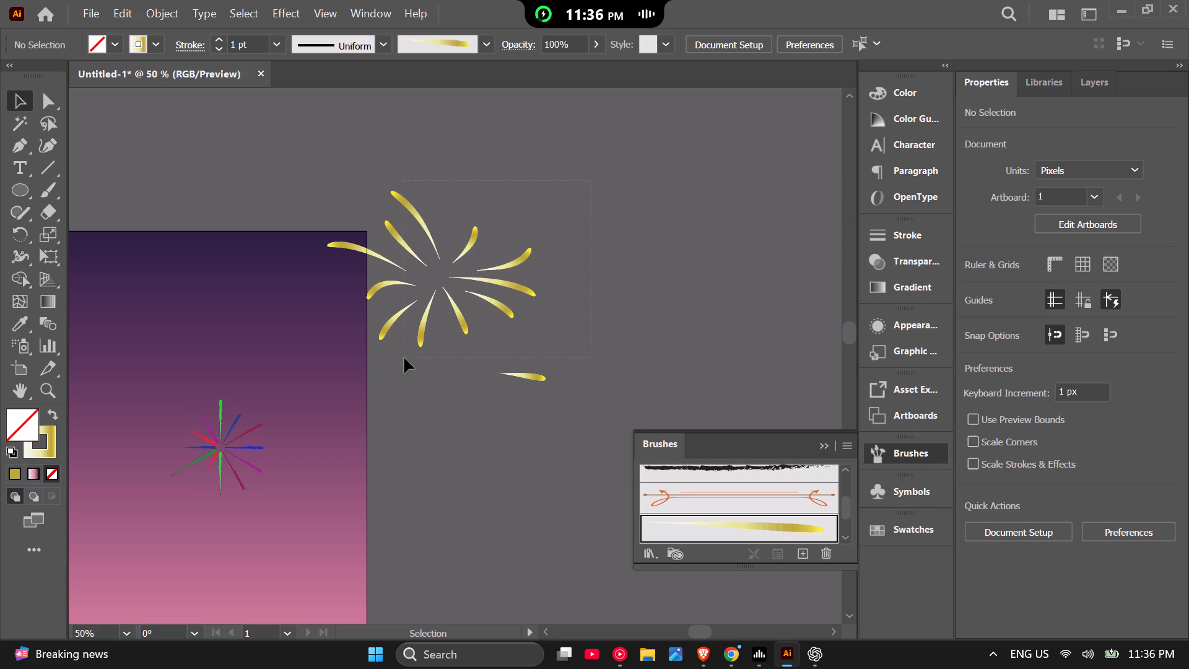
drag(404, 358, 403, 358)
drag(446, 298, 534, 273)
click(471, 327)
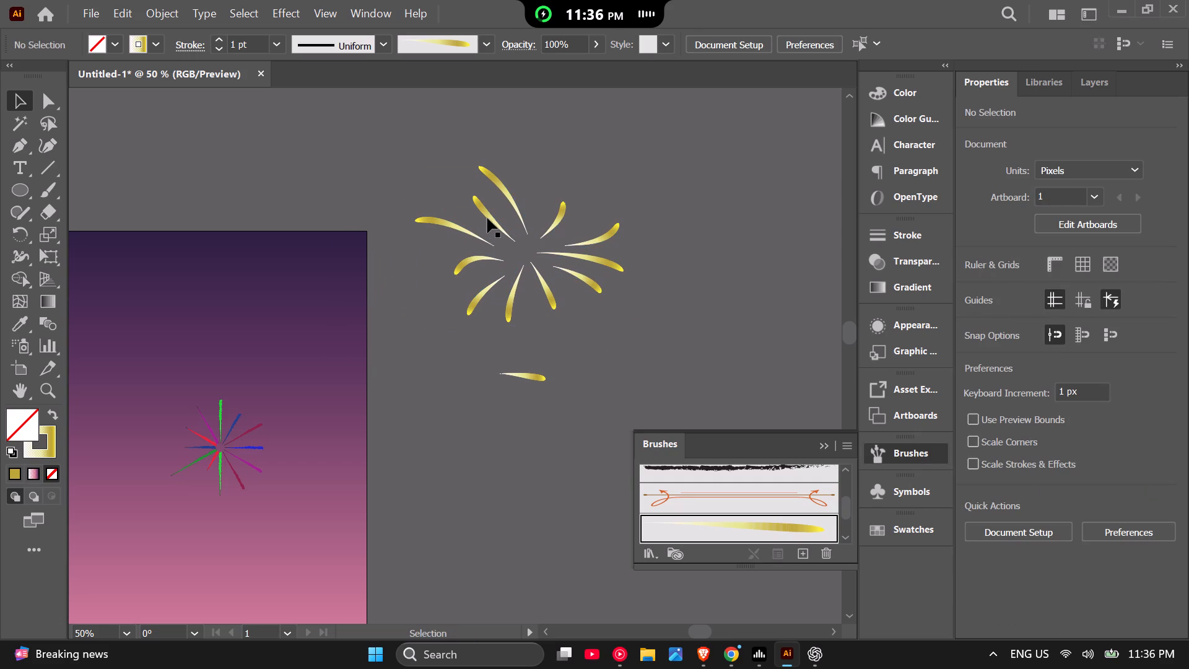
Nudge the shorter upper-left ray toward the centre, and rotate the longer one about 18° clockwise, repositioning it above the centre.
drag(487, 218, 493, 225)
click(500, 179)
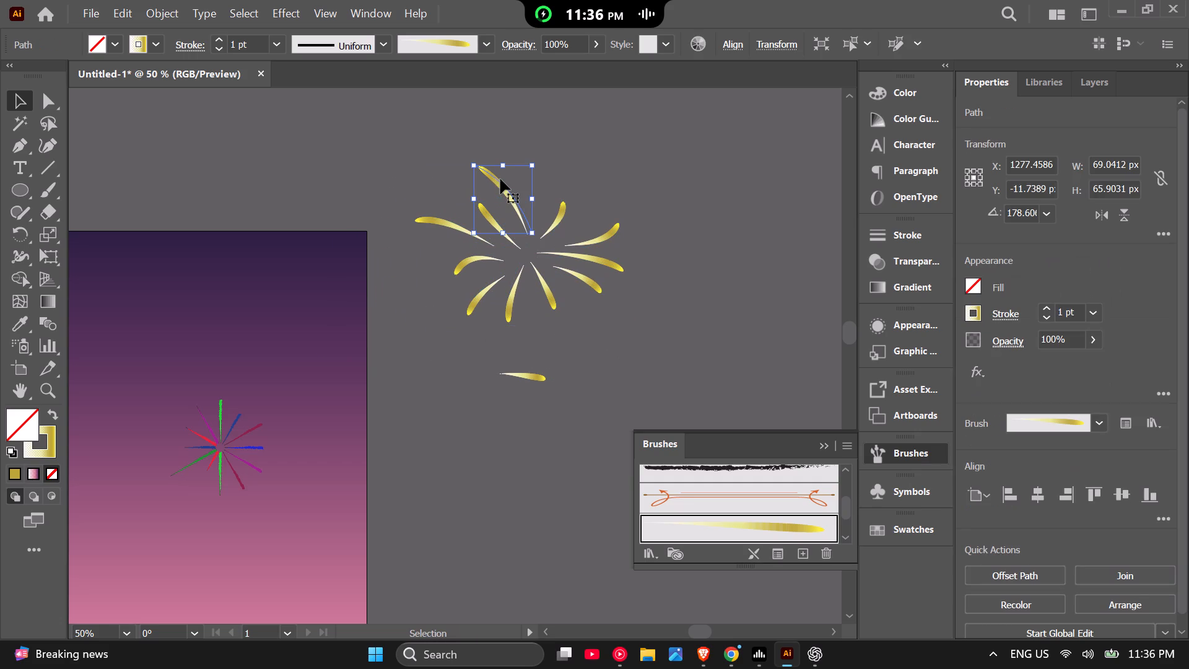
drag(500, 179, 507, 188)
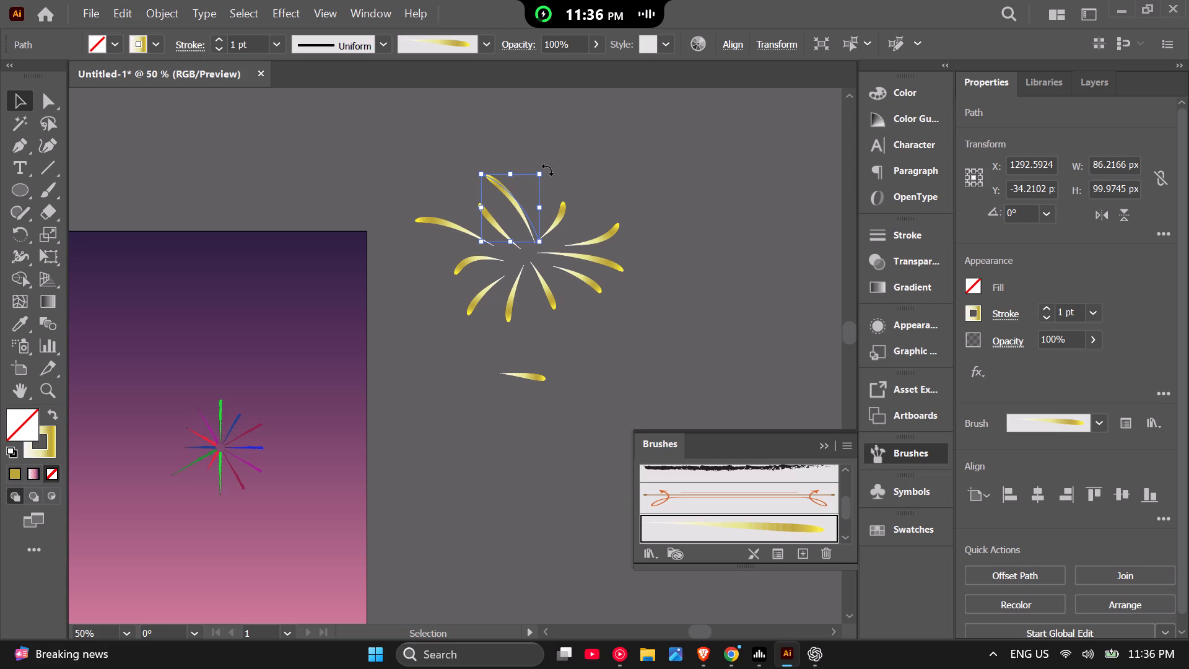
drag(547, 170, 563, 180)
drag(518, 212, 525, 204)
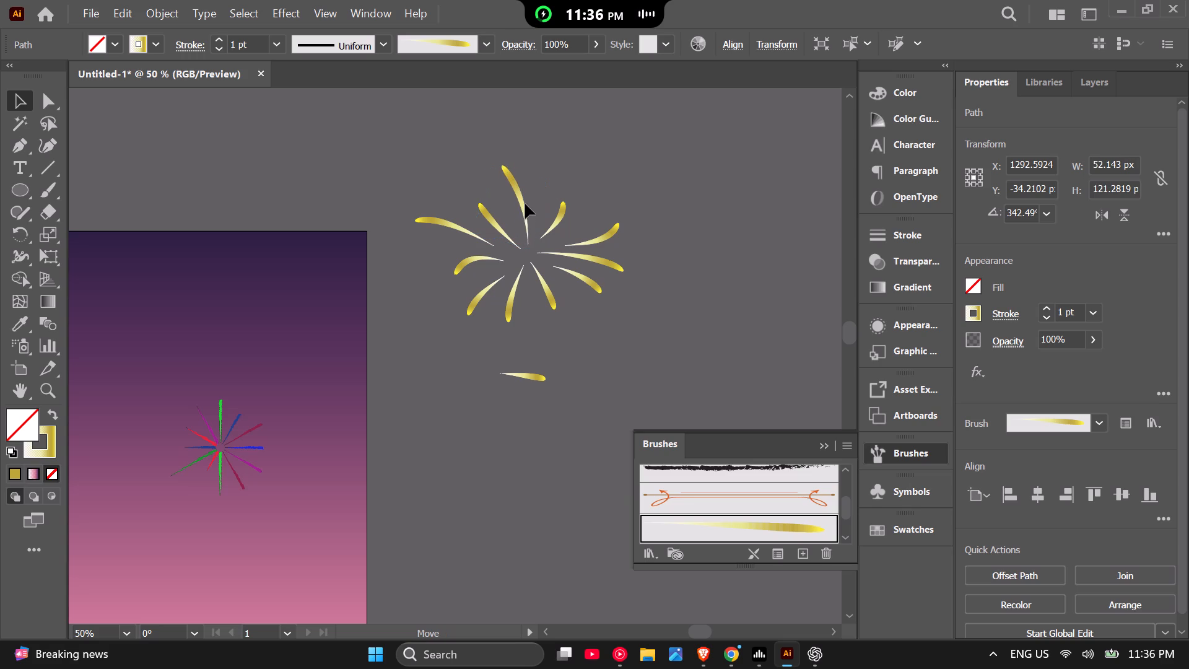
drag(525, 204, 524, 198)
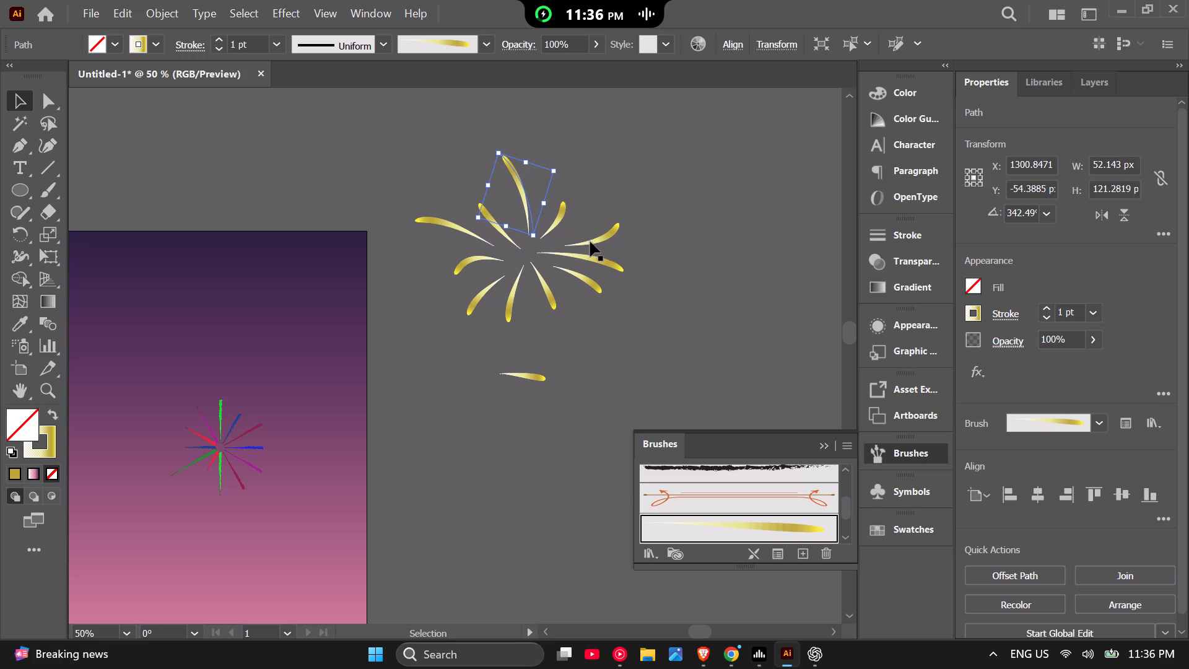
Shift the upper-right ray toward the burst's centre and stretch it to about 98 px wide.
click(590, 242)
drag(590, 242, 578, 240)
click(658, 233)
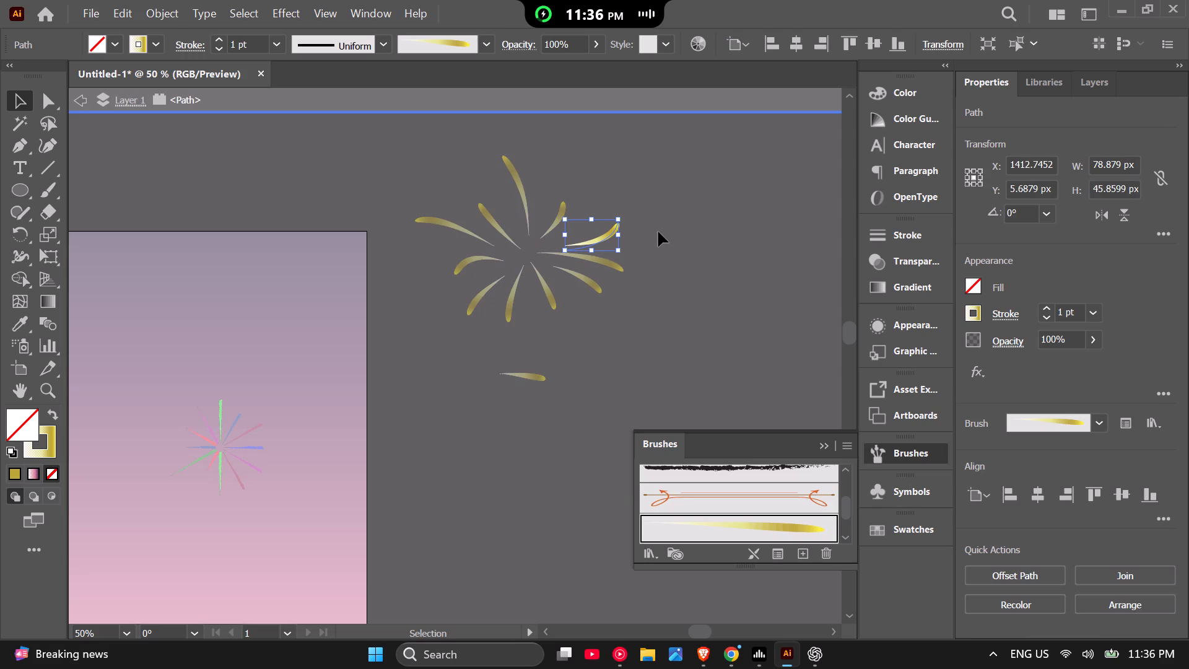
double_click(636, 236)
click(607, 238)
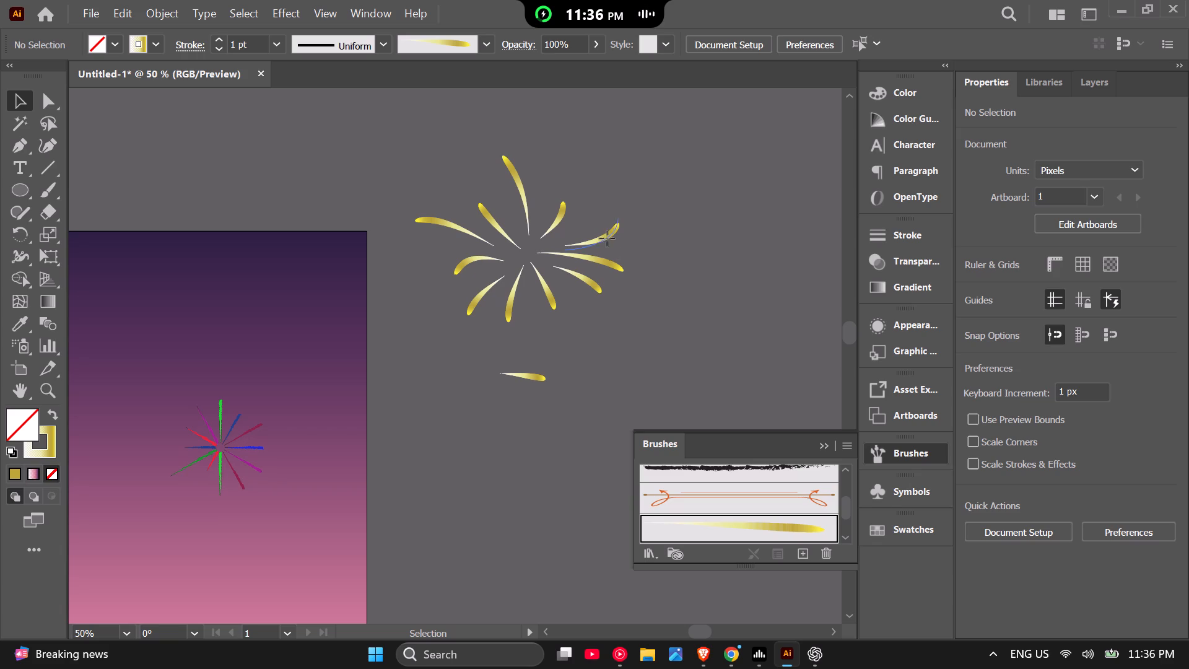
drag(607, 238, 593, 233)
drag(606, 228, 617, 224)
click(642, 249)
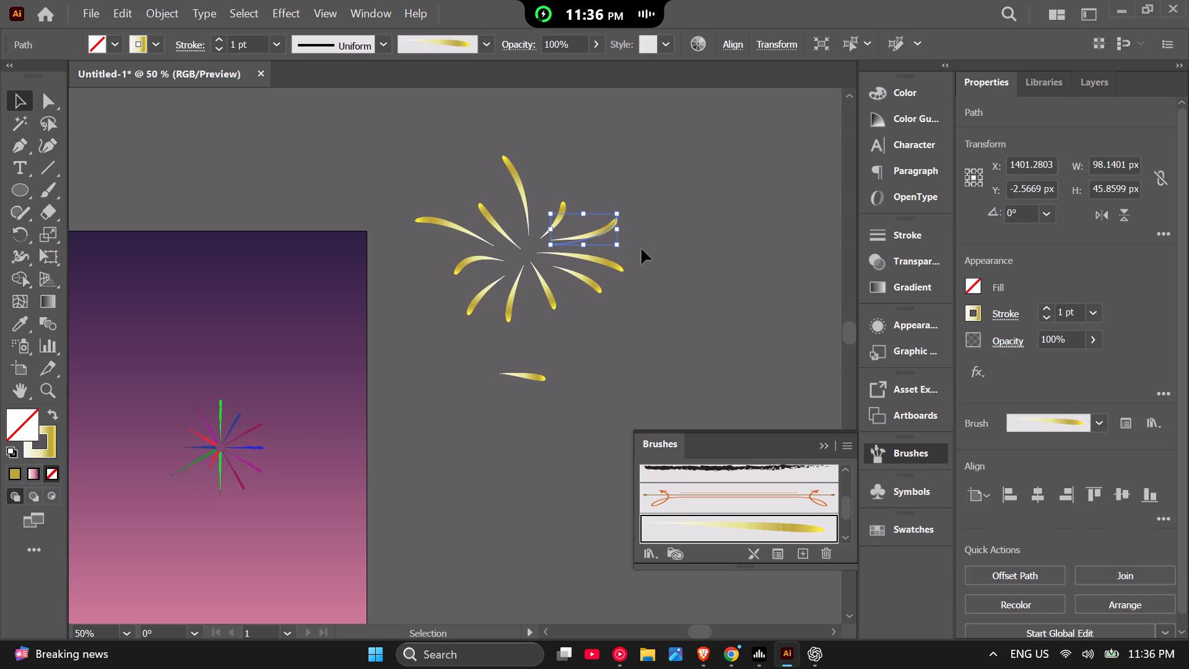
Rotate the lower-right ray to about 346° and enlarge the ray beneath it to about 63 × 116 px.
click(584, 281)
click(590, 278)
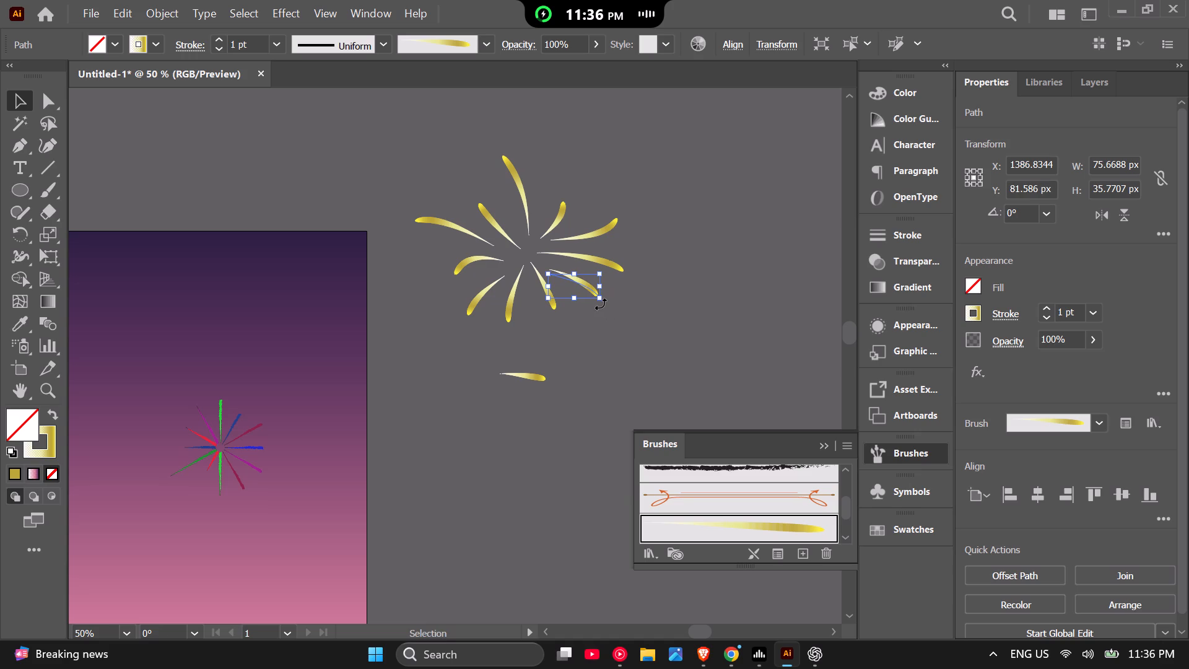
drag(601, 304, 598, 312)
click(588, 291)
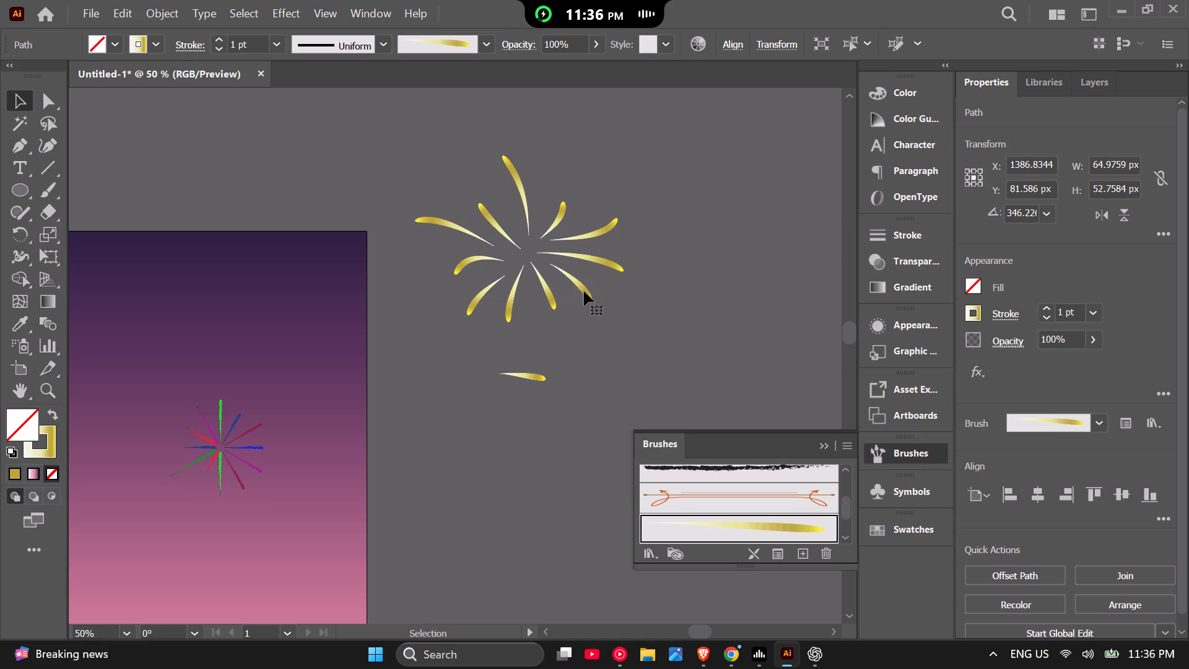
click(656, 299)
click(555, 306)
drag(560, 312, 569, 316)
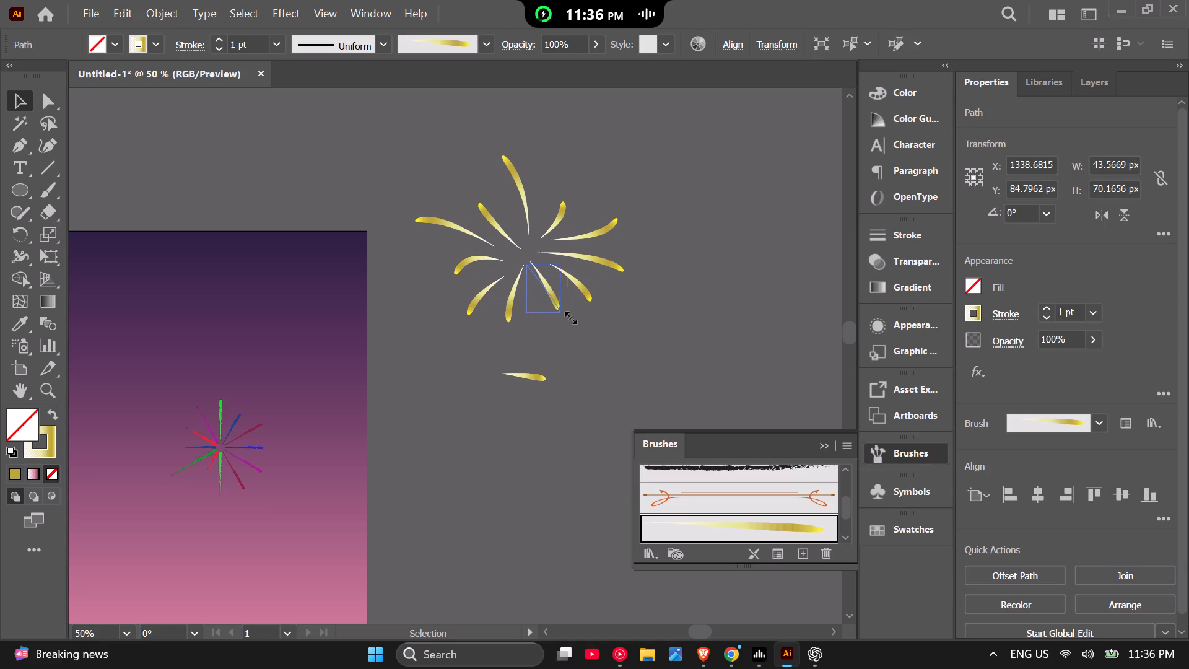
drag(569, 316, 569, 343)
click(612, 336)
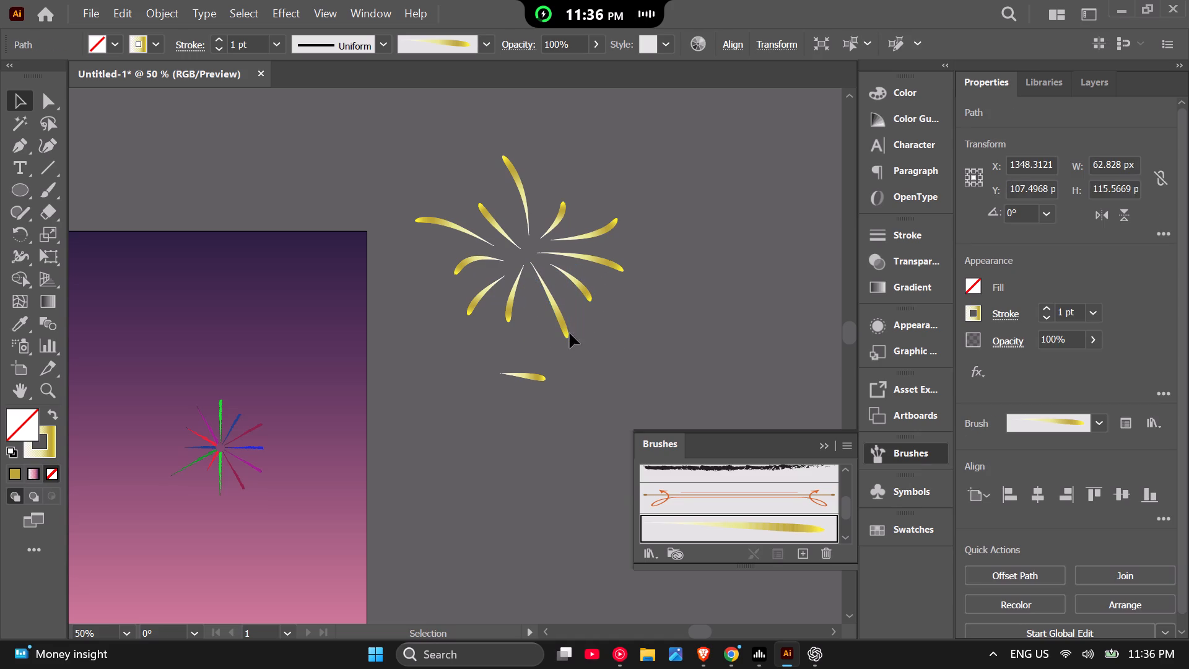
Lengthen the bottom ray to about 108 px high, then enlarge the lower-left ray to about 50 × 93 px and move it inward.
click(508, 311)
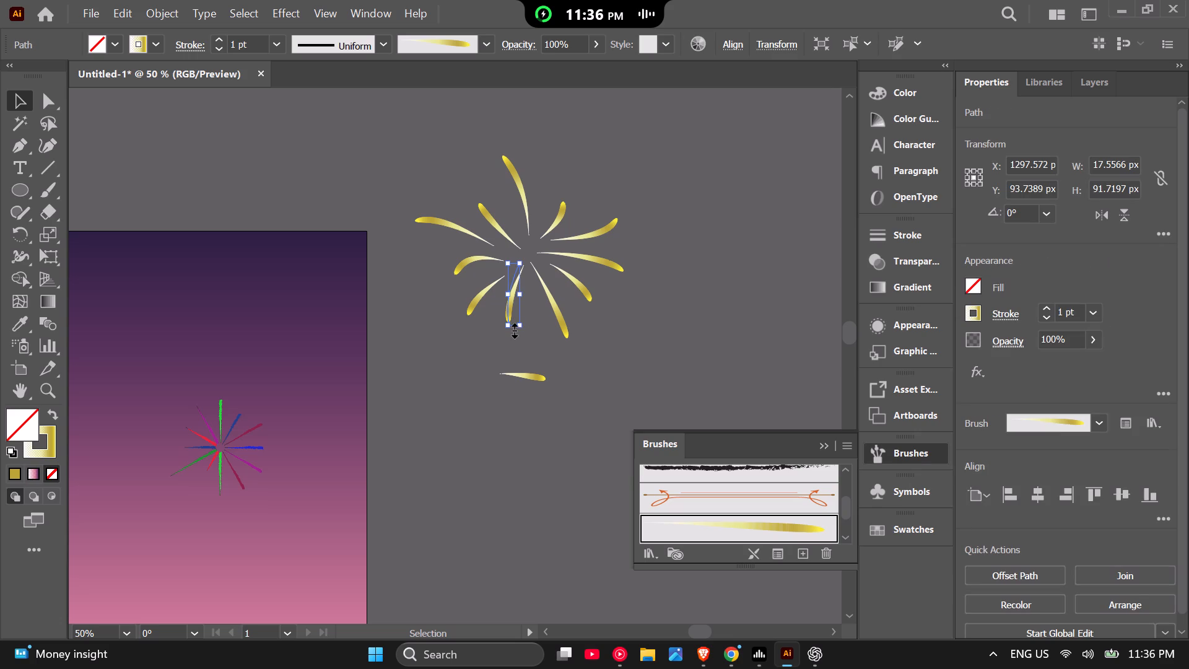
drag(513, 329, 516, 336)
click(468, 346)
click(476, 300)
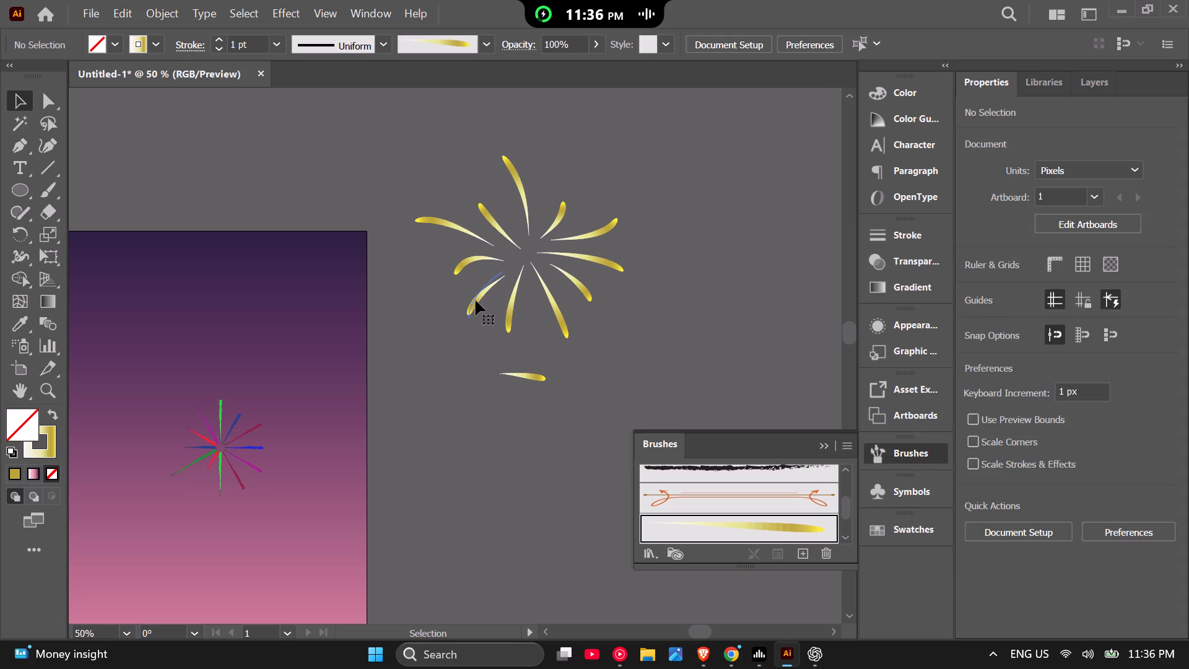
drag(471, 320, 469, 335)
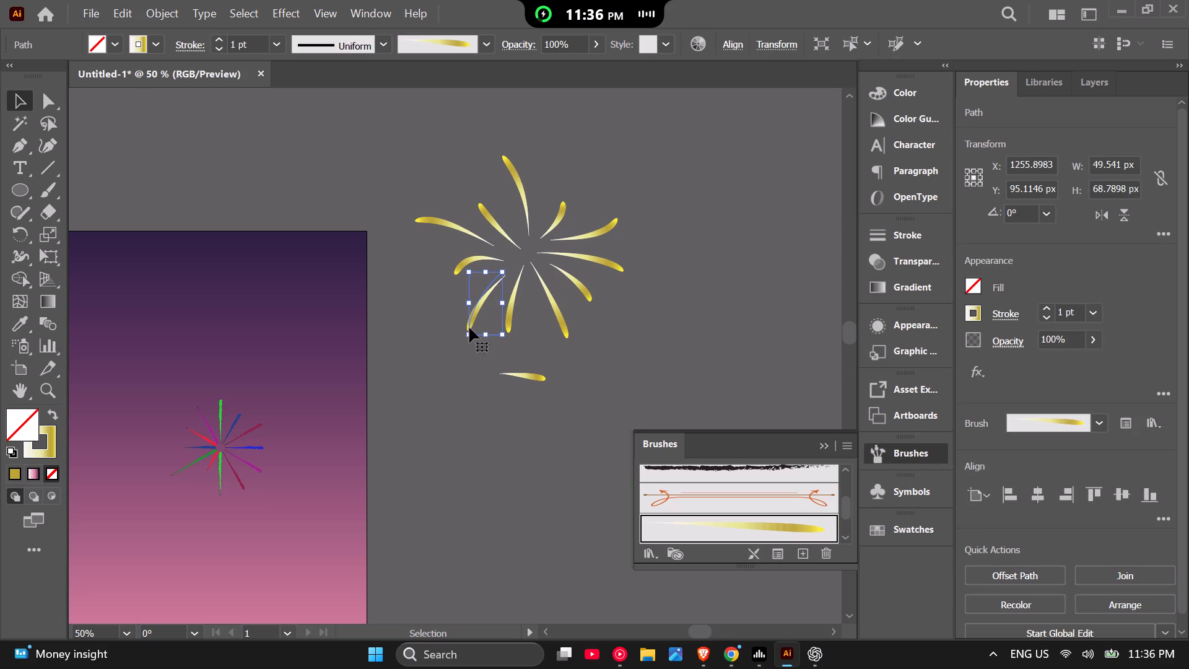
drag(478, 308, 484, 299)
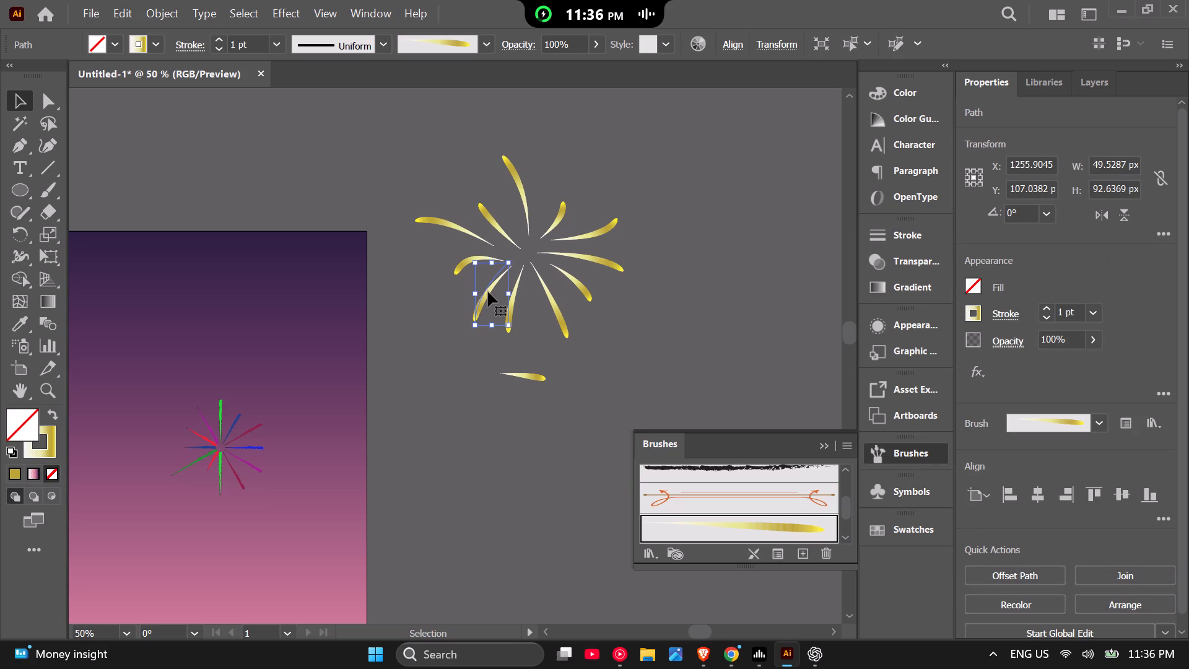
click(699, 298)
Enlarge the curved left ray to about 99 × 66 px and move the long left ray above it toward the centre.
click(474, 260)
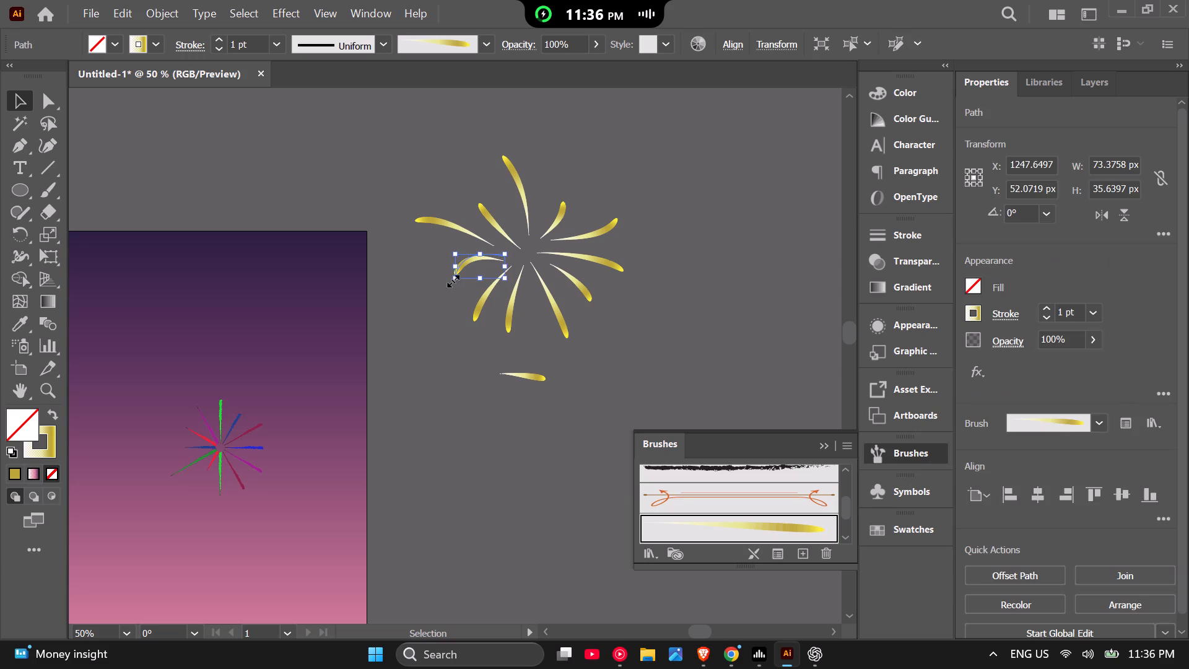
drag(451, 279, 437, 299)
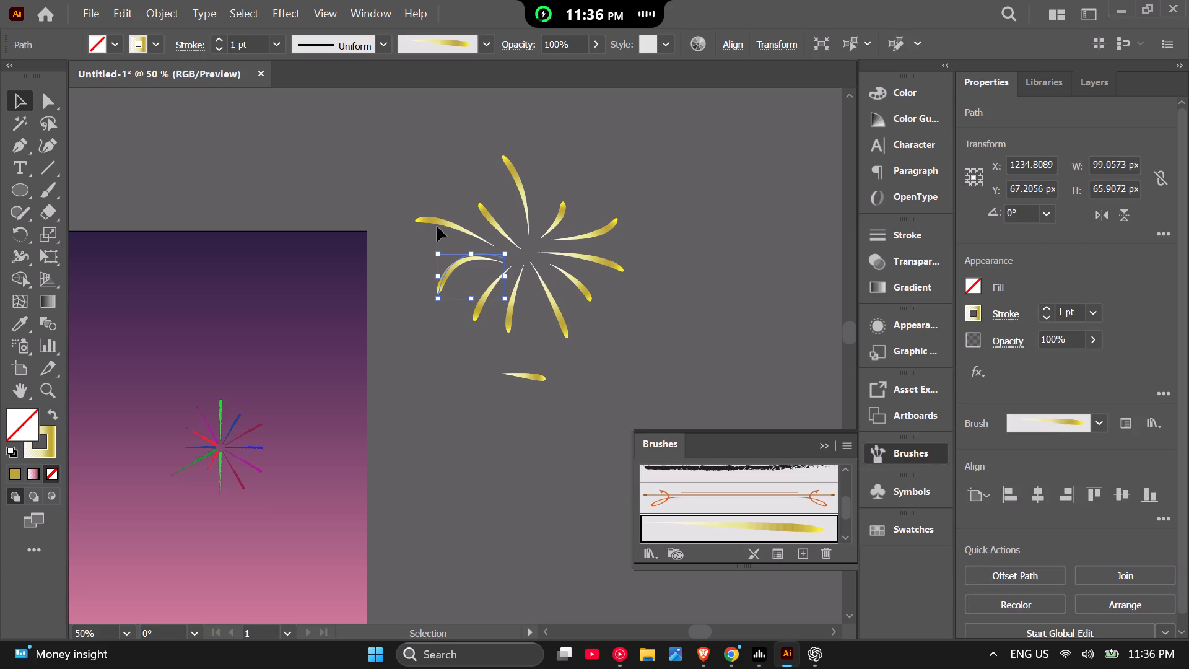
click(437, 225)
drag(446, 225, 459, 235)
Move the shorter upper-left ray up and slightly outward, between the long left ray and the top ray.
click(486, 213)
drag(486, 213, 472, 186)
double_click(464, 186)
double_click(398, 147)
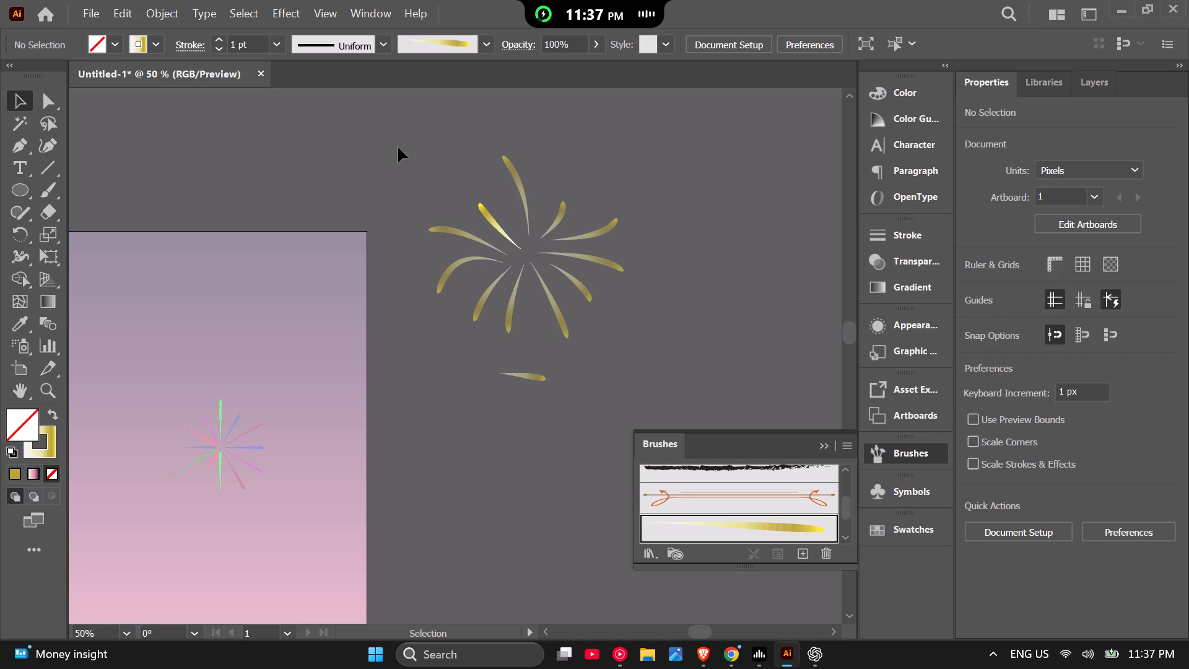
click(498, 229)
drag(498, 226, 482, 212)
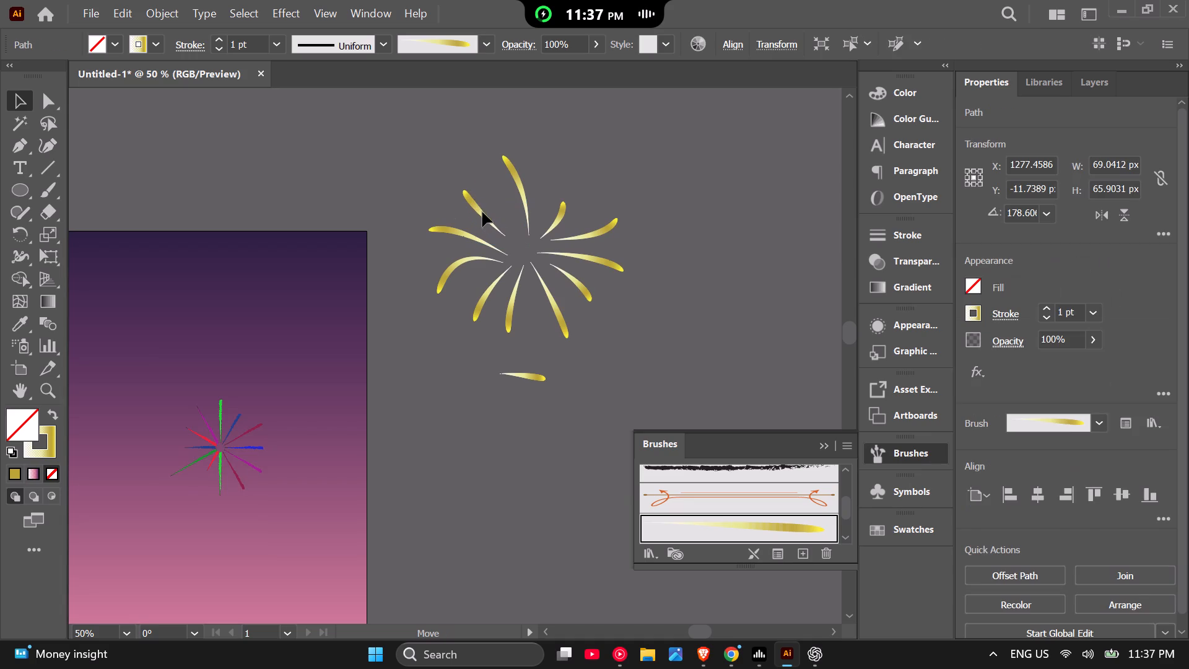
drag(482, 212, 490, 212)
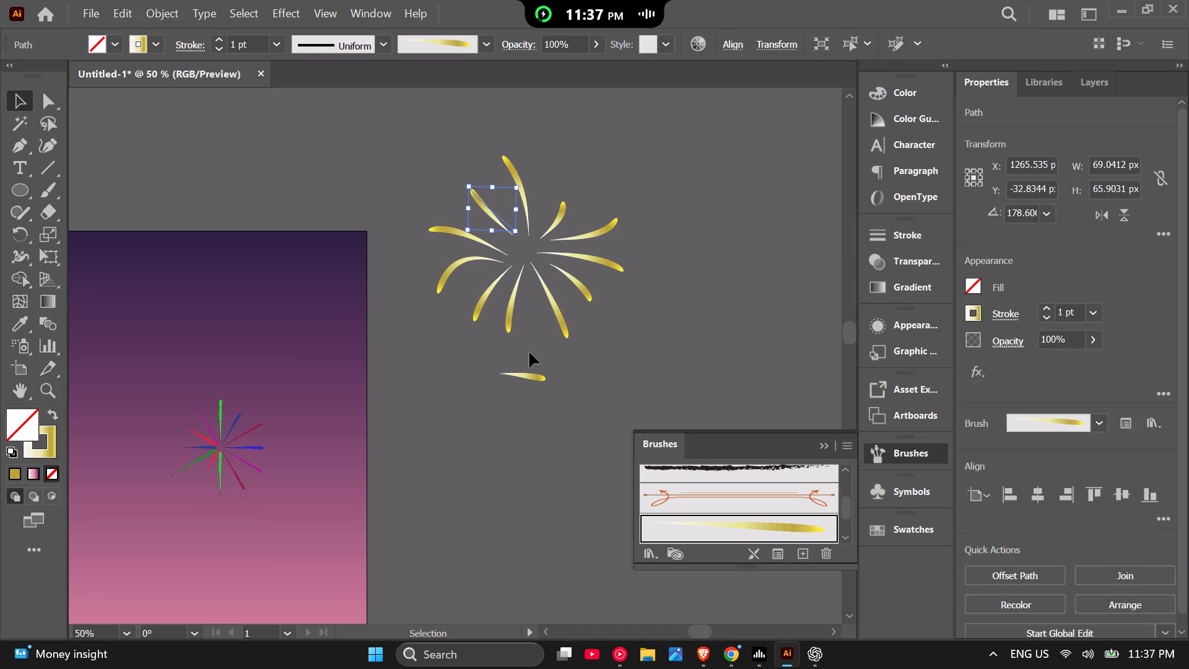
Delete the stray gold stroke lying below the burst.
drag(529, 352, 536, 391)
key(BackSpace)
Even out the burst's spacing by nudging the short upper-right ray and moving the right, lower-right and two bottom rays outward.
scroll(528, 377, down, 2)
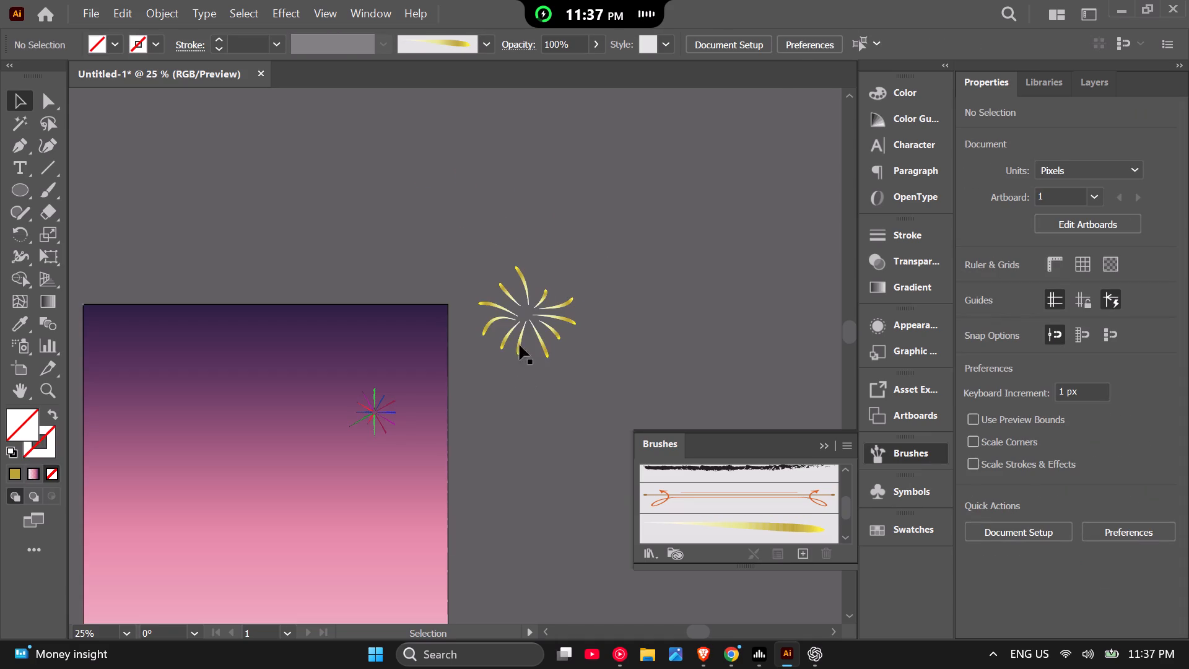
scroll(533, 304, up, 6)
drag(549, 303, 534, 305)
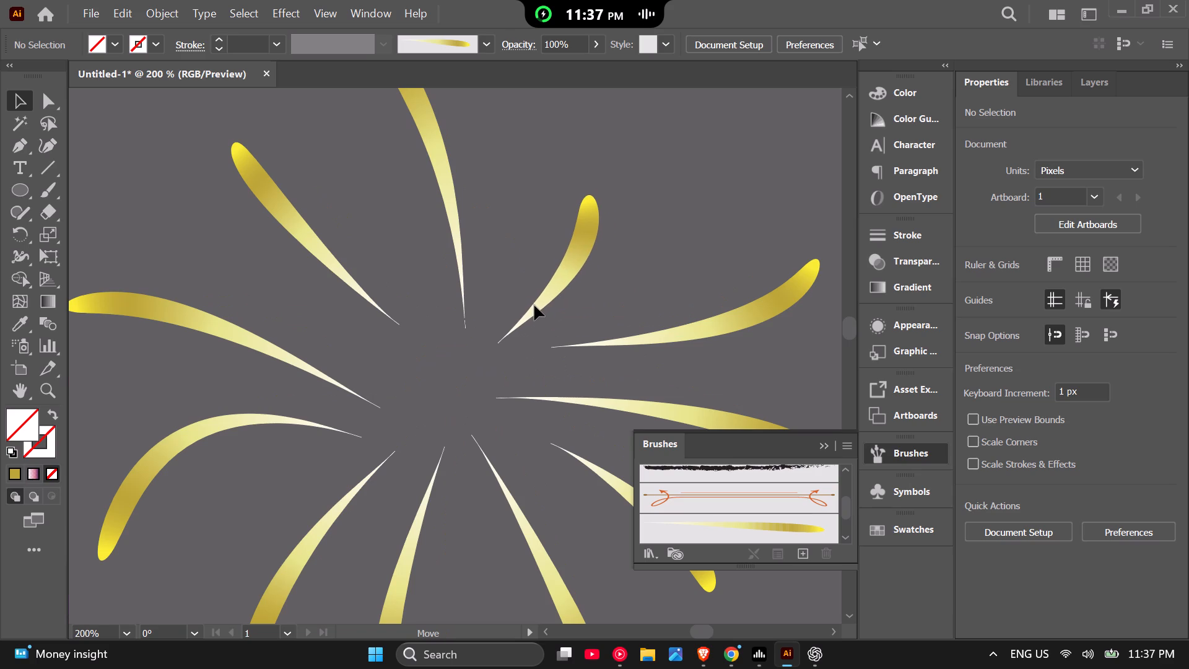
drag(534, 305, 532, 305)
scroll(541, 347, down, 2)
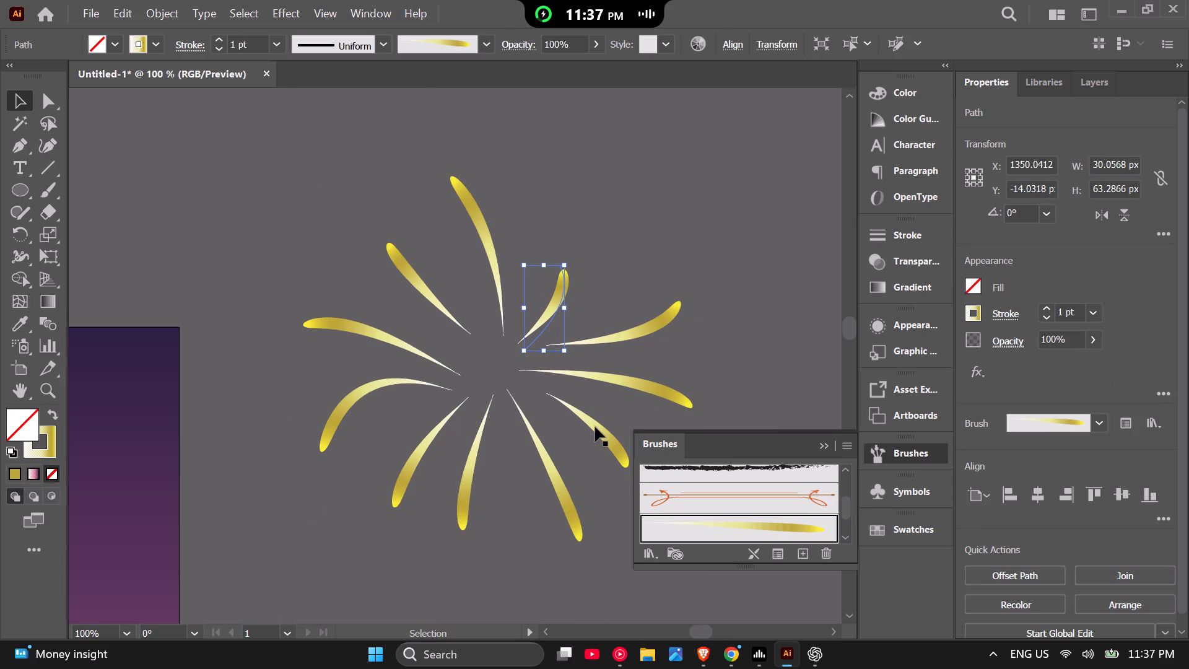
drag(595, 427, 601, 442)
drag(619, 377, 633, 395)
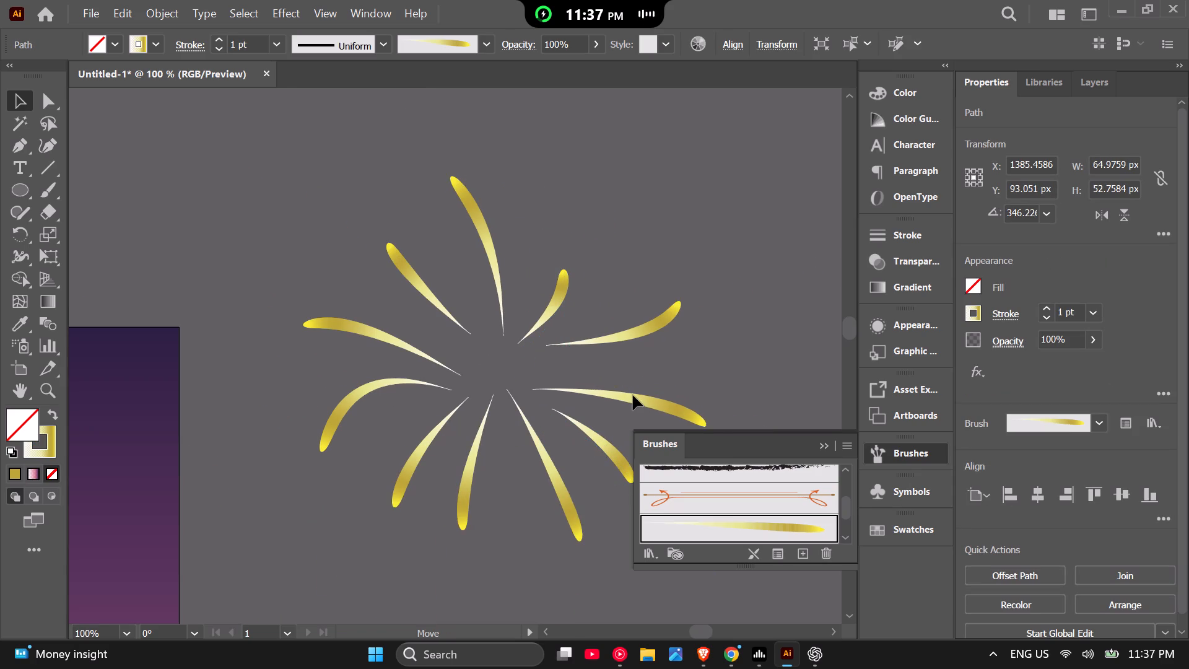
drag(633, 395, 640, 390)
drag(561, 492, 564, 500)
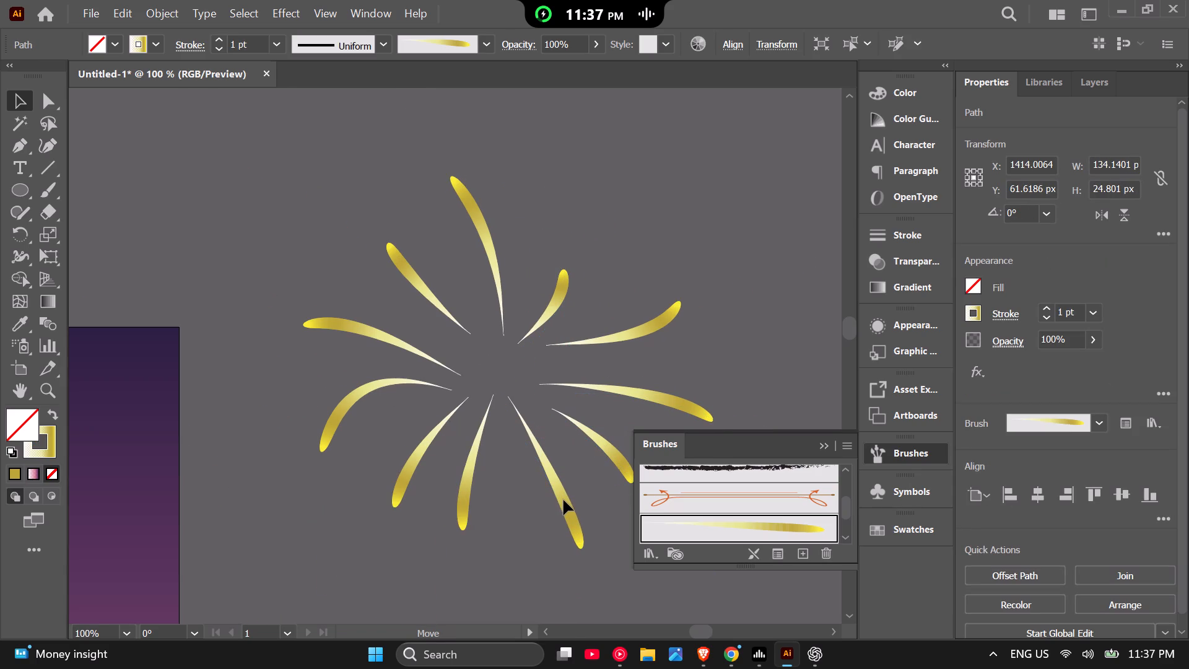
drag(564, 500, 570, 518)
drag(469, 483, 473, 503)
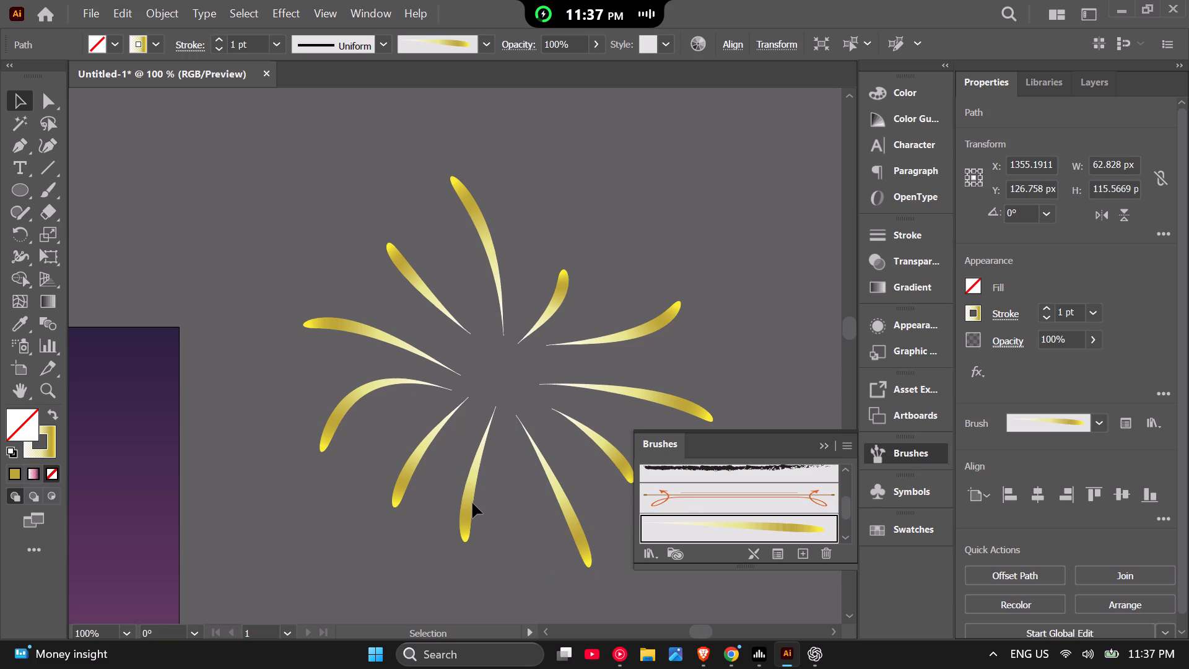
drag(473, 503, 468, 521)
Group all the rays of the gold burst.
scroll(437, 326, down, 3)
drag(359, 280, 446, 344)
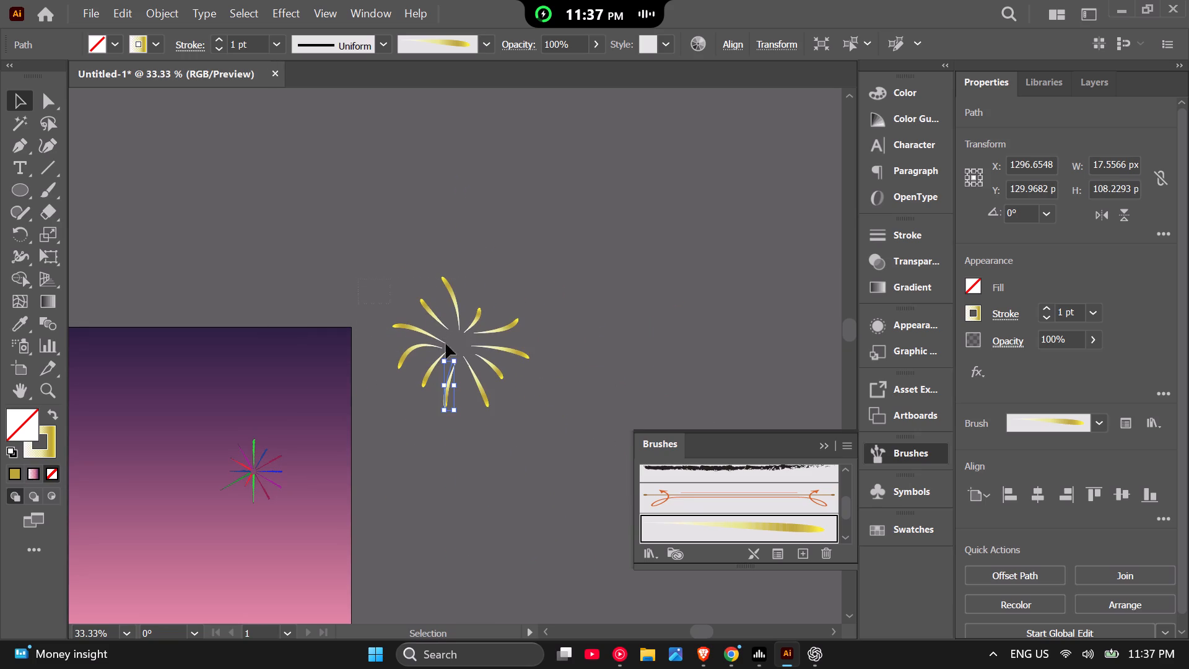
drag(446, 344, 538, 411)
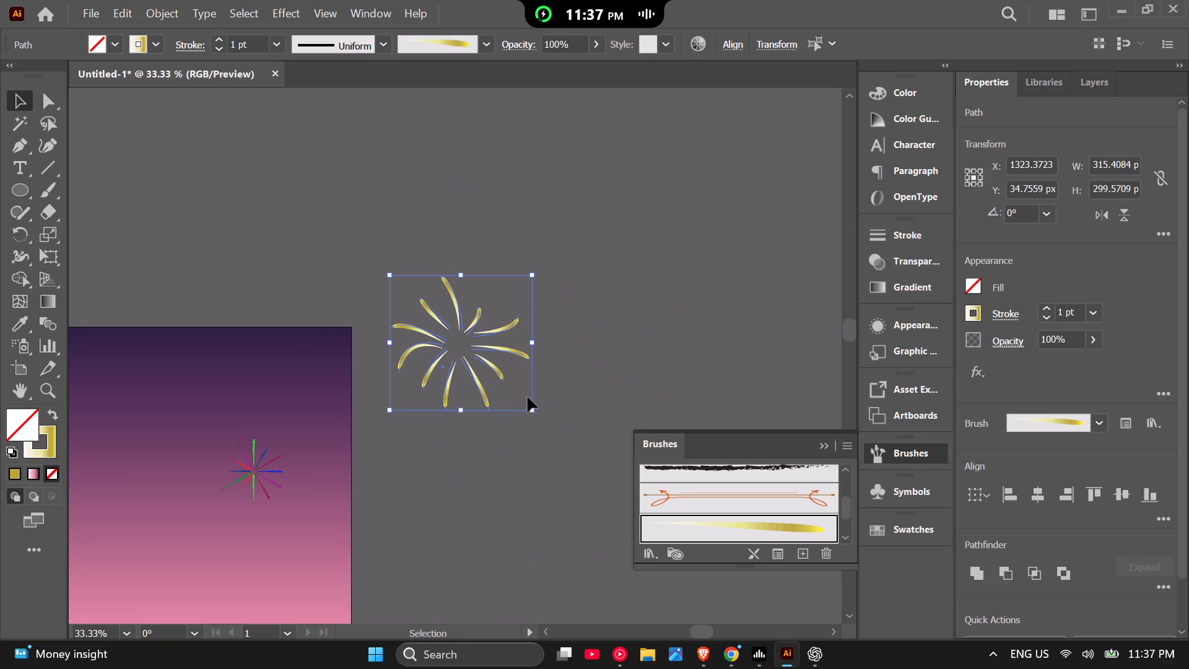
key(ctrl+g)
Move the burst group farther right onto the empty canvas beside the artboard and ungroup it.
scroll(514, 366, down, 1)
click(561, 349)
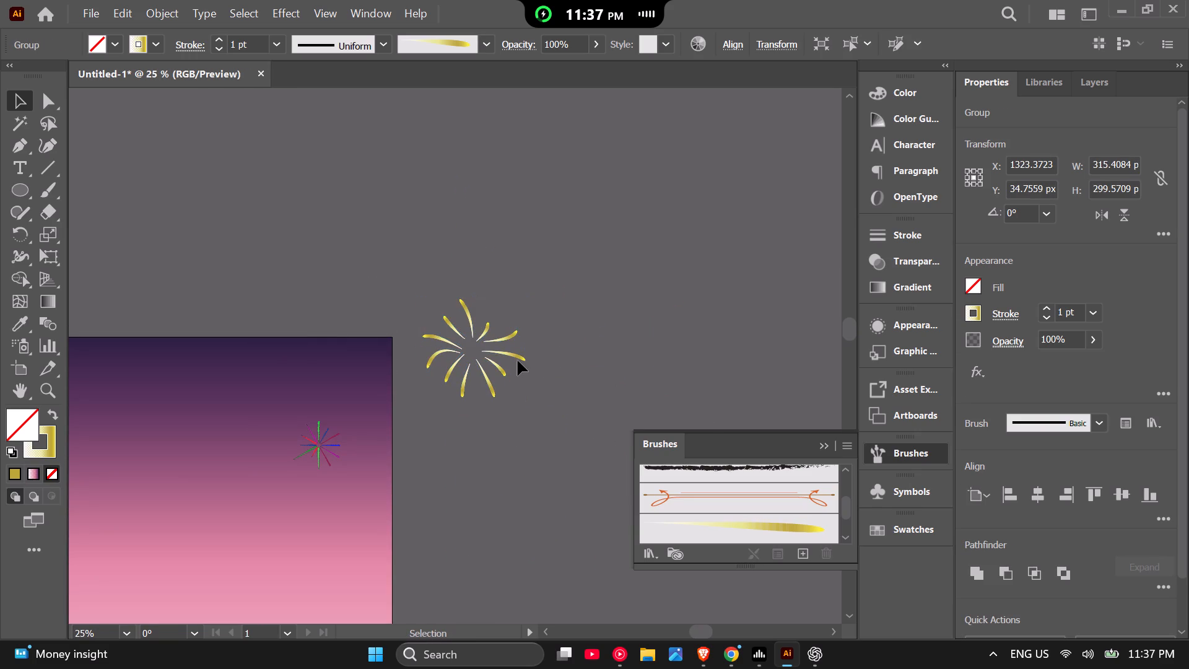
scroll(508, 358, down, 2)
drag(508, 358, 358, 383)
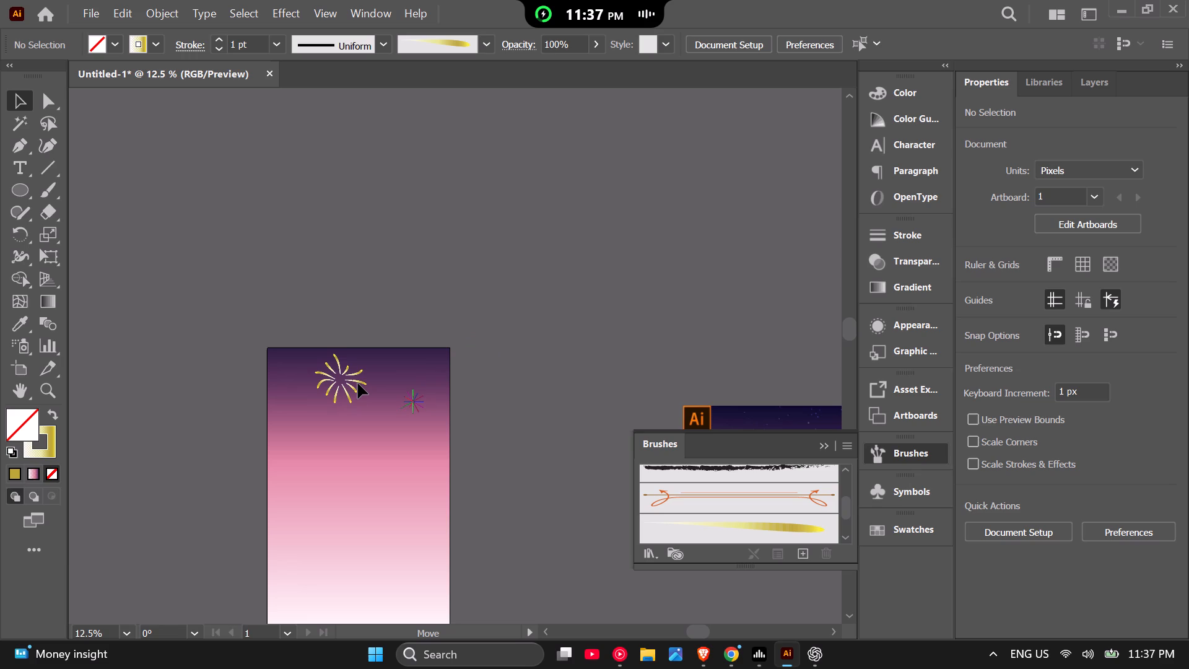
drag(358, 383, 560, 353)
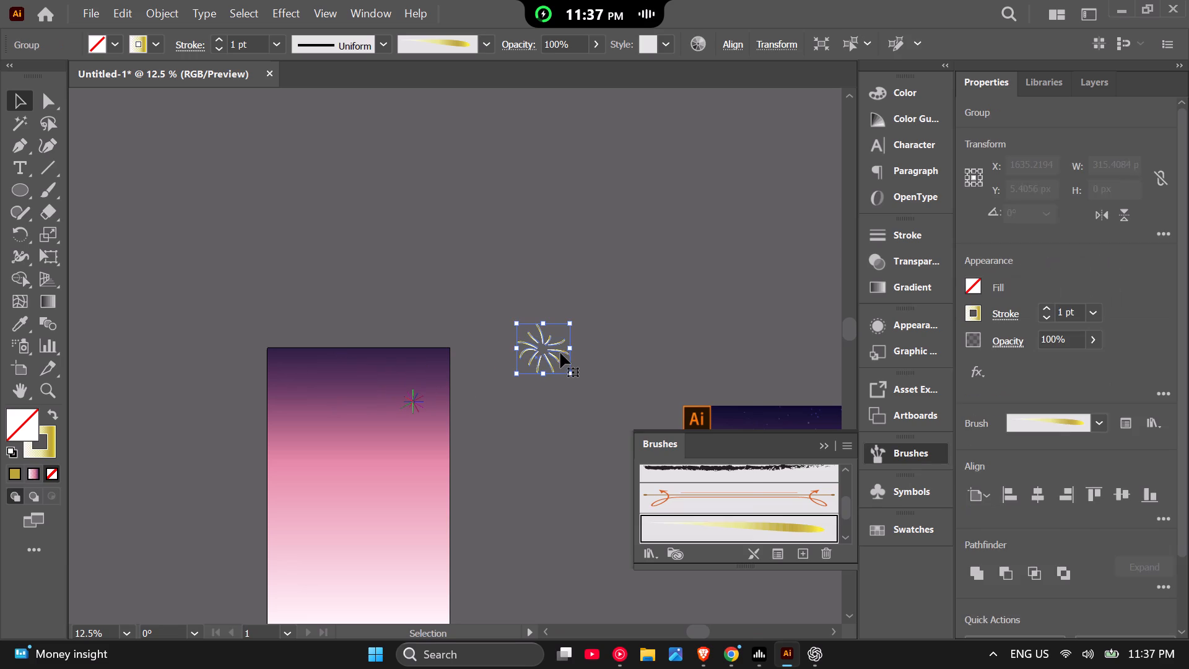
right_click(560, 353)
click(604, 437)
click(593, 339)
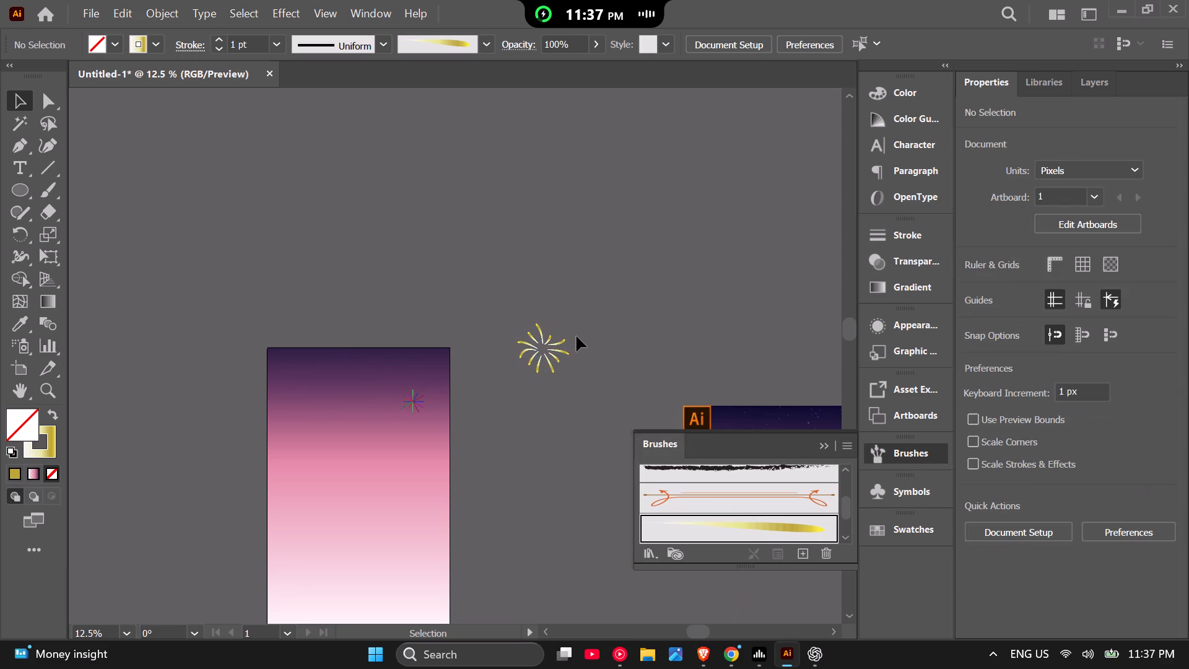
Rotate the longer upper-right ray slightly counterclockwise so its thick end points higher.
scroll(577, 336, up, 4)
scroll(479, 385, up, 3)
scroll(479, 385, down, 3)
click(502, 363)
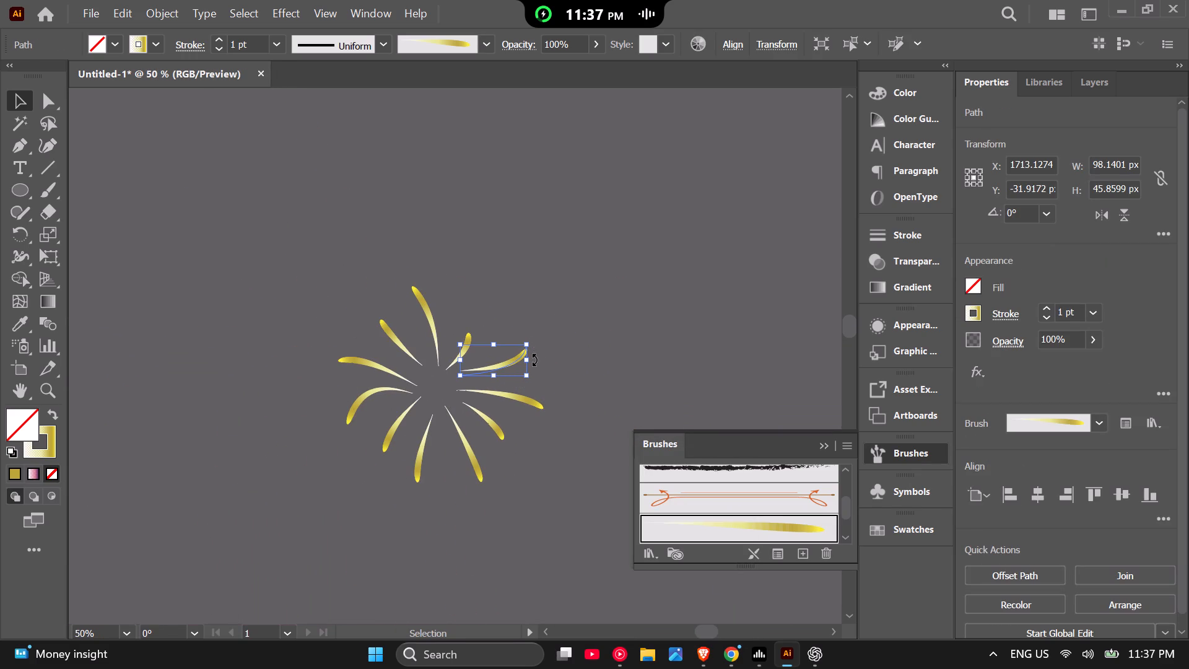
drag(534, 349, 530, 339)
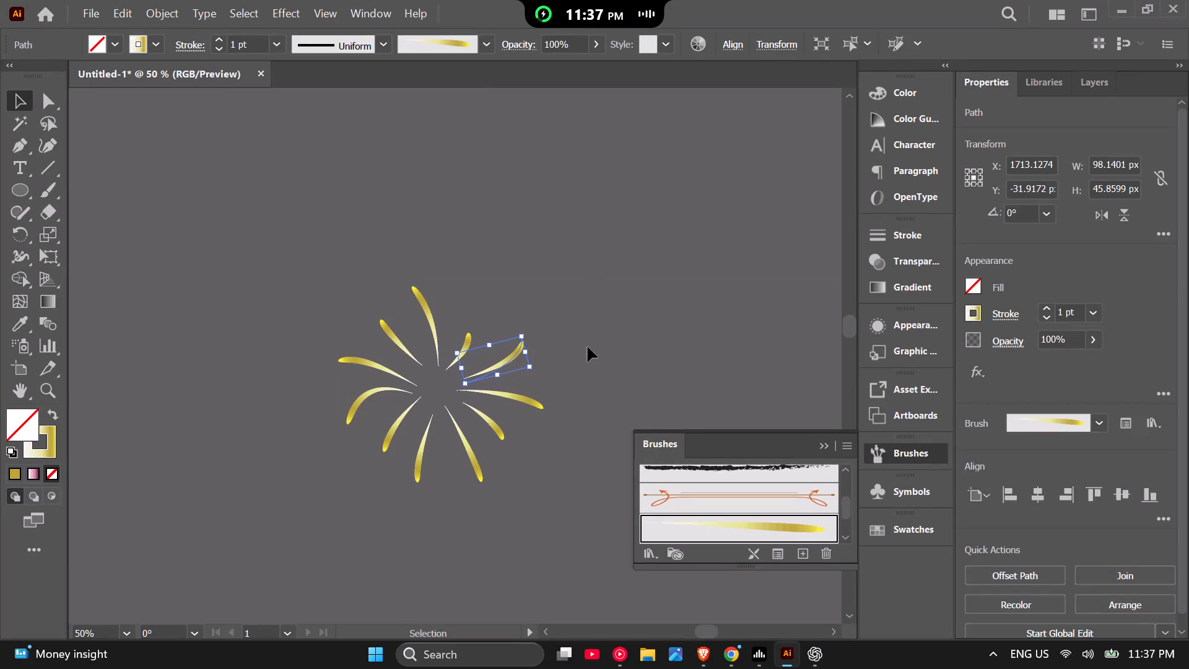
click(600, 346)
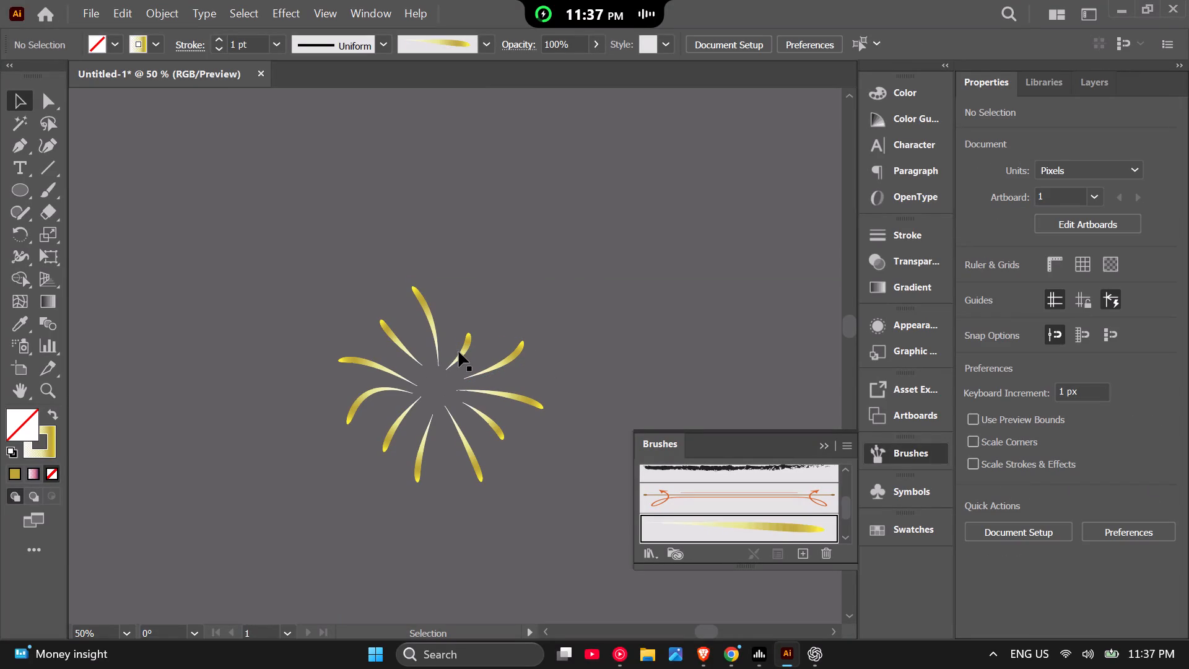
Lengthen the short upper-right ray upward so its tip reaches about the height of the top ray.
click(461, 355)
drag(473, 331, 517, 256)
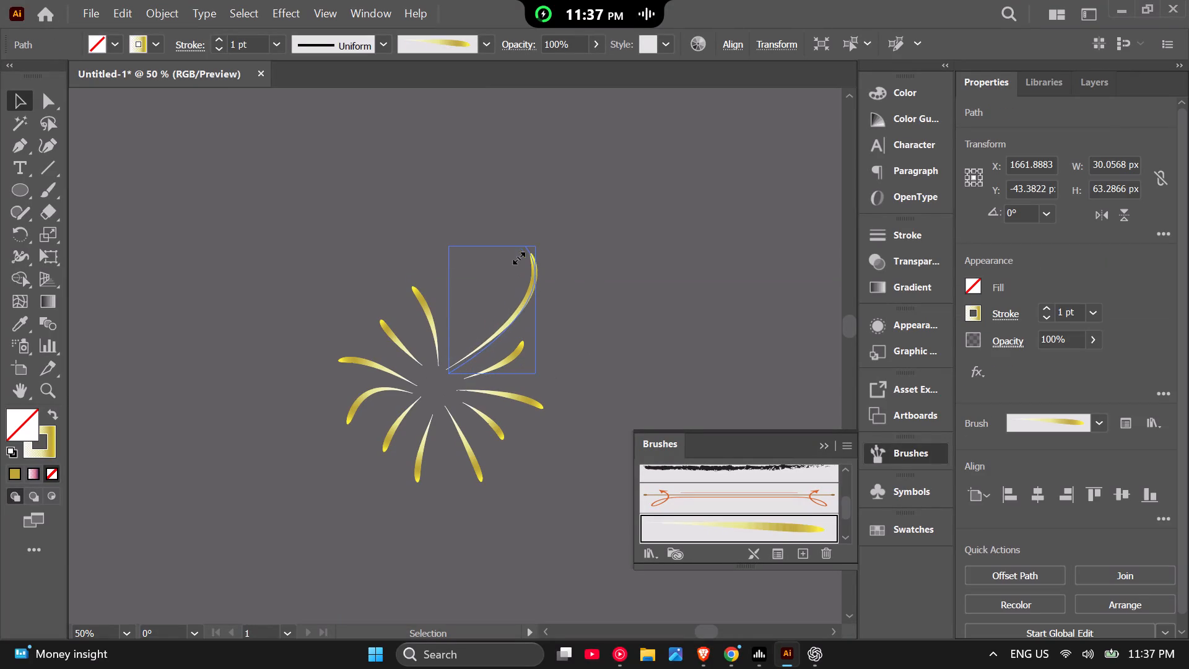
drag(517, 256, 472, 286)
click(557, 305)
Group all the rays of the adjusted burst again.
scroll(495, 330, down, 2)
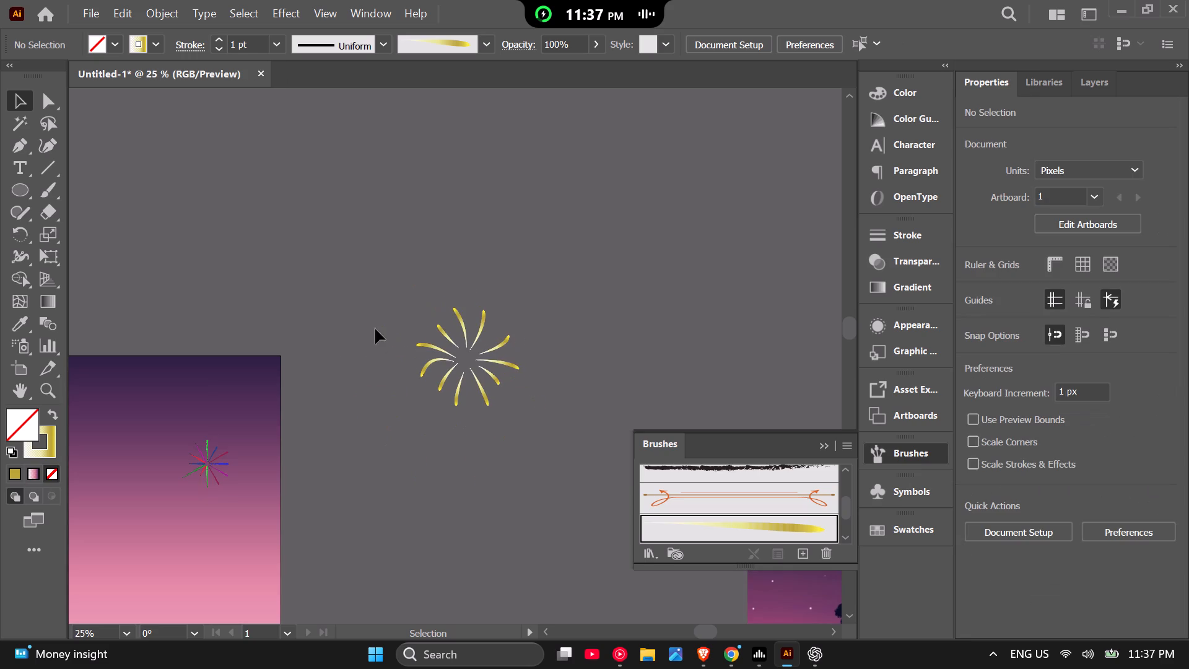
drag(369, 311, 506, 410)
key(ctrl+g)
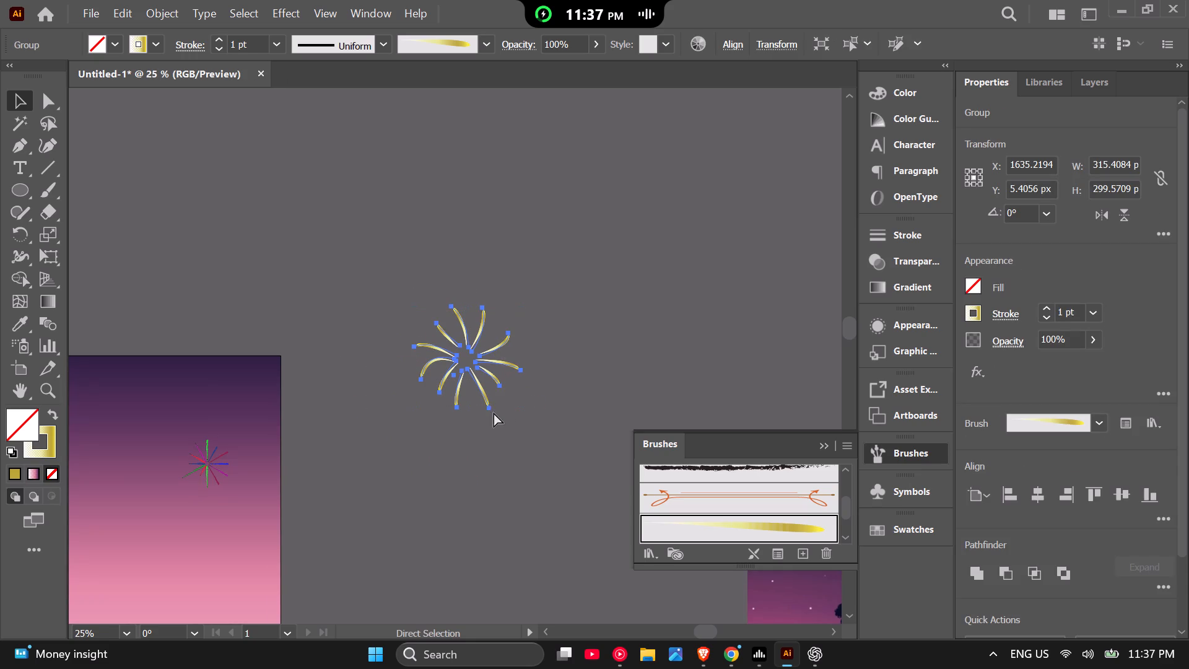
Move the grouped burst from the empty canvas into the upper-left sky of the poster.
scroll(494, 413, down, 2)
drag(482, 393, 263, 427)
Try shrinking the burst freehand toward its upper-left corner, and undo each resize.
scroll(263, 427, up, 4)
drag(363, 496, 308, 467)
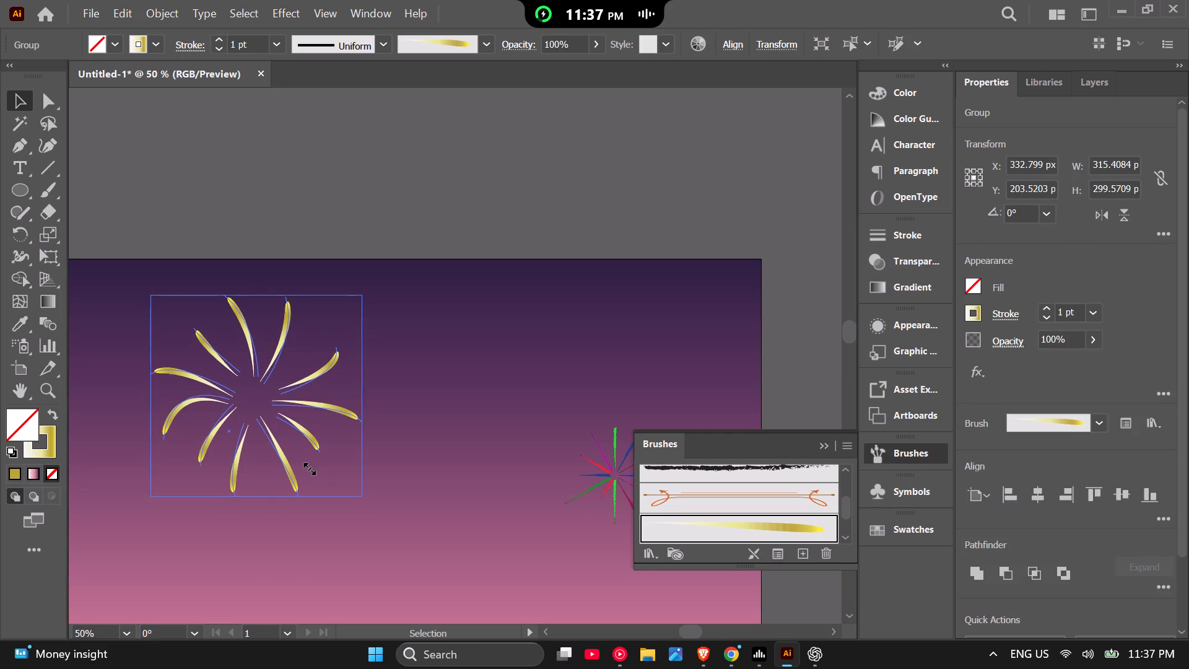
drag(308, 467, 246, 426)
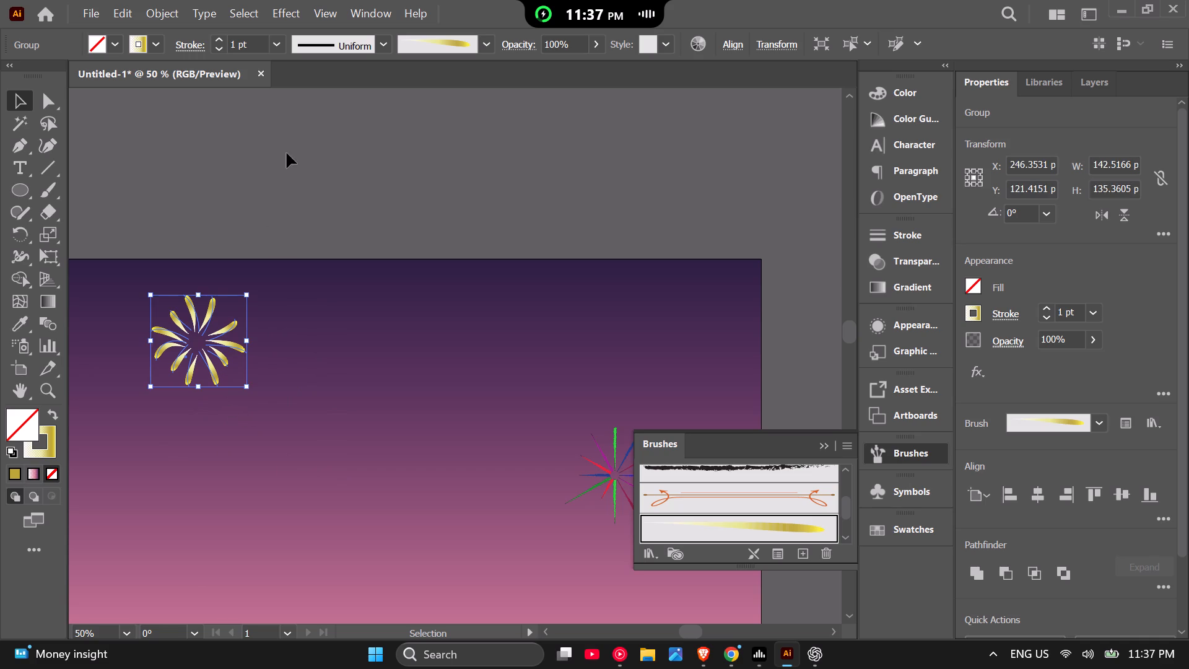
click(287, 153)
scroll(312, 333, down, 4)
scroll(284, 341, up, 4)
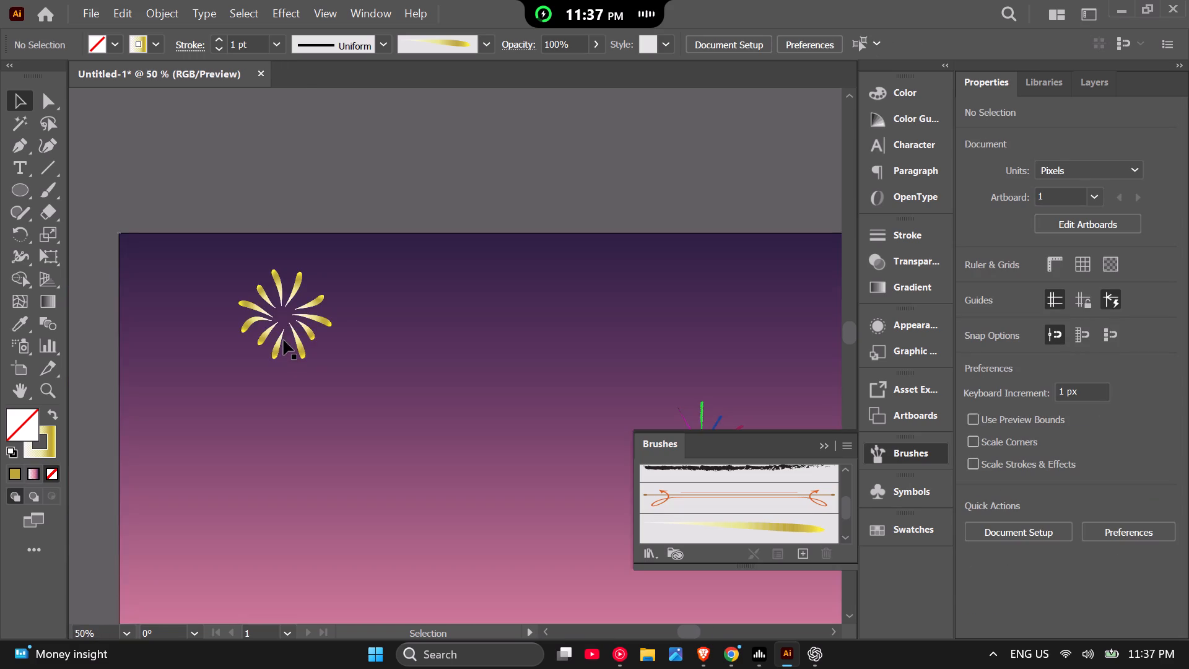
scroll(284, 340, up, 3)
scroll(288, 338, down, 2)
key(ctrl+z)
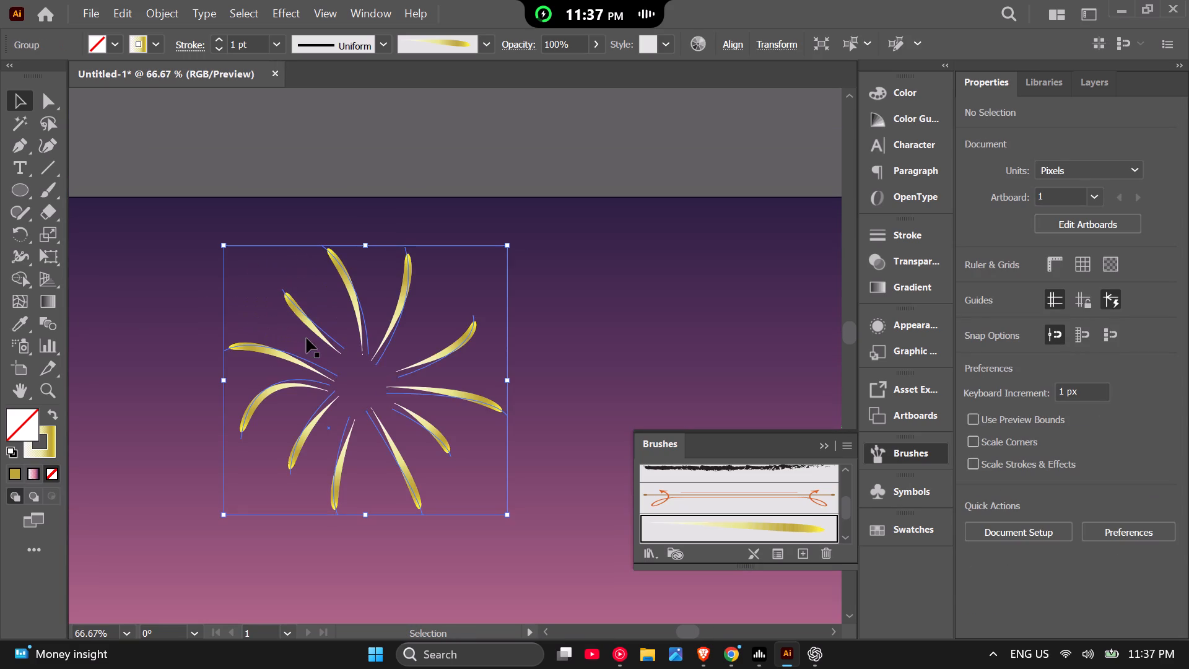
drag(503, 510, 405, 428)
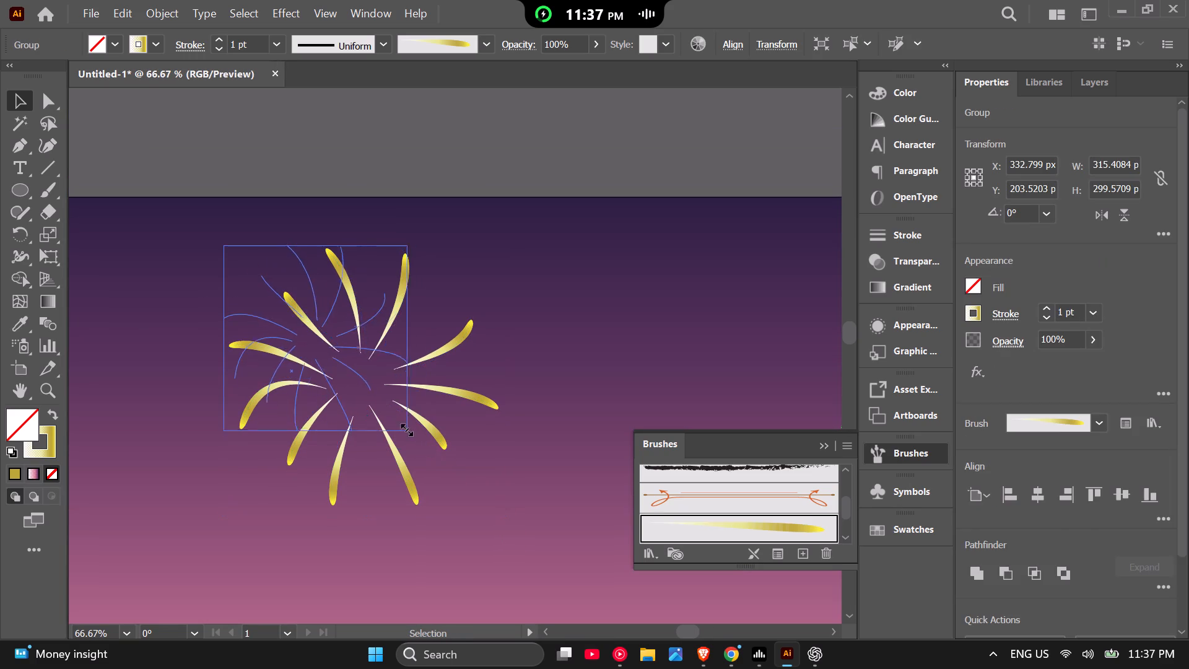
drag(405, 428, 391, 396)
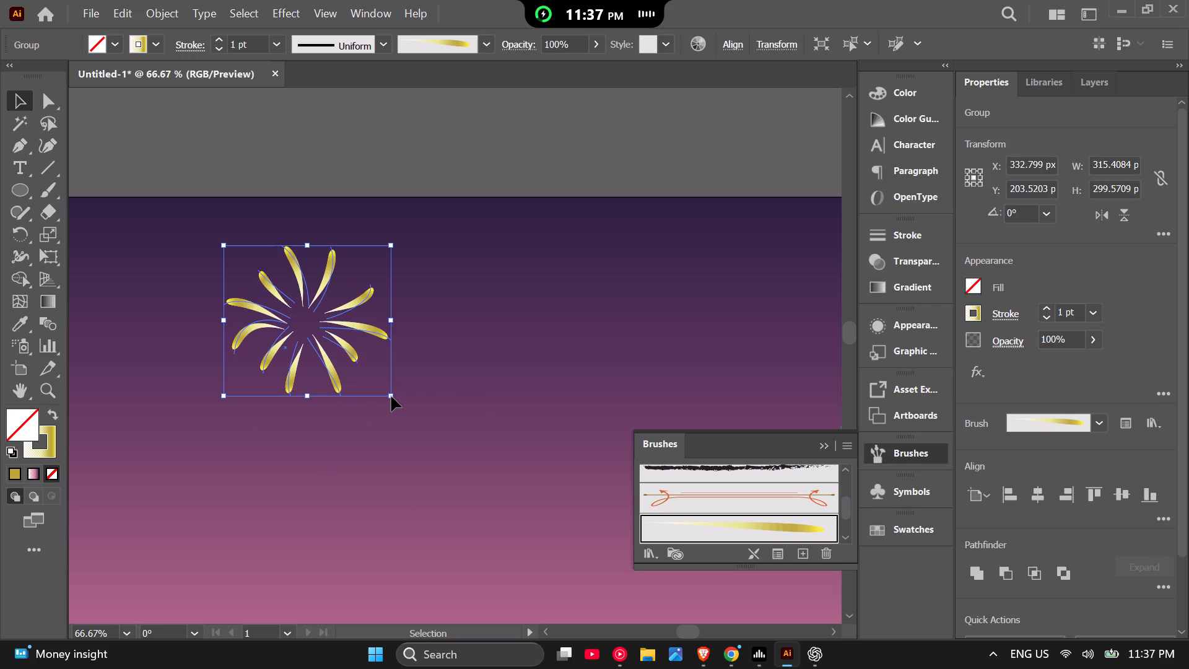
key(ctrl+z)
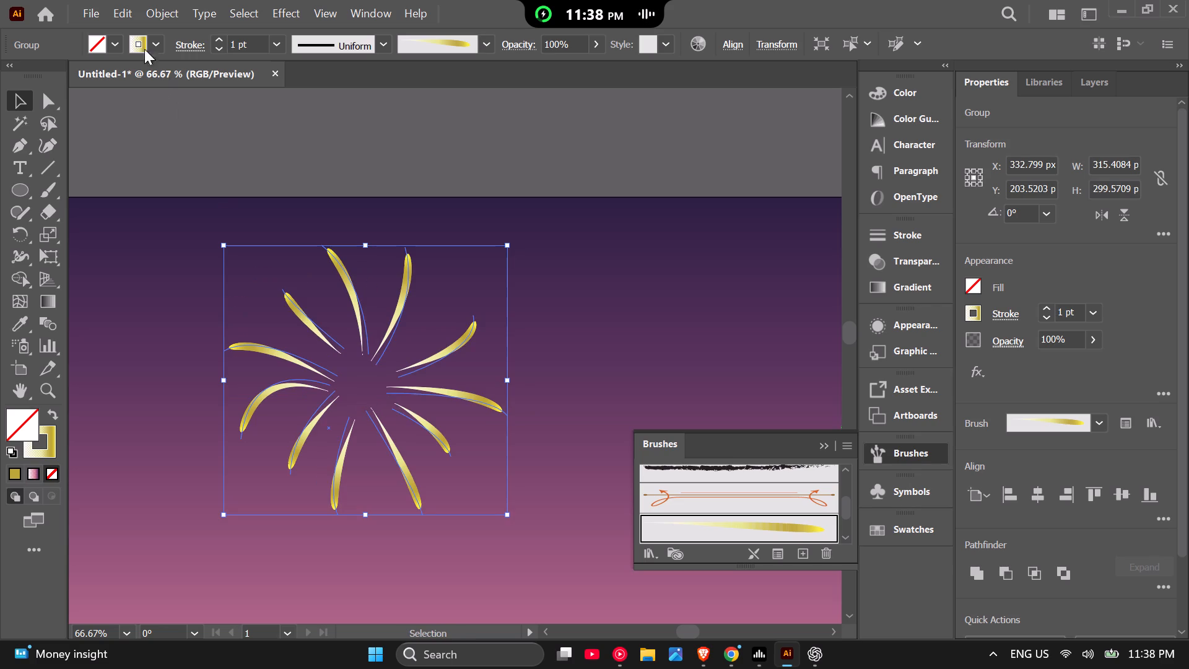
Enable Scale Corners and Scale Strokes & Effects in the Scale options, keeping the burst at uniform 100%.
click(131, 21)
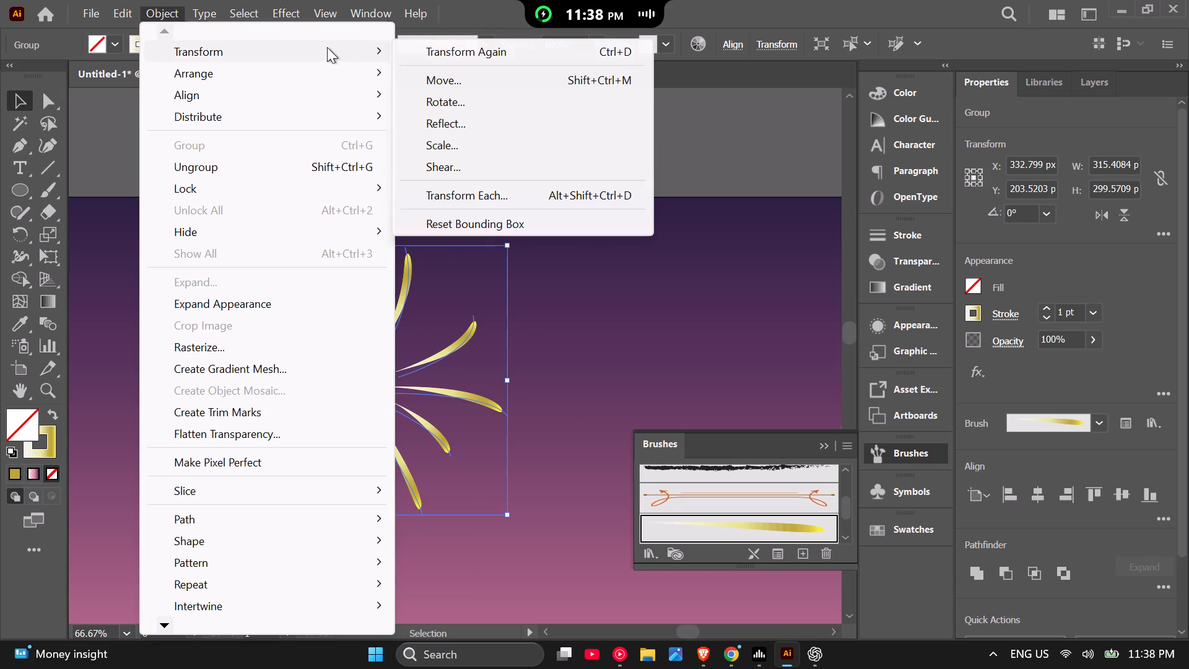
click(469, 149)
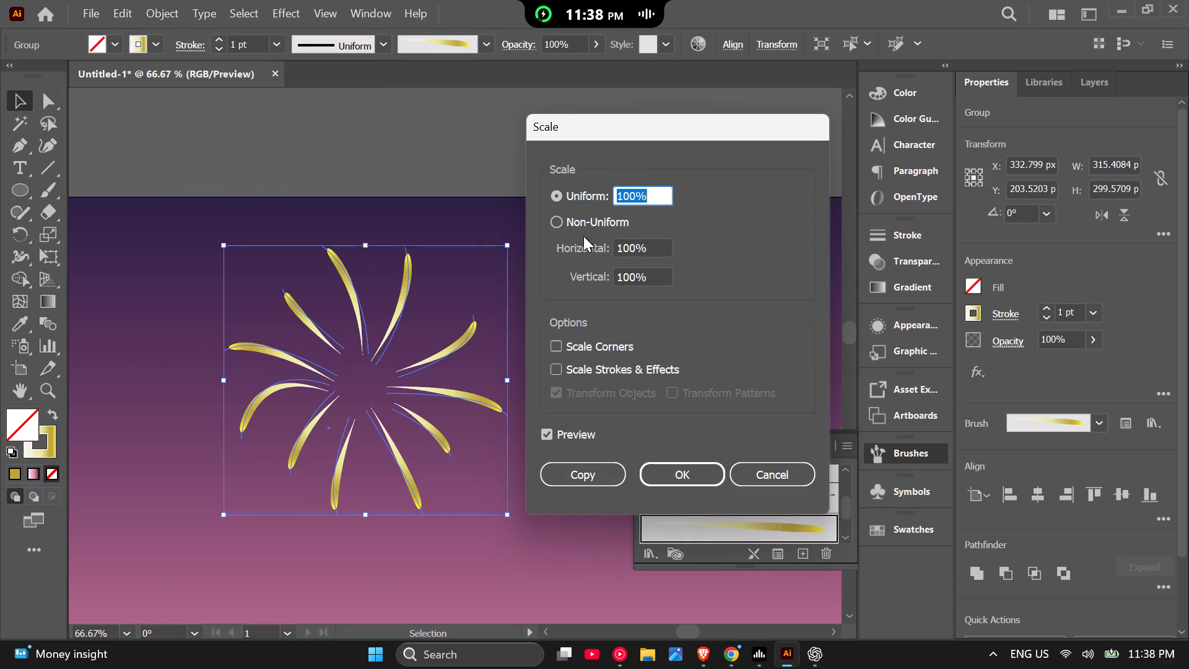
click(560, 344)
click(560, 365)
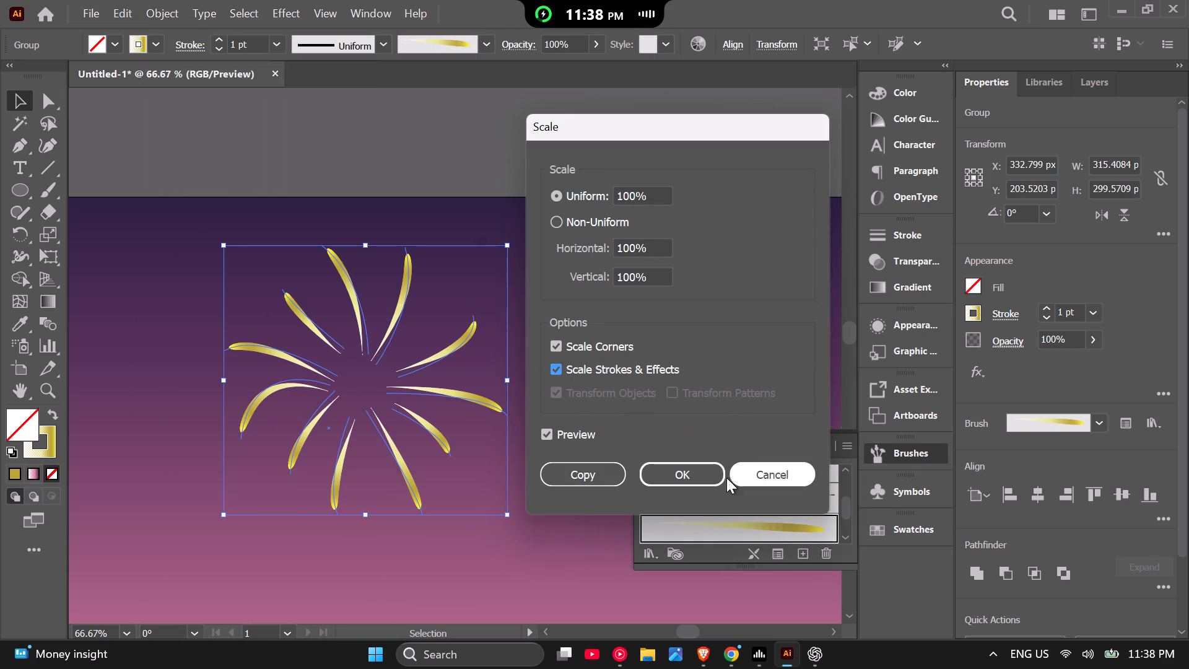
click(700, 473)
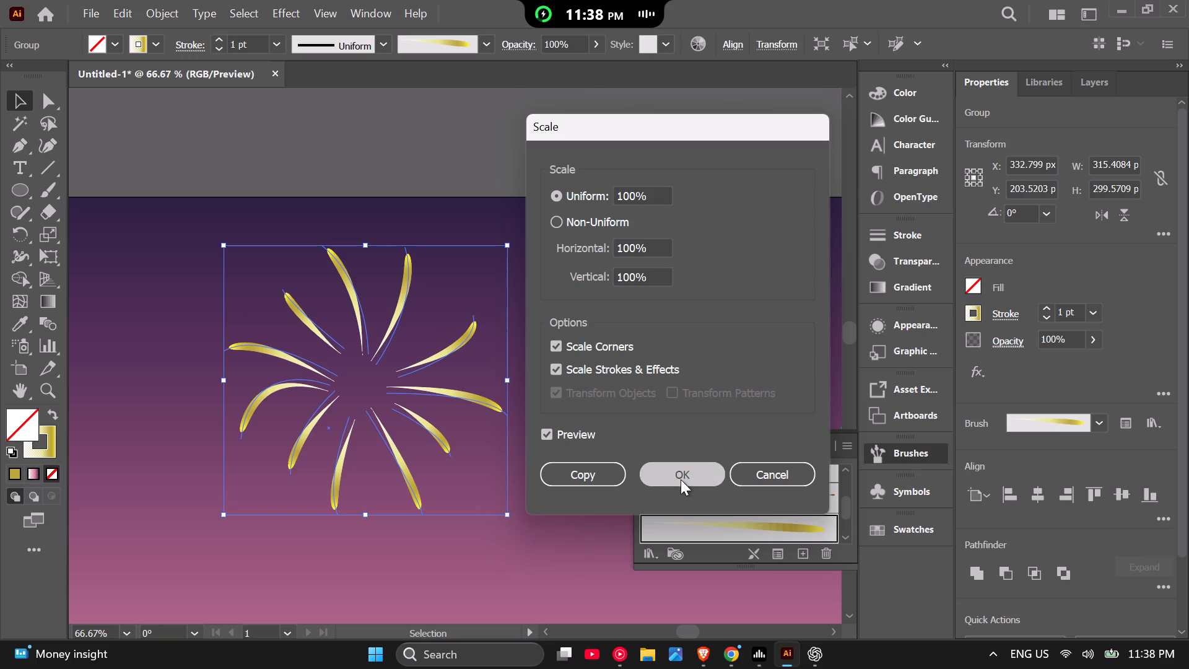
Scale the burst down toward its upper-left corner to about 143 by 136 px and deselect it.
drag(510, 517, 413, 466)
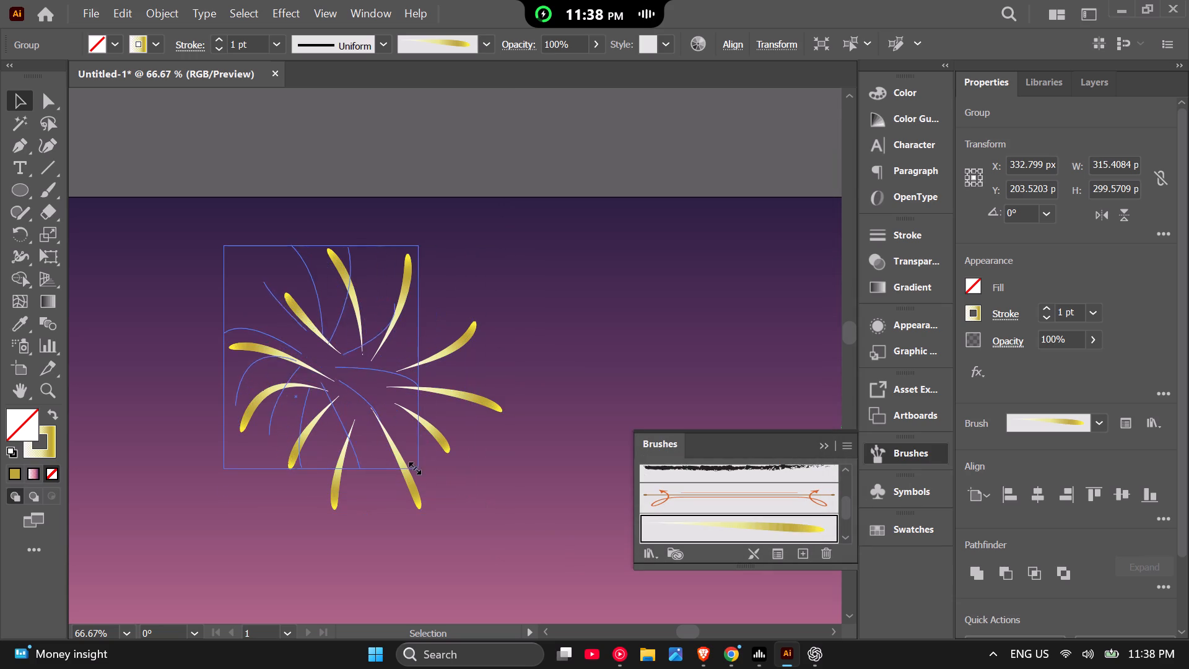
drag(413, 466, 378, 396)
shift+drag(378, 396, 352, 383)
click(453, 88)
Examine the reduced burst's size, stroke weight and placement against the whole poster.
scroll(266, 255, down, 5)
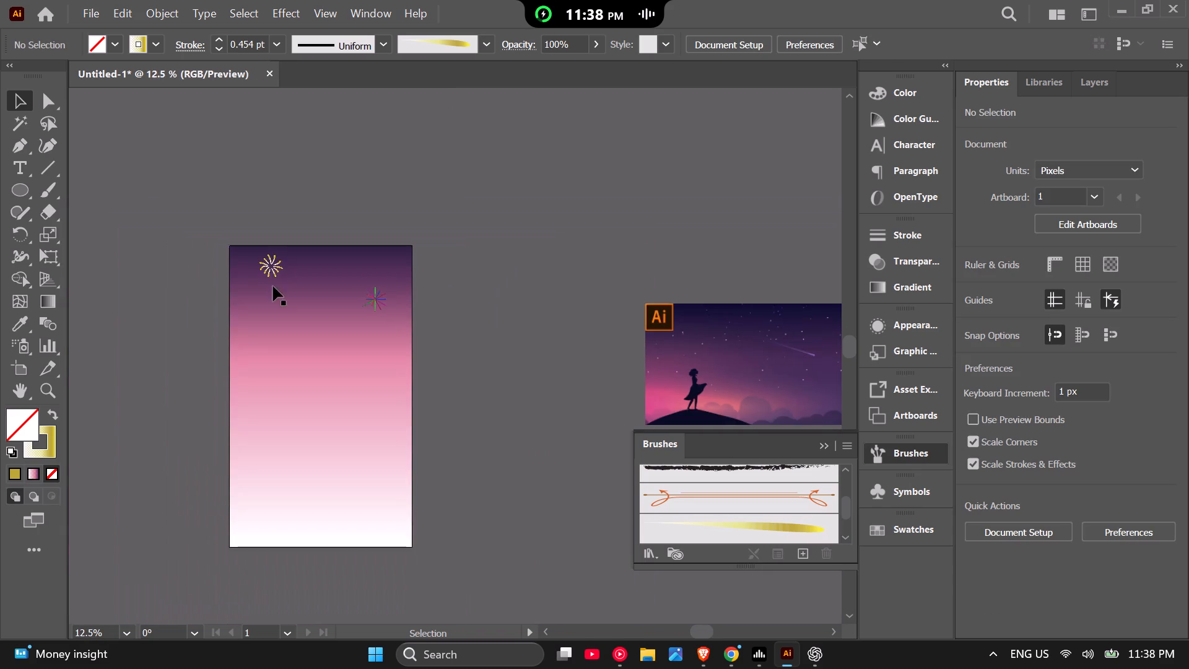
scroll(276, 295, up, 4)
scroll(287, 306, down, 1)
scroll(315, 258, down, 1)
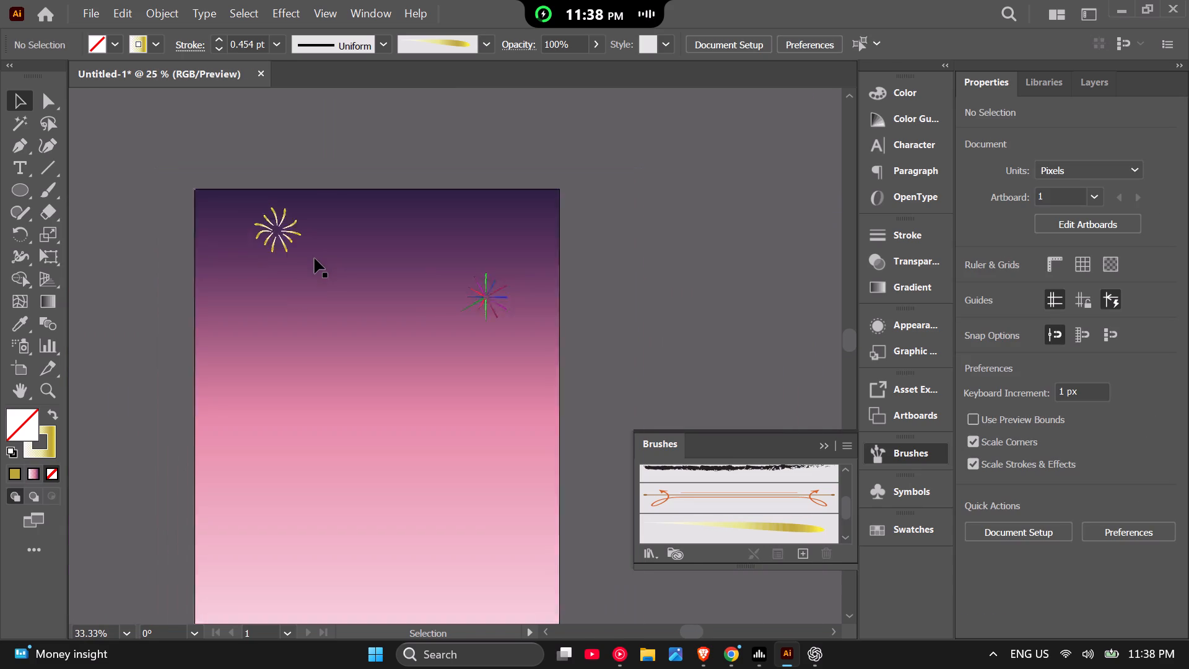
scroll(315, 258, down, 1)
scroll(508, 285, down, 2)
scroll(462, 299, up, 3)
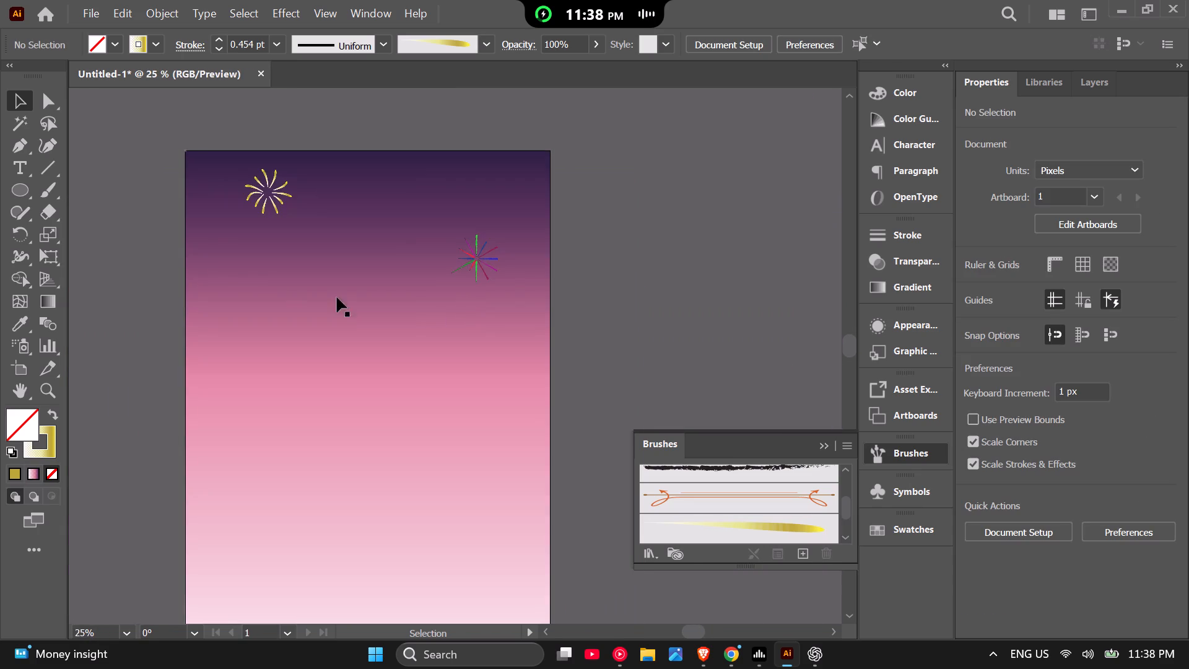
scroll(198, 254, down, 1)
scroll(287, 219, down, 1)
scroll(345, 214, up, 2)
scroll(313, 222, down, 3)
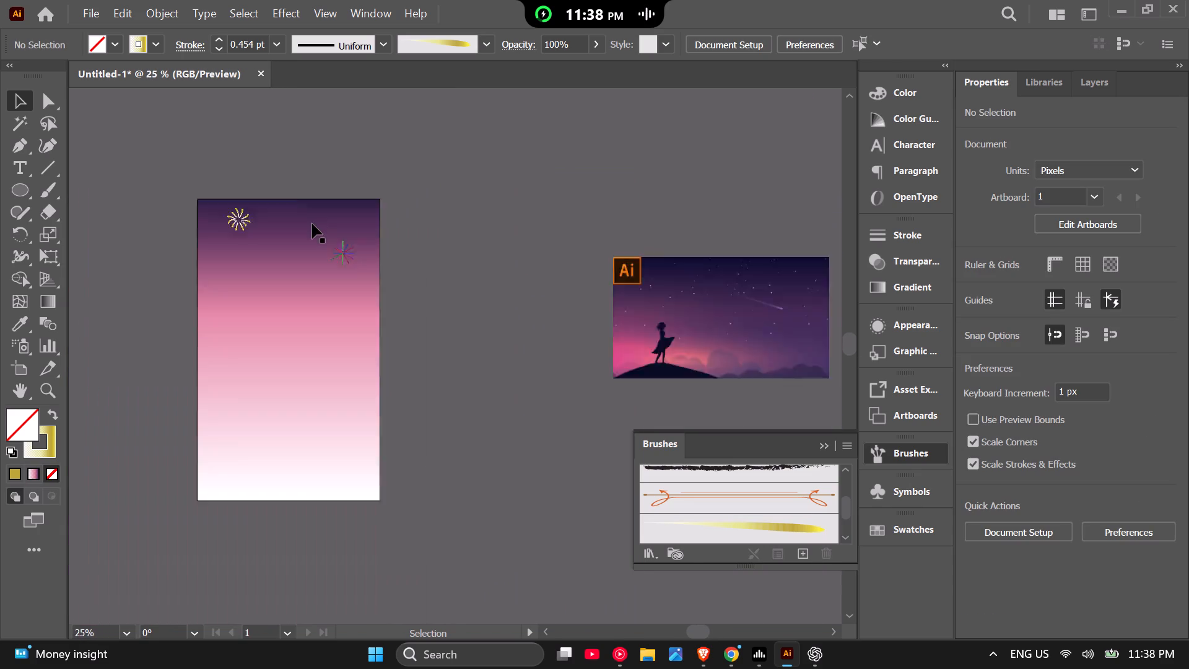
scroll(339, 227, up, 4)
scroll(373, 208, down, 2)
scroll(251, 151, up, 4)
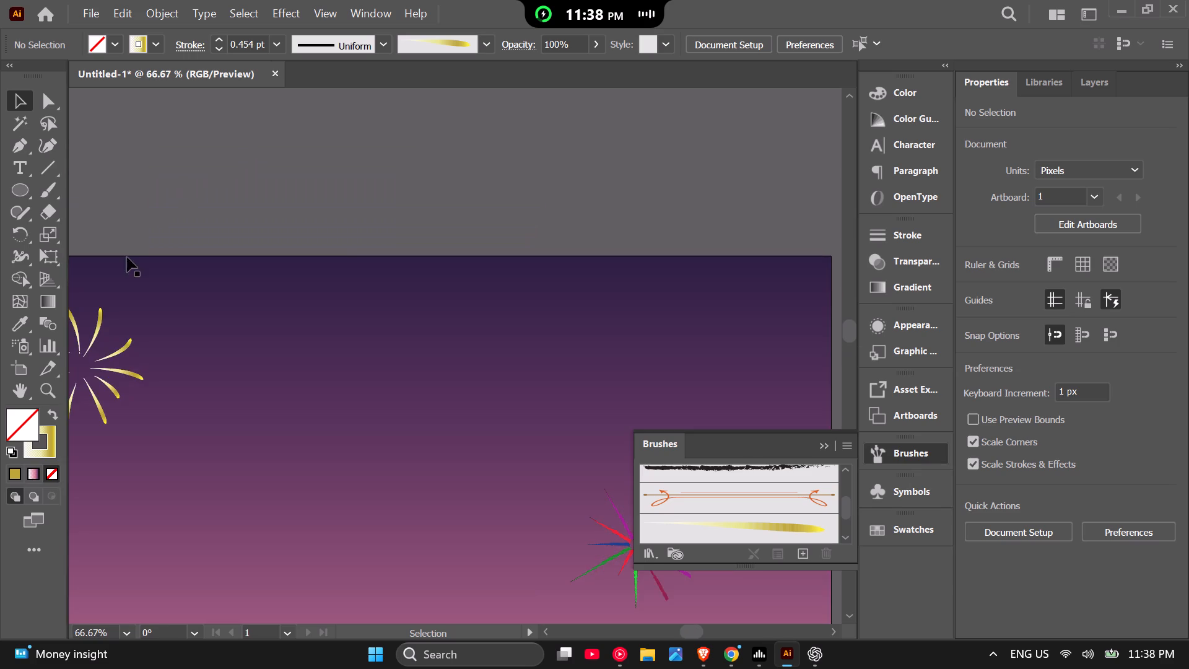
scroll(354, 238, down, 3)
scroll(249, 276, up, 5)
scroll(275, 280, down, 3)
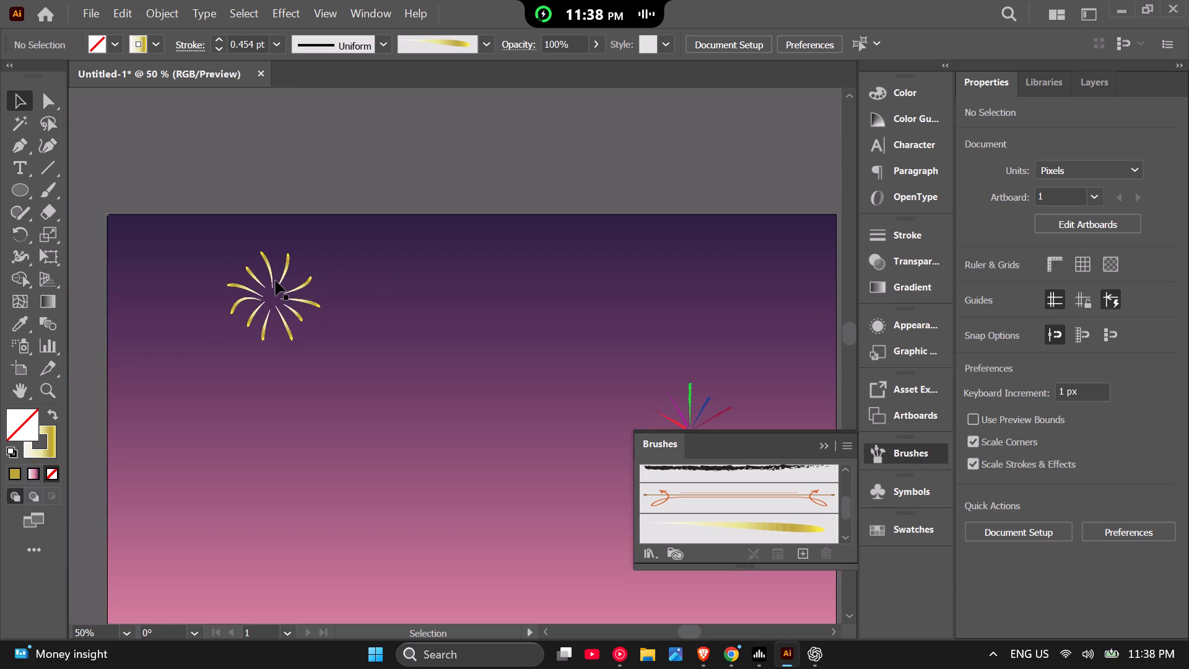
Ungroup the gold burst so its rays can be edited separately.
scroll(282, 286, up, 2)
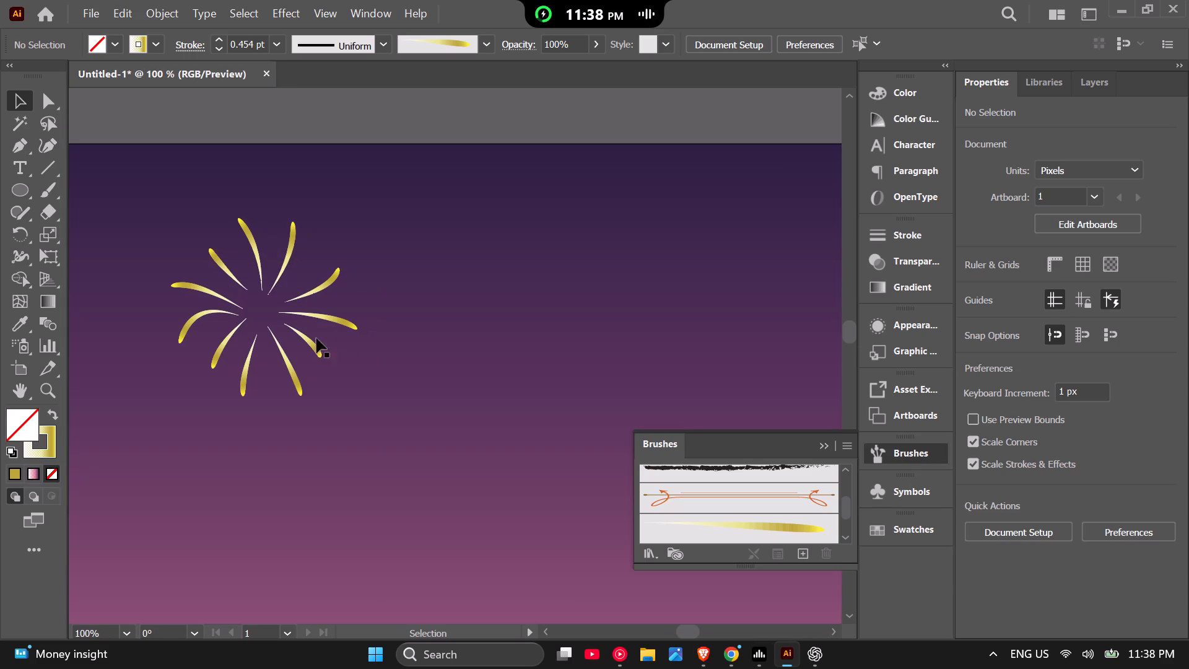
scroll(278, 341, up, 2)
click(281, 355)
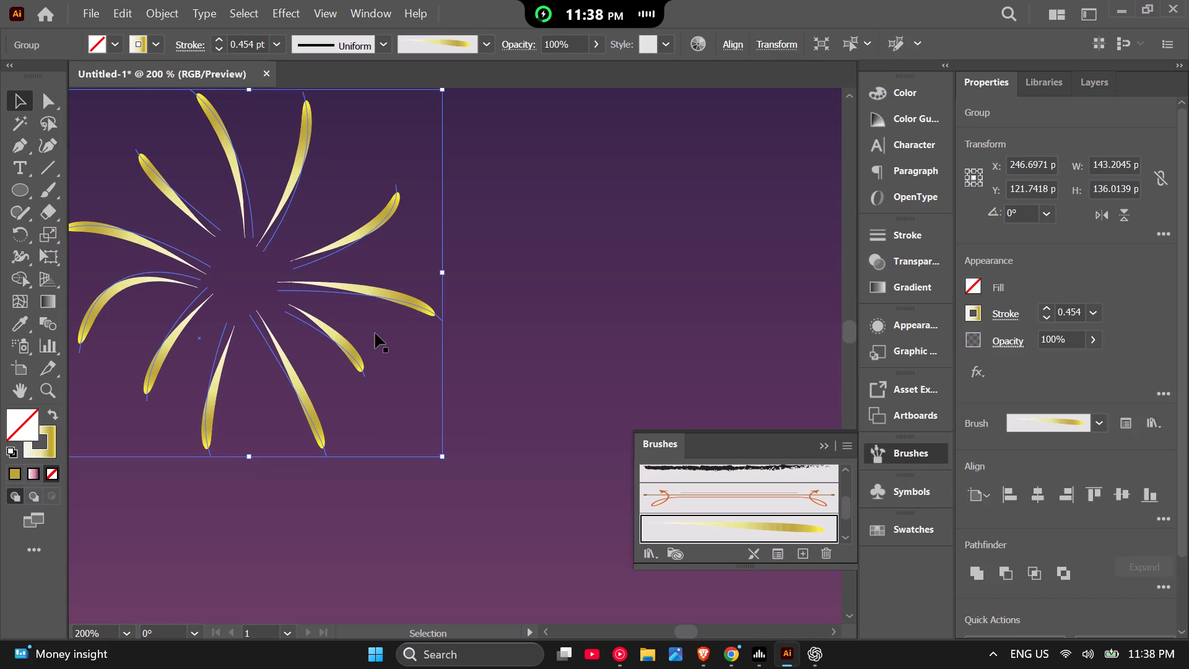
right_click(385, 297)
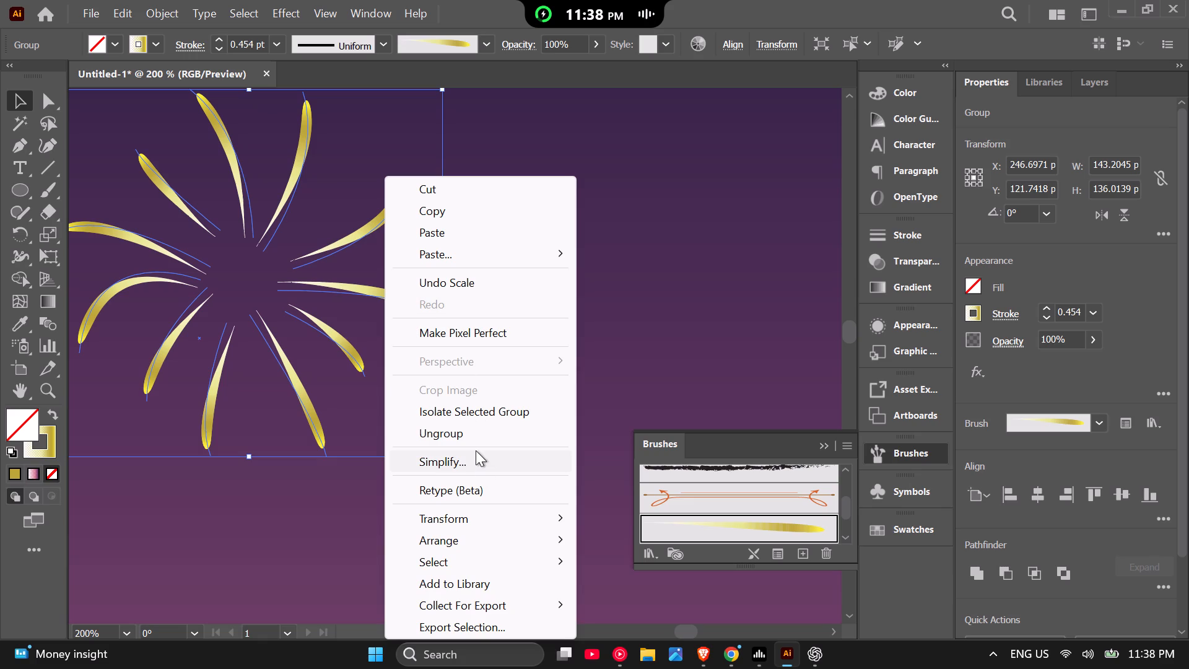
click(474, 440)
click(315, 572)
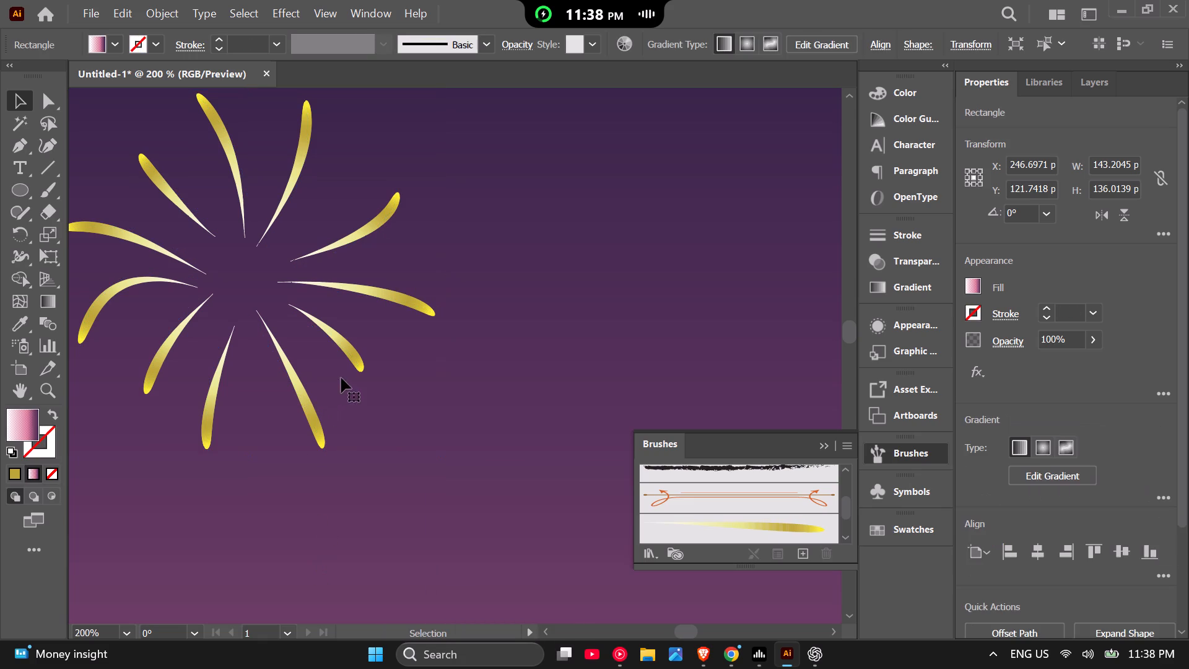
Enlarge the short lower-right ray to about 49 by 47 px and move its thin end toward the burst's center.
click(351, 351)
drag(367, 378, 409, 431)
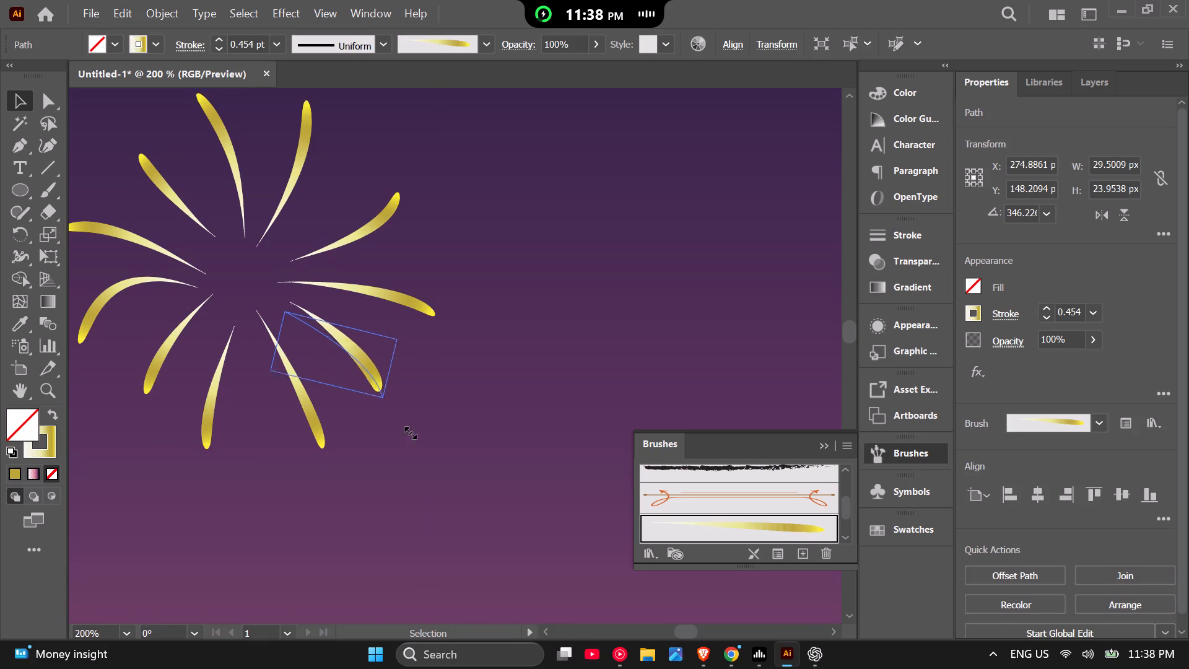
drag(409, 431, 417, 440)
drag(395, 389, 378, 395)
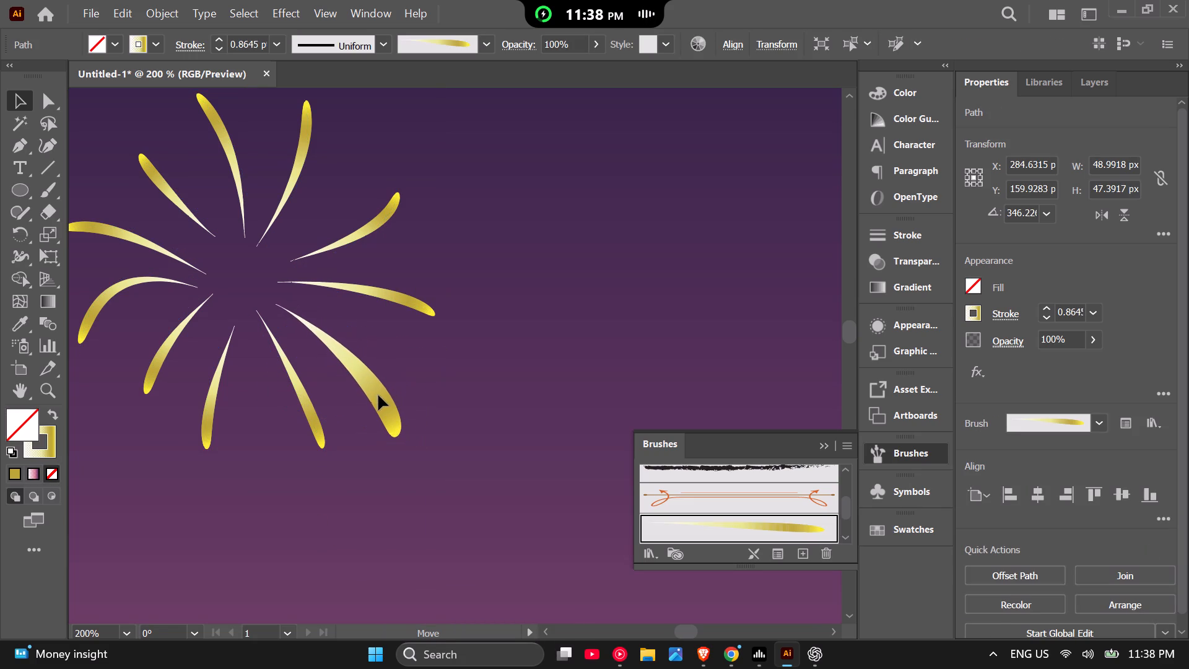
drag(378, 395, 378, 395)
Lower the right-hand ray slightly and move the two left rays and two lower-left rays inward toward the burst's center.
drag(395, 300, 387, 312)
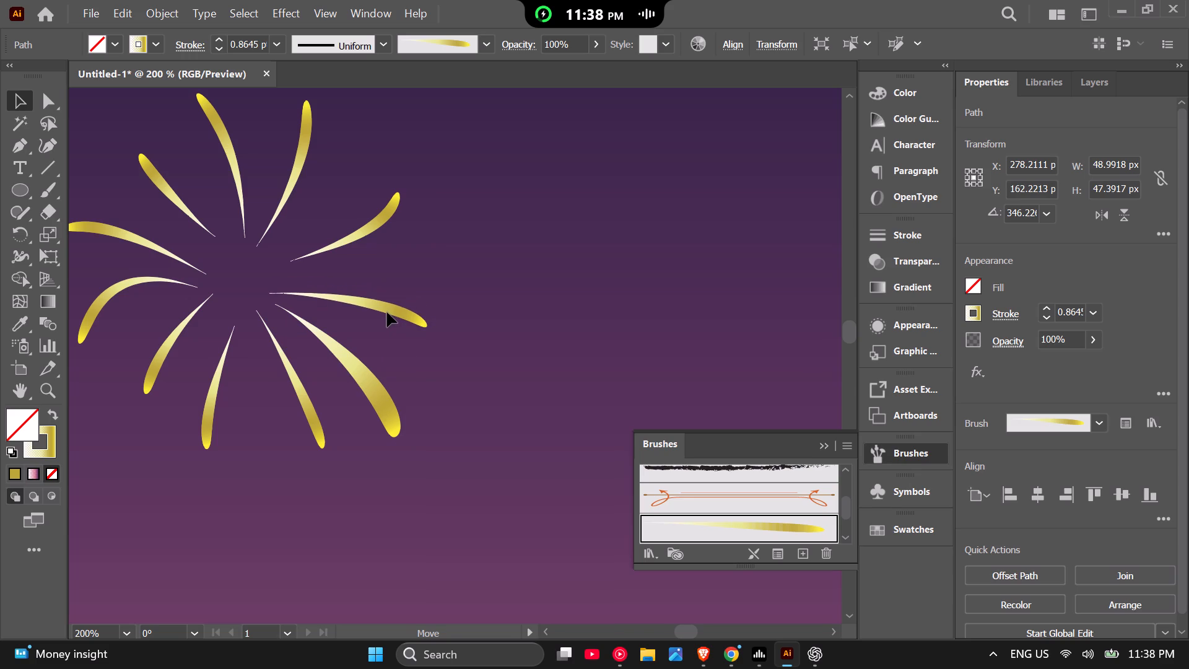
drag(387, 312, 400, 311)
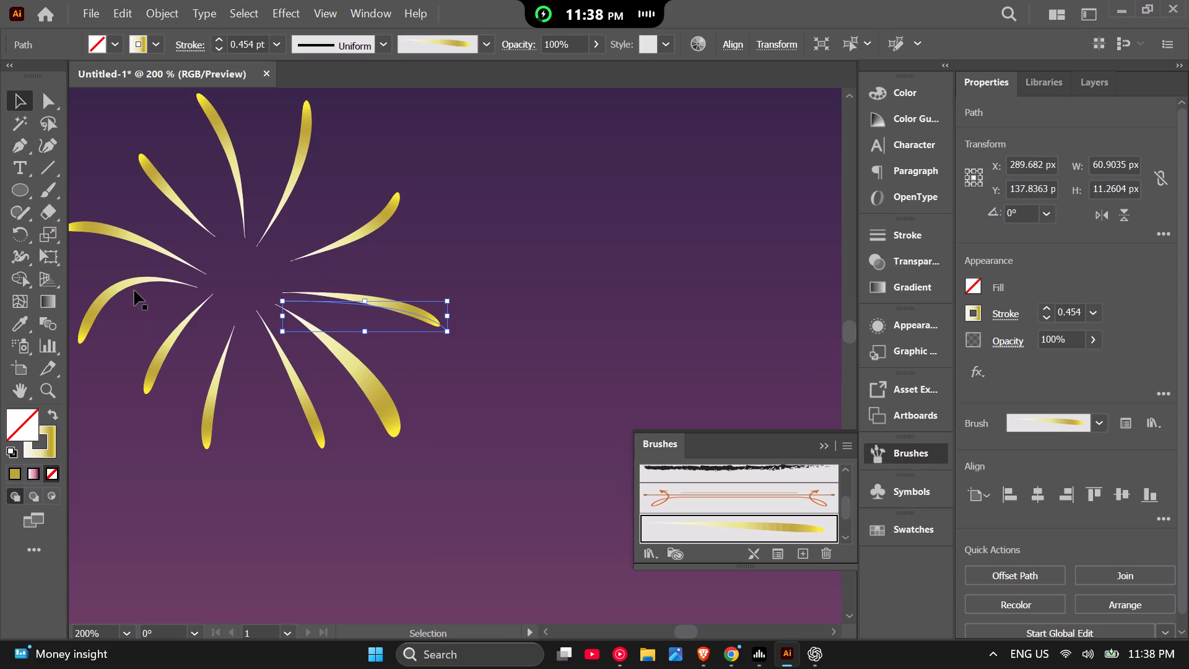
drag(124, 287, 144, 286)
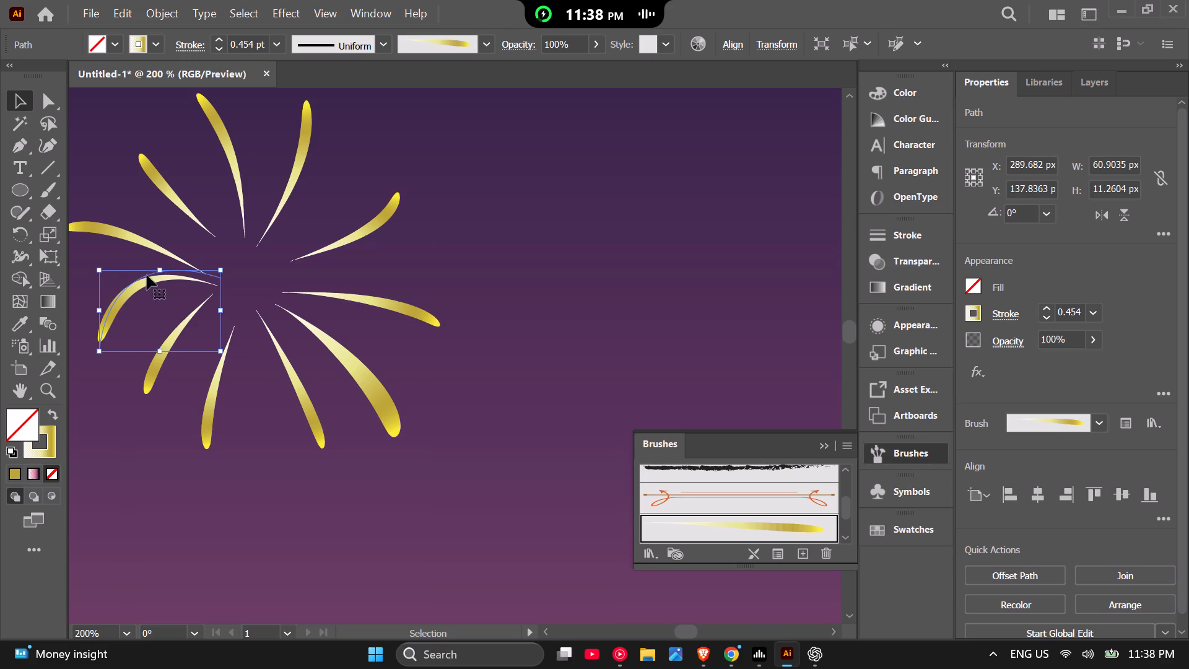
drag(154, 247, 175, 242)
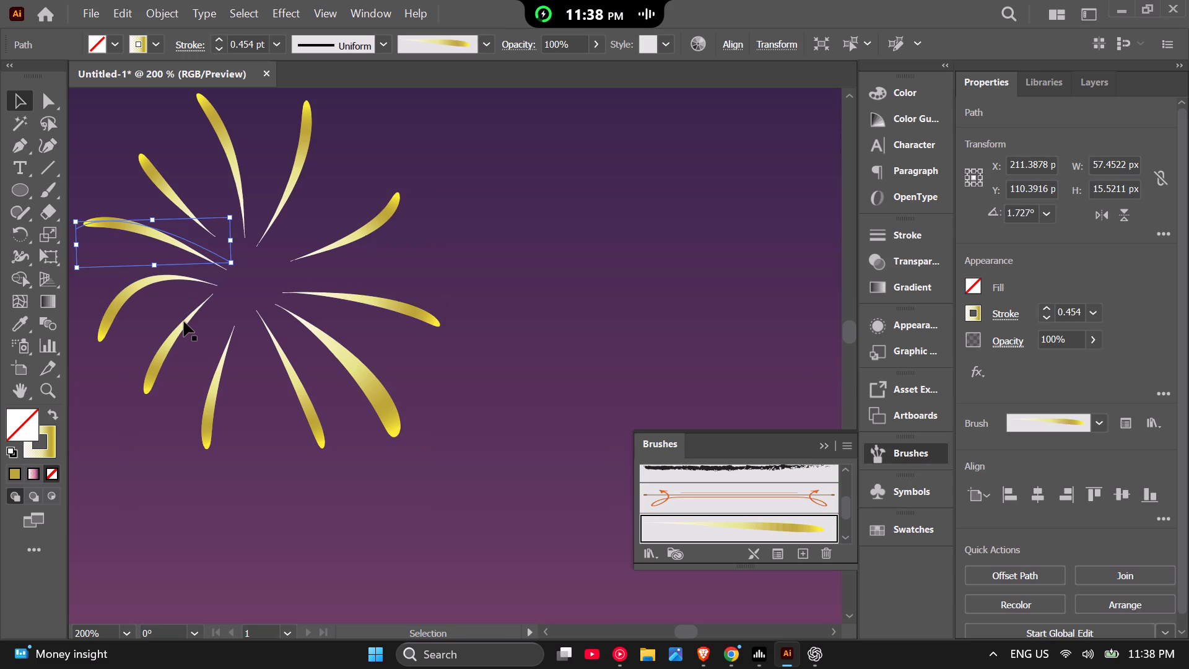
drag(183, 326, 203, 323)
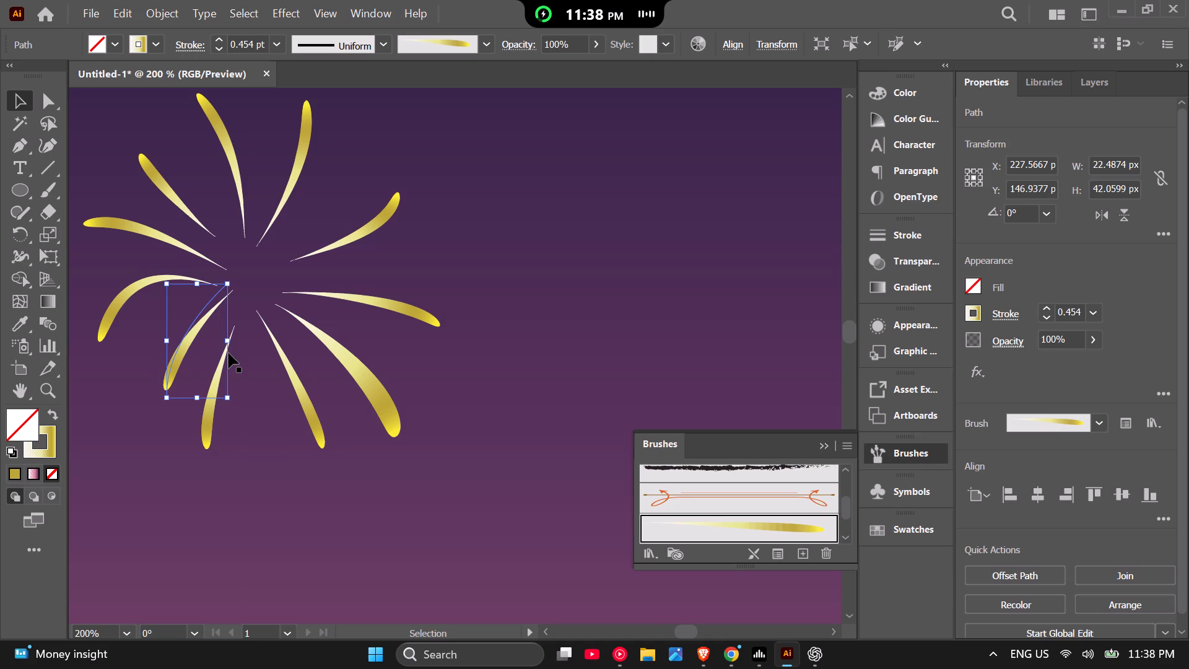
click(201, 432)
drag(205, 432, 214, 407)
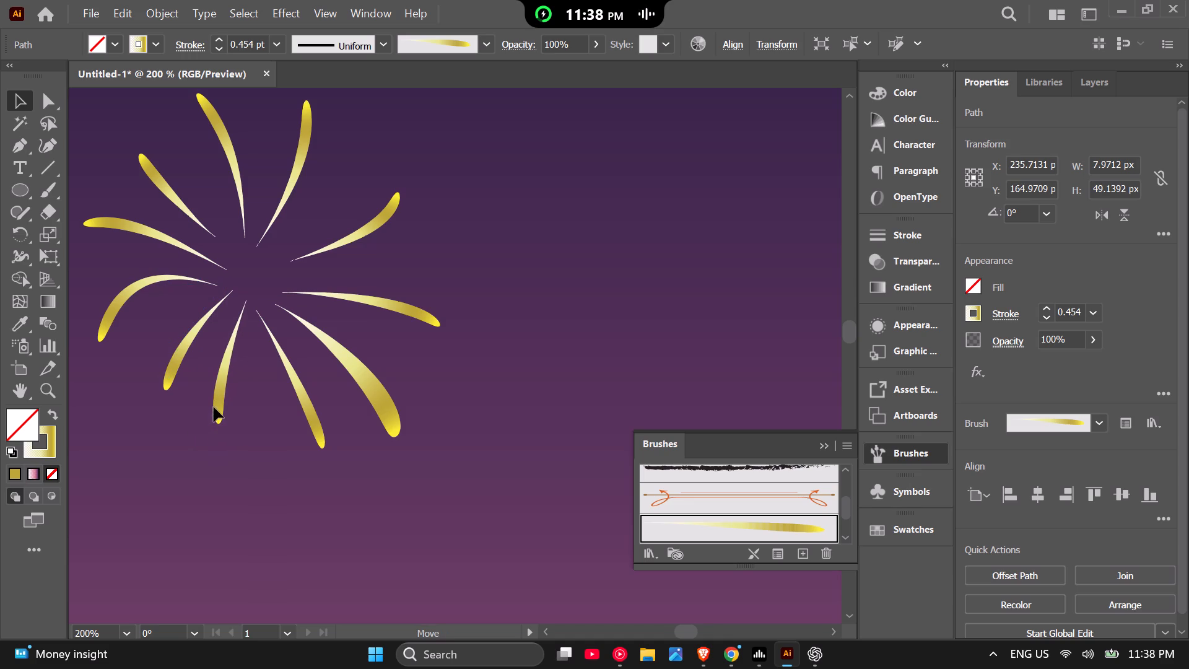
drag(214, 407, 210, 423)
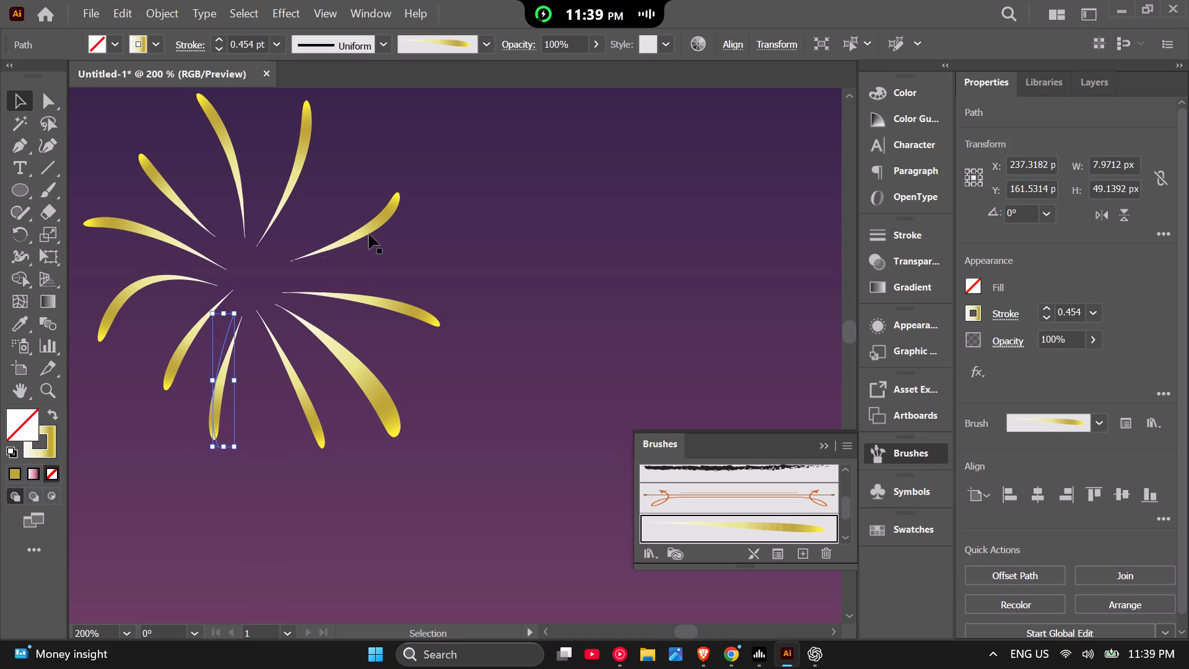
Nudge the upper-right ray and the two left rays slightly outward to even out the gap around the center.
drag(369, 234, 373, 229)
drag(188, 248, 177, 248)
drag(169, 278, 154, 288)
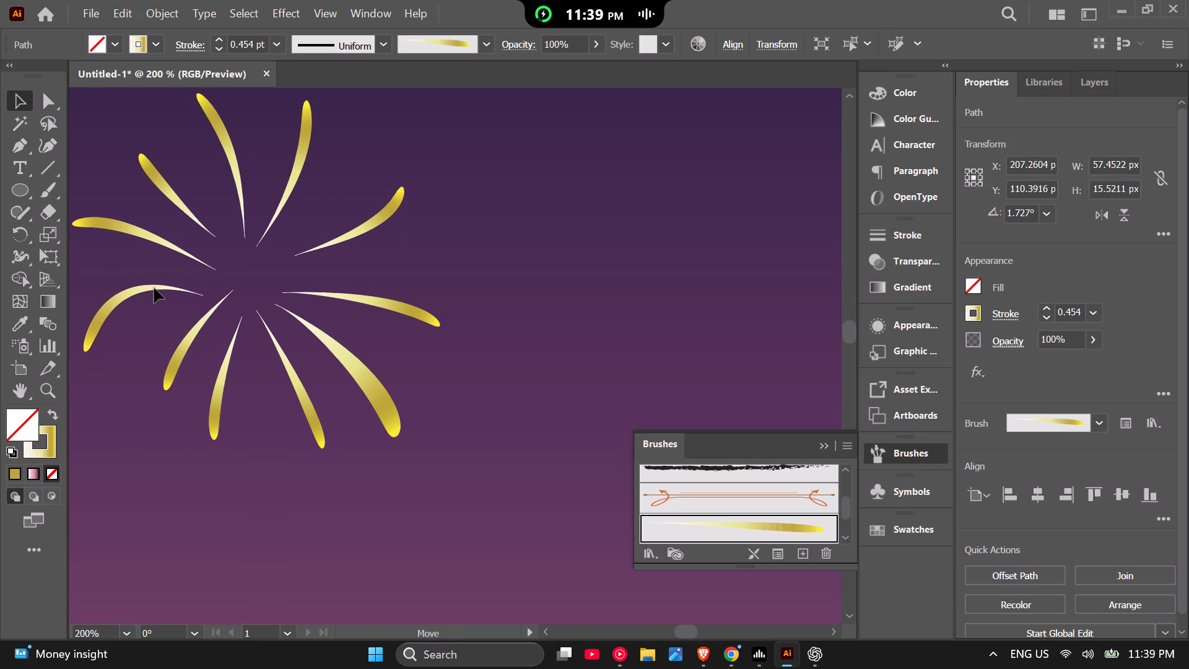
drag(154, 288, 160, 282)
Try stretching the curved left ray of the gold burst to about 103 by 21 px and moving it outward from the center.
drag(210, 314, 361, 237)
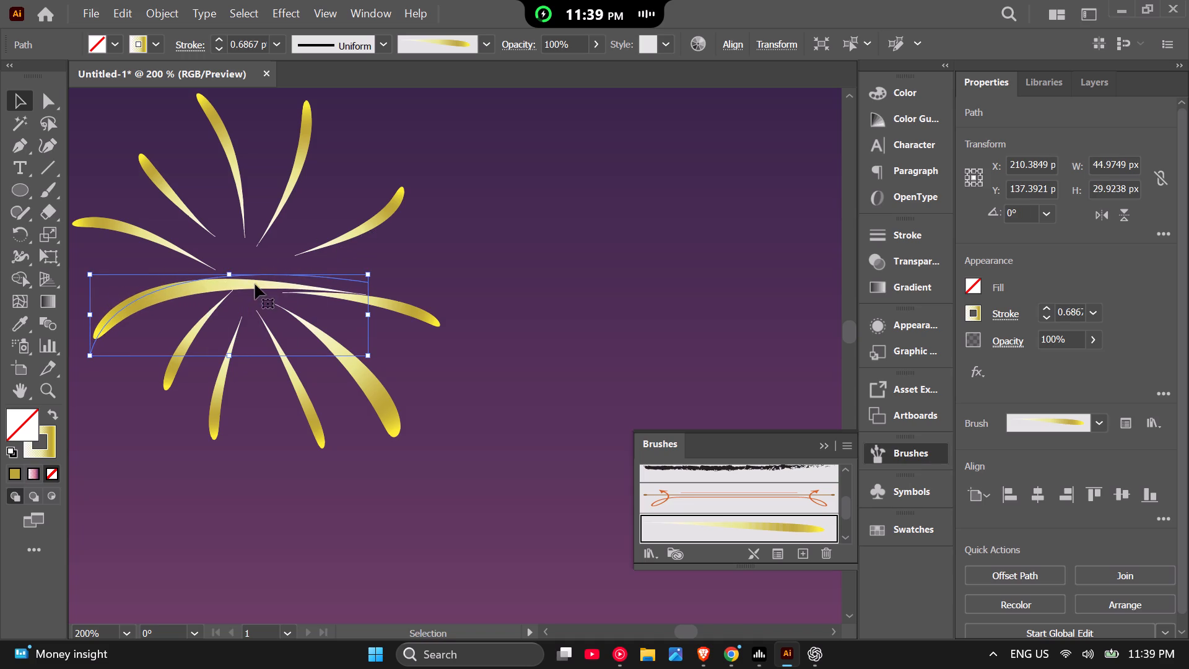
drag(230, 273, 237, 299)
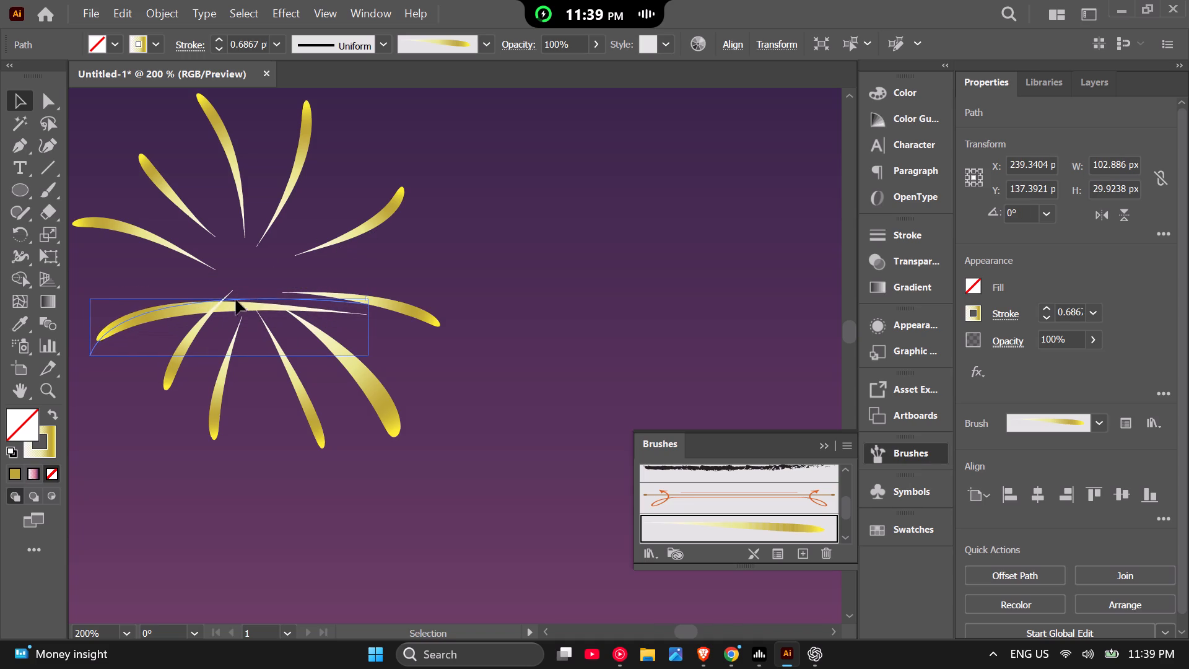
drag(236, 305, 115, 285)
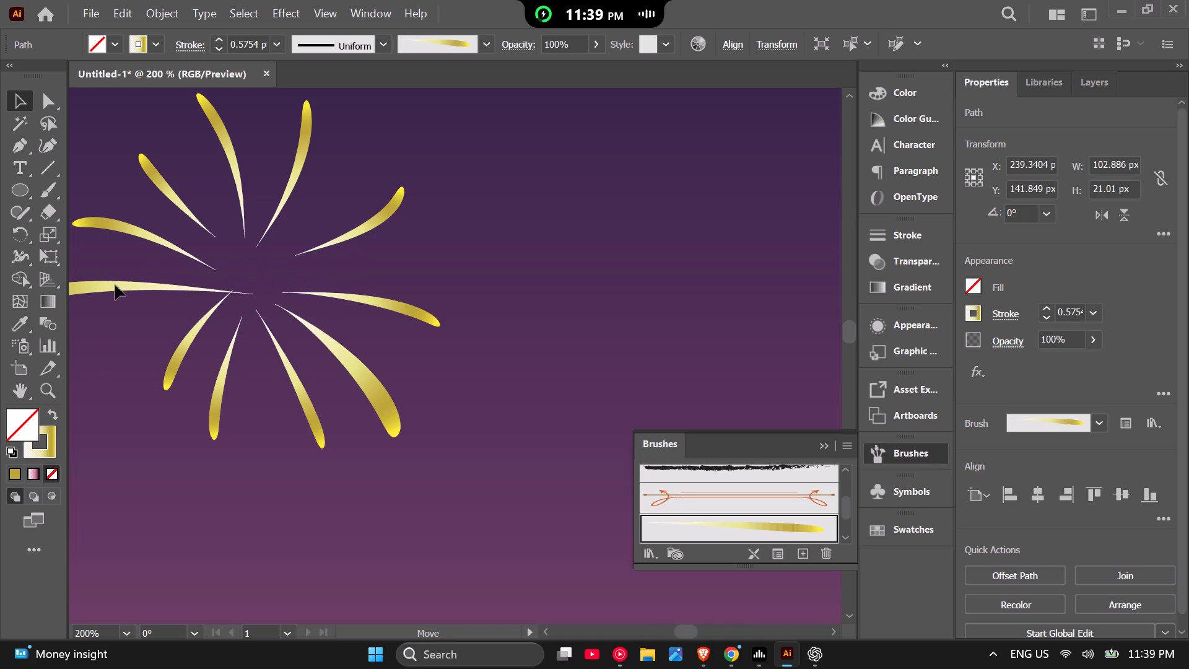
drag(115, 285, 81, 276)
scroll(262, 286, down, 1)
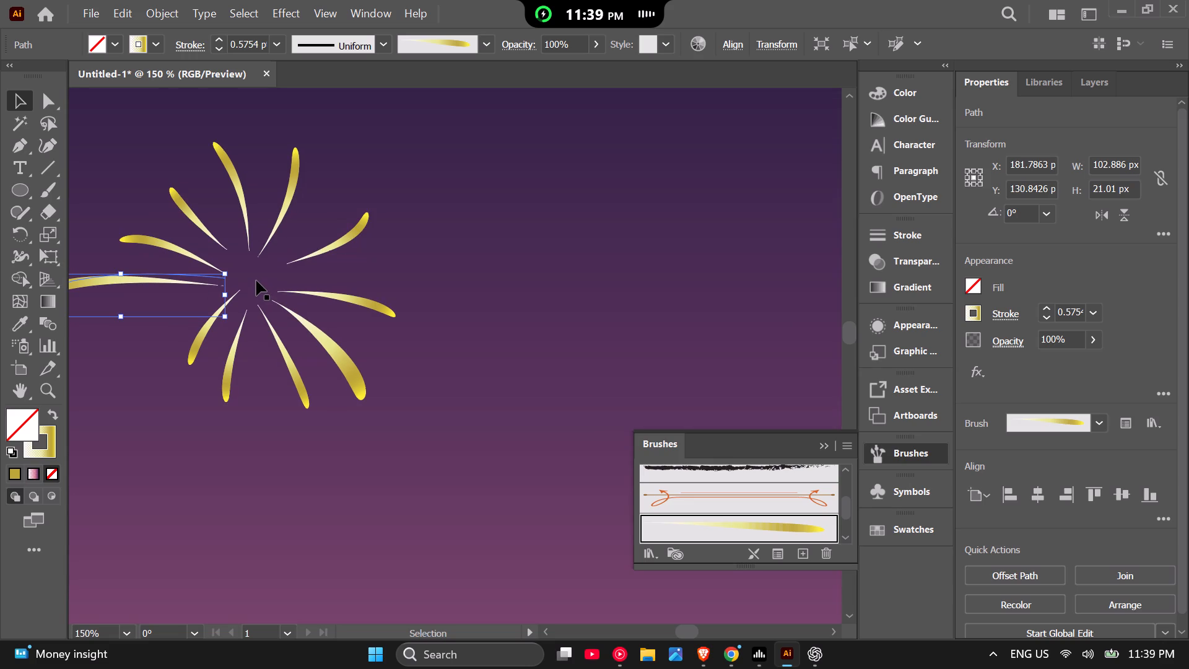
Delete the stretched left ray from the gold burst.
key(BackSpace)
Rotate the lower-left ray to about 337.5° and move it outward into the gap on the burst's left side.
scroll(193, 333, up, 2)
click(200, 360)
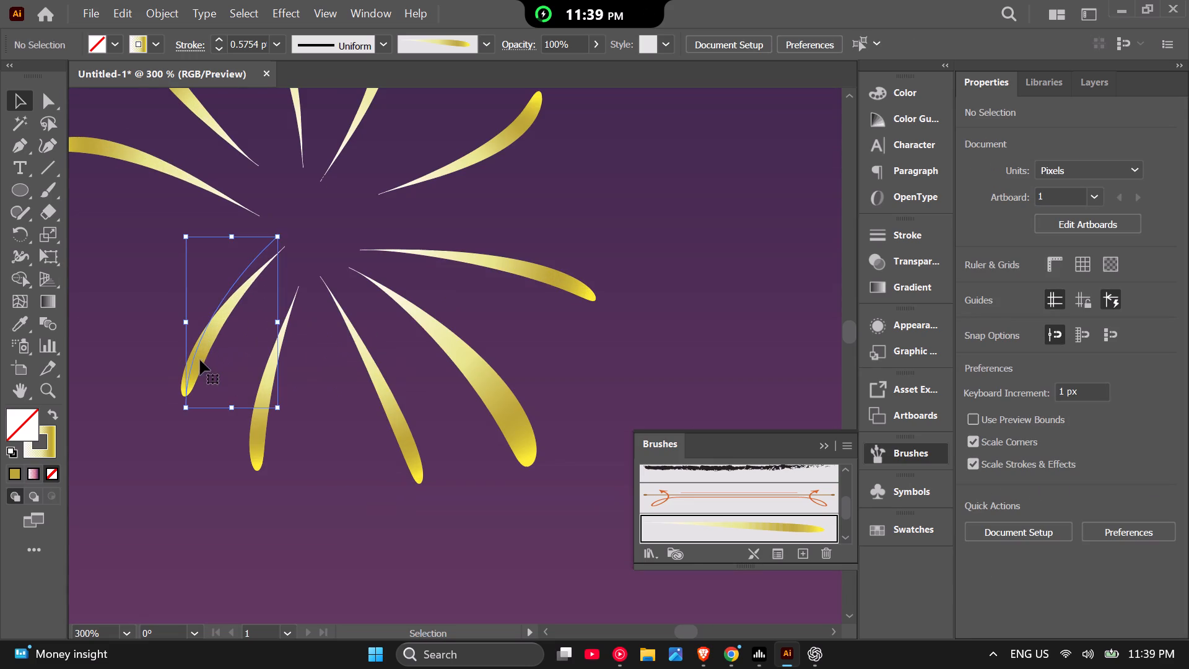
scroll(207, 352, down, 2)
drag(190, 385, 173, 374)
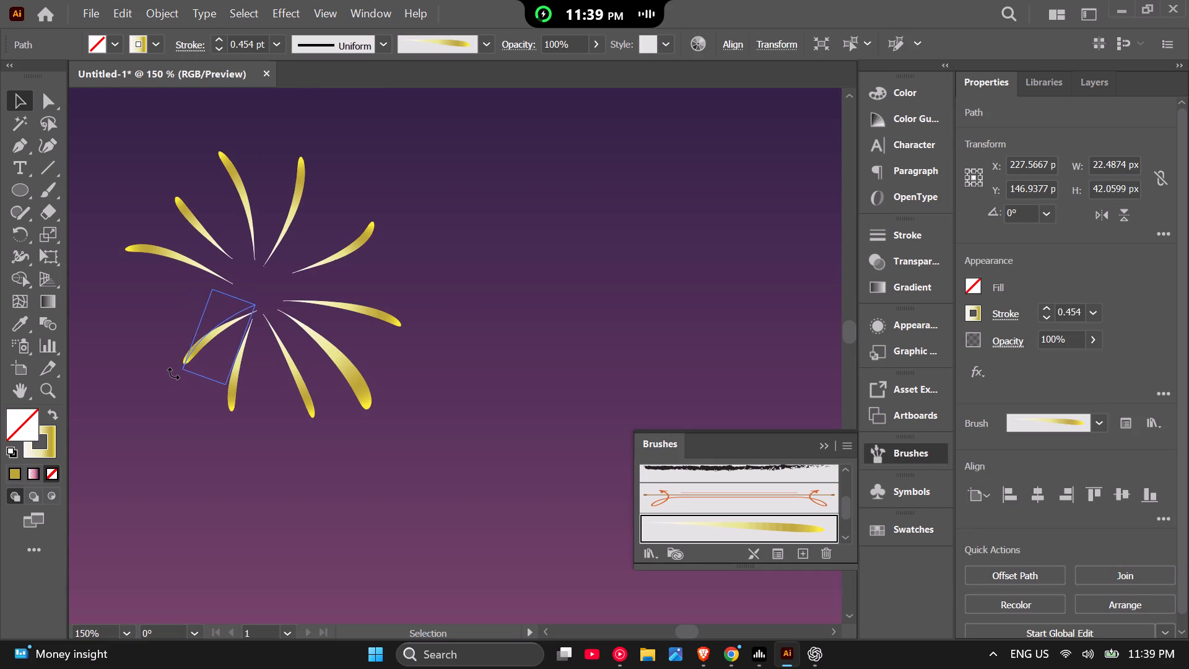
drag(173, 374, 183, 382)
drag(211, 340, 186, 335)
drag(158, 377, 149, 365)
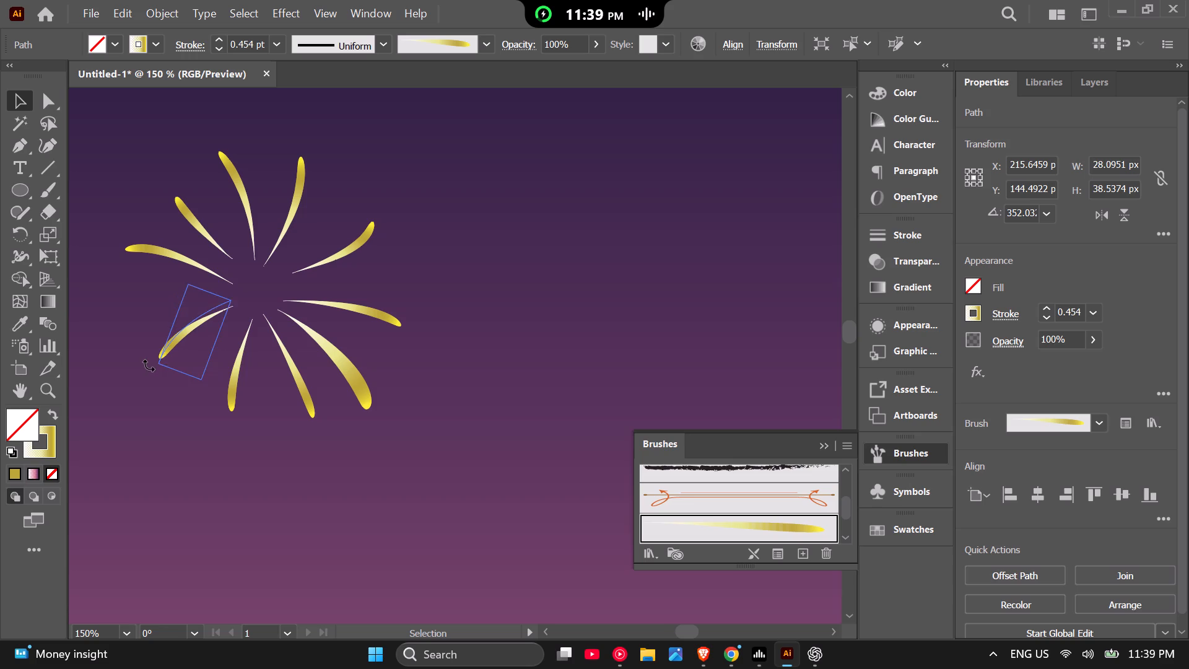
drag(149, 365, 149, 364)
click(183, 332)
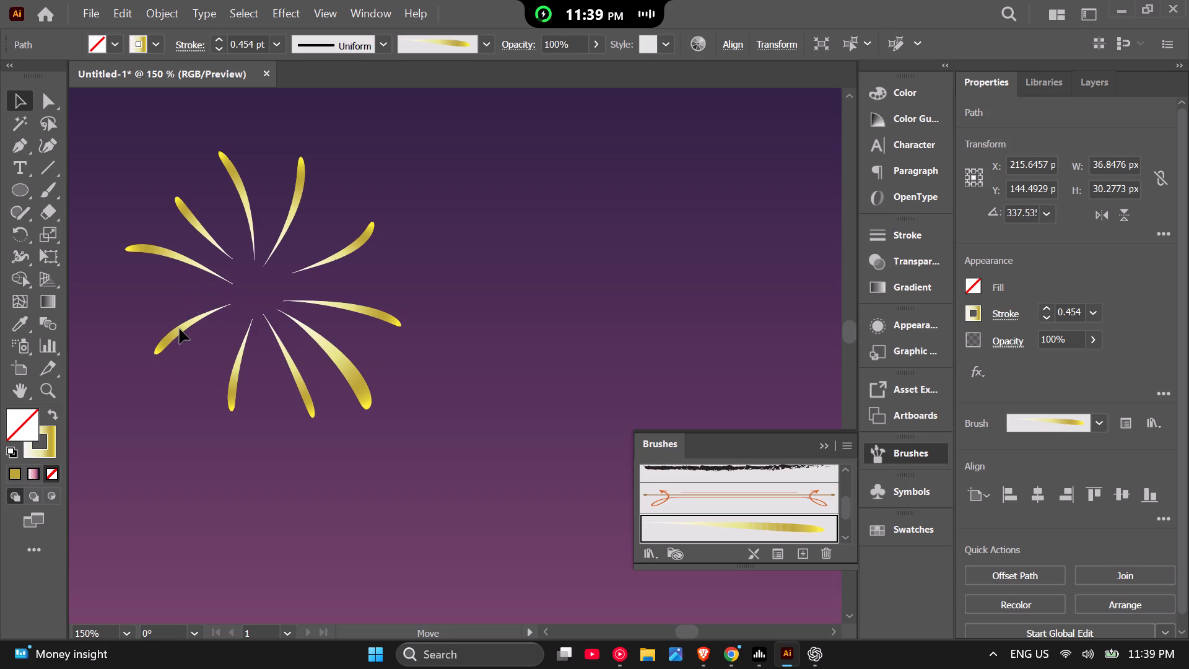
Rotate the long left ray above the gap to about 12° and shift it slightly outward from the burst's center.
click(185, 260)
click(185, 260)
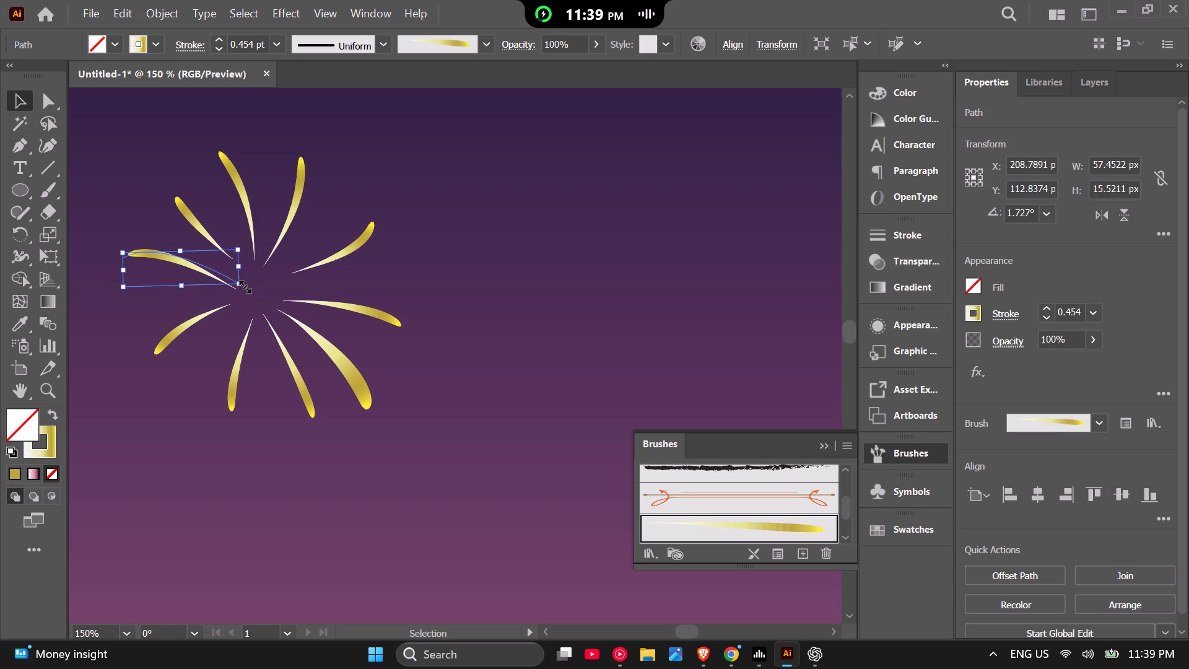
drag(243, 291, 247, 279)
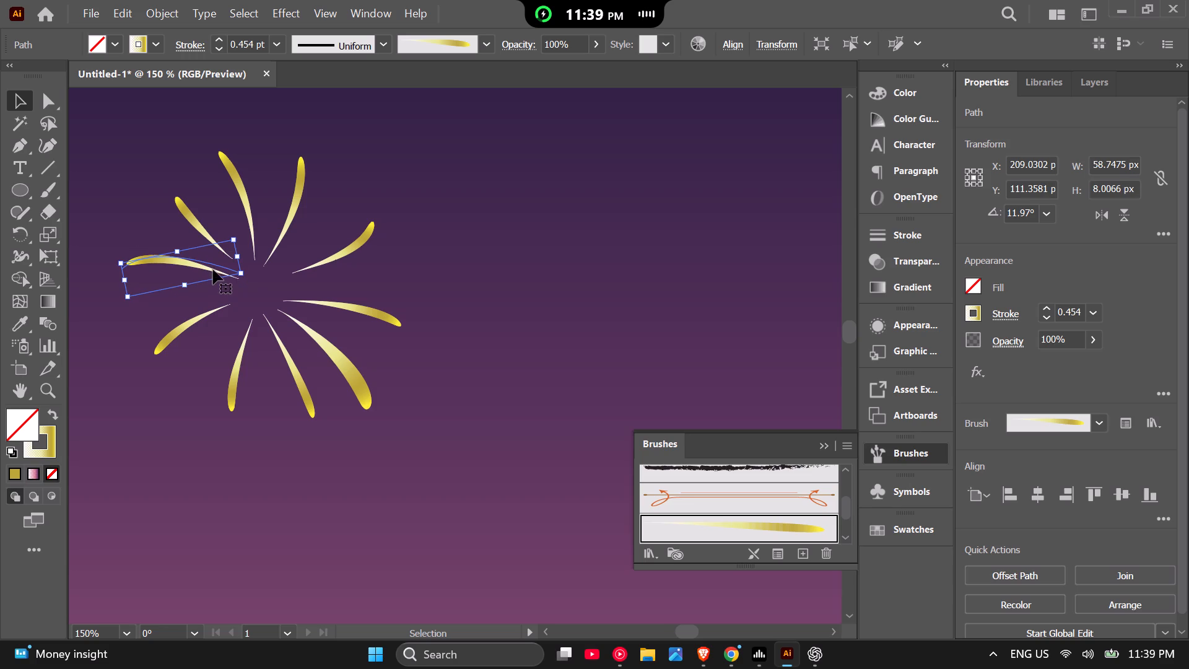
drag(210, 271, 202, 273)
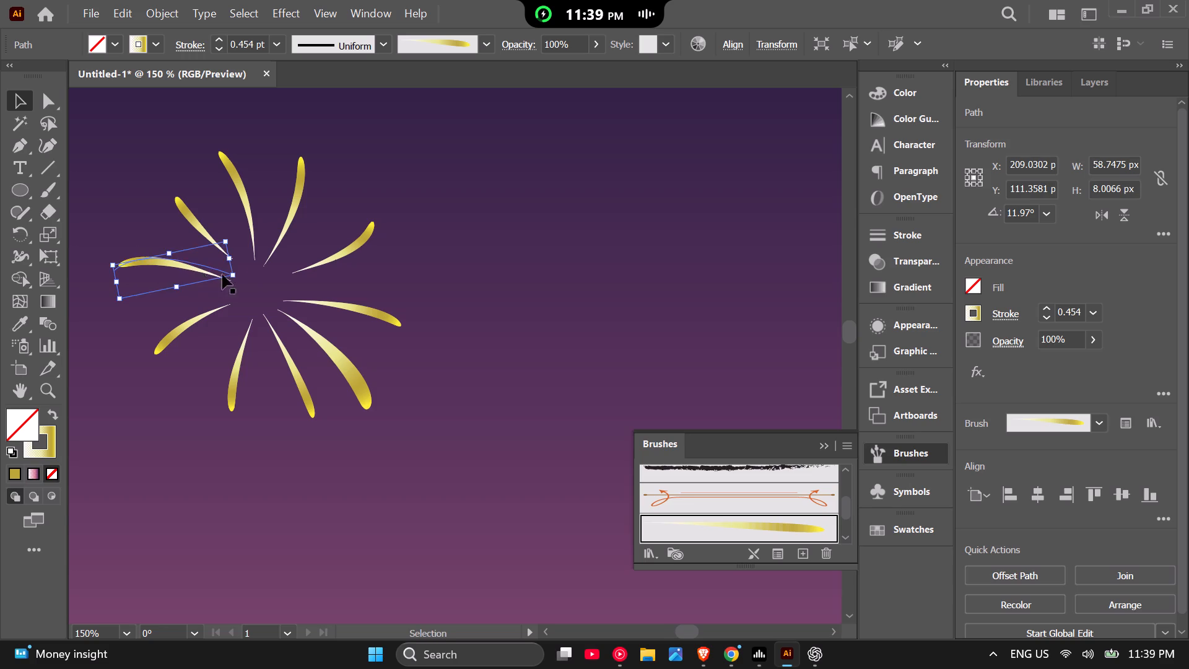
scroll(233, 274, down, 2)
click(283, 133)
Select all rays of the gold burst without the background and group them.
scroll(209, 282, down, 2)
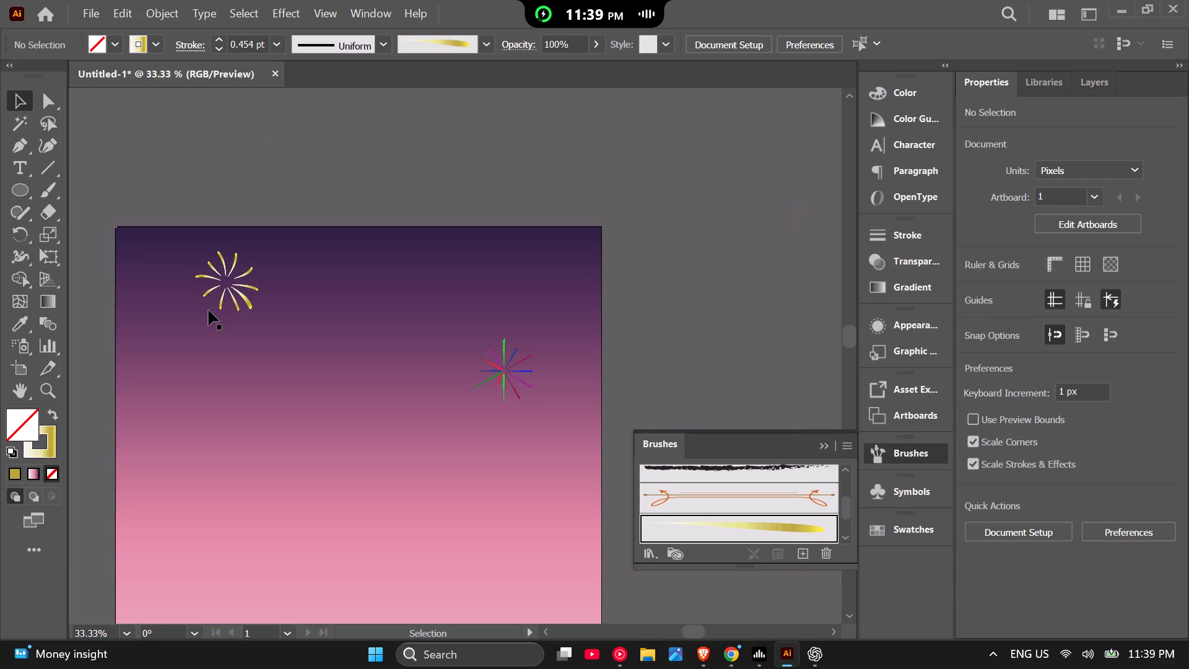
scroll(209, 310, down, 3)
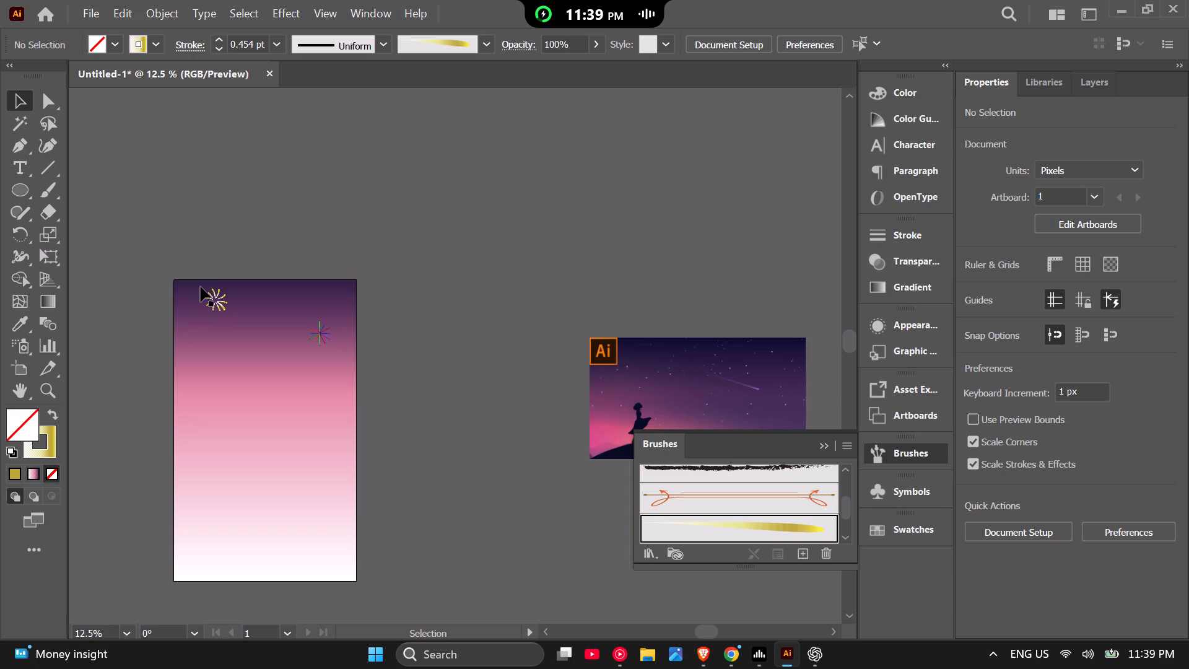
scroll(199, 272, up, 6)
scroll(281, 331, down, 3)
drag(206, 236, 225, 286)
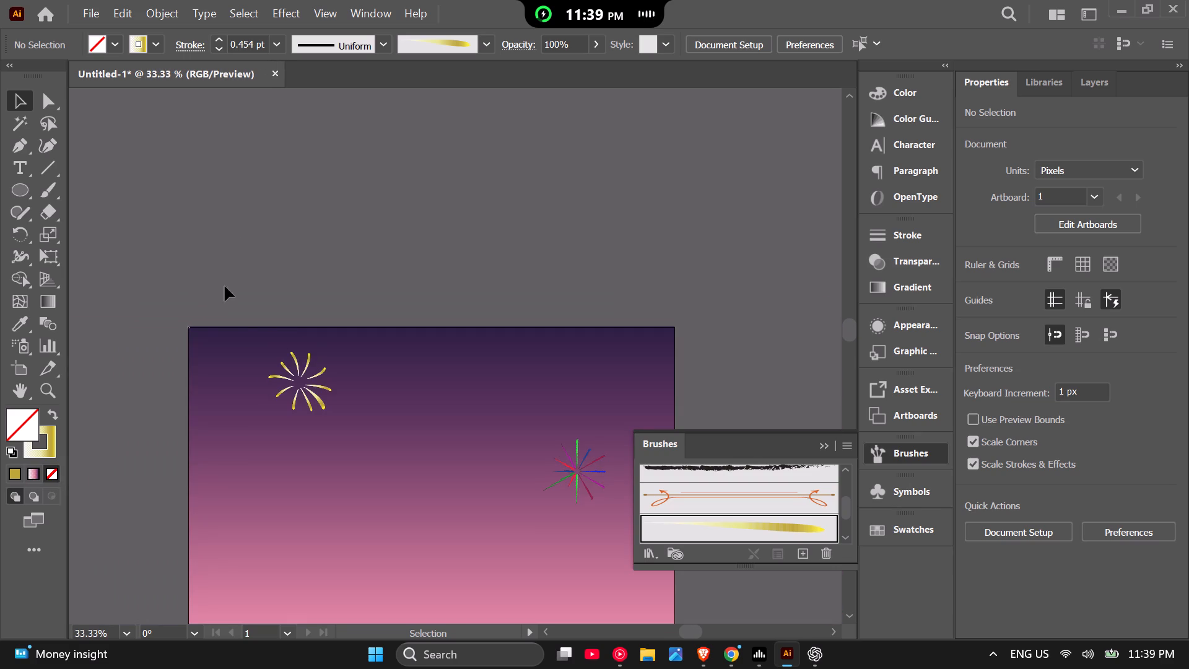
drag(225, 286, 342, 465)
shift+click(417, 463)
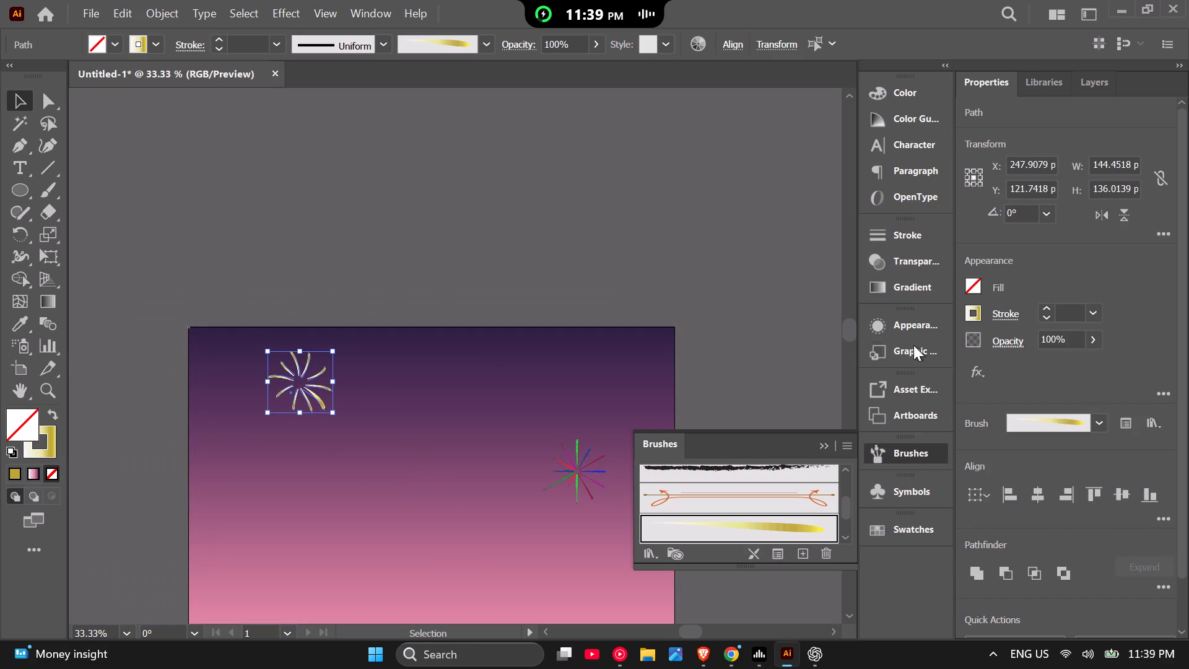
key(ctrl+g)
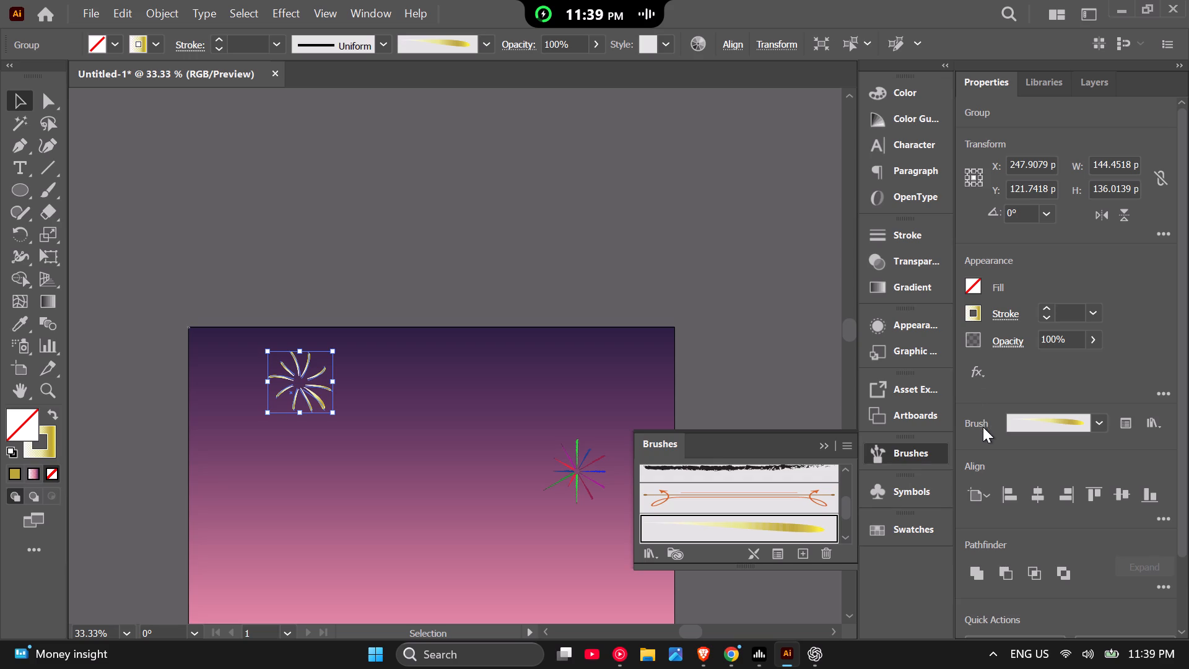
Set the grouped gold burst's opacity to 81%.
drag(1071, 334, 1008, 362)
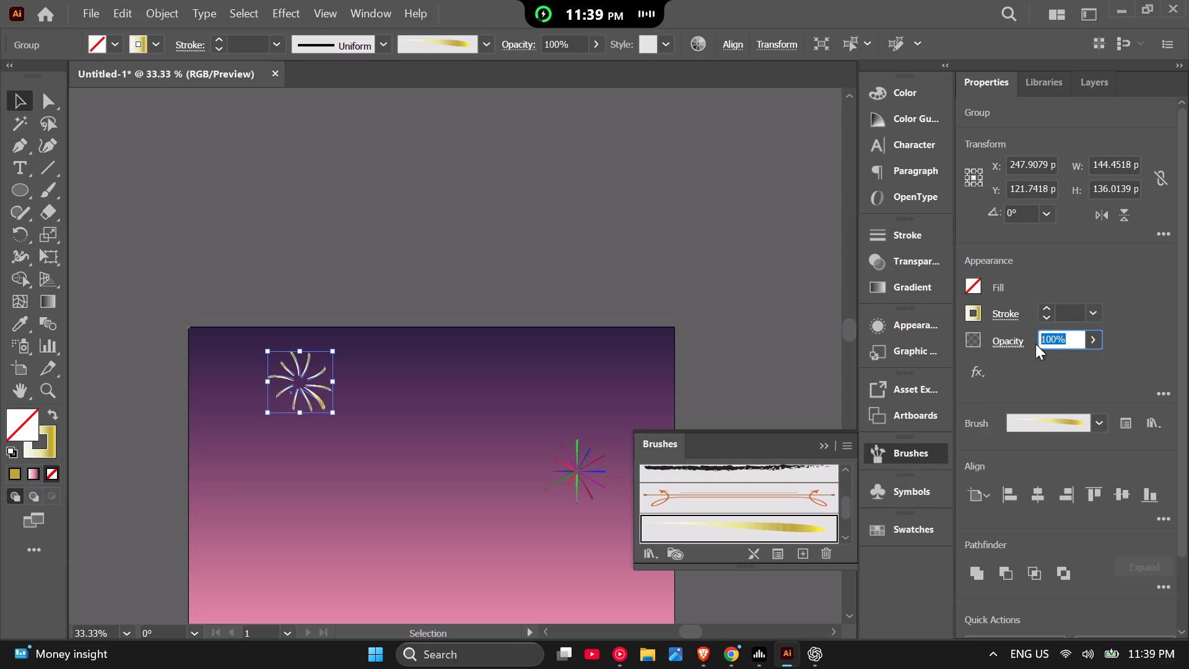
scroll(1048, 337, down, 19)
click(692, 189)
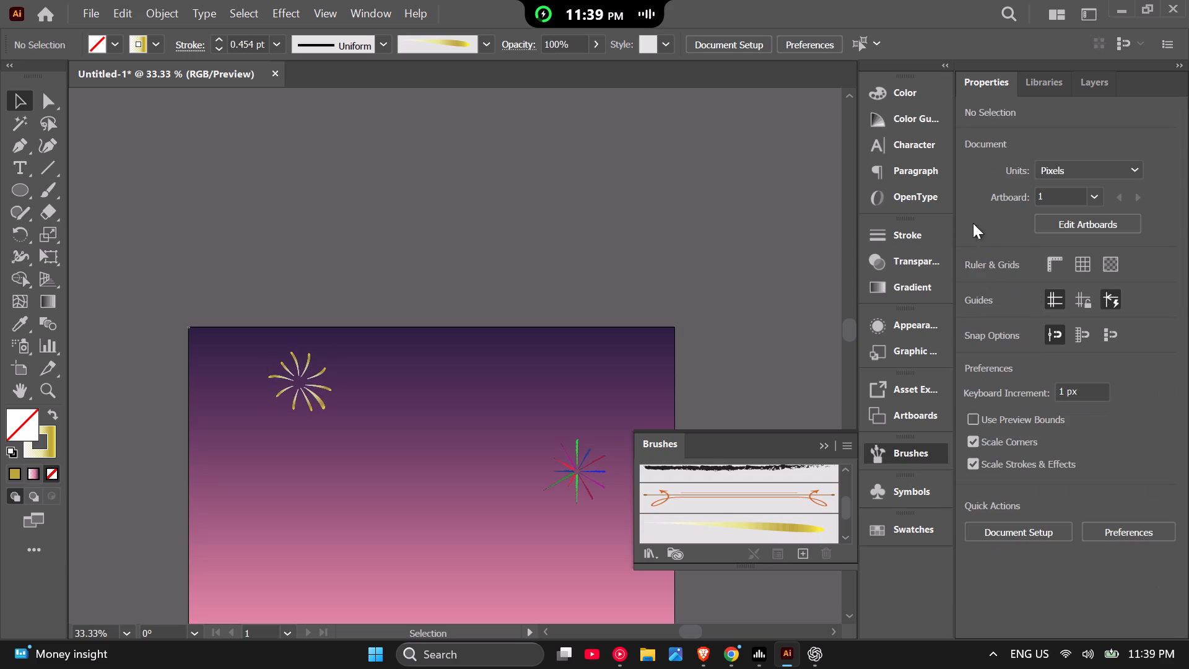
Select the gold burst group without the background and set its opacity to 70%.
drag(361, 261, 244, 438)
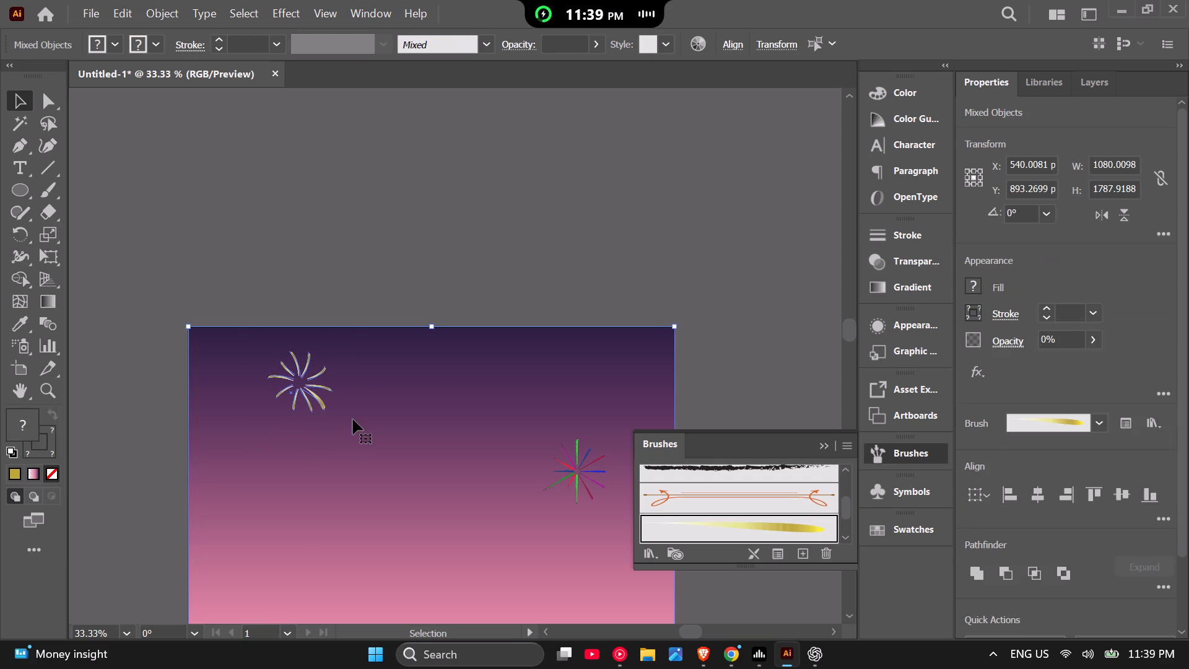
shift+click(355, 417)
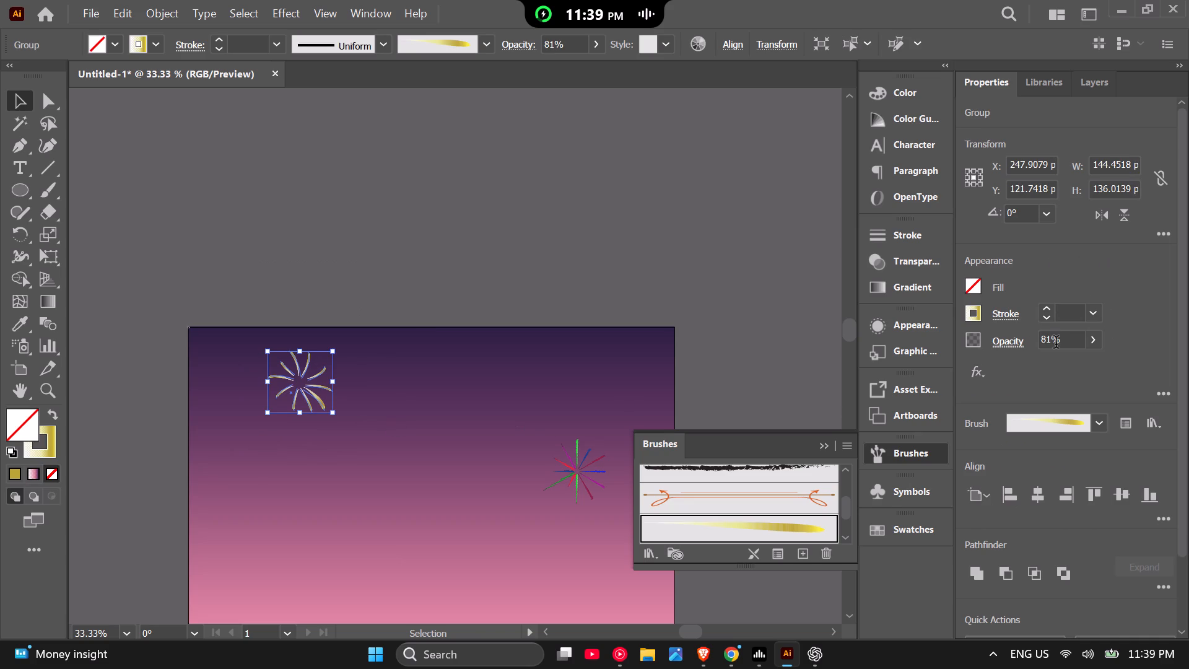
click(1071, 343)
drag(1071, 343, 1019, 357)
shift+scroll(1040, 338, down, 2)
click(465, 137)
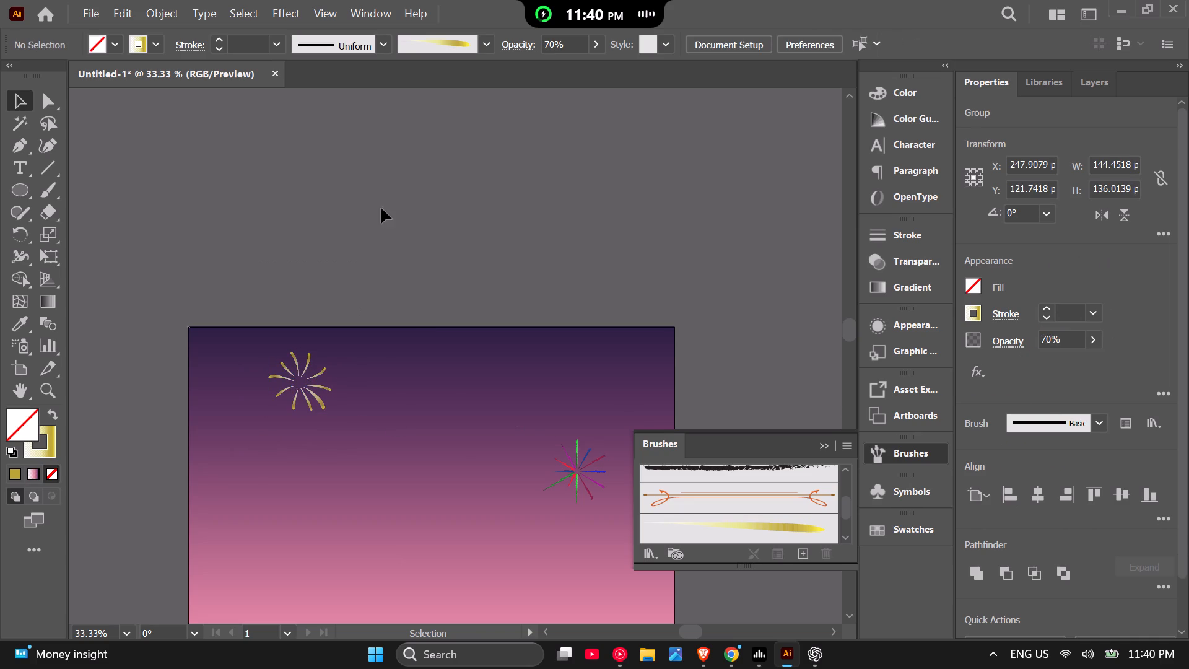
Delete the multicolored firework burst on the poster's right side, leaving the background unselected.
scroll(212, 259, down, 2)
scroll(273, 323, up, 3)
scroll(410, 256, down, 1)
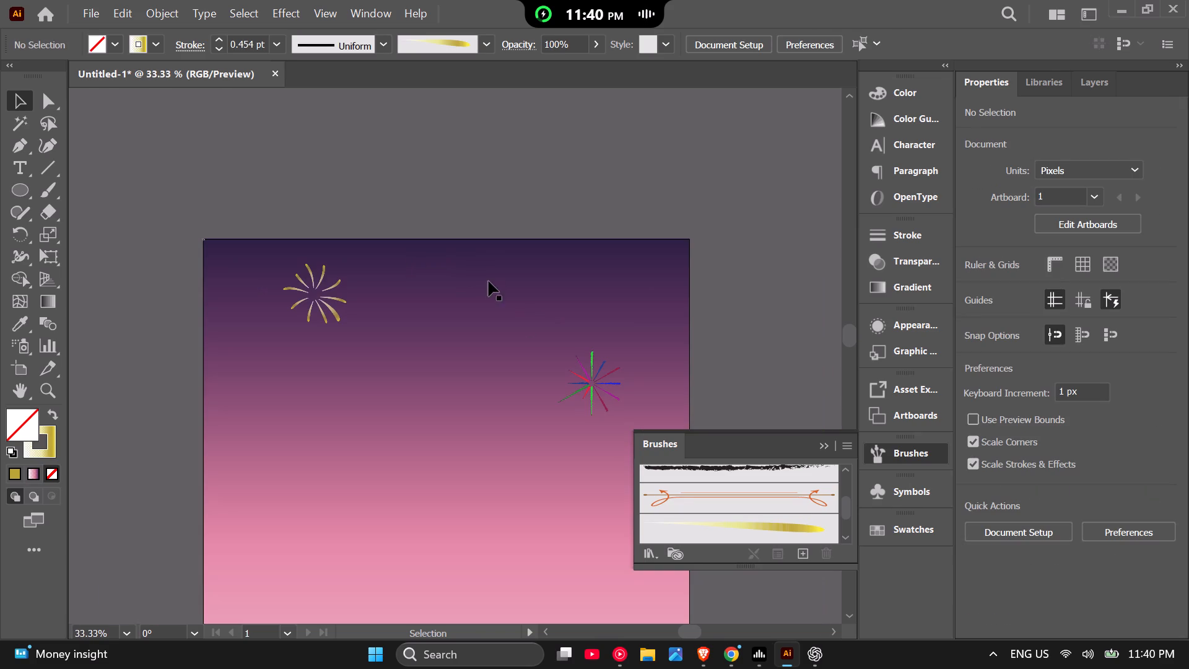
drag(732, 342, 490, 387)
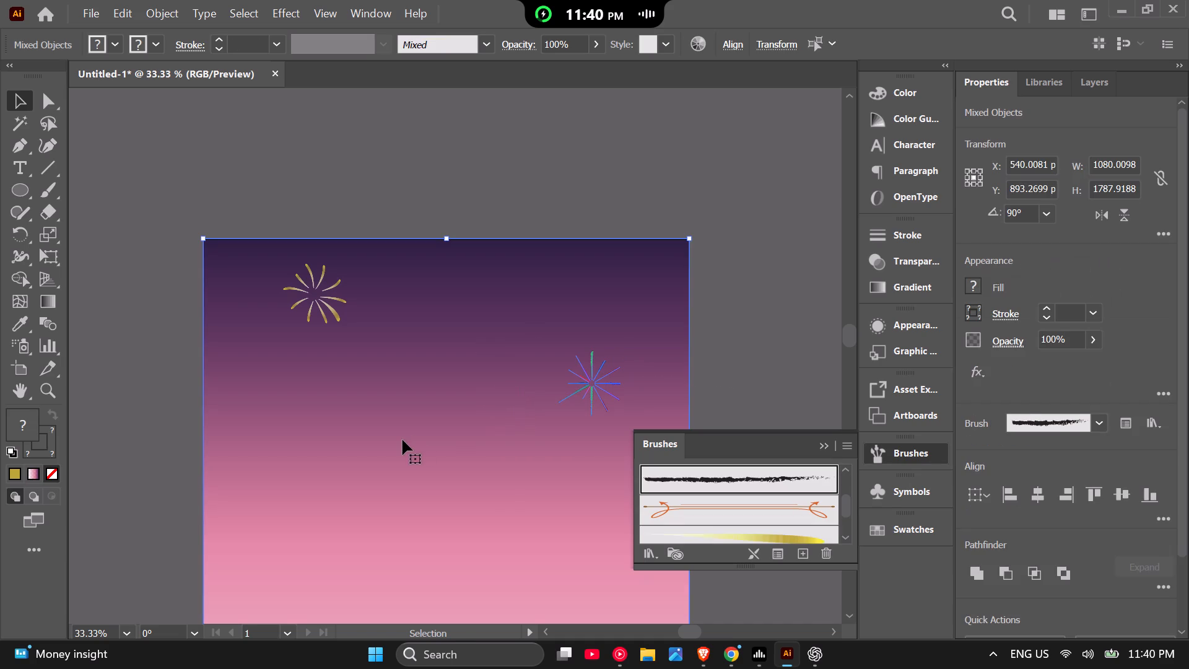
shift+click(403, 440)
key(BackSpace)
click(134, 330)
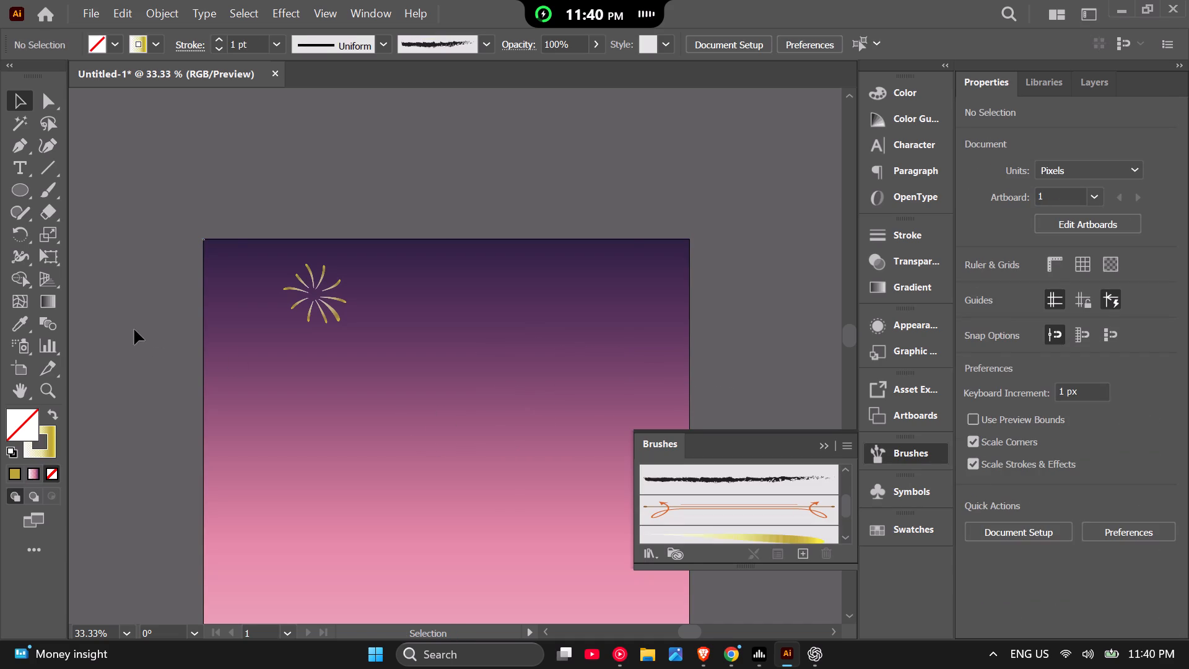
Examine the gold burst up close and against the whole poster sky.
scroll(334, 299, down, 2)
scroll(307, 299, up, 5)
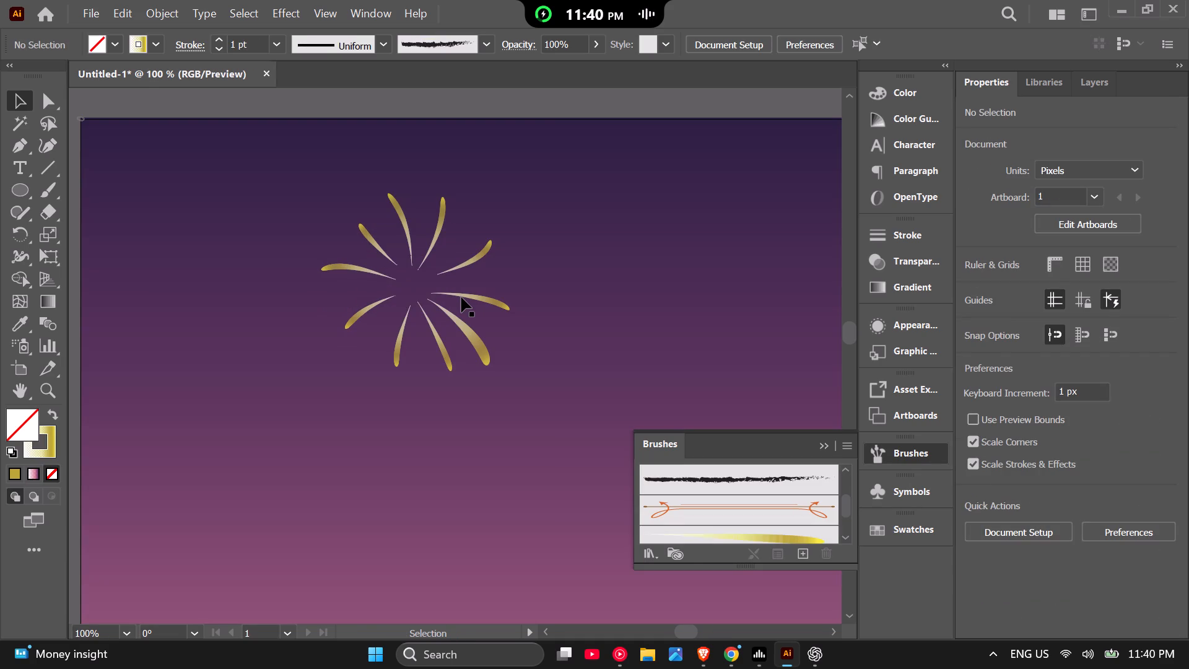
scroll(367, 325, down, 2)
scroll(277, 331, down, 2)
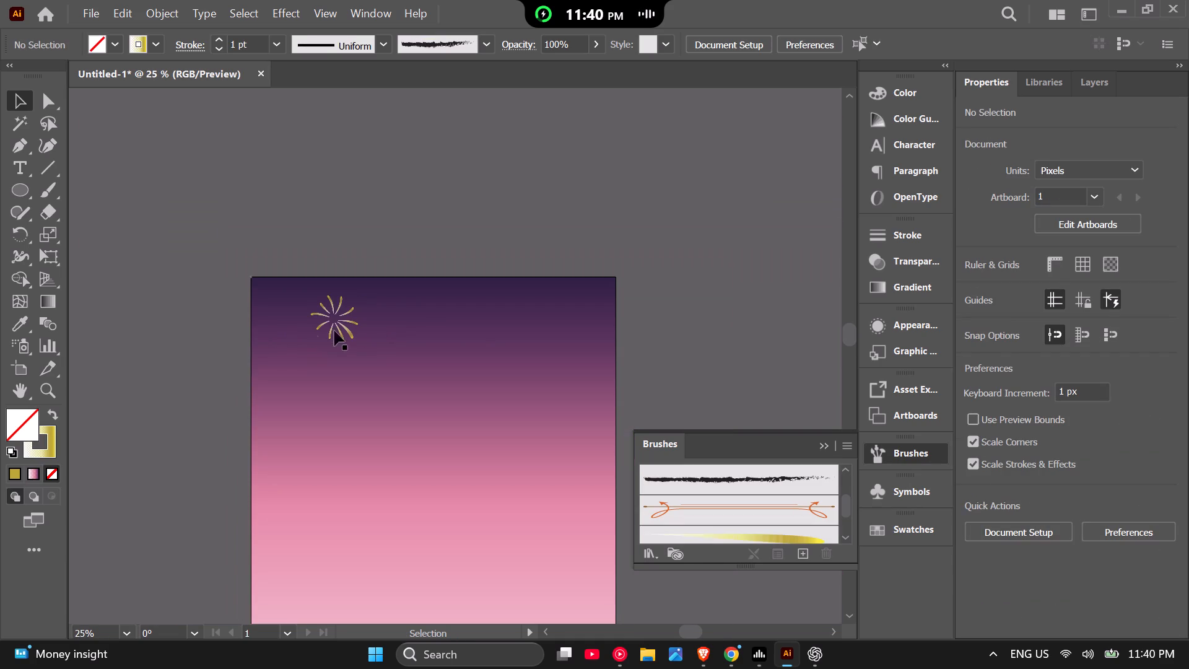
click(614, 201)
scroll(307, 305, up, 3)
scroll(431, 354, up, 3)
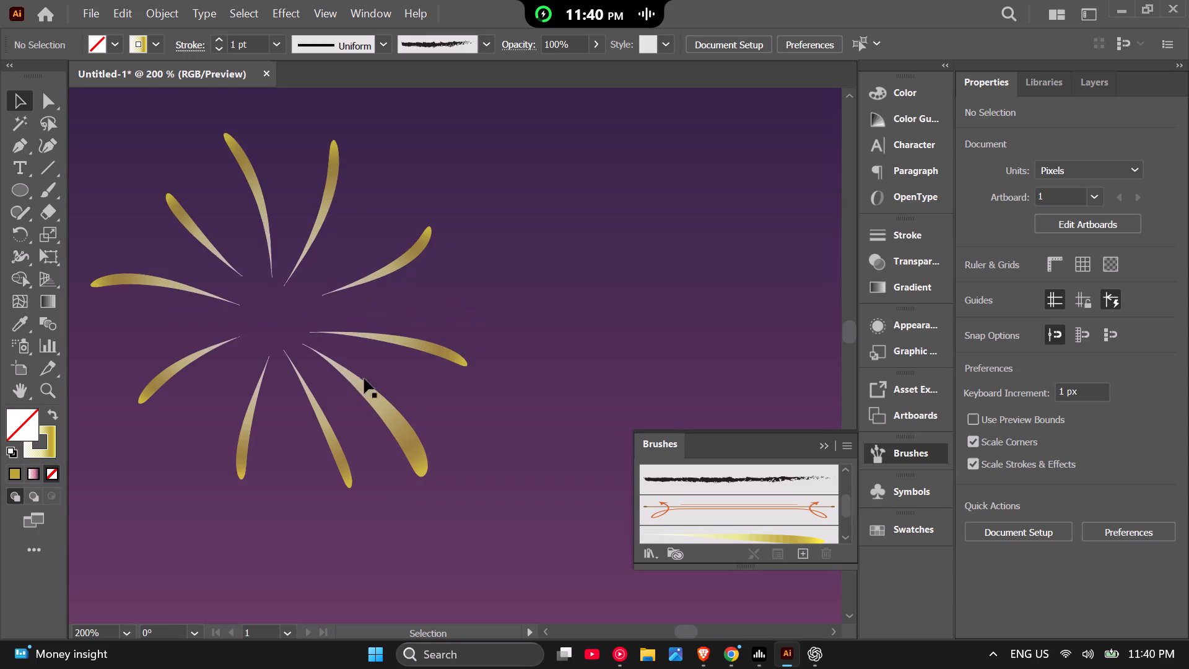
click(375, 409)
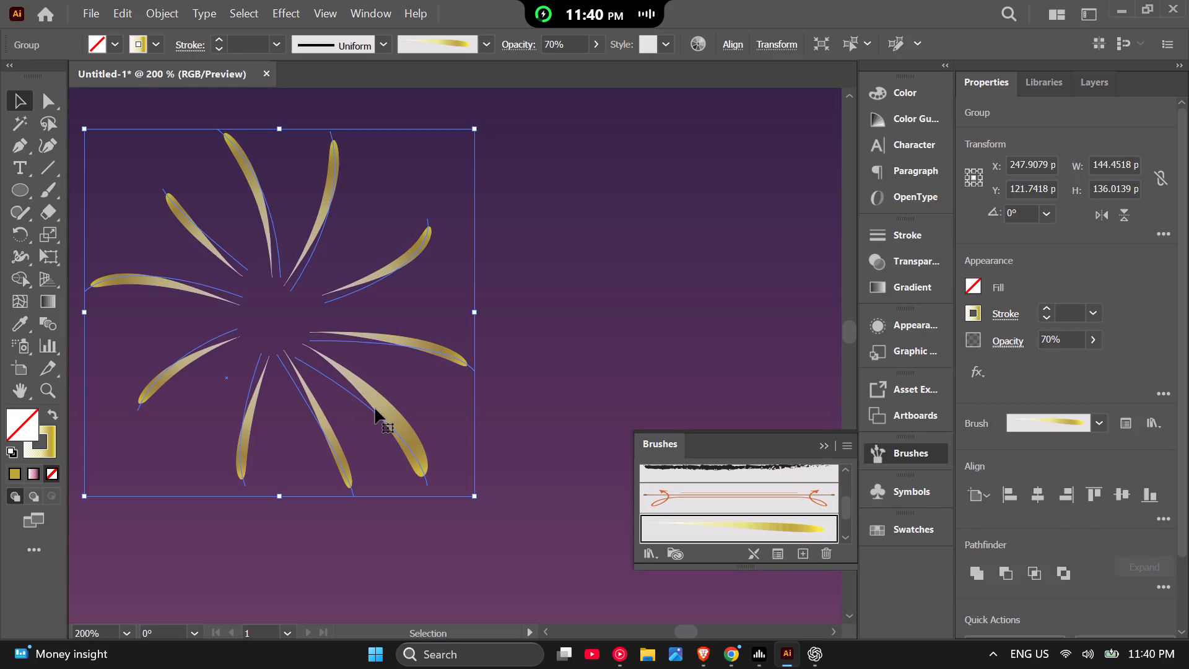
scroll(375, 409, down, 3)
click(344, 137)
scroll(225, 251, down, 4)
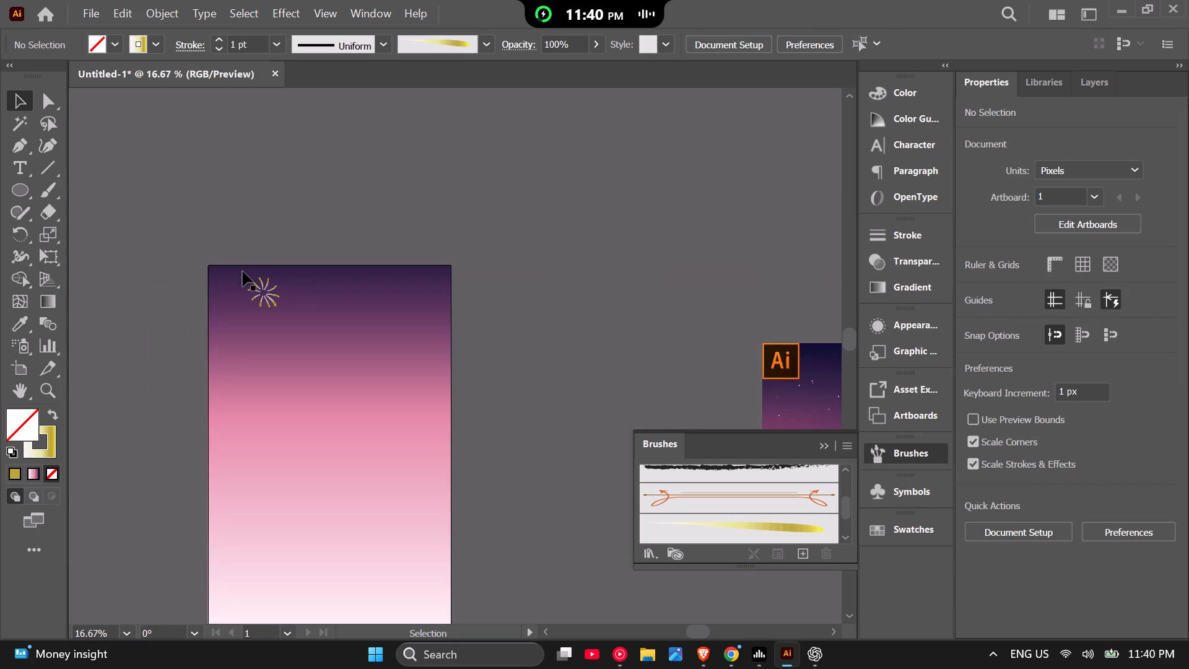
scroll(293, 285, up, 3)
scroll(274, 285, down, 1)
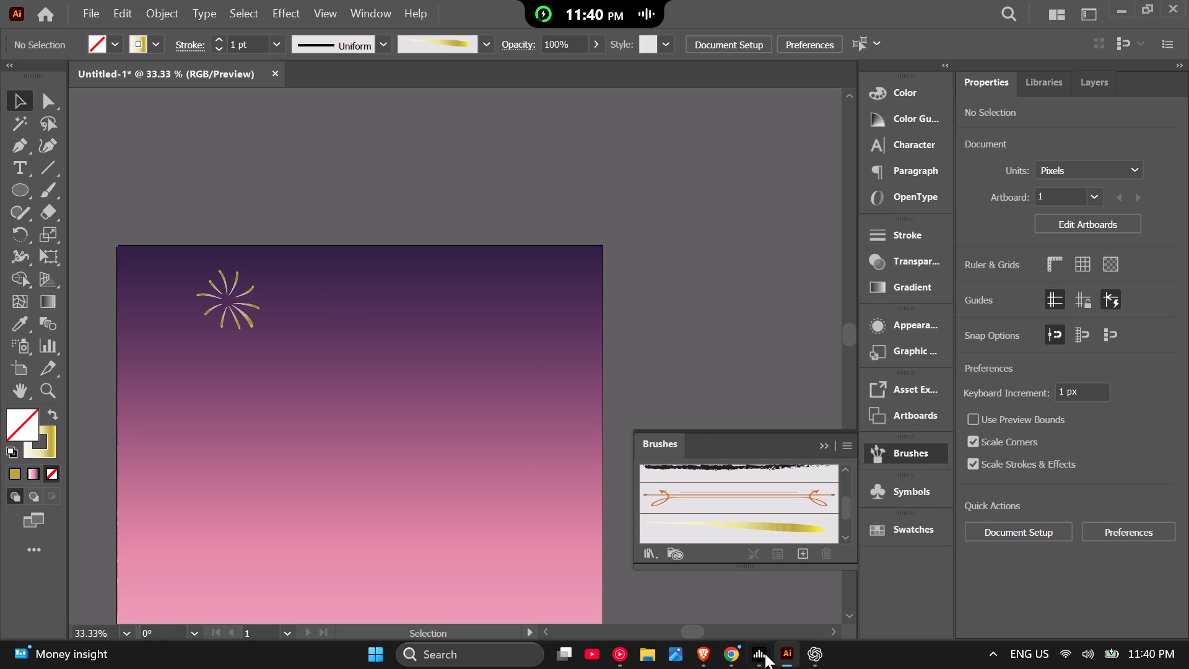
Copy the Shutterstock multicolored fireworks image from the Chrome image results as a reference, and return to Illustrator.
click(730, 654)
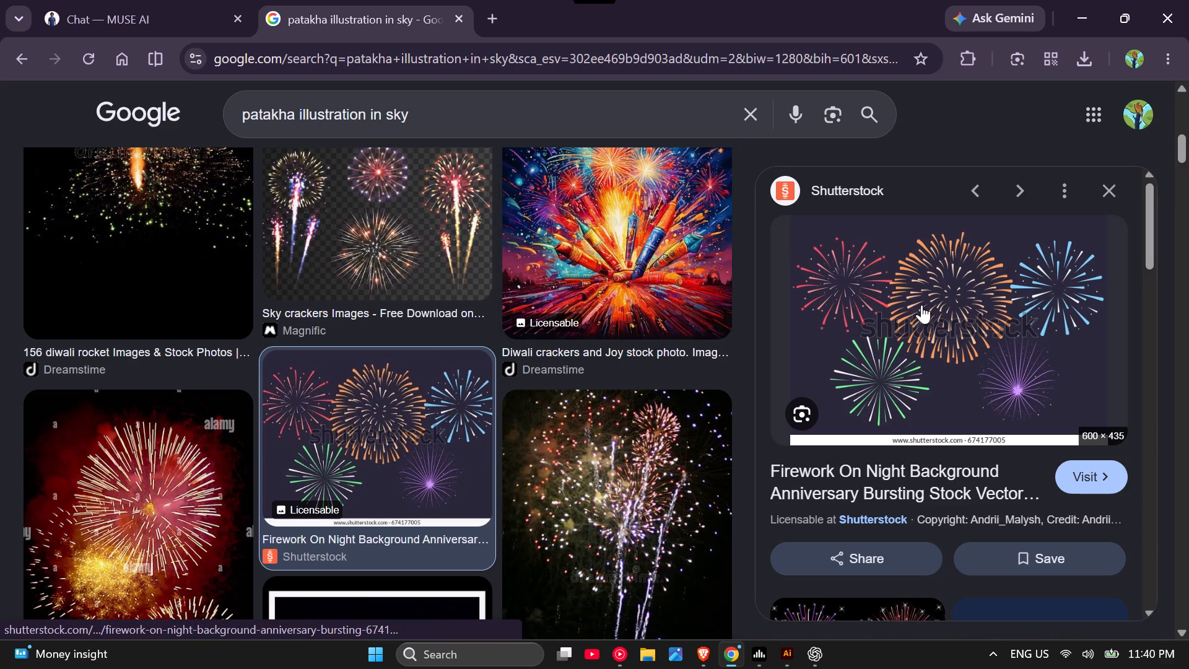
right_click(985, 285)
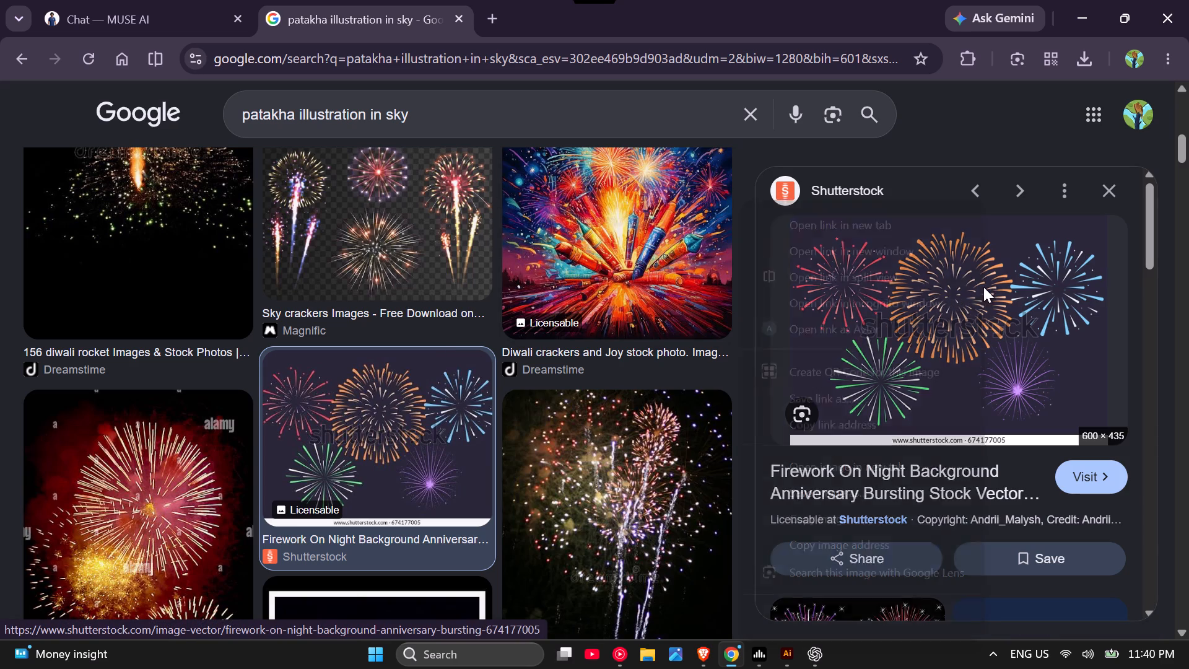
click(865, 517)
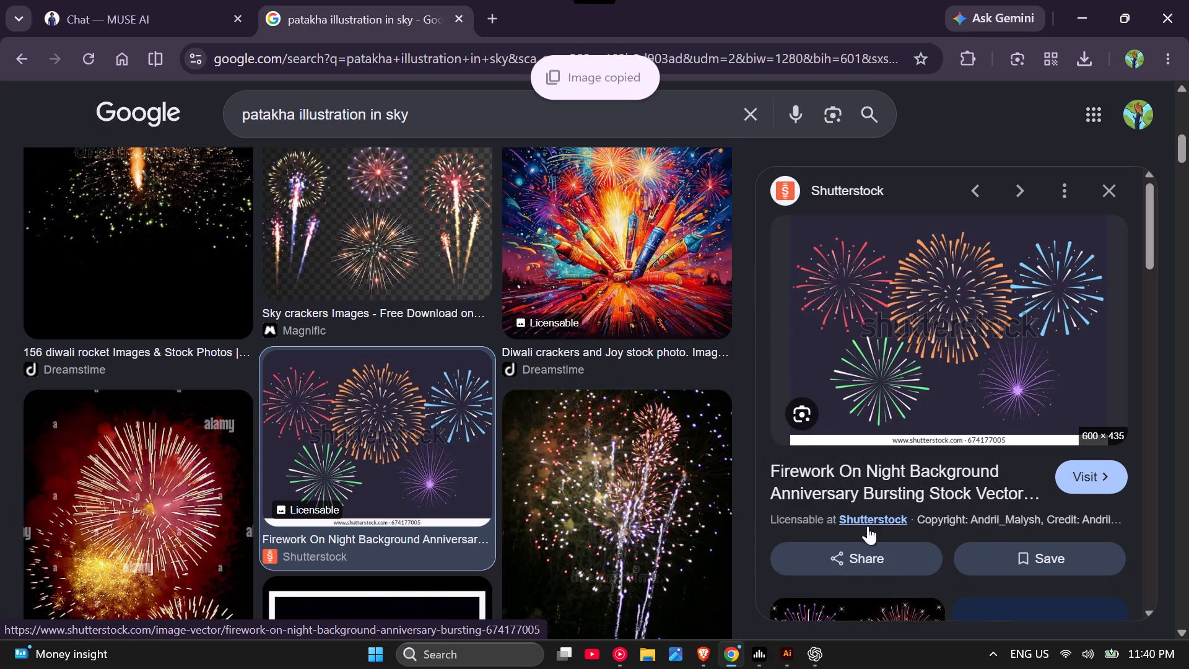
click(819, 667)
click(795, 658)
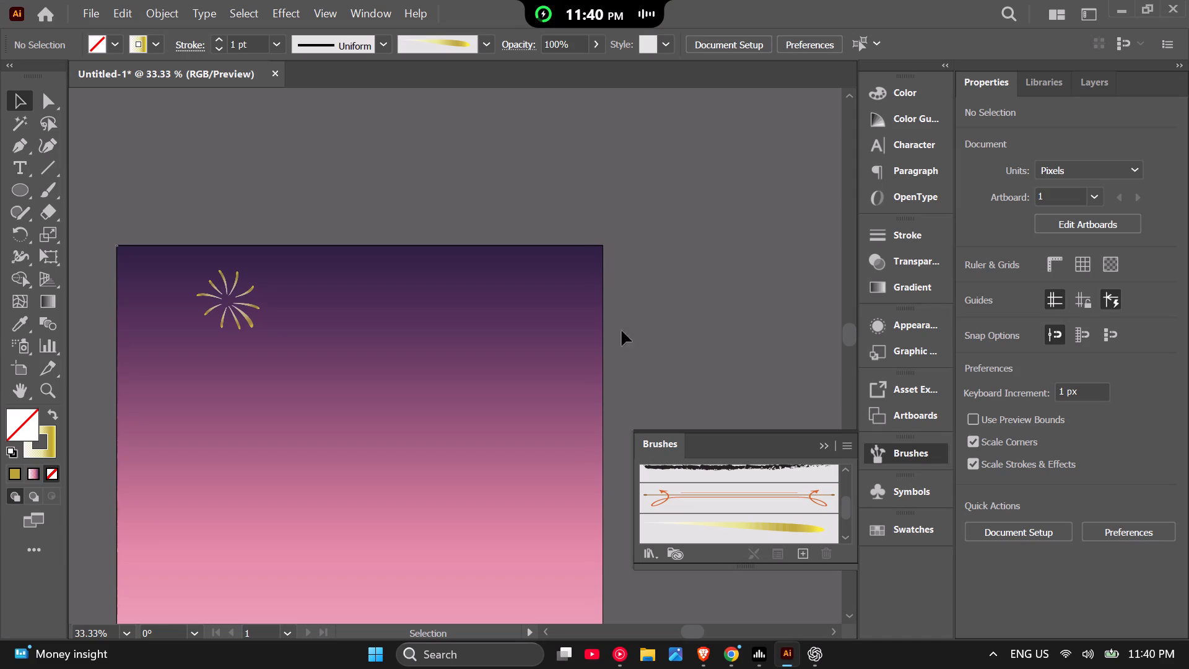
Paste the copied multicolored fireworks reference image and place it beside the poster's upper right edge, off the artboard.
key(ctrl+v)
scroll(565, 203, down, 1)
drag(477, 309, 702, 265)
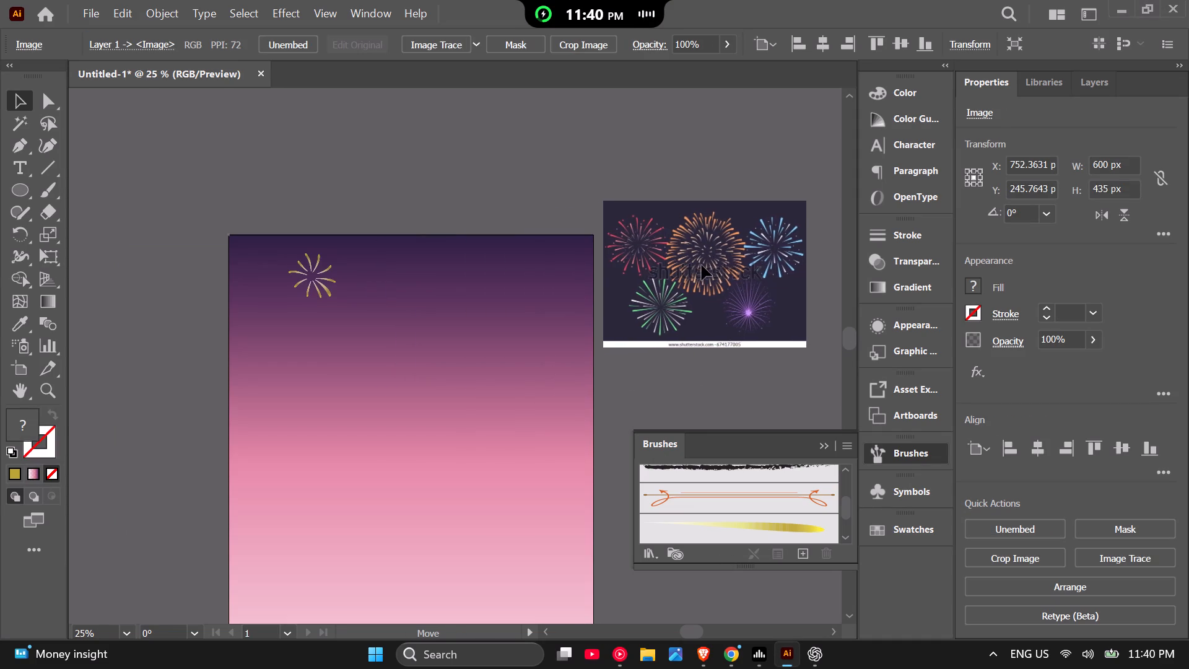
drag(702, 265, 708, 264)
scroll(643, 244, up, 6)
scroll(505, 231, down, 3)
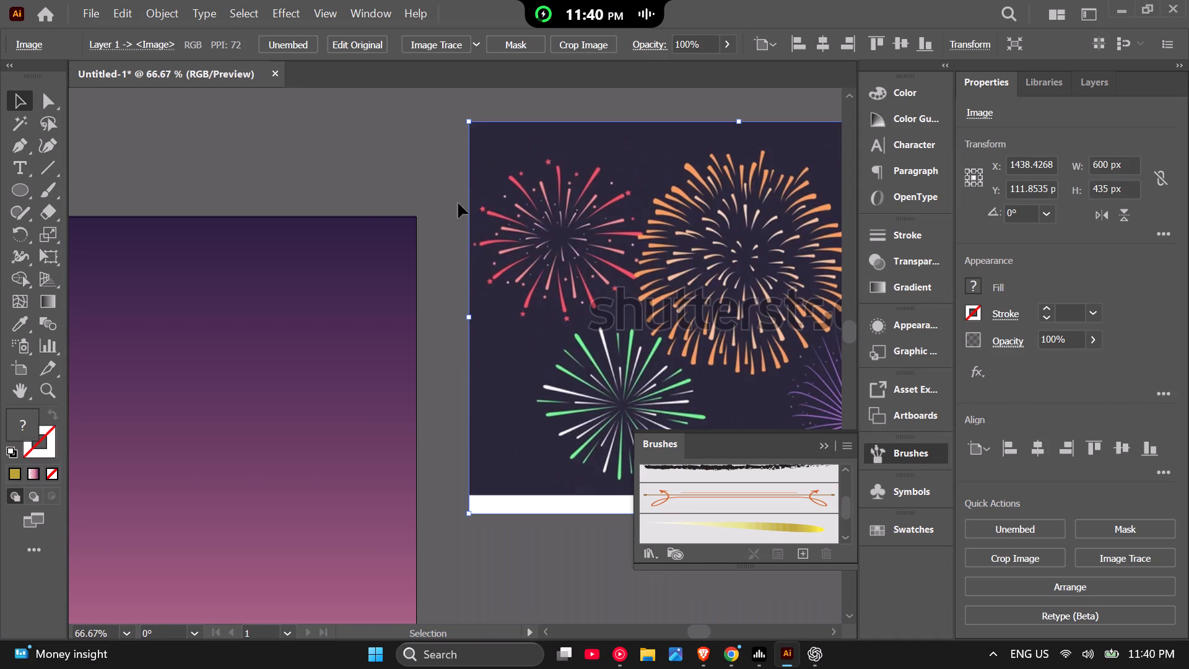
click(419, 142)
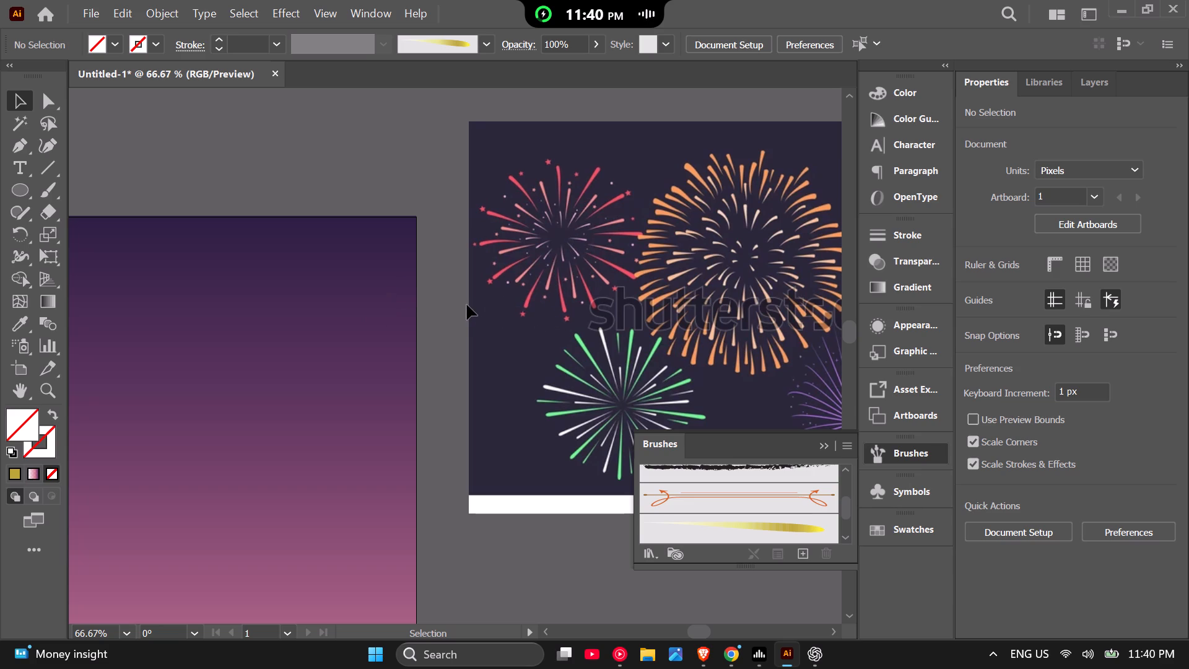
Examine the pasted fireworks reference up close and alongside the gold burst on the poster.
scroll(348, 372, down, 1)
scroll(511, 295, up, 2)
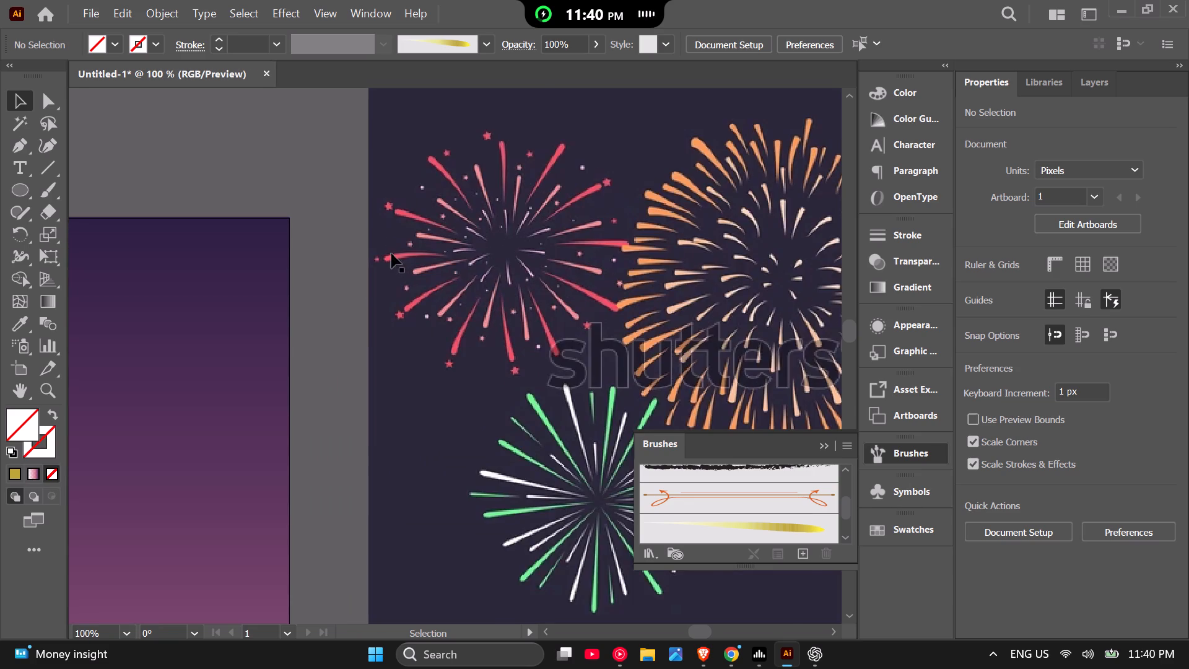
scroll(387, 235, up, 1)
scroll(492, 234, down, 4)
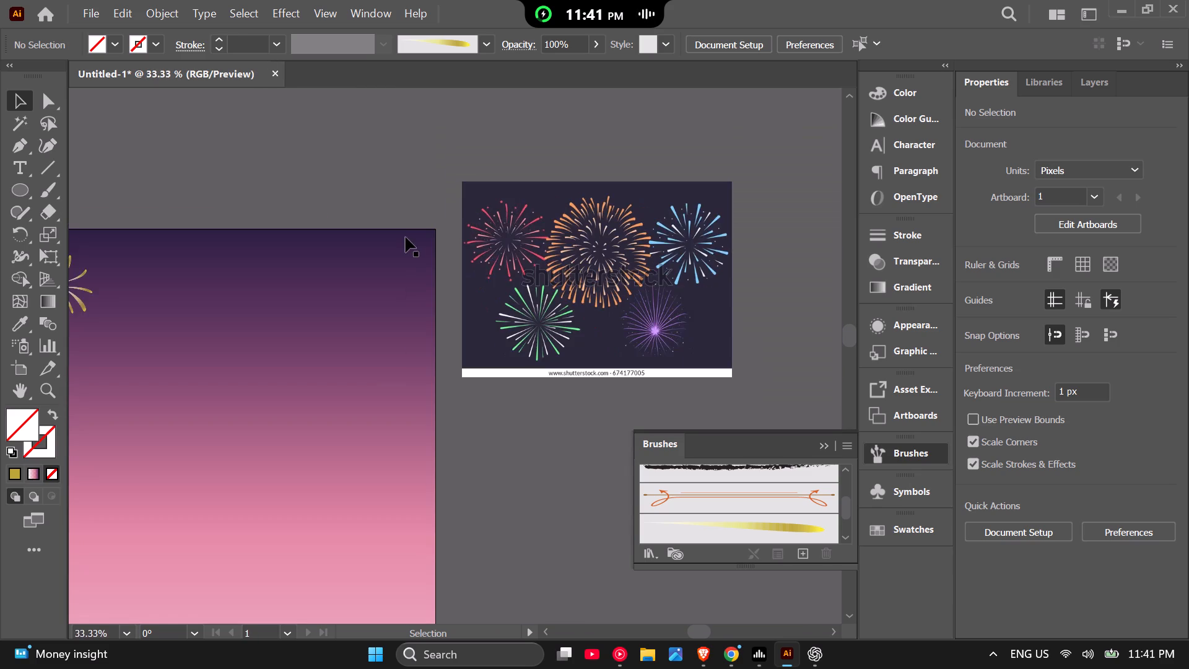
scroll(406, 237, down, 1)
scroll(160, 260, up, 2)
scroll(334, 135, down, 2)
Delete the gold firework burst group from the poster's sky without selecting the gradient background.
drag(298, 136, 198, 217)
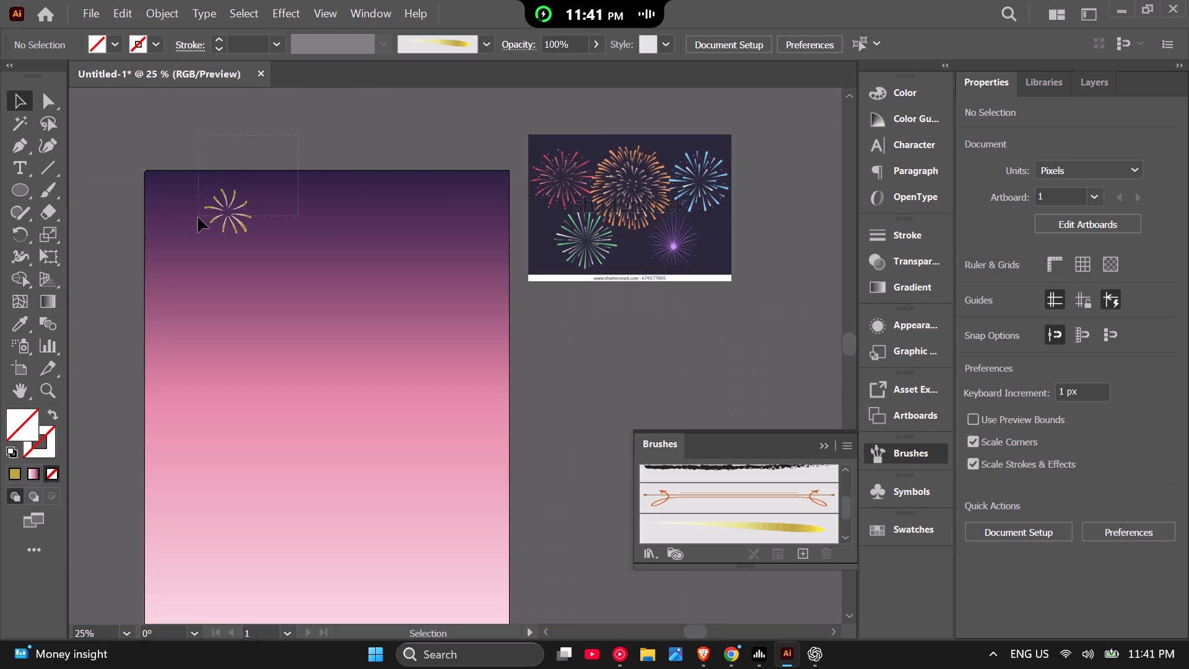
drag(198, 217, 196, 224)
click(258, 116)
click(240, 212)
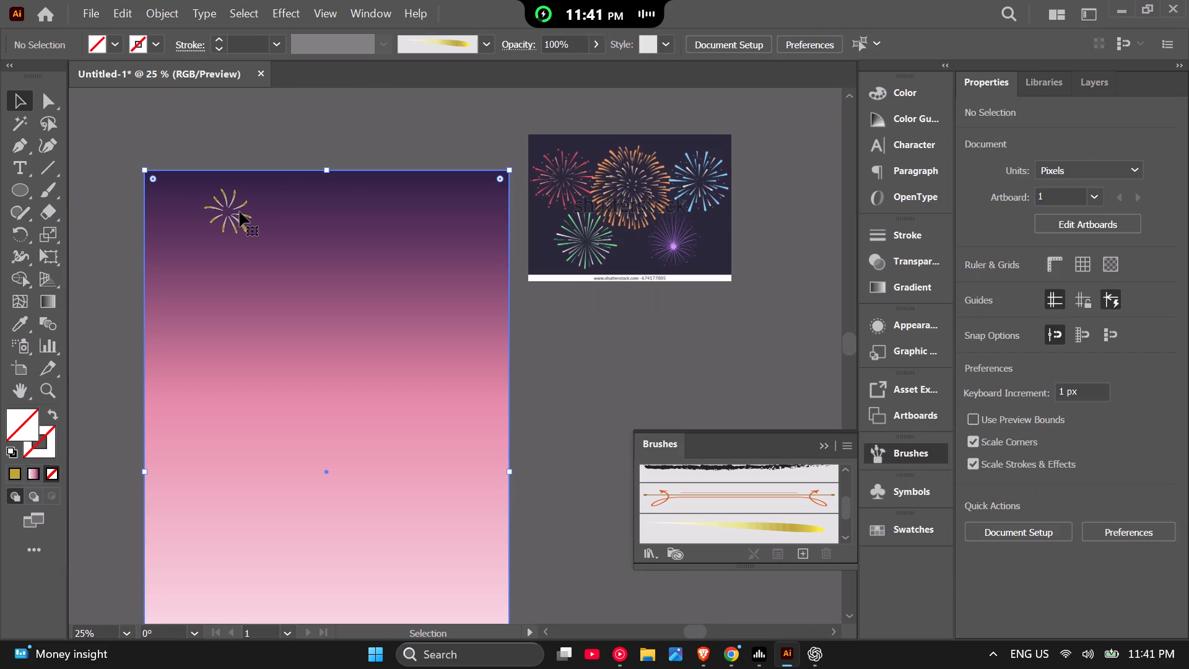
click(251, 219)
key(equal)
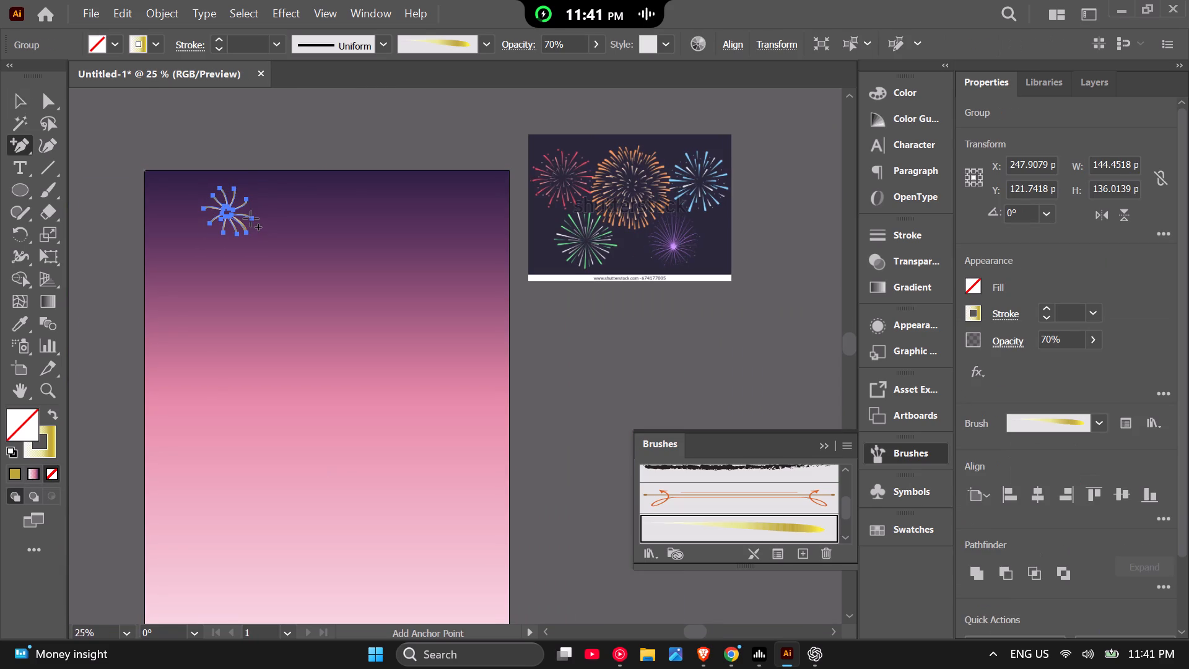
key(BackSpace)
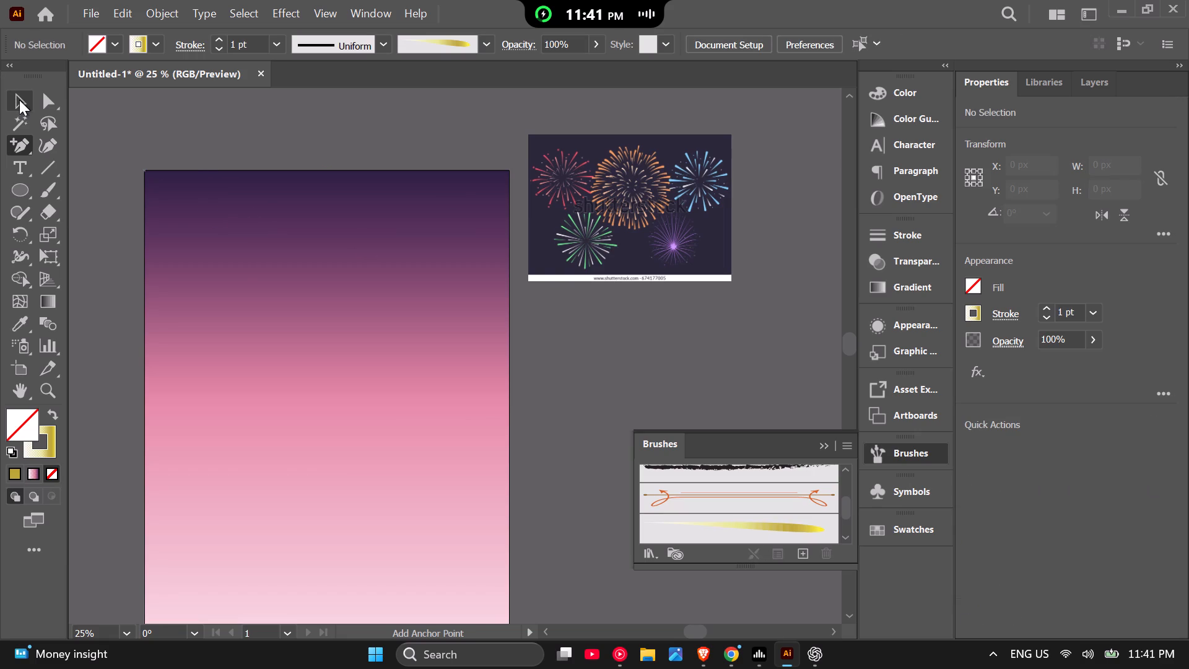
click(20, 100)
Examine the shapes and ray patterns of the red, orange, green, blue and purple bursts in the reference image.
scroll(587, 142, up, 1)
scroll(621, 263, down, 1)
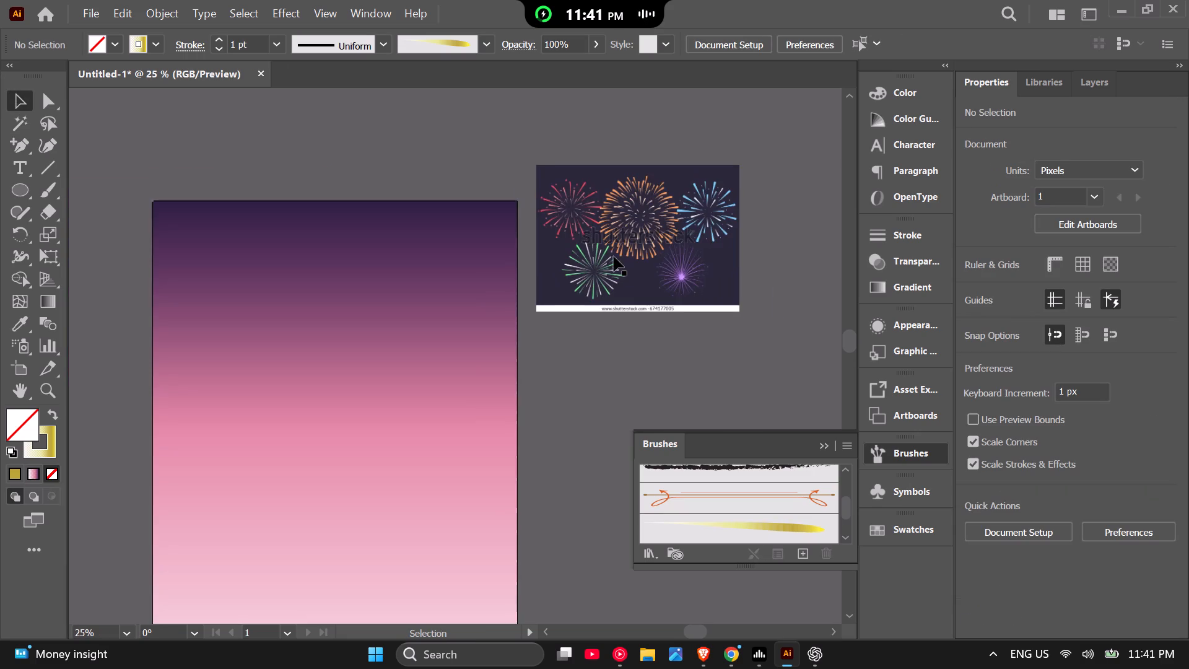
scroll(568, 227, up, 5)
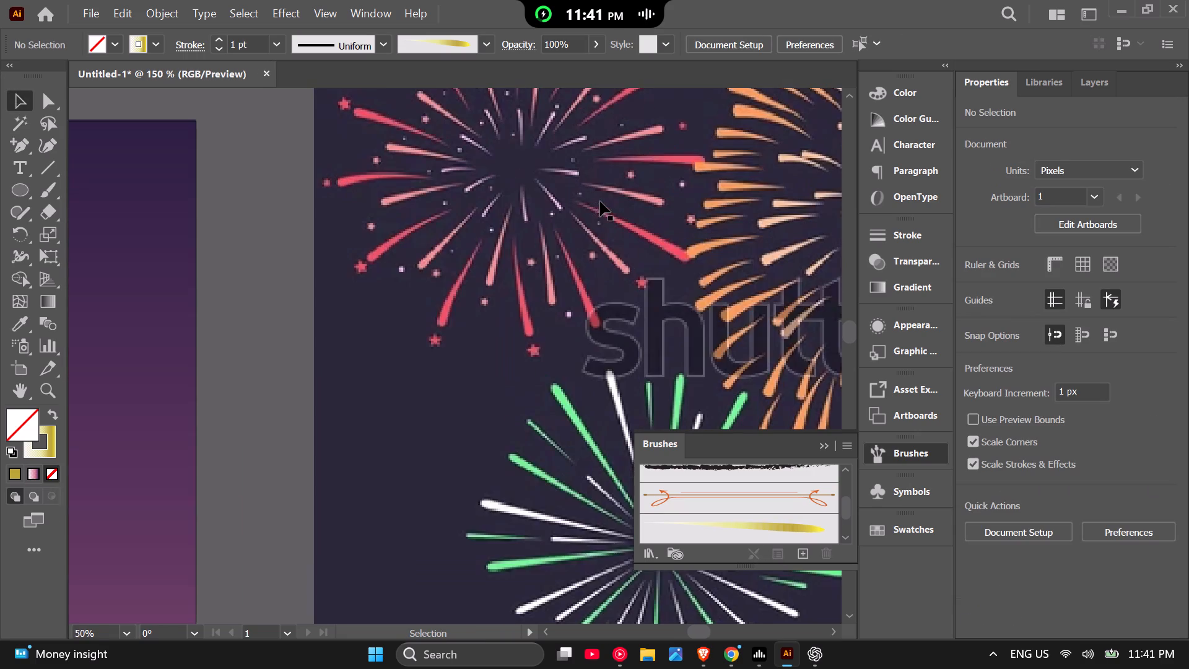
scroll(486, 227, down, 3)
scroll(486, 227, up, 4)
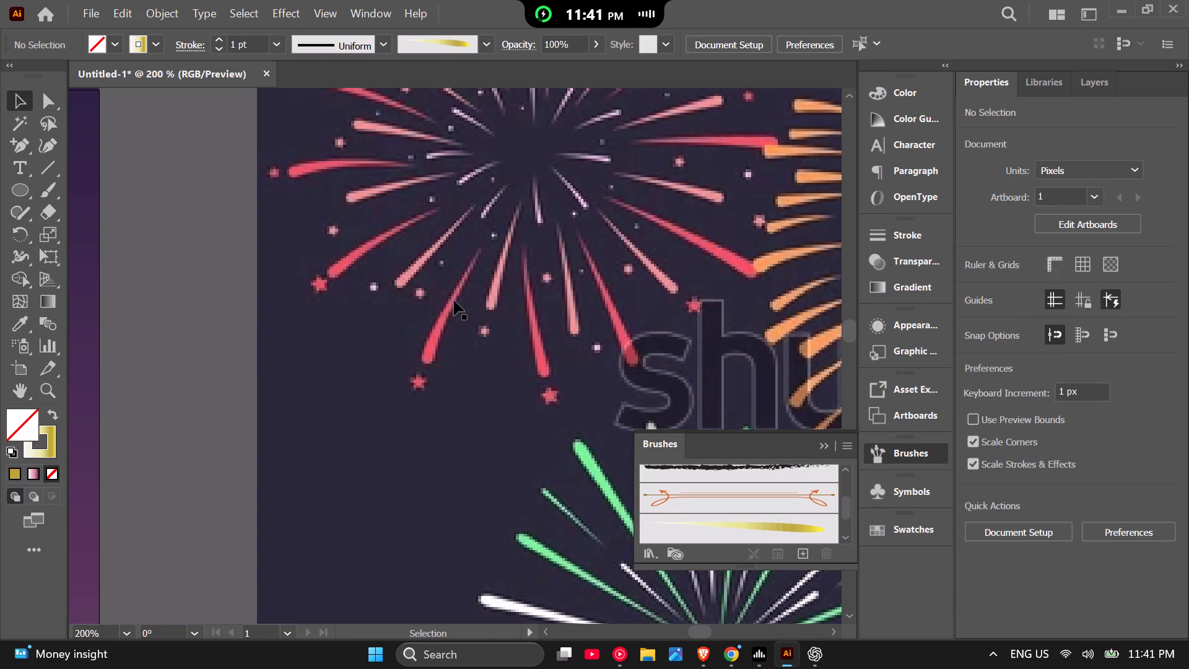
scroll(466, 279, down, 3)
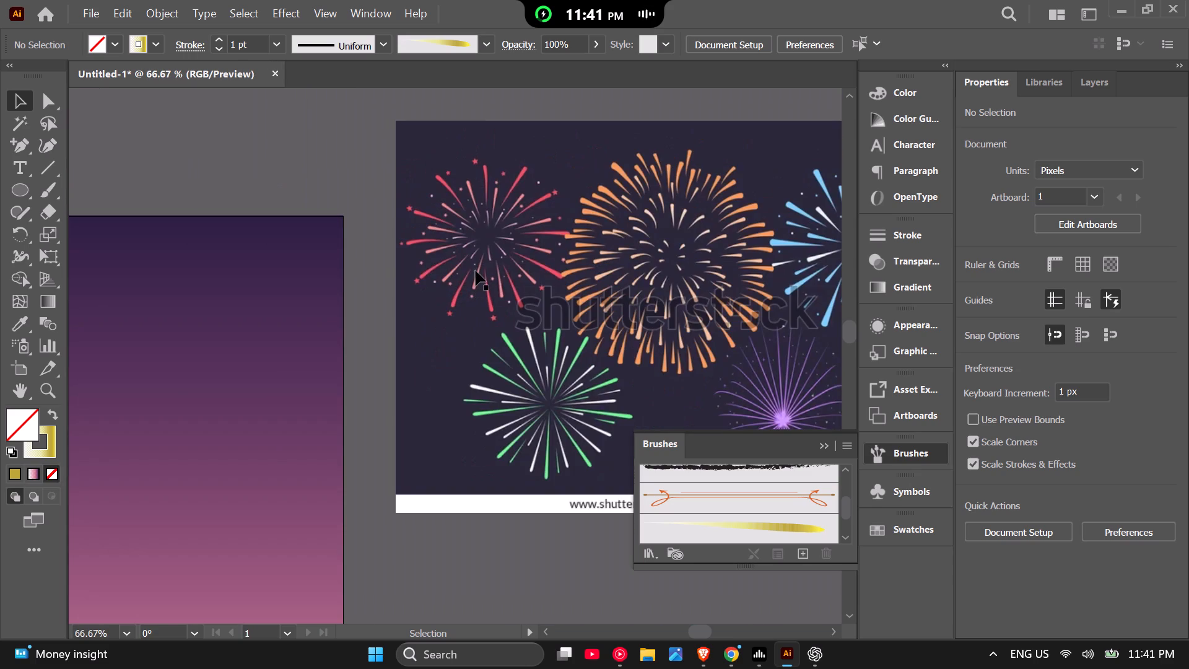
scroll(494, 264, down, 1)
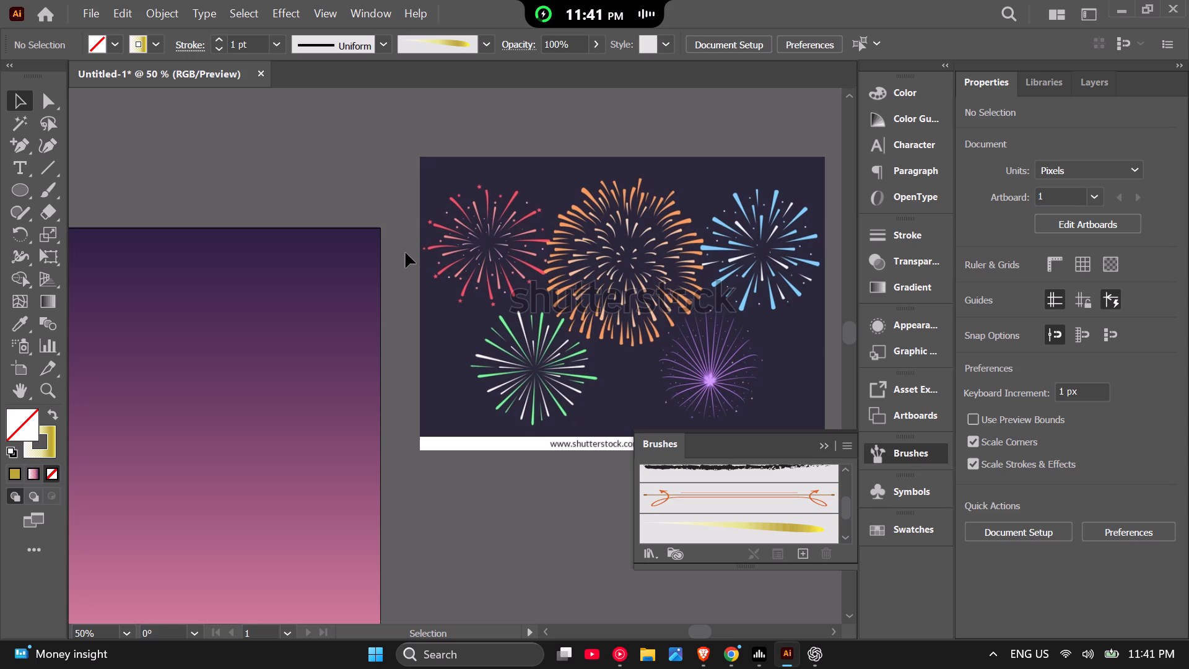
scroll(301, 267, down, 1)
scroll(529, 320, up, 3)
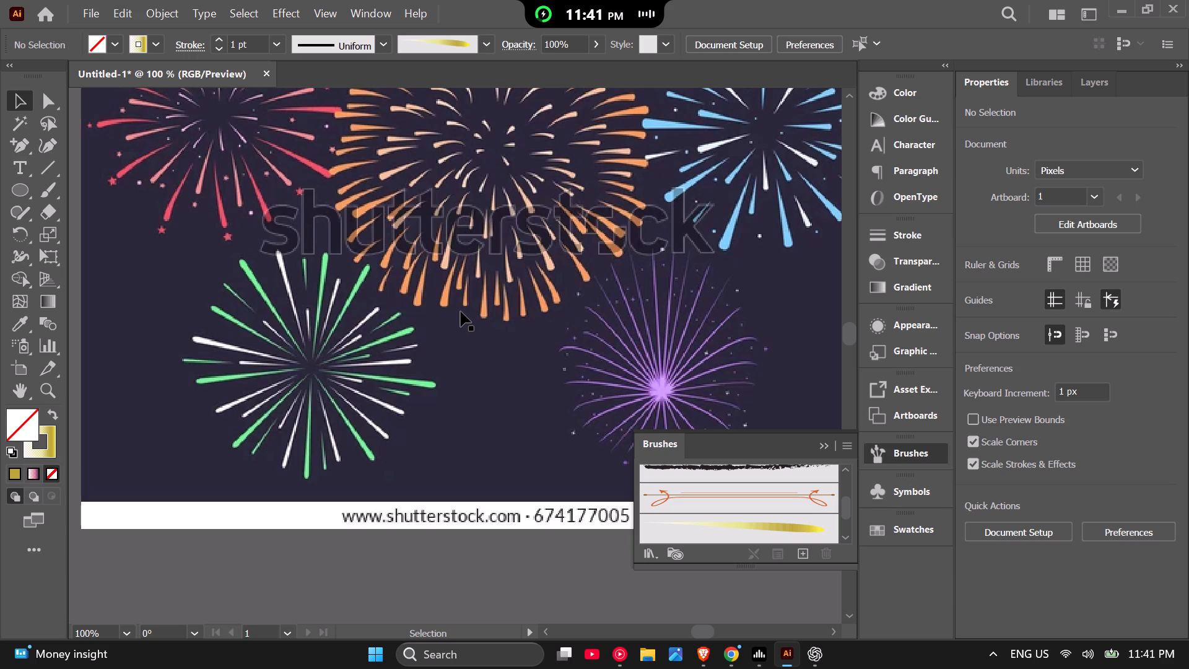
scroll(461, 312, down, 3)
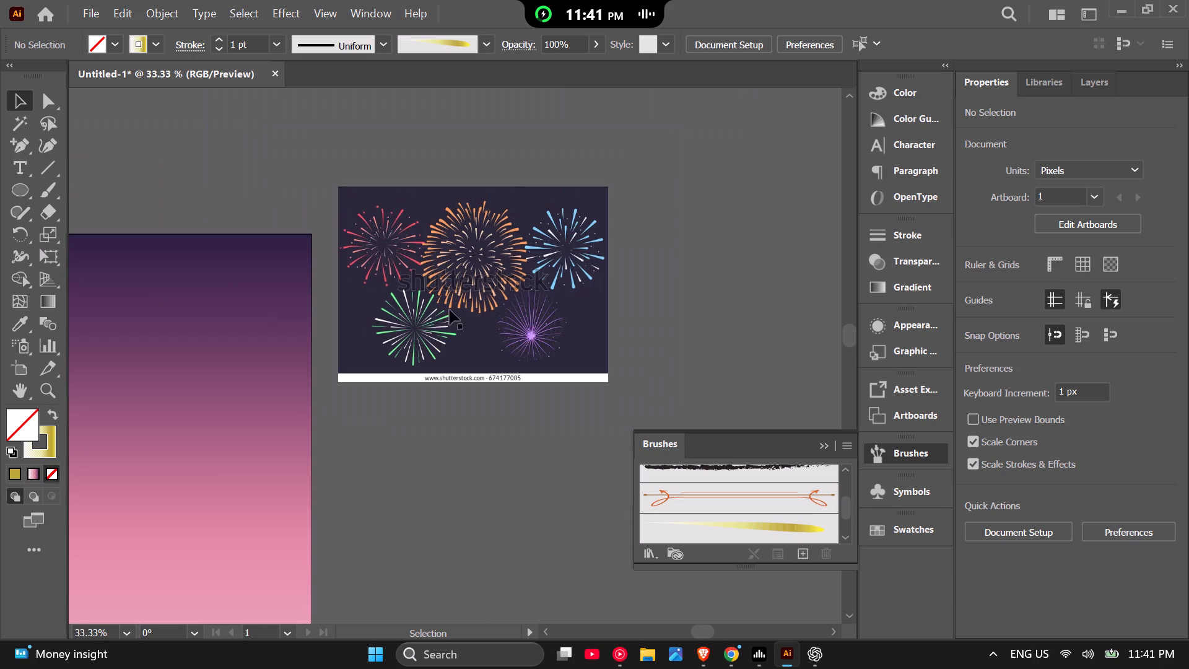
scroll(446, 287, down, 1)
scroll(497, 289, up, 4)
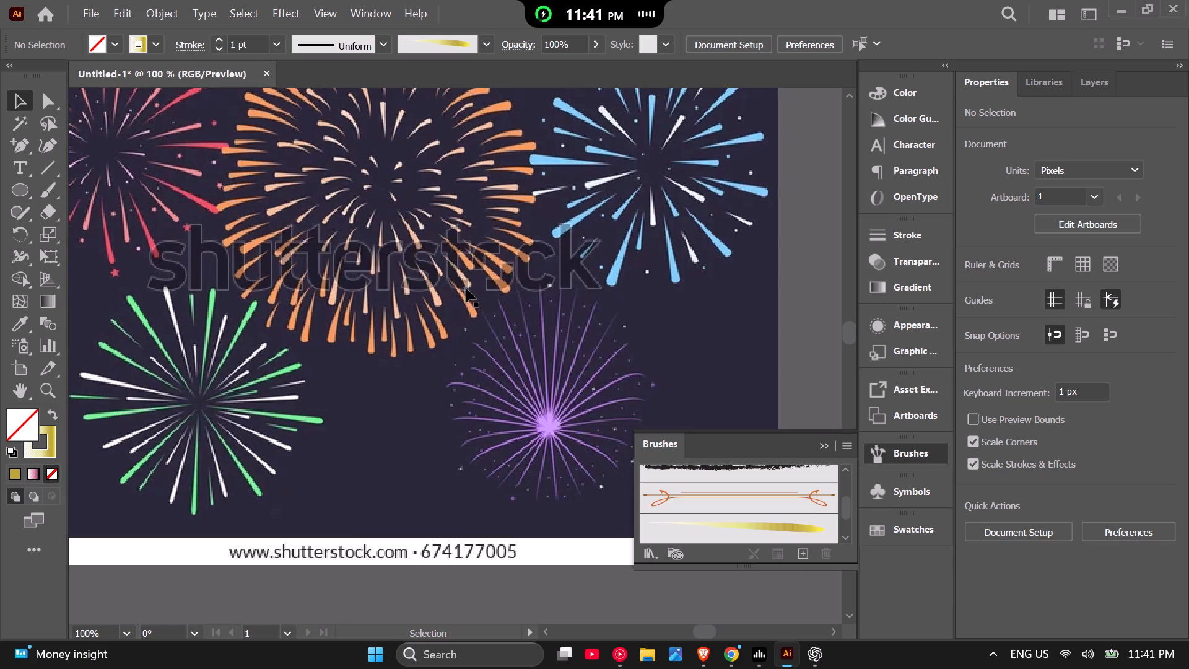
scroll(502, 284, down, 1)
scroll(512, 322, up, 2)
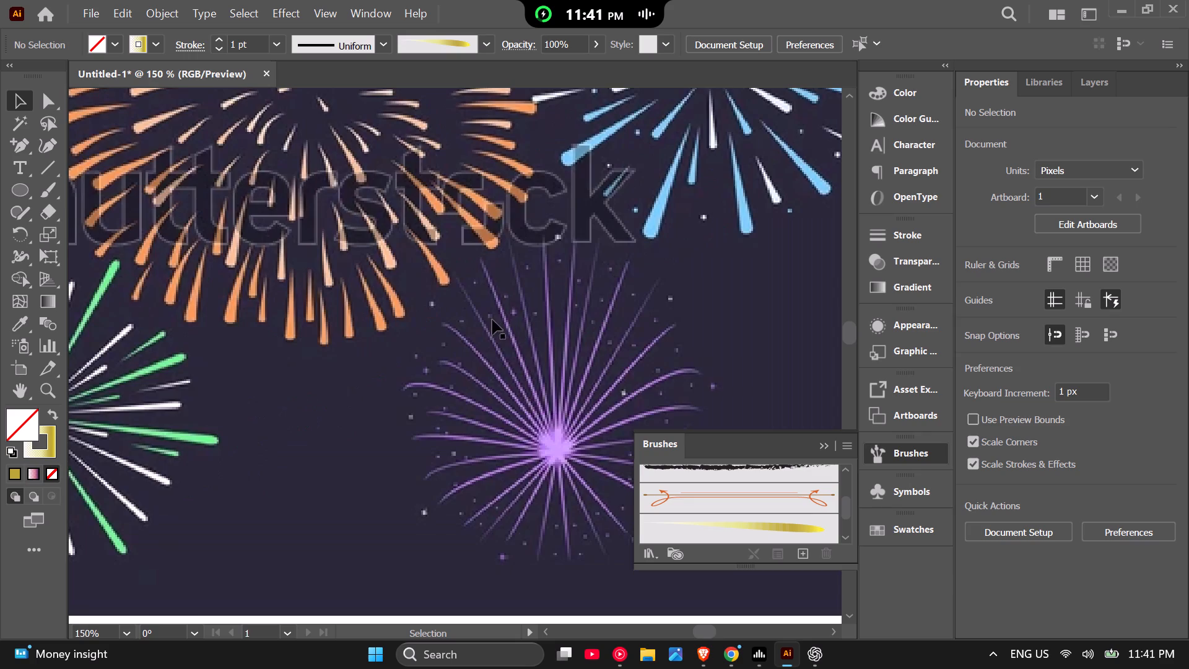
scroll(409, 253, down, 4)
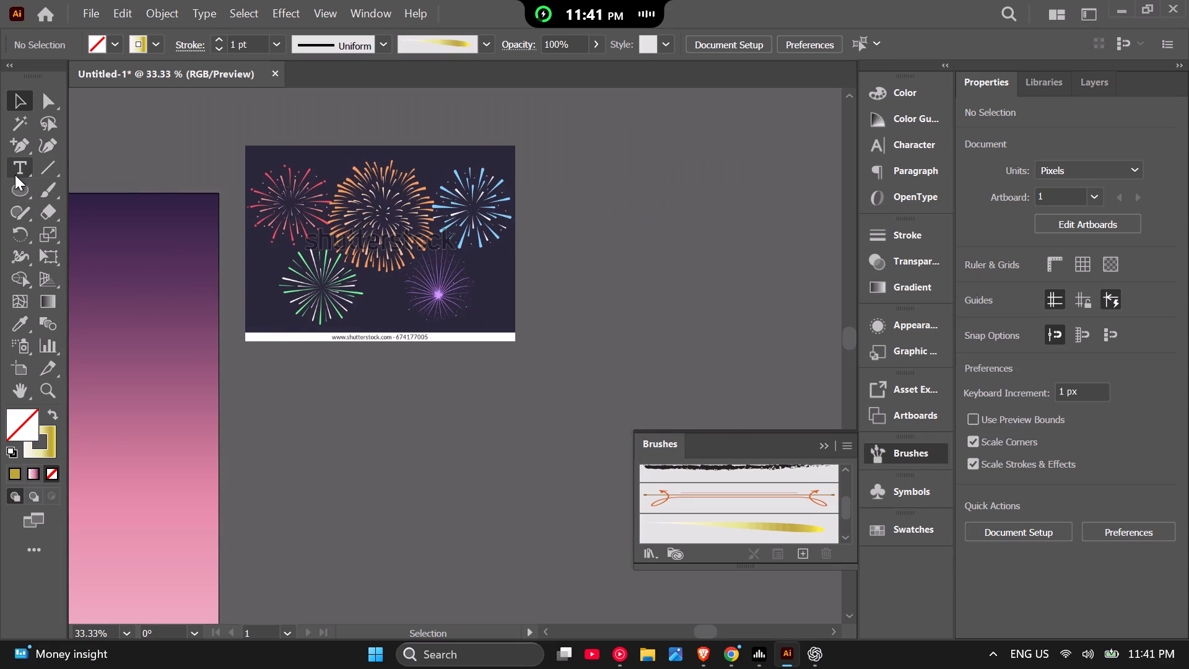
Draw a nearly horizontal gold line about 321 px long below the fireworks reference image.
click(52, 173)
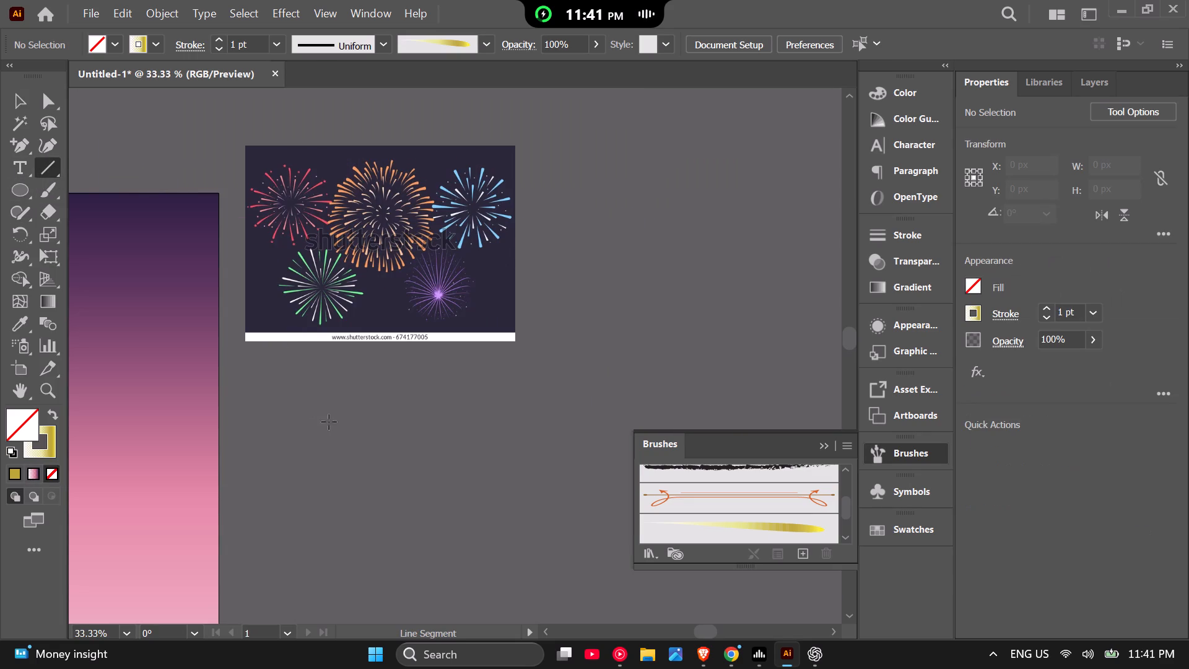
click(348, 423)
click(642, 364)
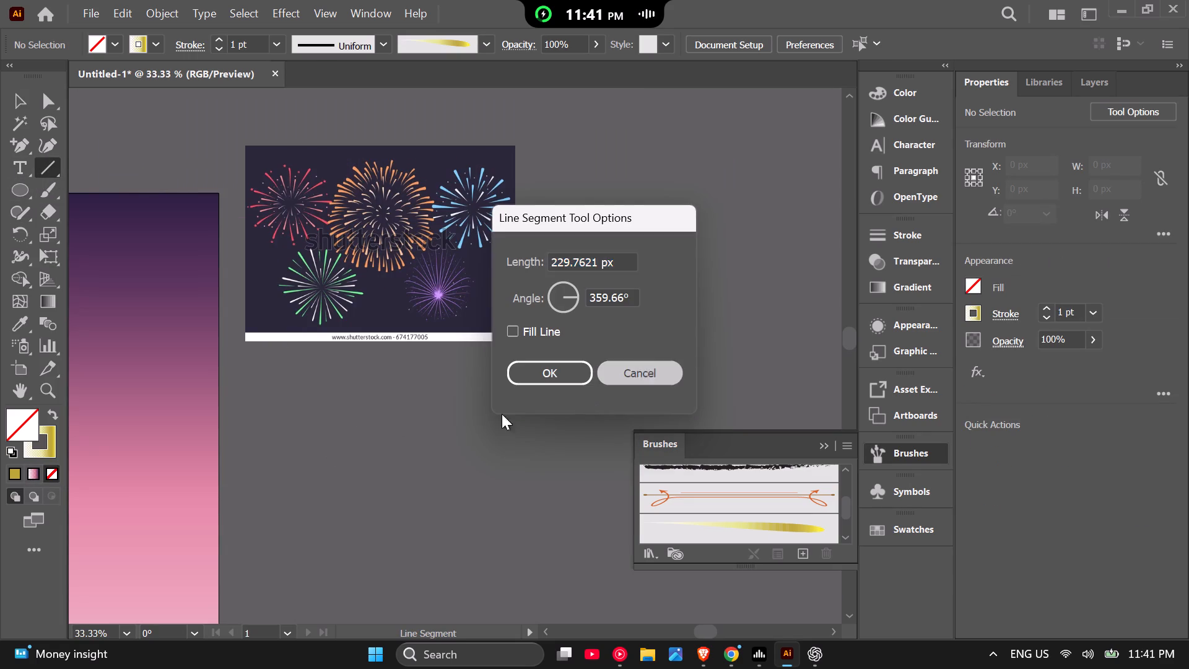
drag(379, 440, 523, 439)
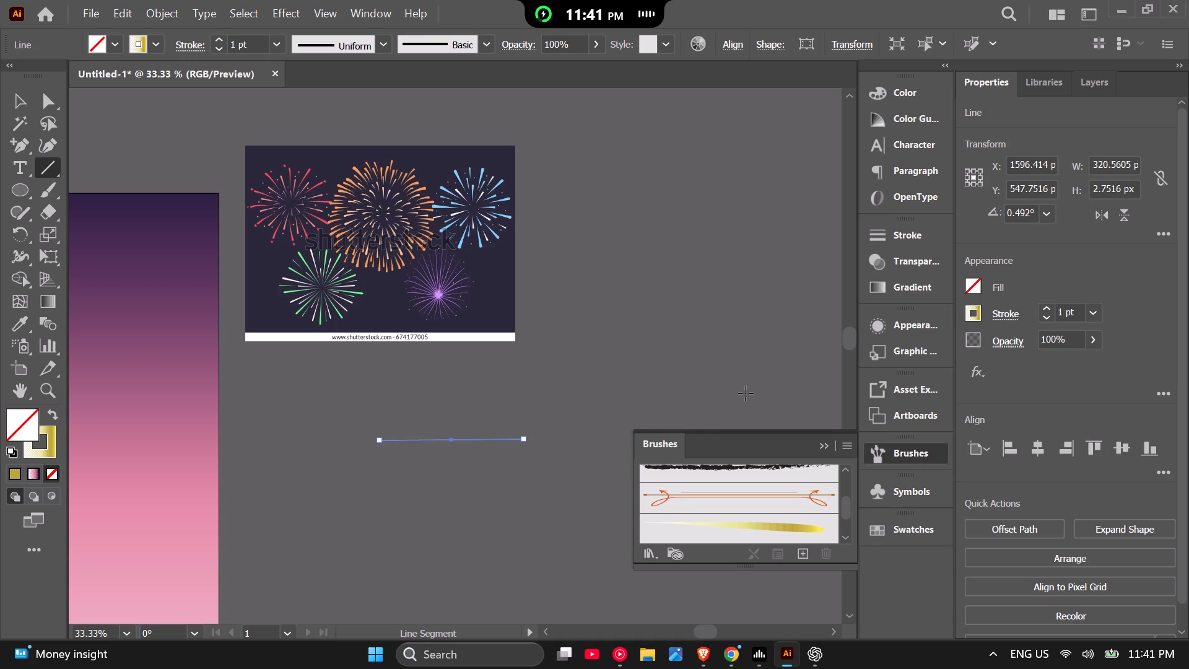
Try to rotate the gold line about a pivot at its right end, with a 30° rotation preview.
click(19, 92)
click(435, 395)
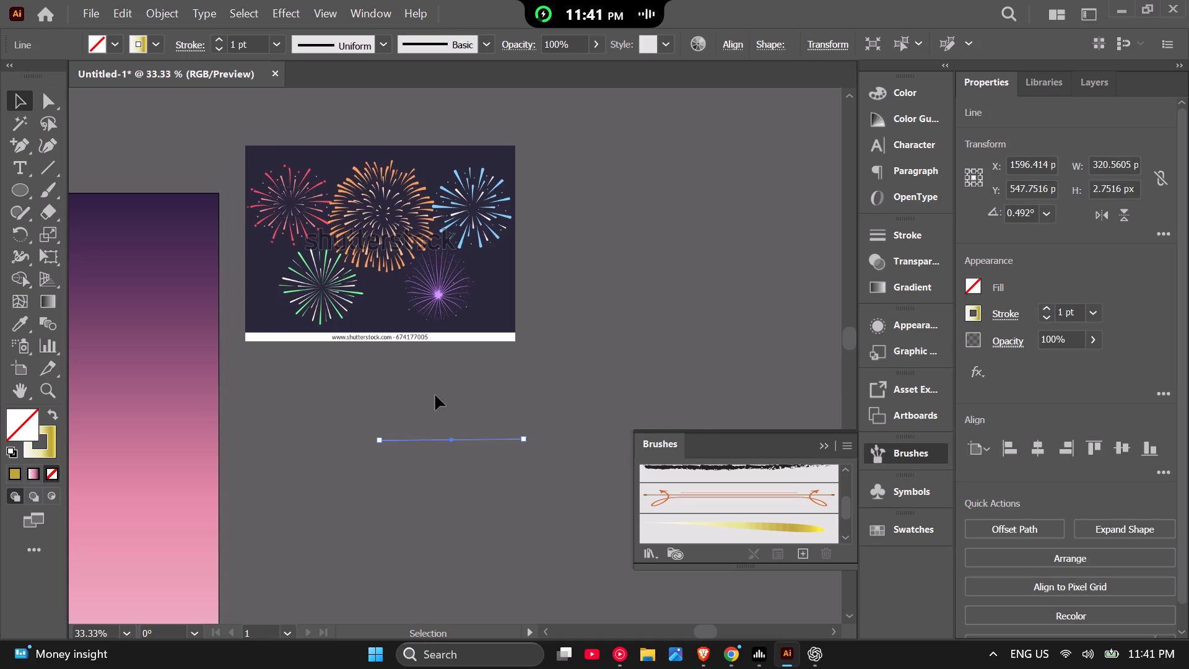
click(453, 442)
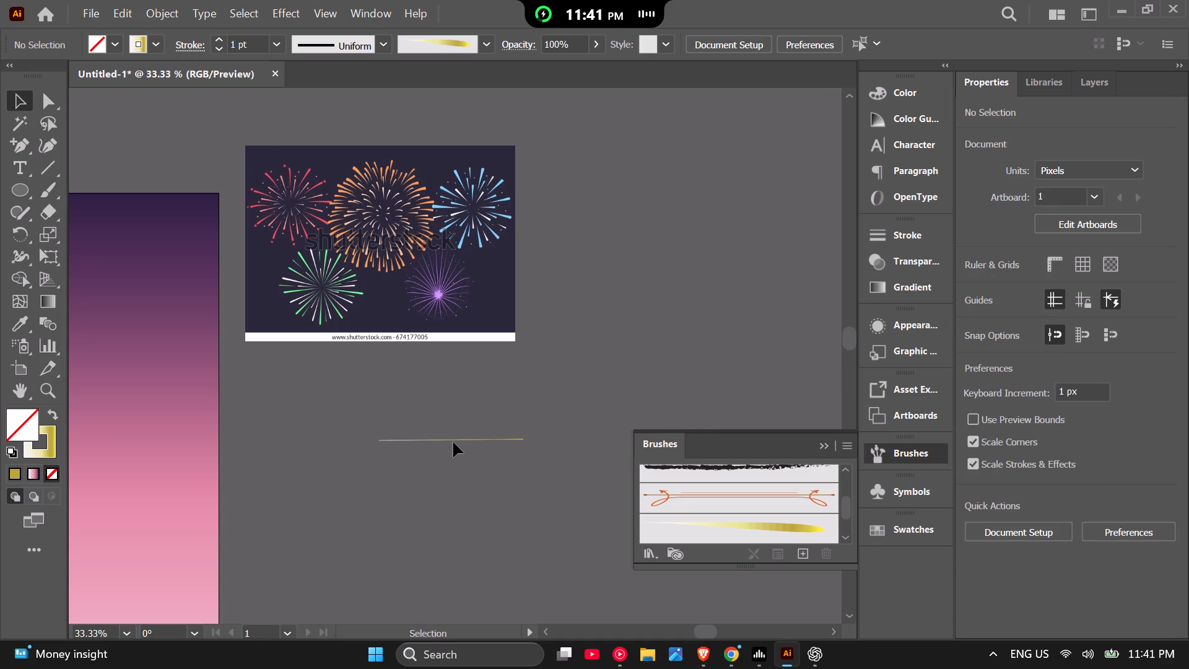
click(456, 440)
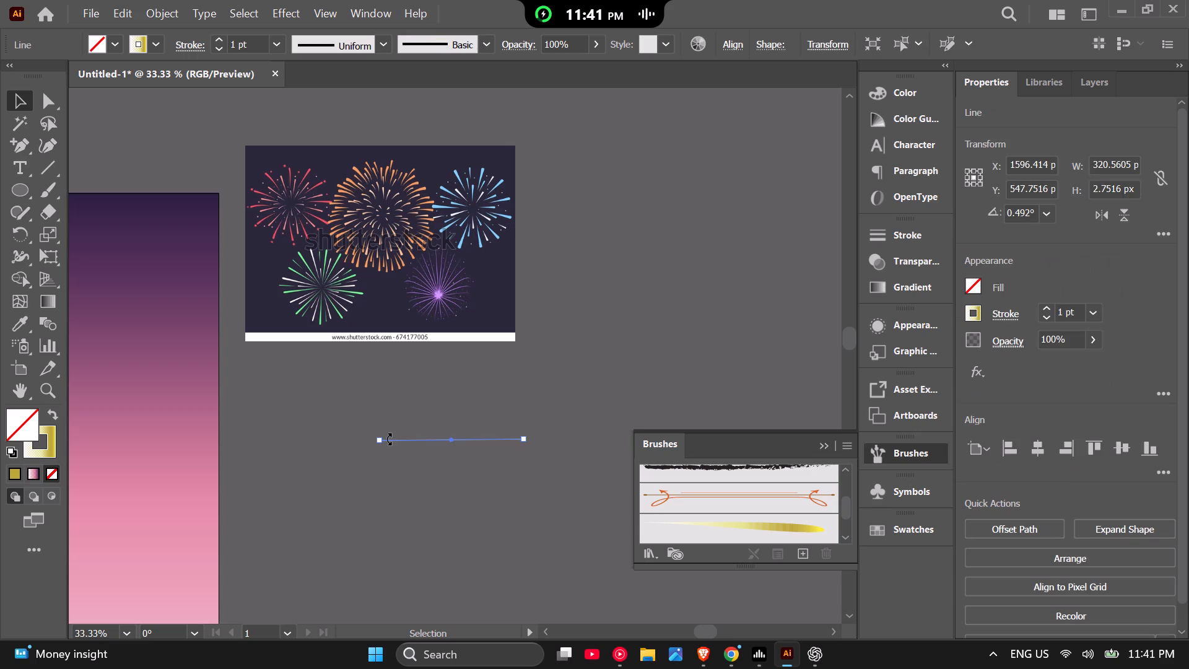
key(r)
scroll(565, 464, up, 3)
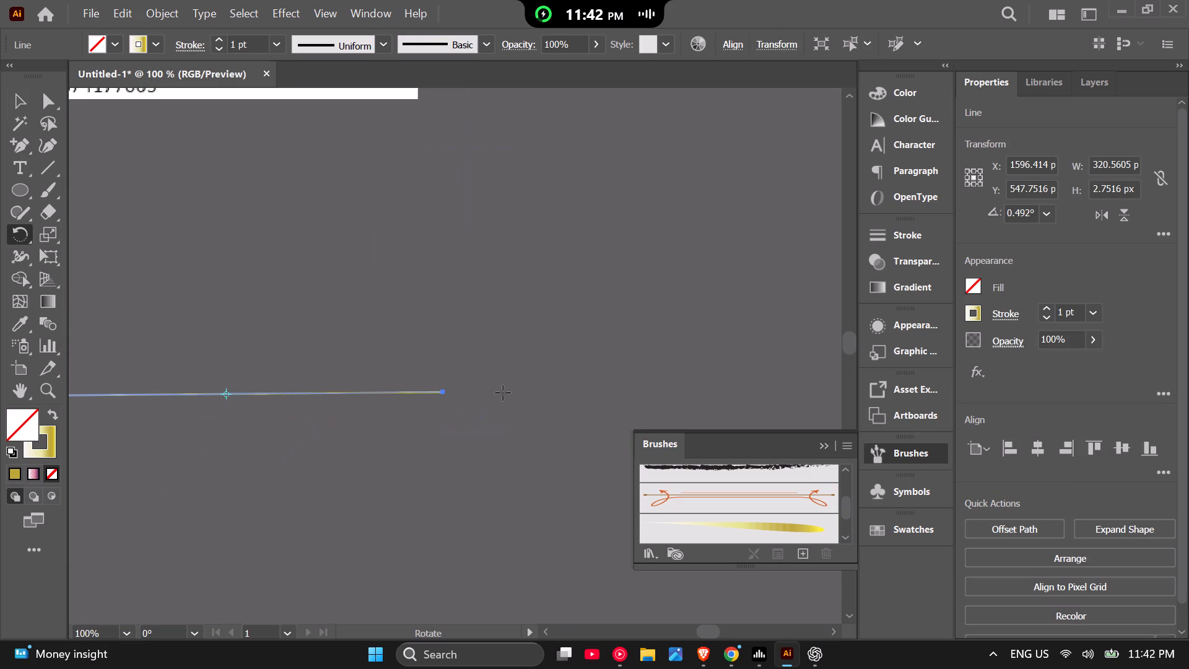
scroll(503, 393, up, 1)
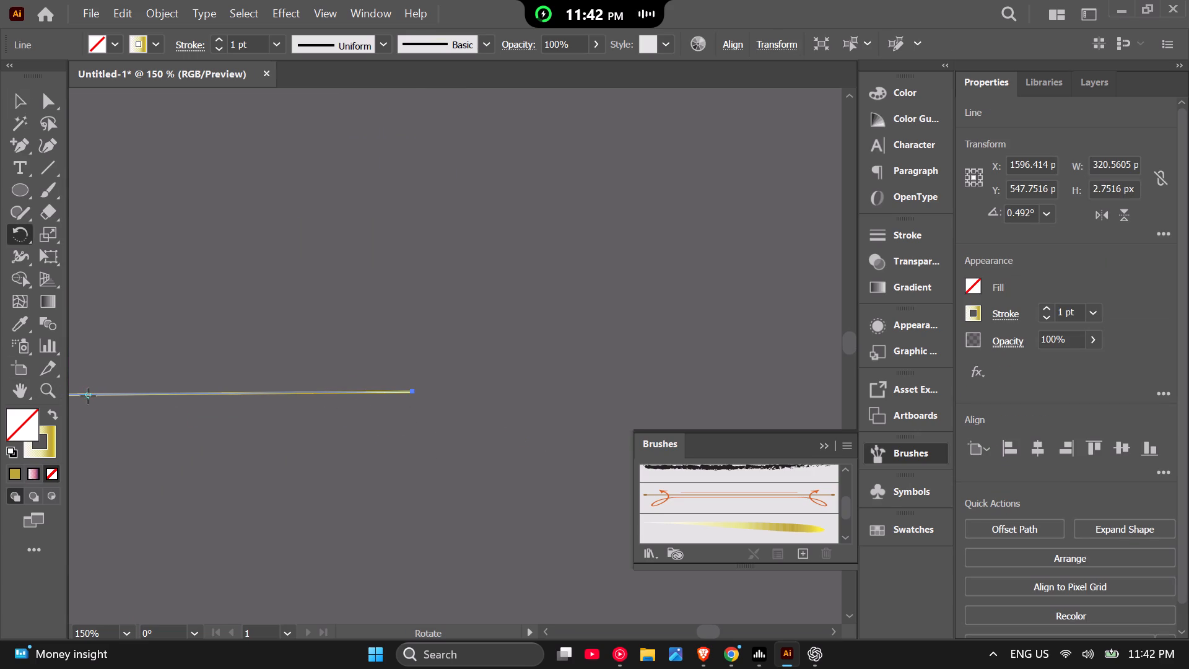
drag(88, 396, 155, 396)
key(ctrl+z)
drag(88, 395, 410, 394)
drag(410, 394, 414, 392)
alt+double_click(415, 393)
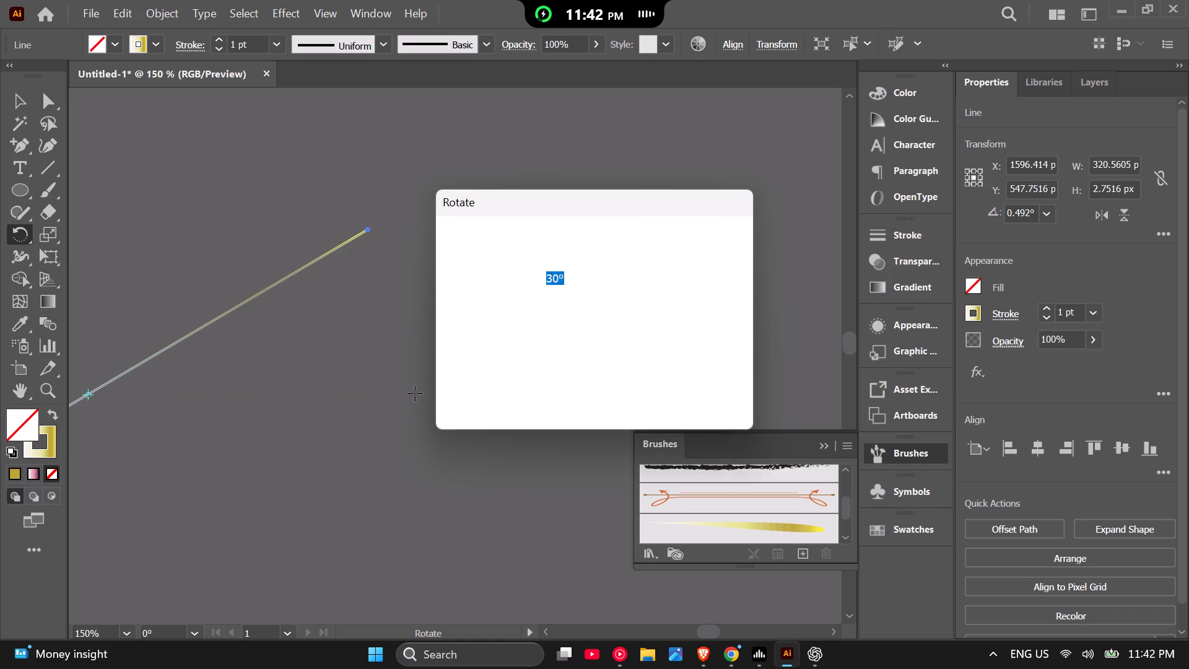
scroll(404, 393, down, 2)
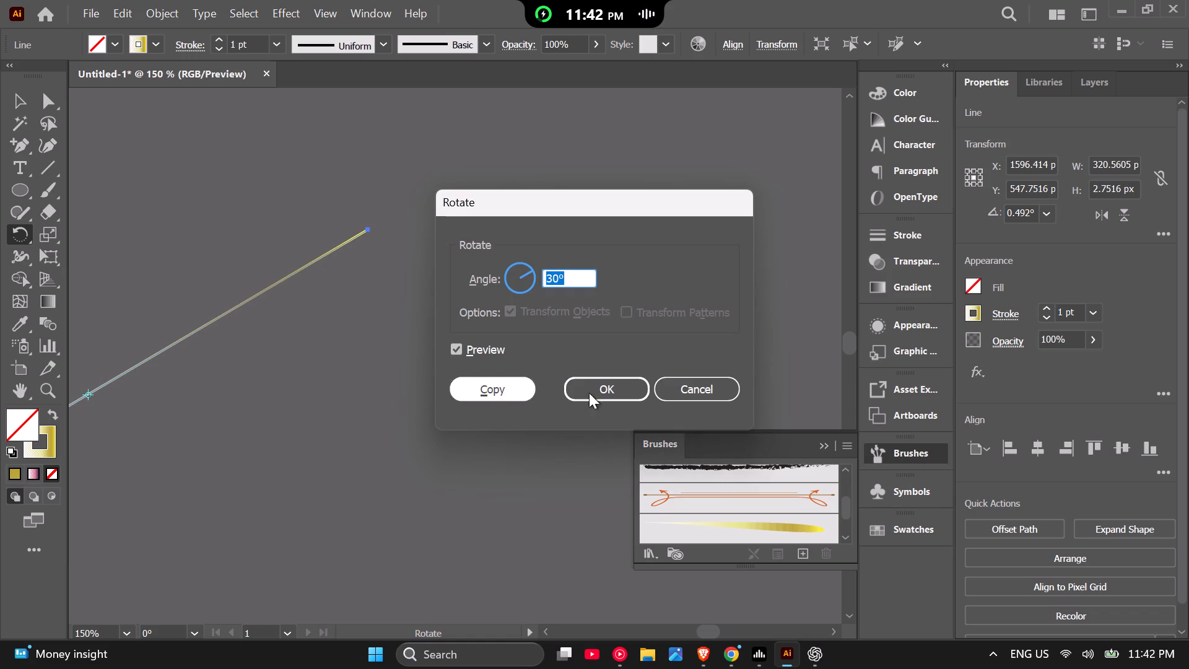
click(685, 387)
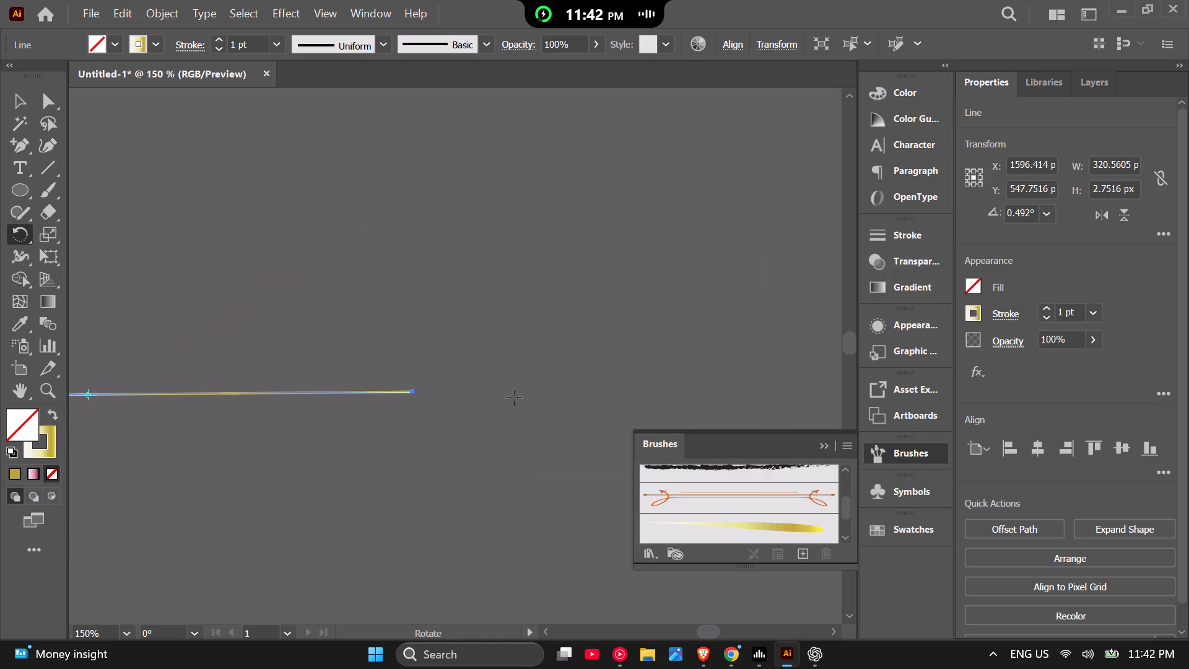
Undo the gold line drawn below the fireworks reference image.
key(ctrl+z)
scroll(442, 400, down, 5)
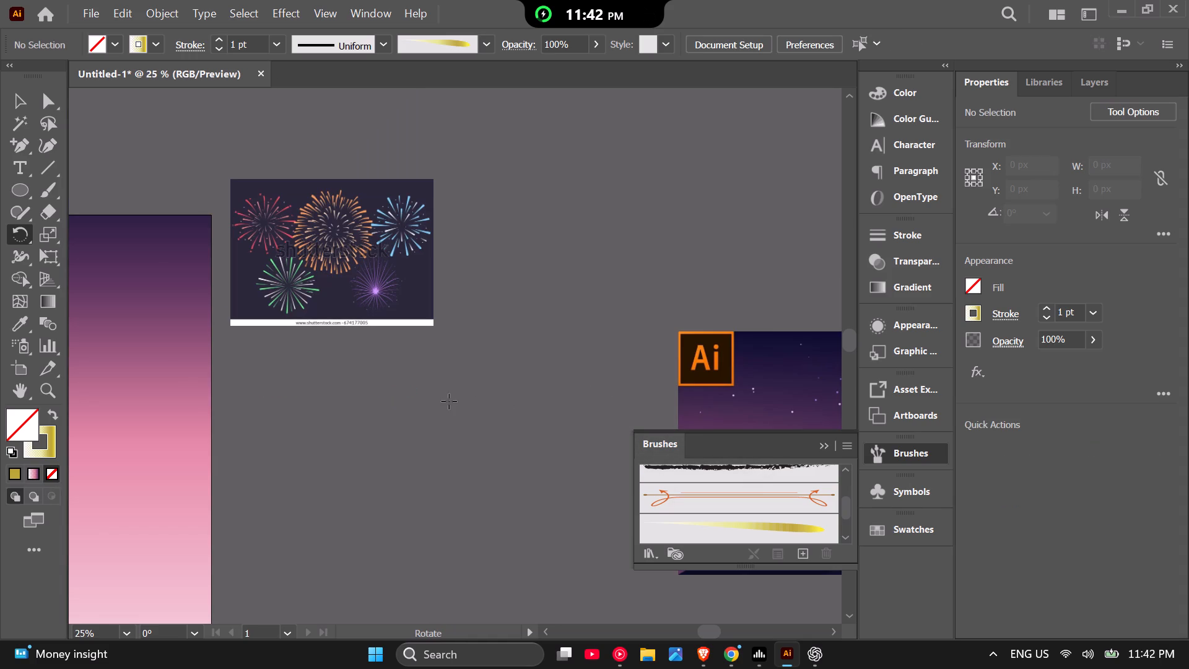
Restore the undone gold line and make a copy of it rotated 30° about its right end.
key(ctrl+shift+z)
scroll(449, 401, up, 4)
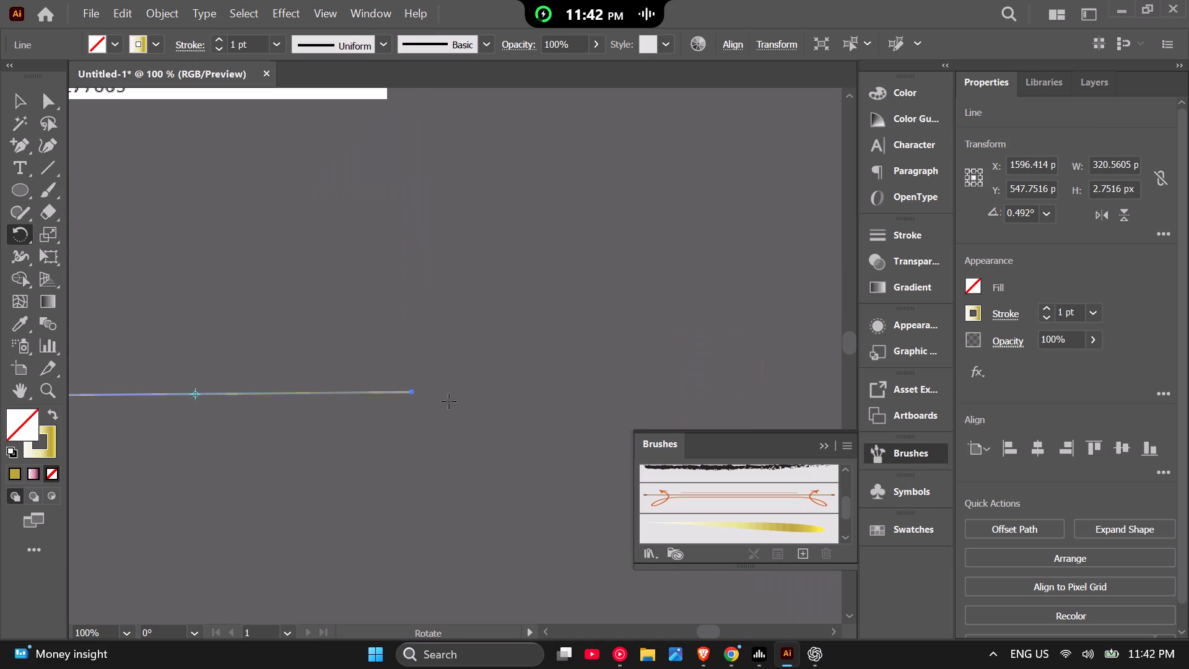
scroll(190, 395, up, 3)
scroll(213, 391, down, 2)
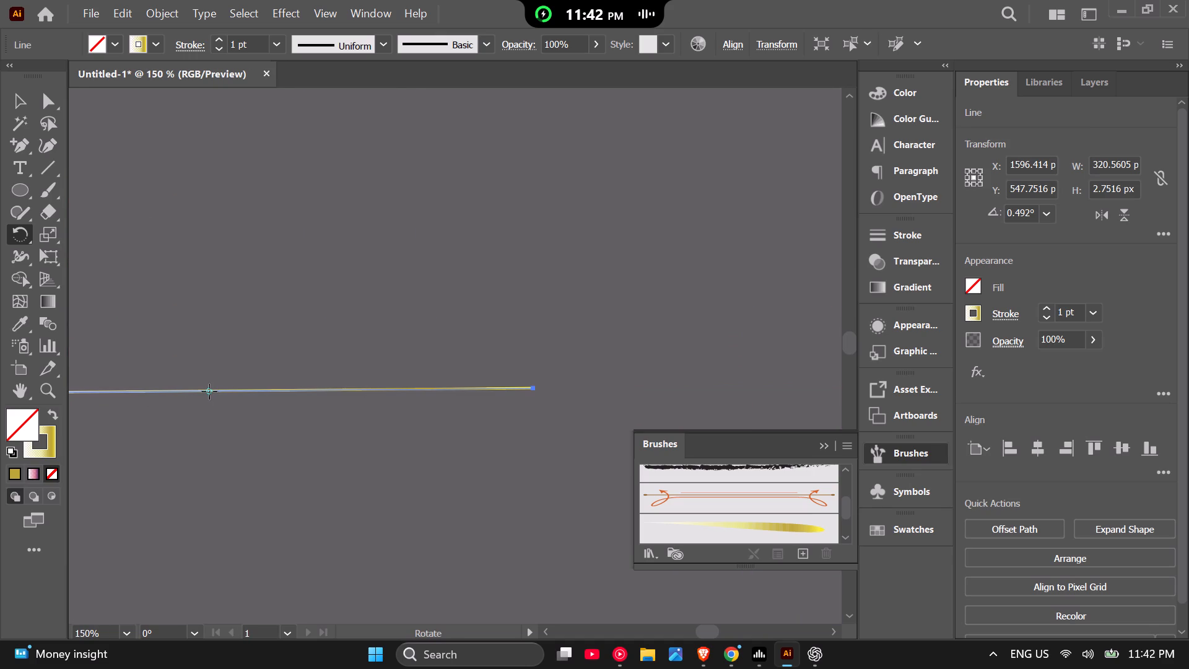
drag(209, 391, 531, 388)
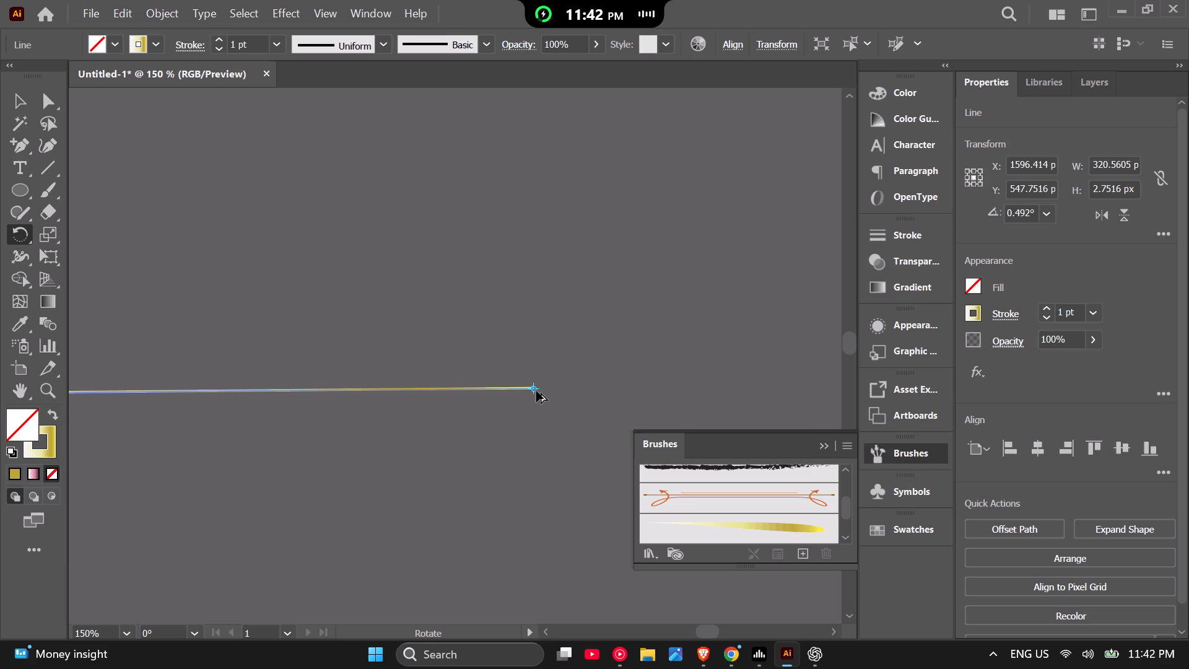
alt+click(536, 391)
alt+click(536, 391)
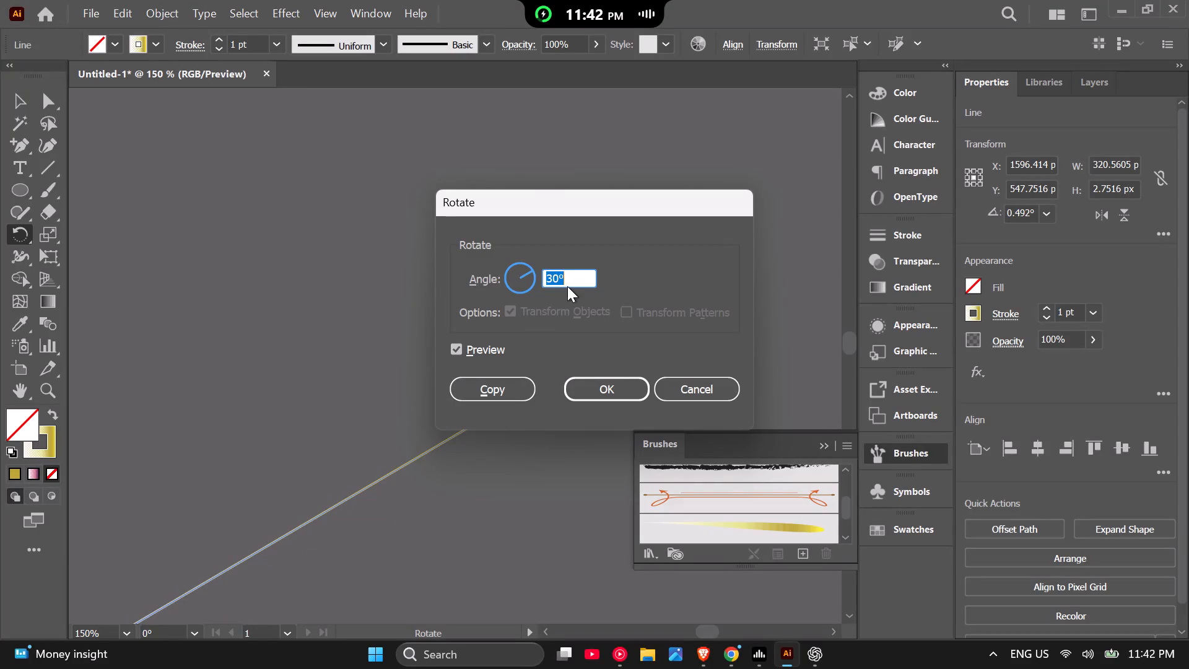
click(514, 383)
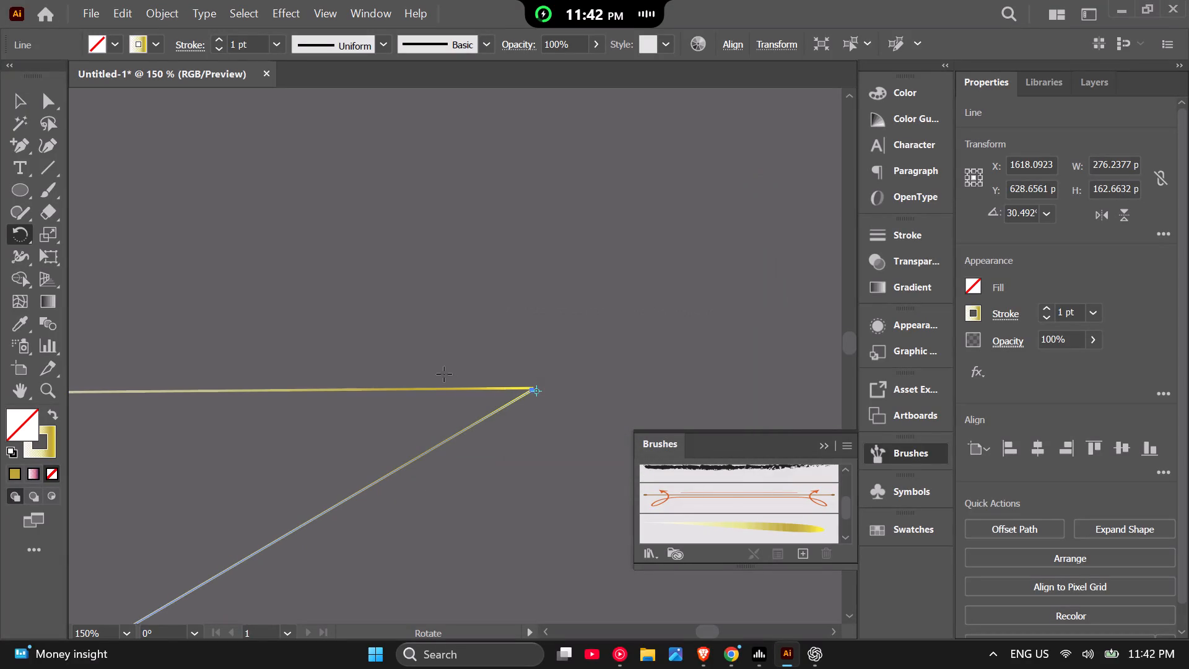
Repeat the 30° rotated copy around the same pivot until the lines form a full circular 12-ray burst.
scroll(444, 374, down, 2)
key(ctrl+d)
key(ctrl+d)
key(ctrl+d)
key(ctrl+d)
key(ctrl+d)
key(ctrl+d)
key(ctrl+d)
key(ctrl+d)
key(ctrl+d)
key(ctrl+d)
key(ctrl+d)
key(ctrl+d)
key(ctrl+d)
key(ctrl+d)
key(ctrl+d)
key(ctrl+d)
key(ctrl+d)
key(ctrl+d)
key(ctrl+d)
key(ctrl+d)
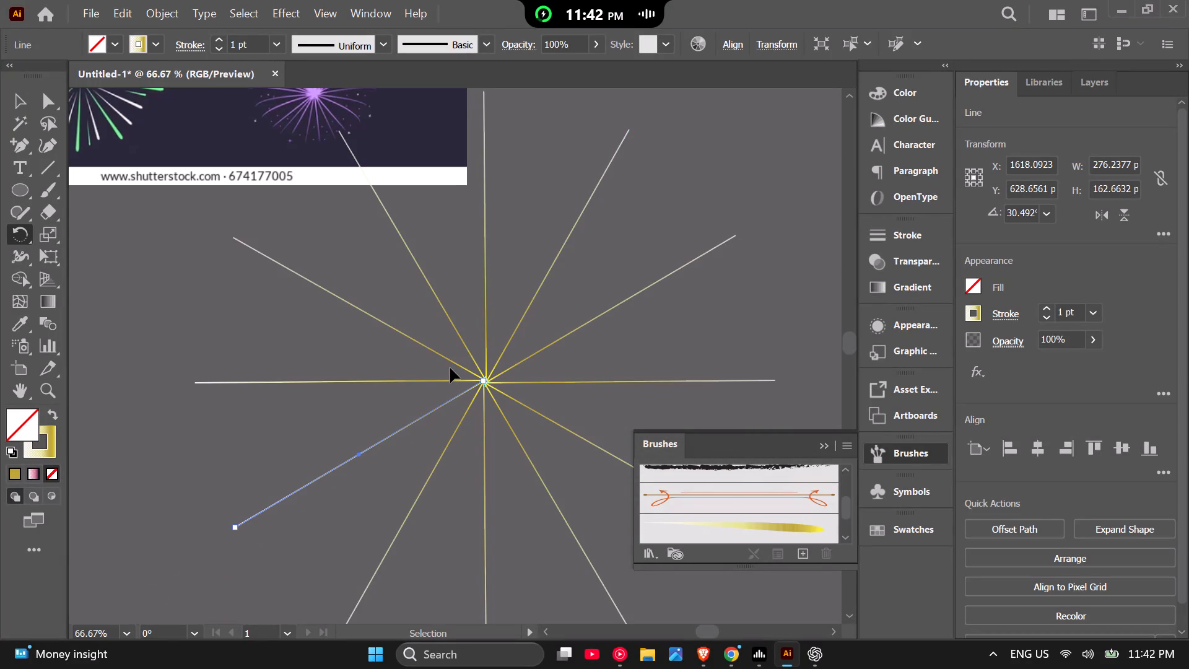
key(ctrl+shift+z)
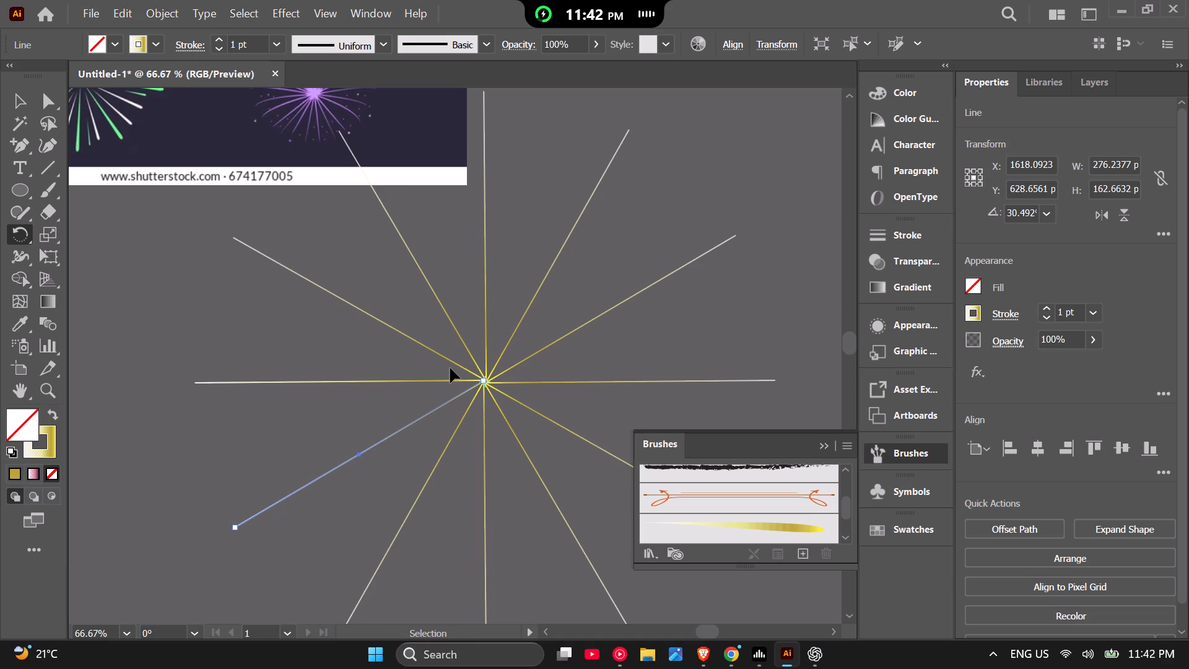
scroll(450, 368, down, 2)
scroll(469, 360, up, 2)
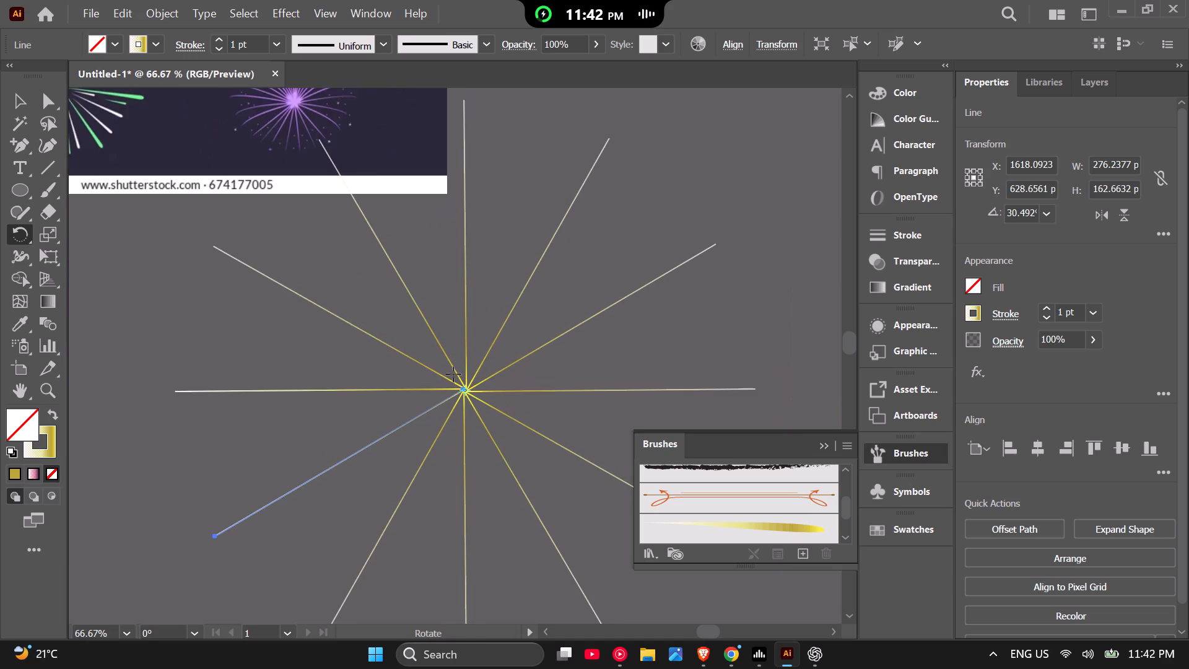
scroll(453, 377, up, 5)
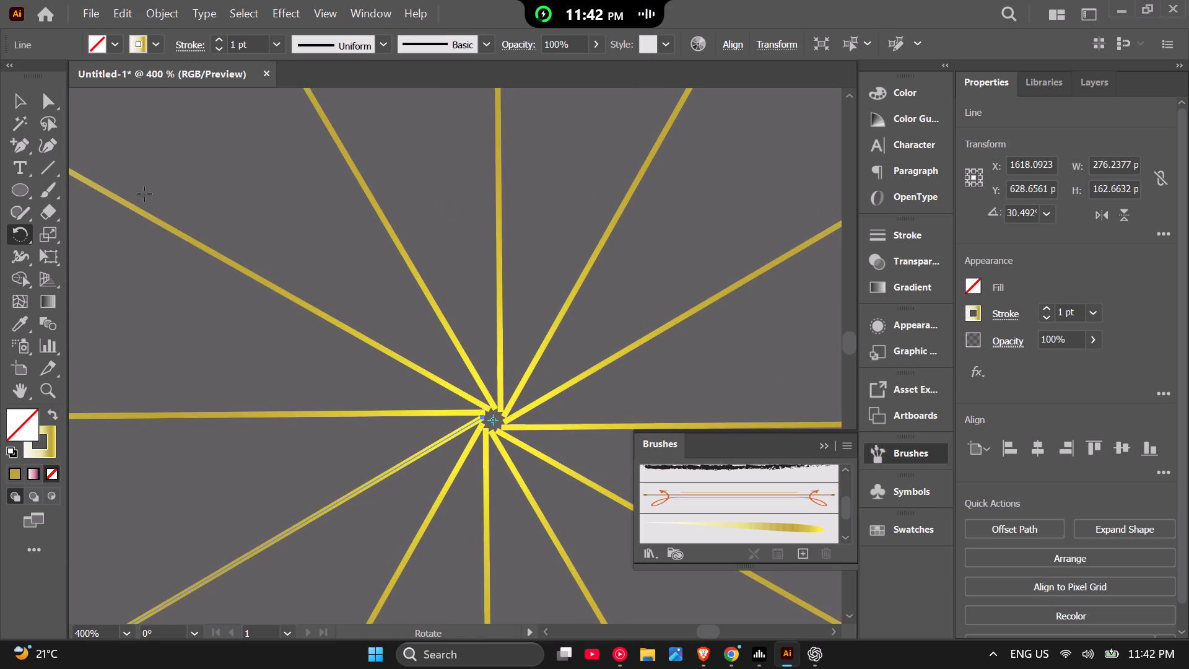
click(11, 100)
click(239, 214)
Scale all the burst's rays down together proportionally to about 325 px wide, excluding the reference image.
scroll(295, 299, down, 2)
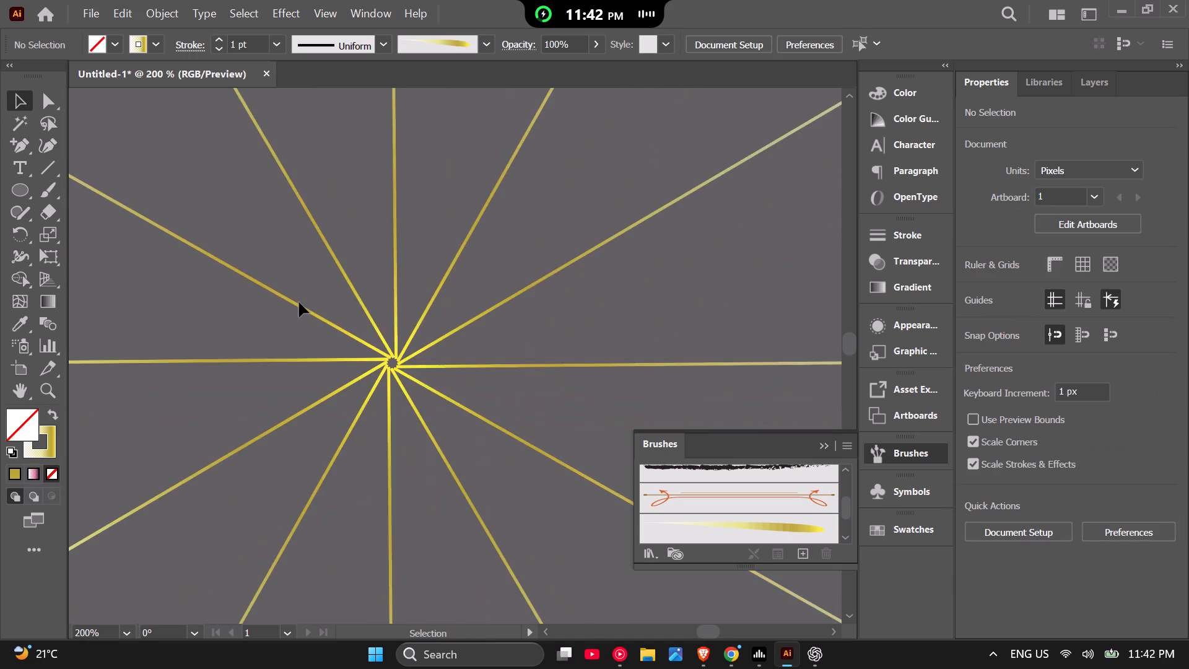
scroll(300, 302, down, 4)
drag(559, 152, 437, 256)
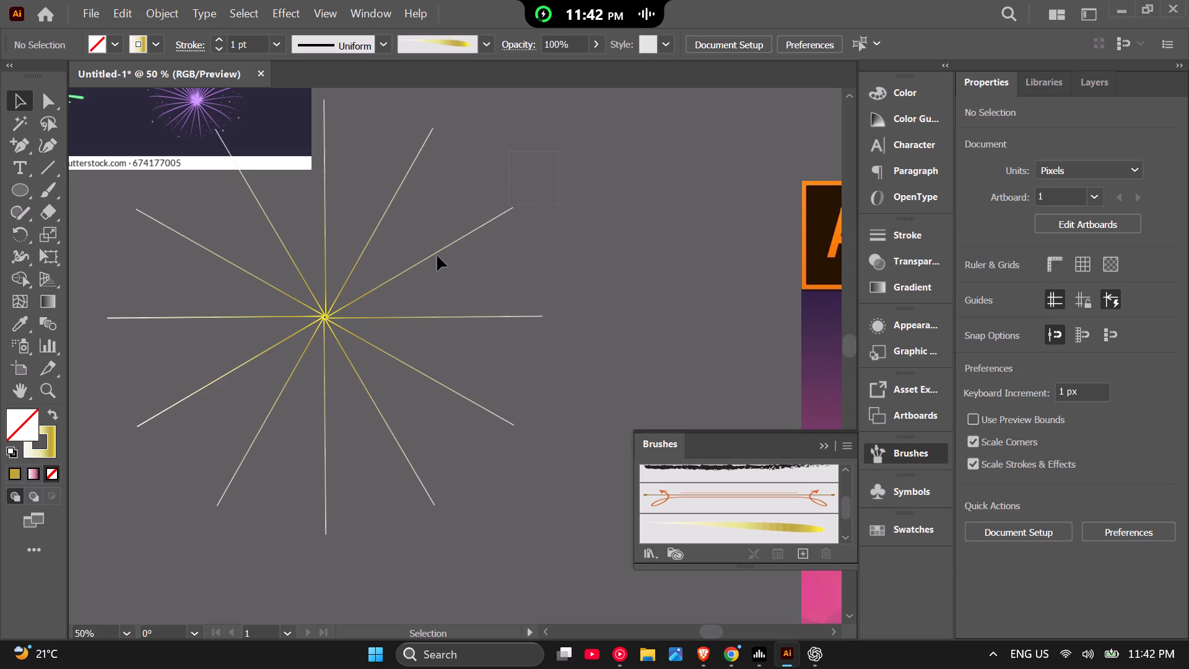
drag(437, 256, 278, 448)
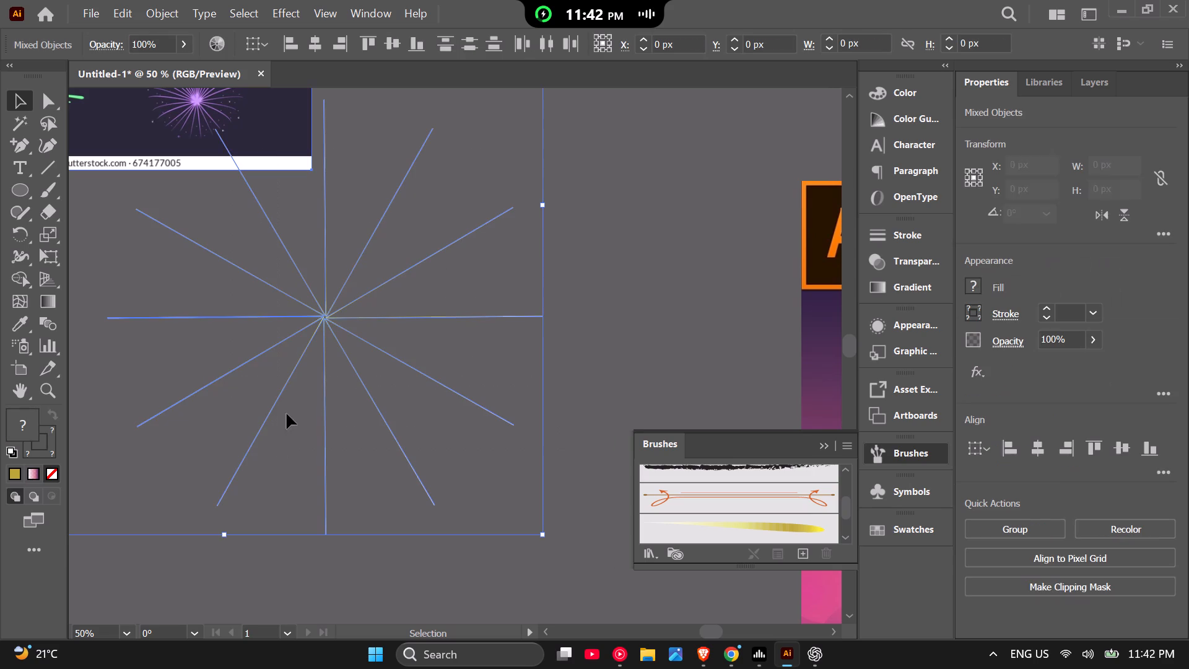
click(698, 265)
drag(676, 247, 275, 372)
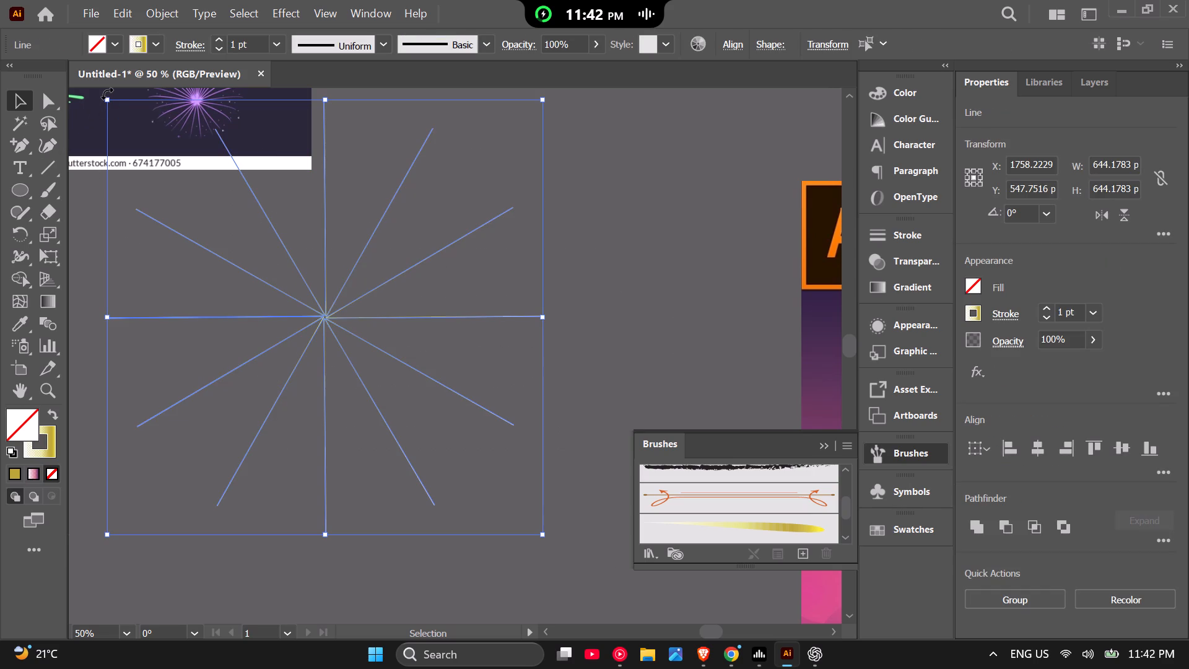
drag(109, 99, 157, 162)
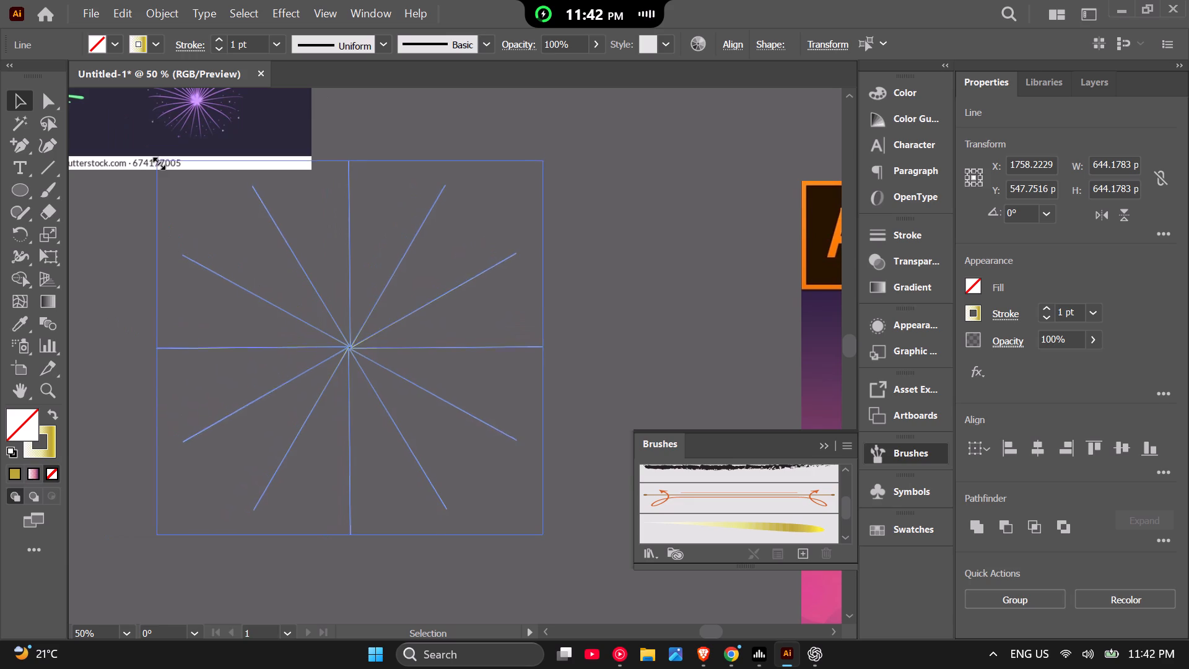
drag(157, 162, 323, 284)
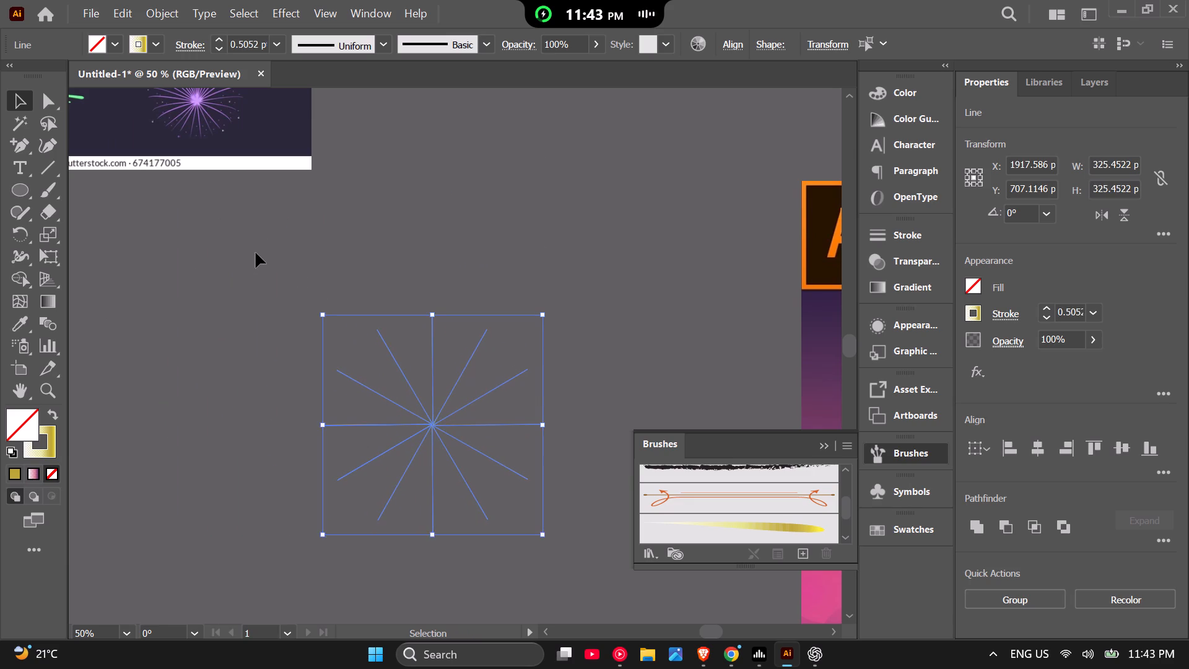
click(256, 253)
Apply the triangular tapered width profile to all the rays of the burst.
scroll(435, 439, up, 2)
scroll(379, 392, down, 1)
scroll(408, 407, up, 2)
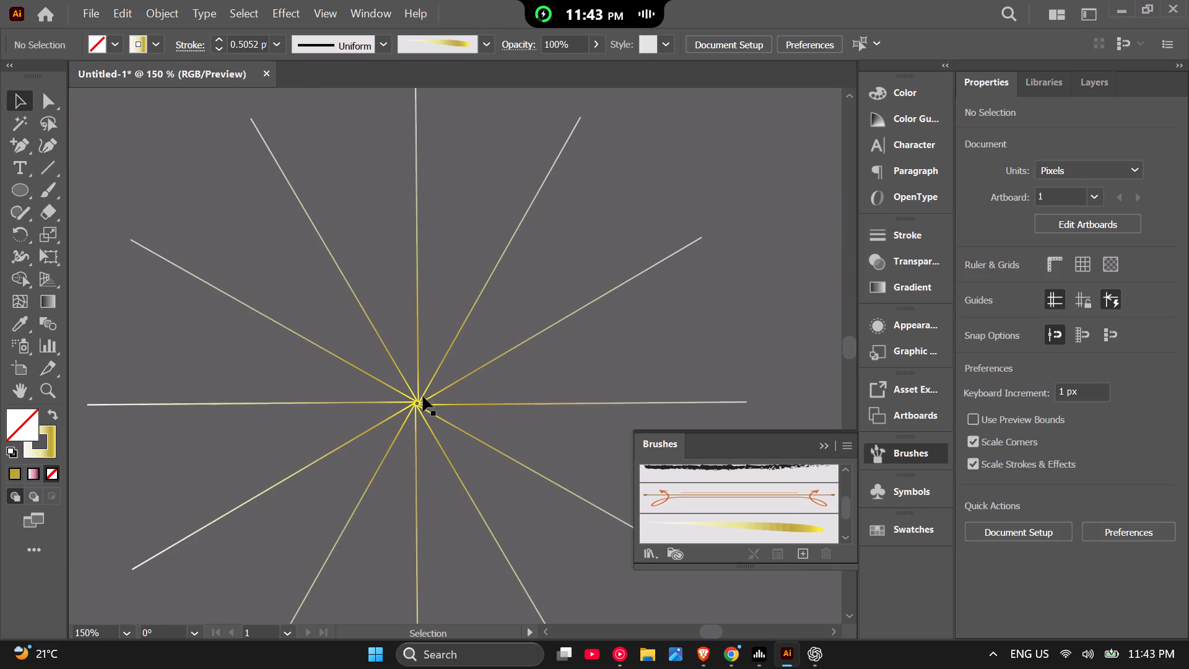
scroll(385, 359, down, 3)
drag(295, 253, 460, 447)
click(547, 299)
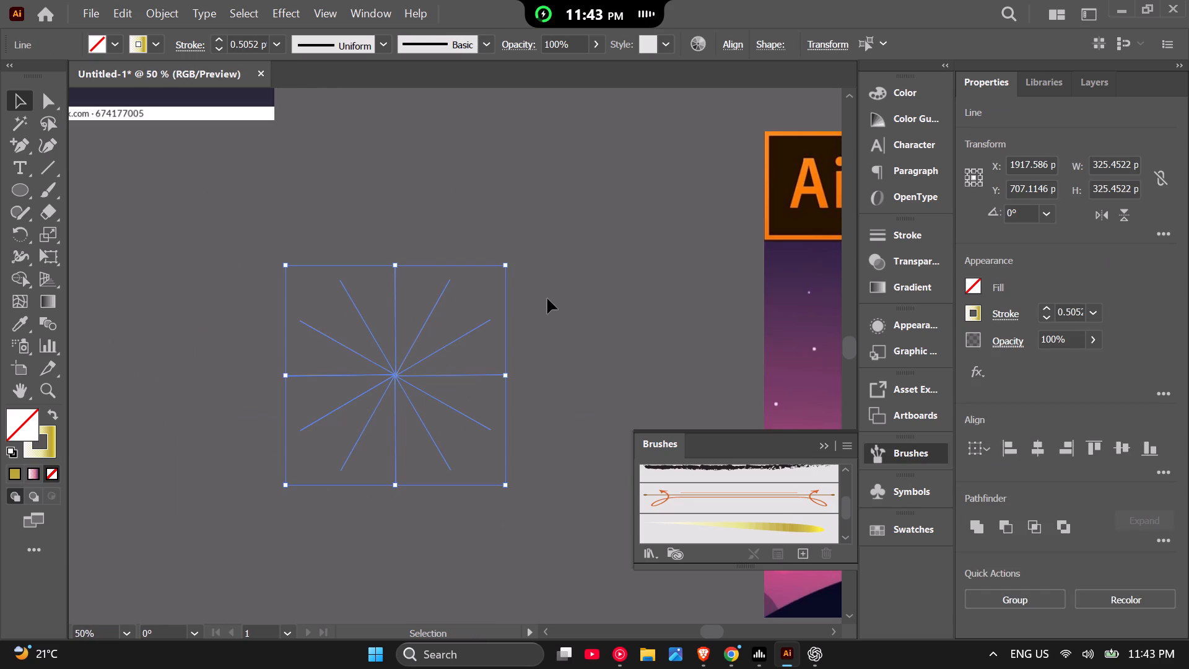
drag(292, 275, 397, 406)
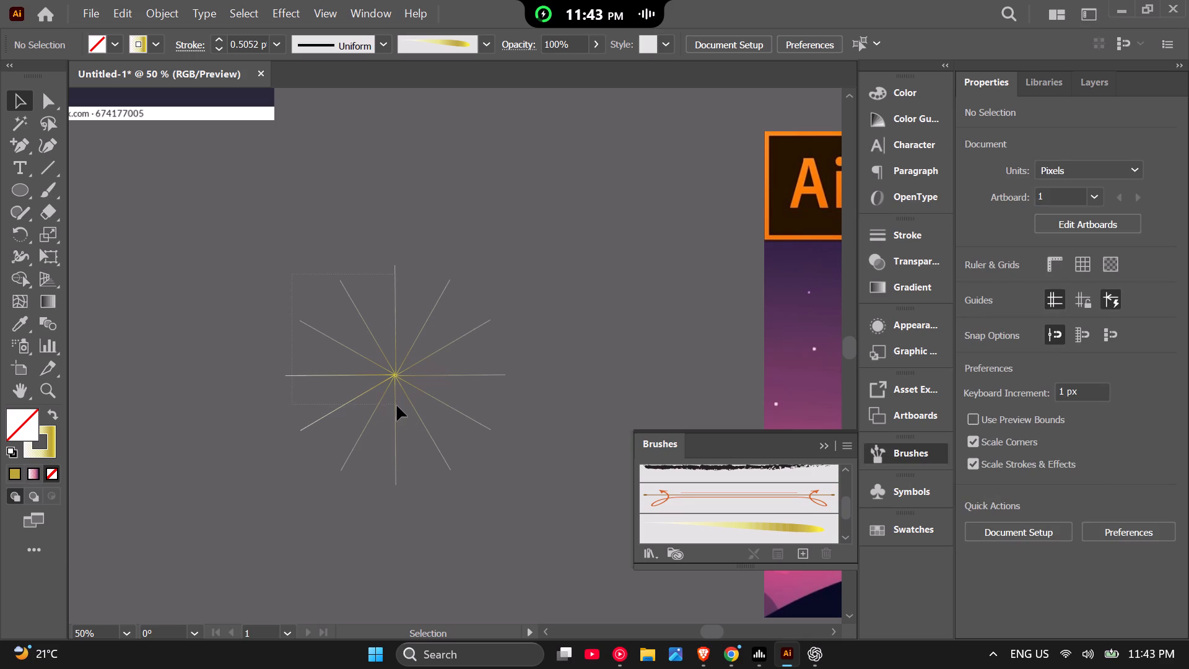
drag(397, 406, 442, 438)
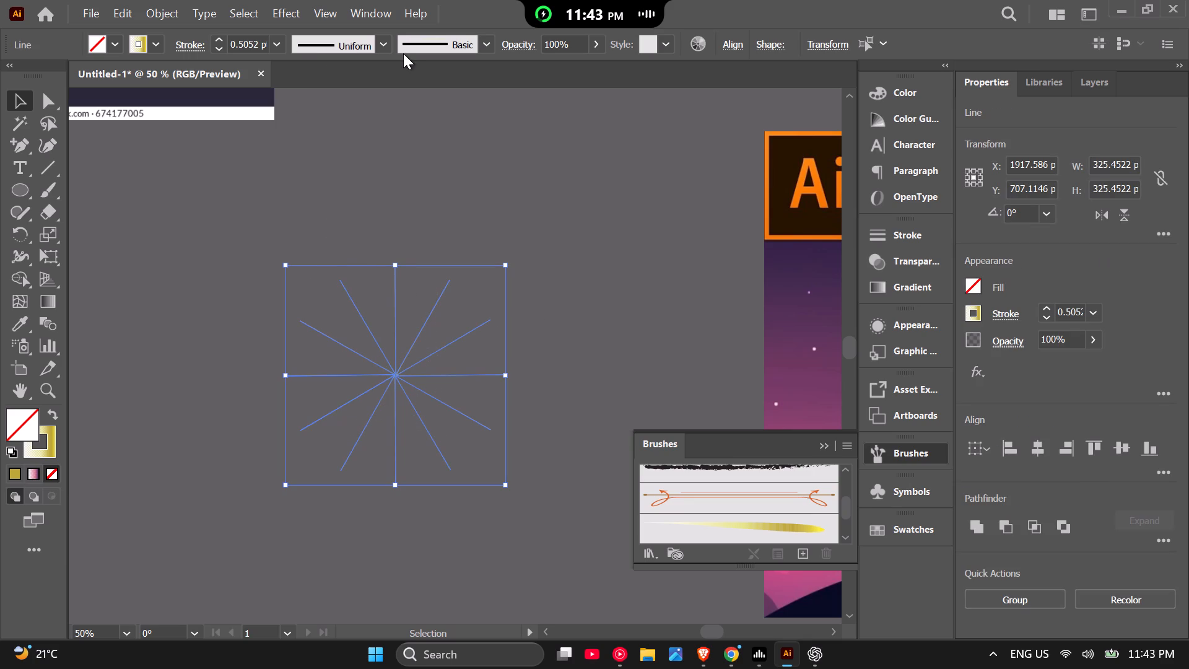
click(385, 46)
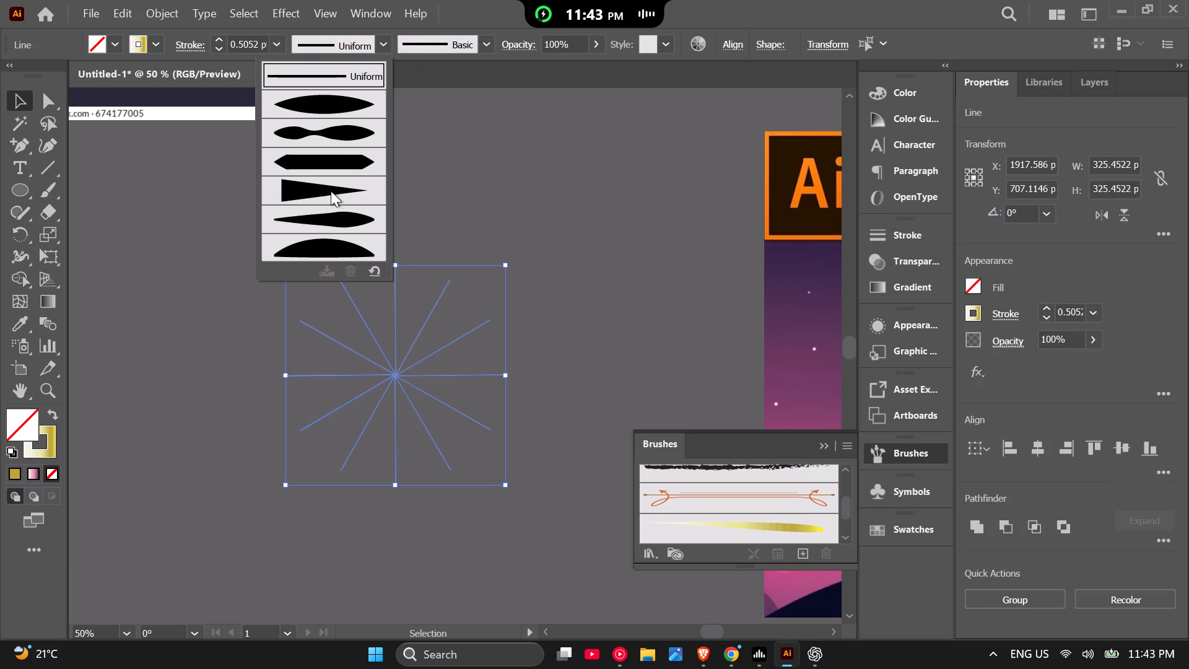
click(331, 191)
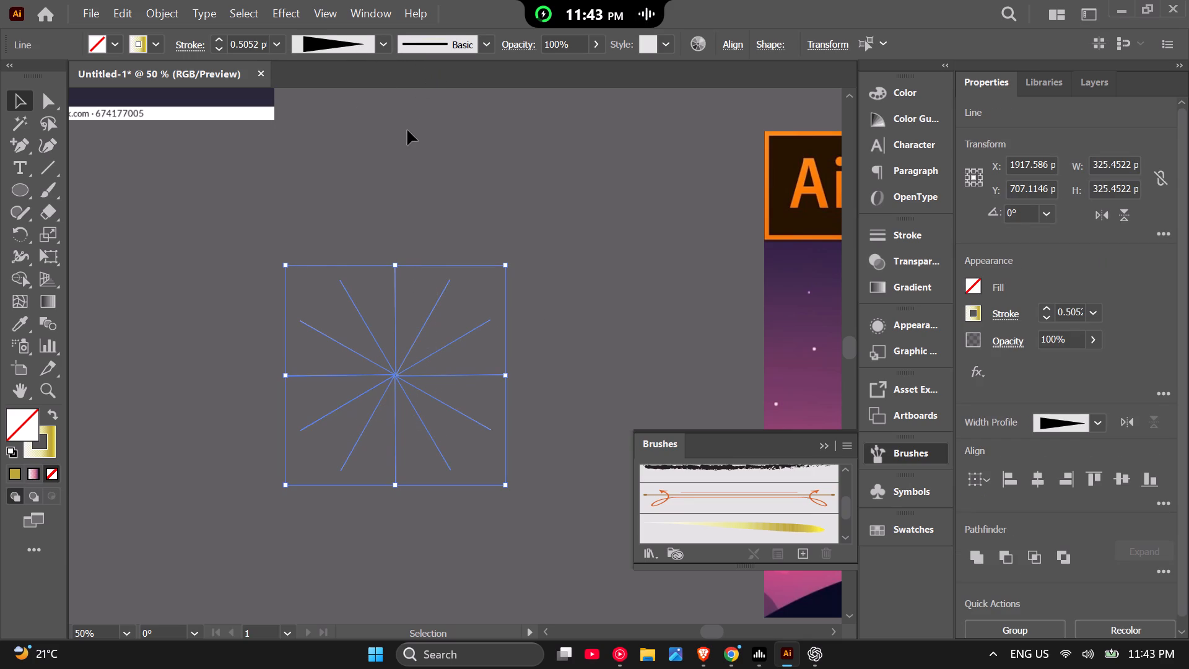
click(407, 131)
Apply the tapered gold gradient art brush to all the rays of the burst.
scroll(445, 450, up, 1)
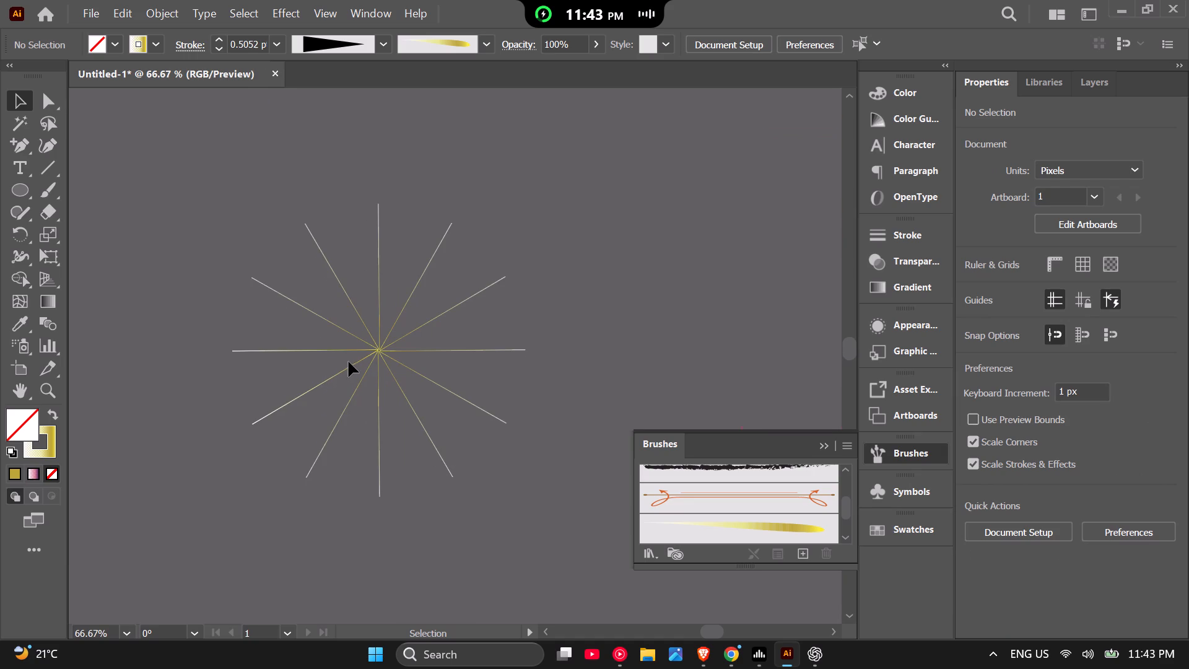
scroll(349, 362, down, 2)
scroll(349, 362, up, 1)
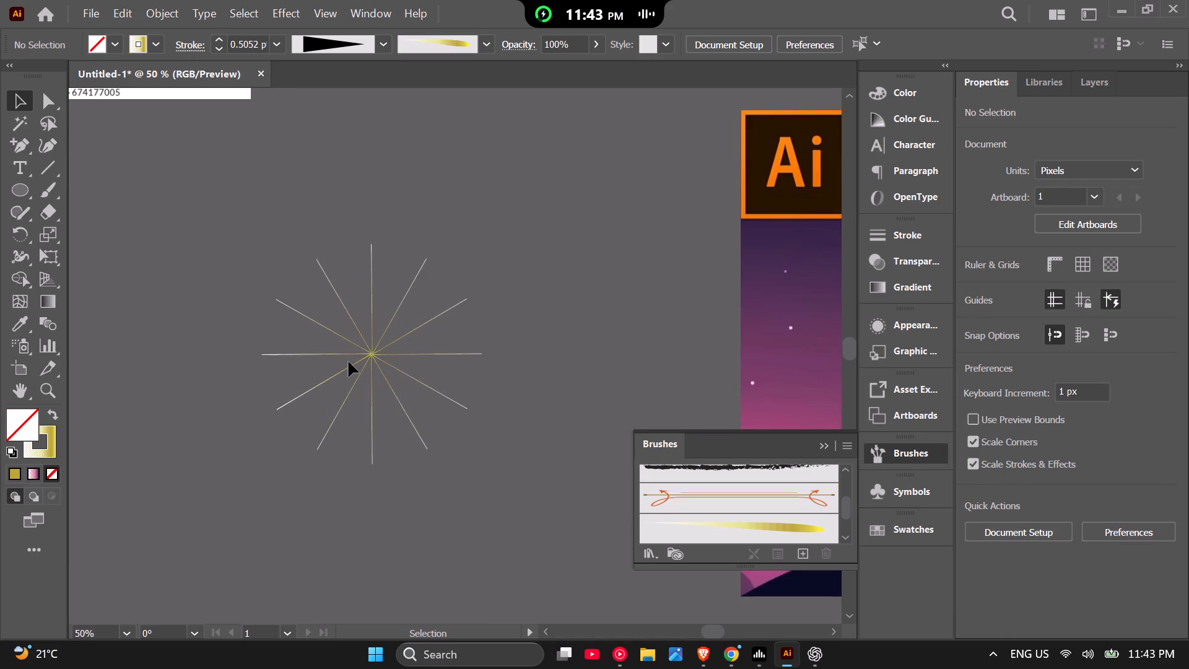
scroll(349, 362, down, 1)
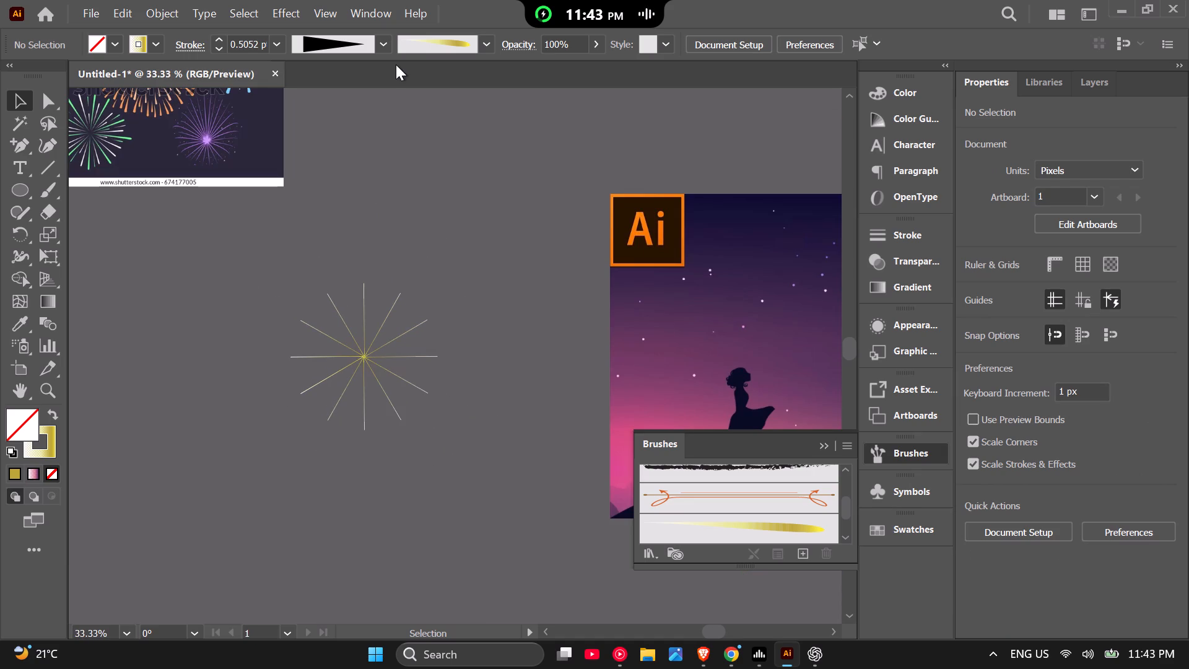
click(485, 45)
click(425, 165)
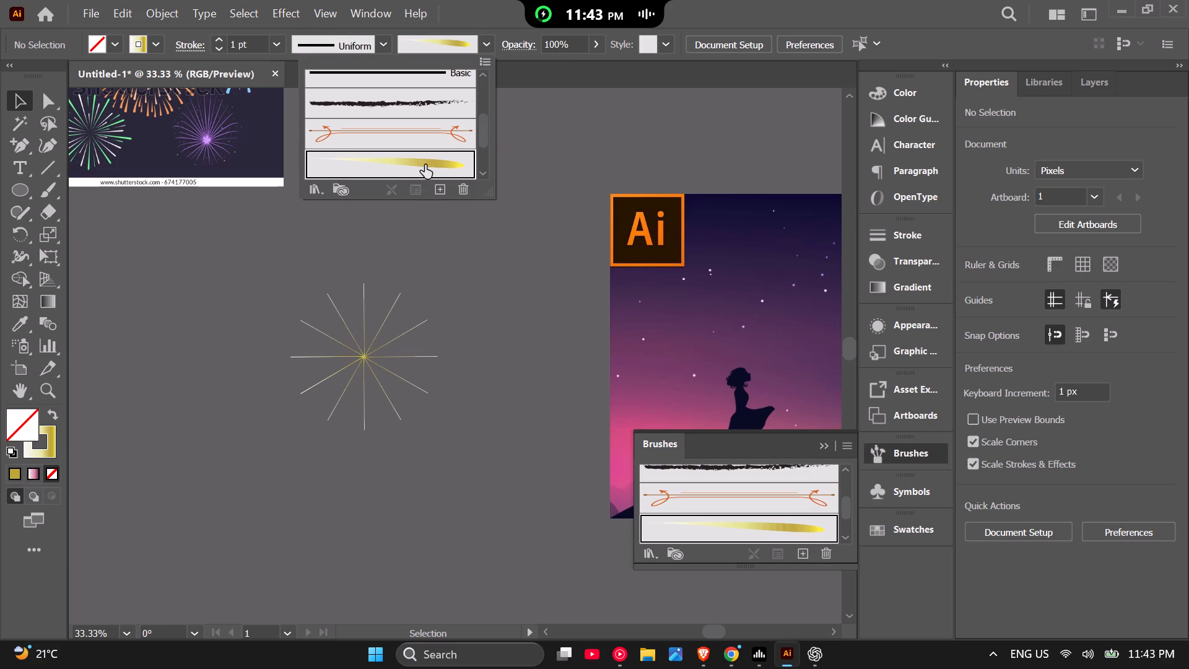
click(391, 295)
drag(216, 256, 383, 422)
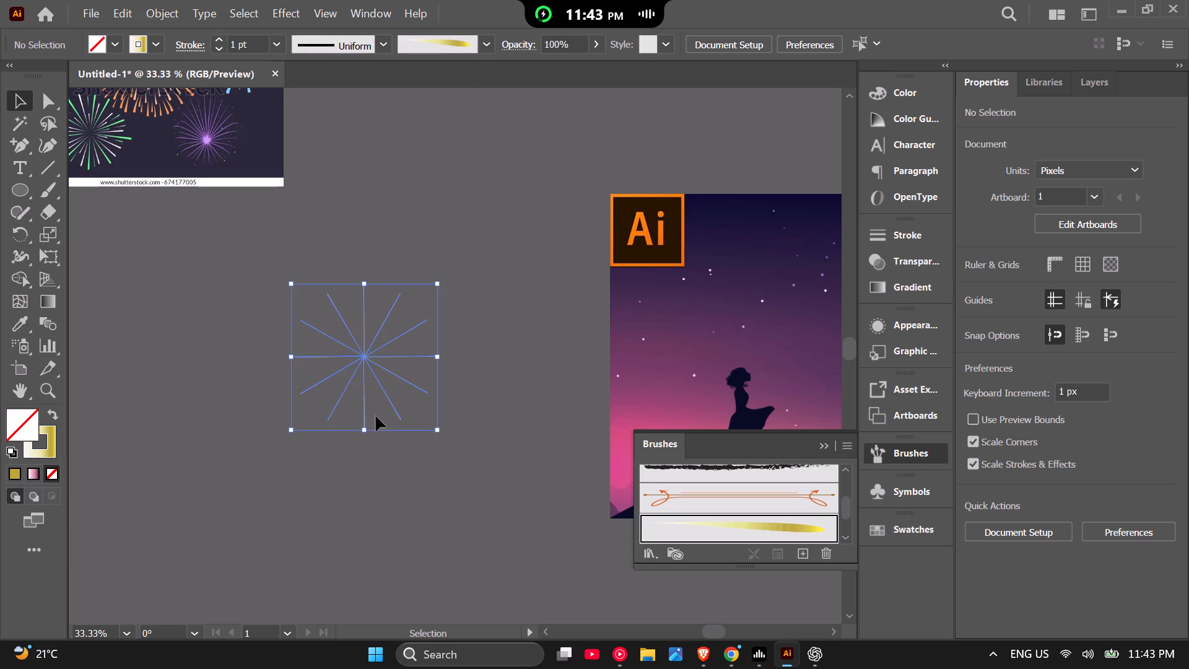
click(450, 41)
click(429, 154)
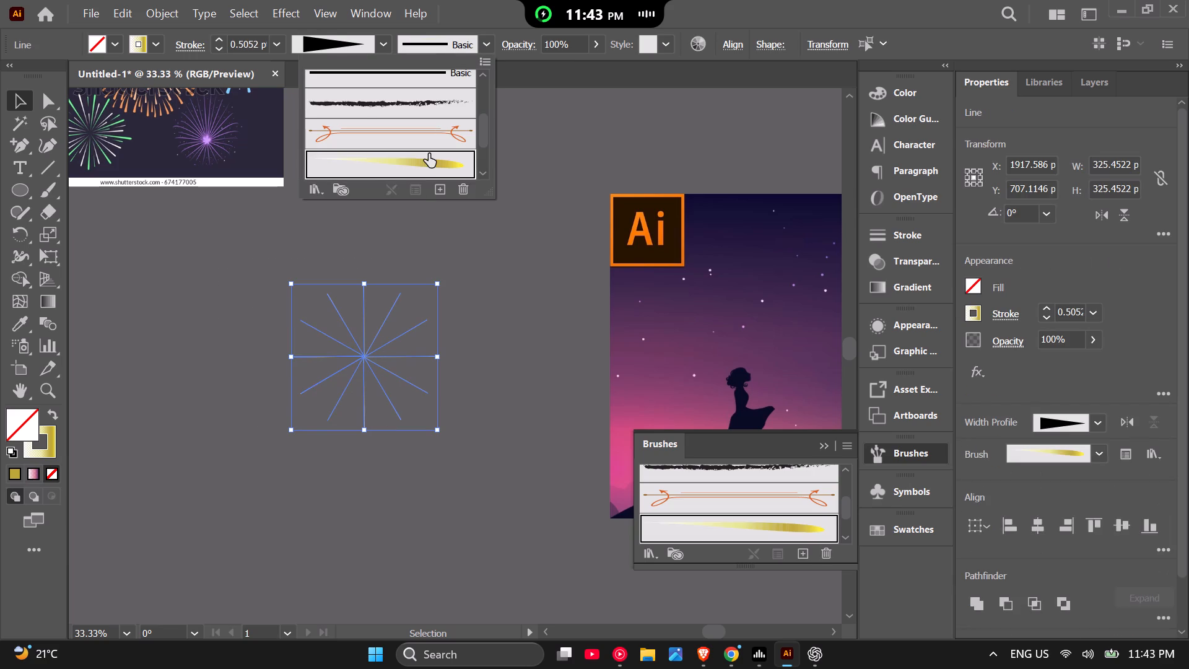
click(464, 238)
scroll(364, 378, up, 1)
click(503, 331)
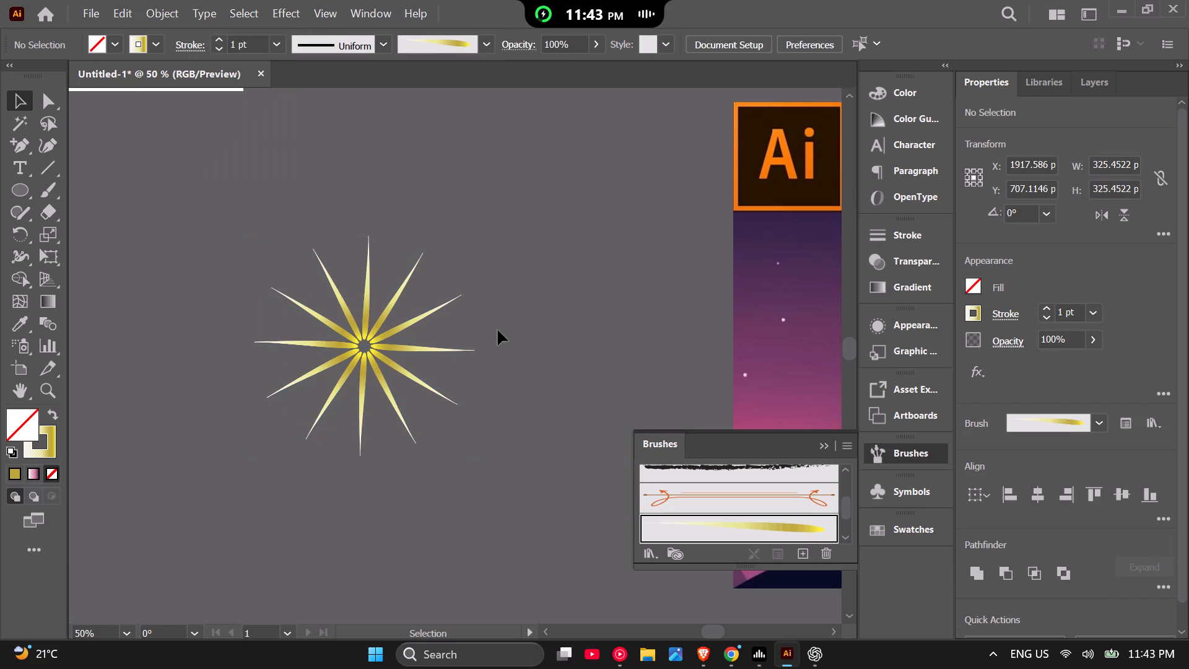
Reverse the gold art brush's direction to point left and apply the change to the existing strokes.
scroll(344, 339, up, 3)
scroll(329, 304, down, 3)
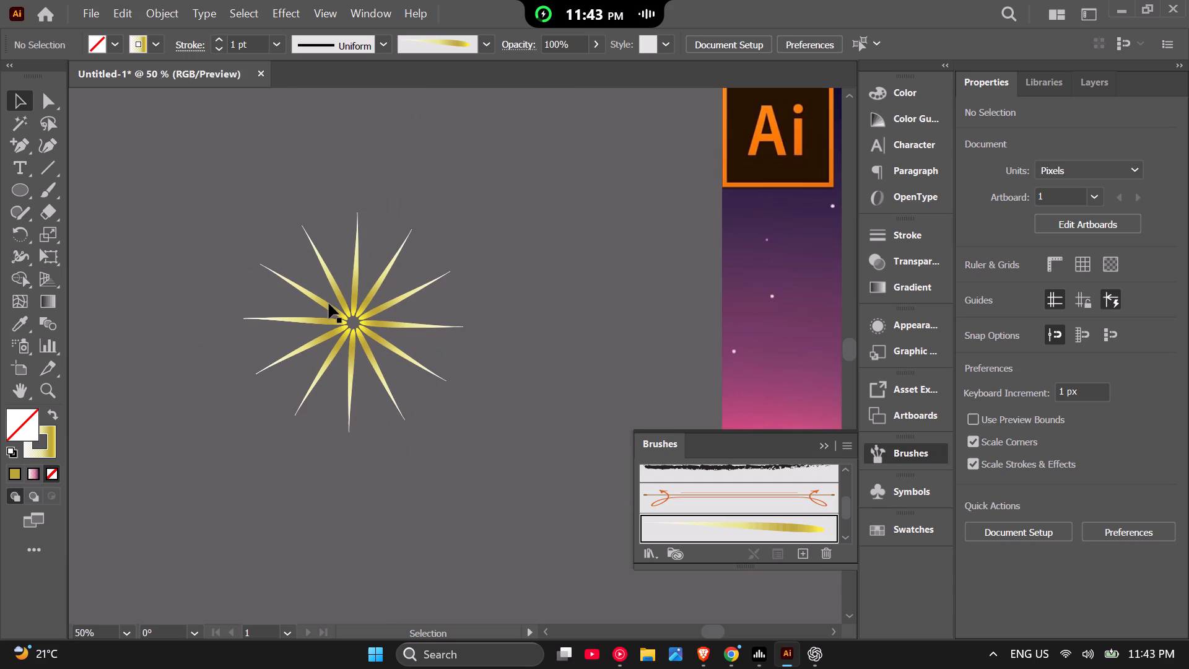
scroll(329, 304, down, 2)
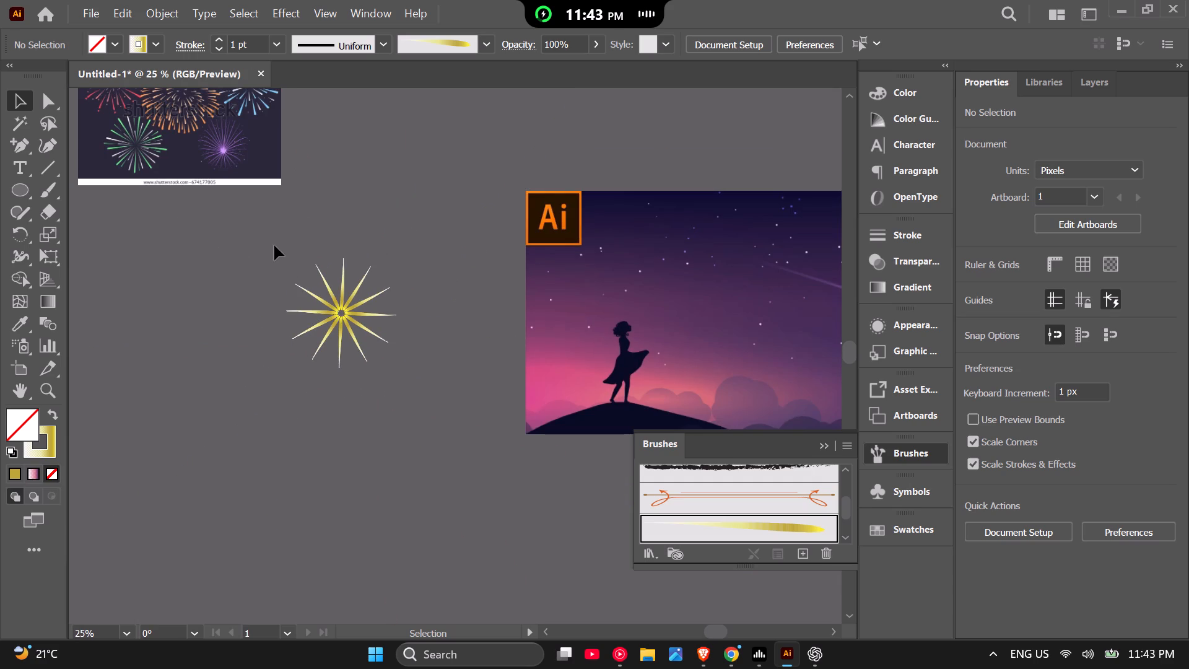
drag(277, 246, 366, 336)
click(481, 40)
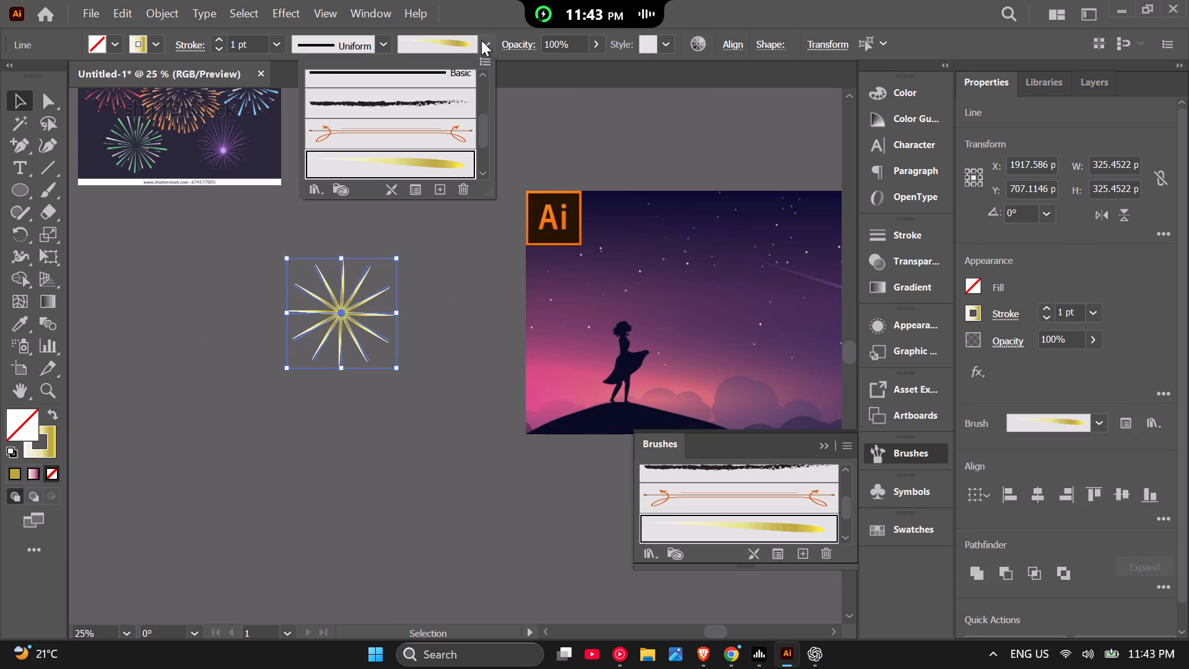
double_click(448, 161)
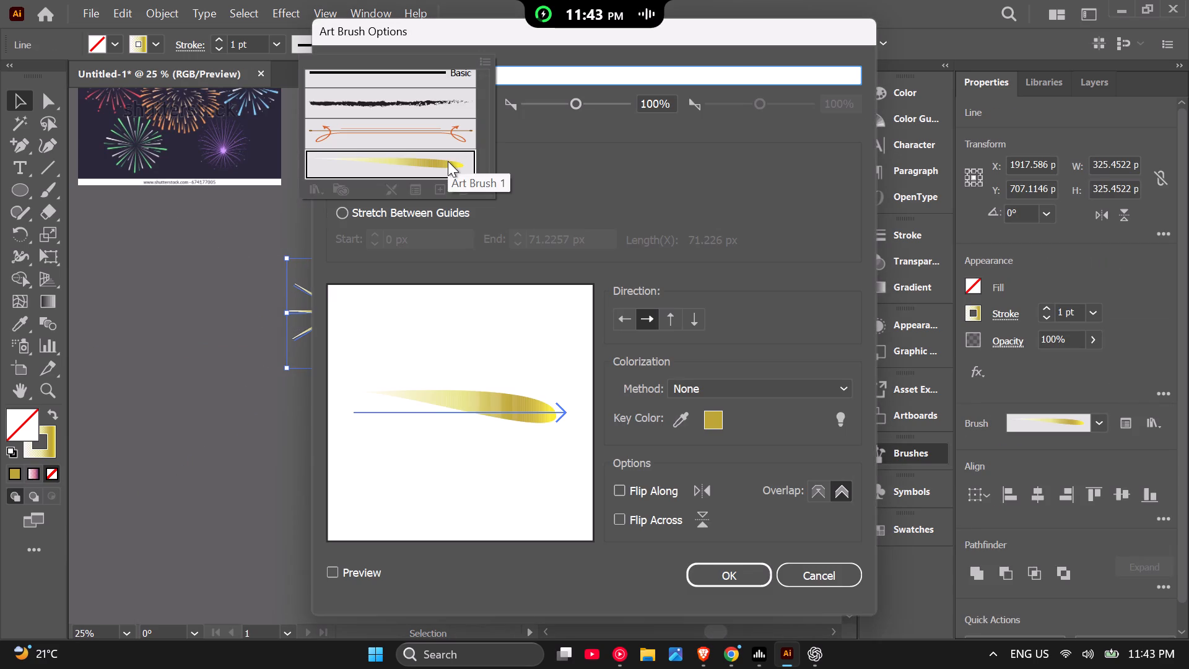
click(627, 313)
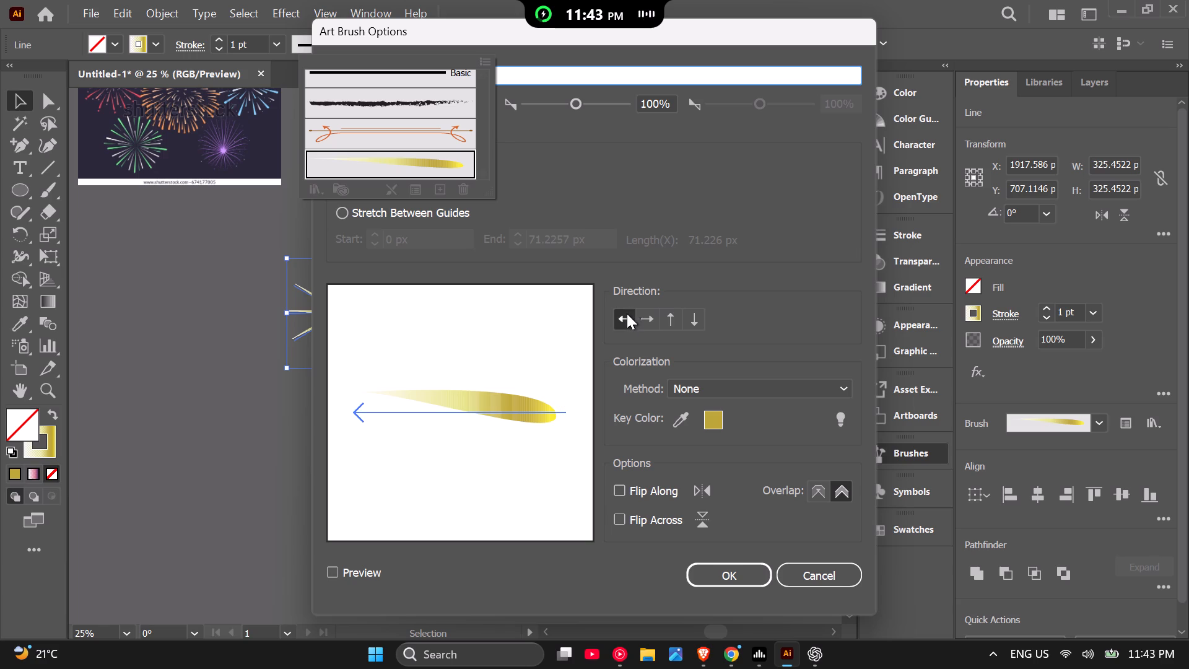
click(744, 580)
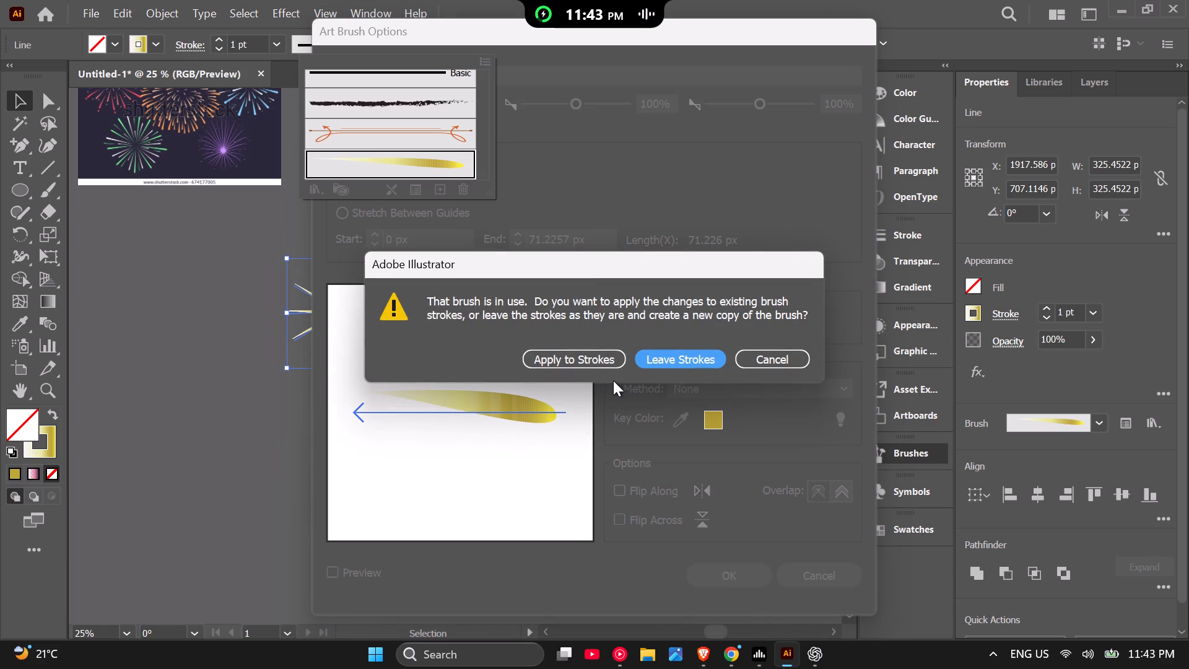
click(601, 361)
click(415, 379)
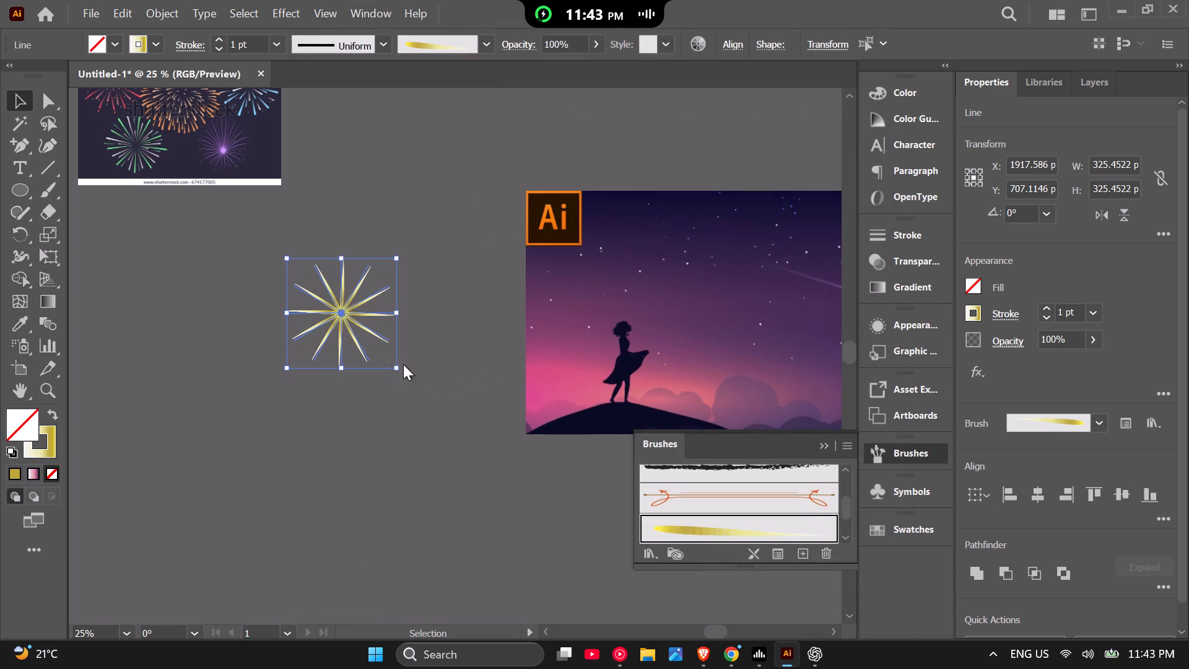
Examine the shape and direction of the burst's gold brushed rays up close.
click(477, 321)
scroll(362, 305, up, 2)
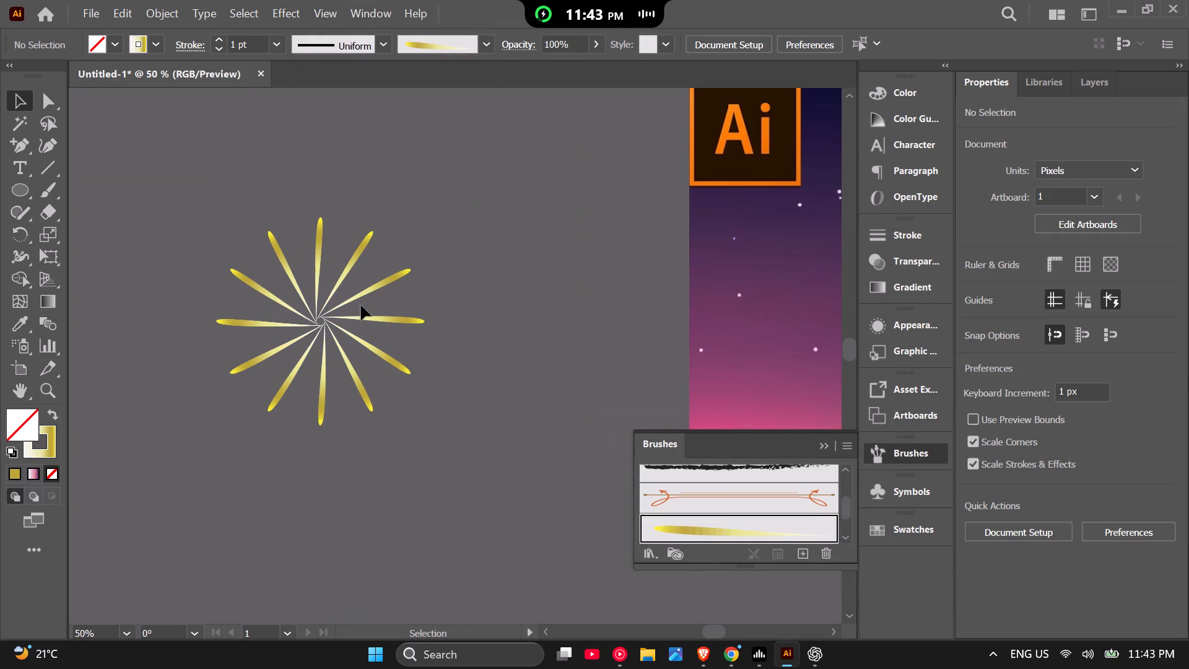
scroll(326, 325, up, 2)
scroll(360, 333, down, 2)
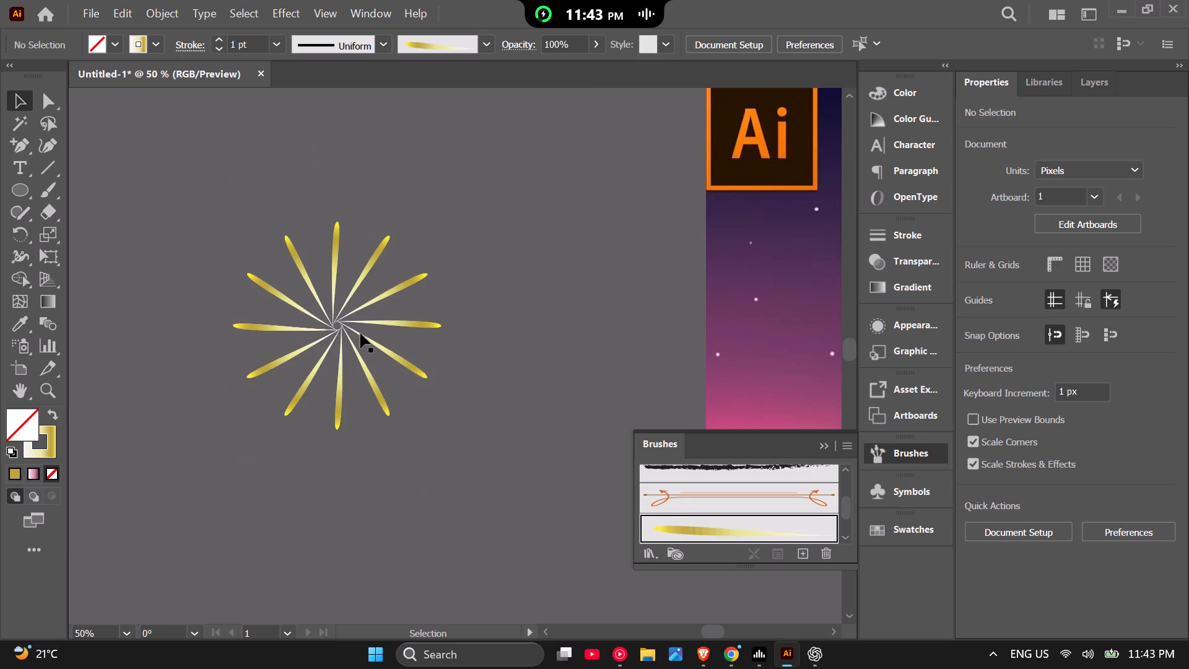
scroll(327, 291, up, 4)
scroll(332, 286, down, 3)
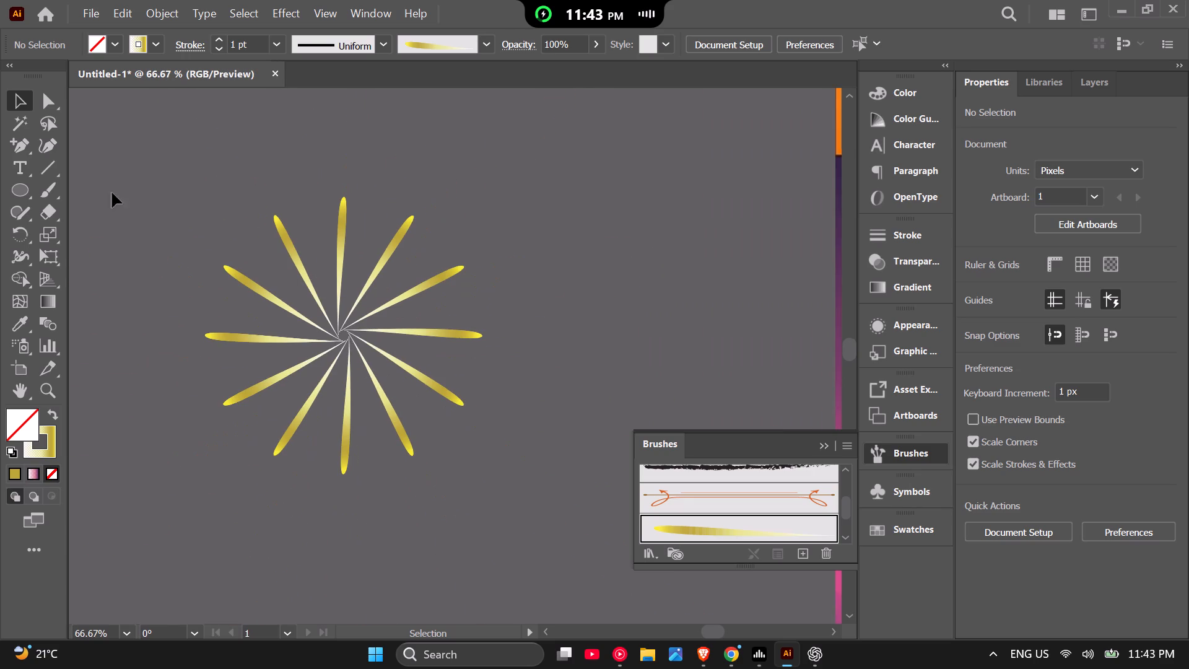
drag(132, 197, 446, 401)
click(542, 326)
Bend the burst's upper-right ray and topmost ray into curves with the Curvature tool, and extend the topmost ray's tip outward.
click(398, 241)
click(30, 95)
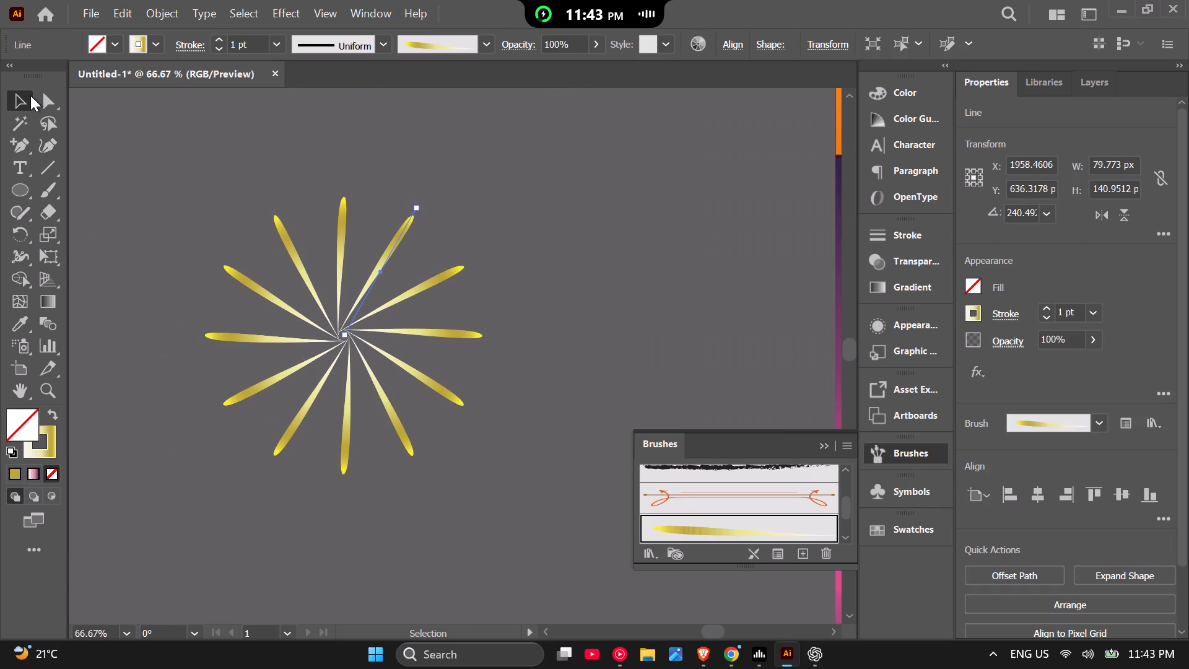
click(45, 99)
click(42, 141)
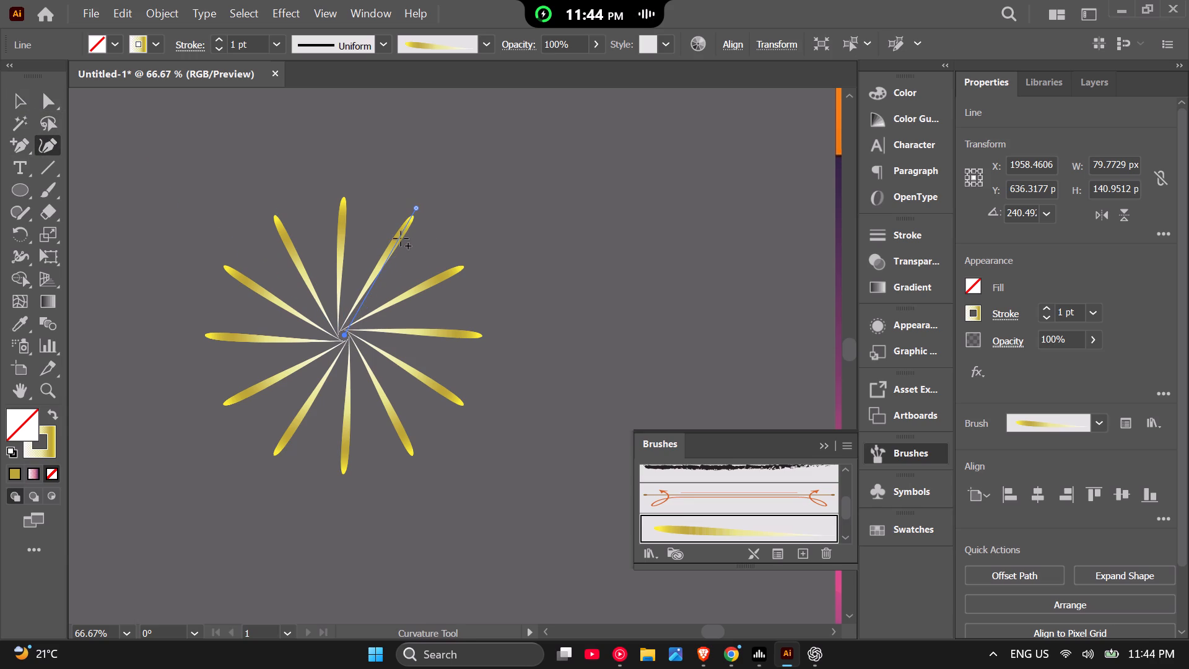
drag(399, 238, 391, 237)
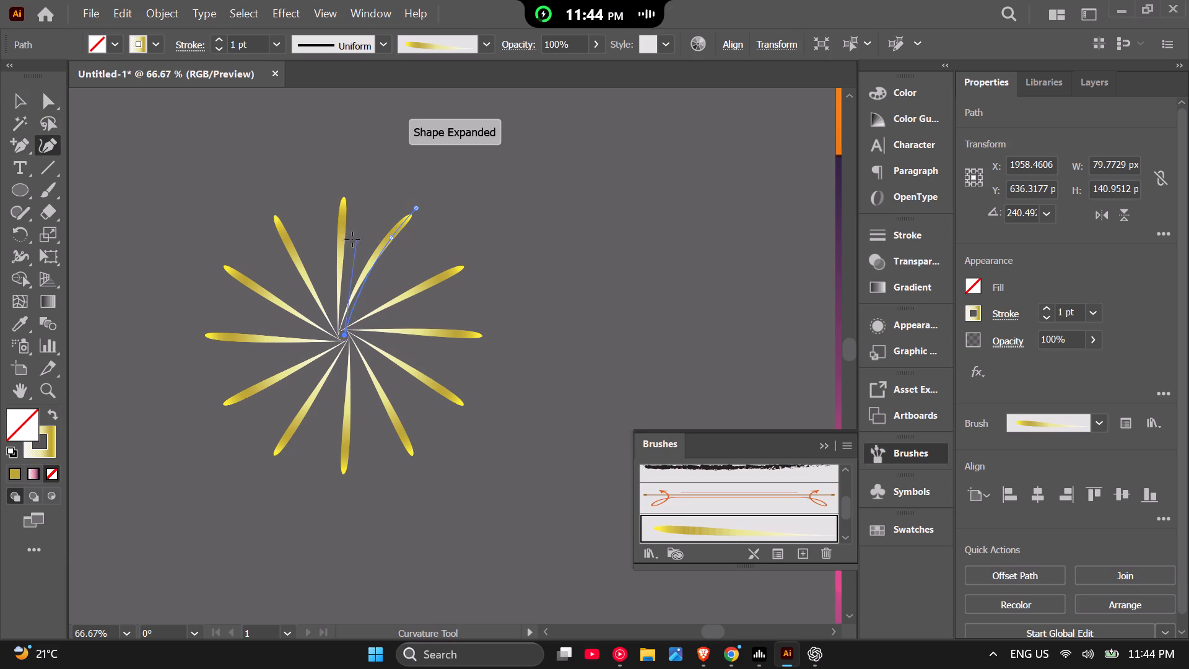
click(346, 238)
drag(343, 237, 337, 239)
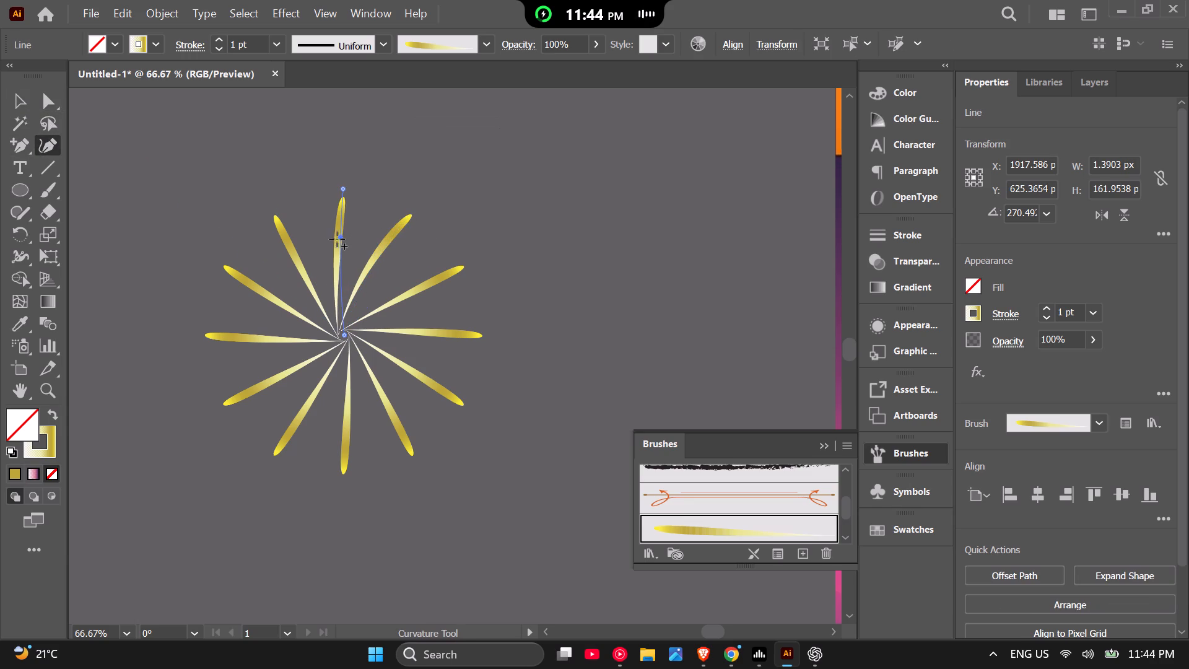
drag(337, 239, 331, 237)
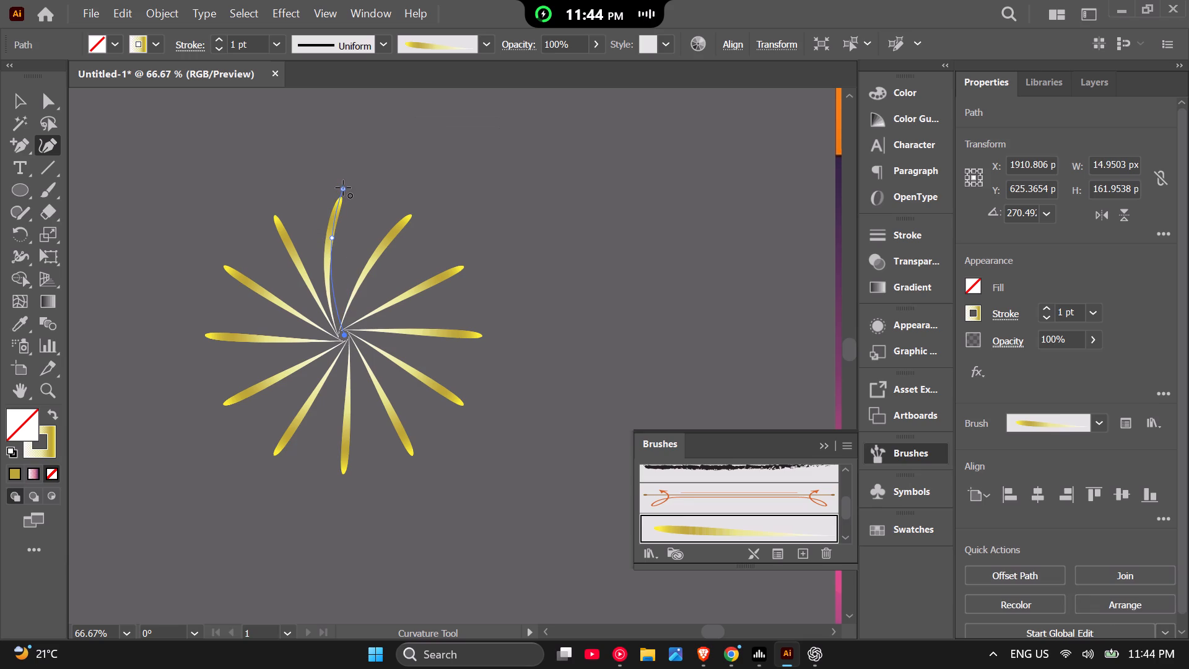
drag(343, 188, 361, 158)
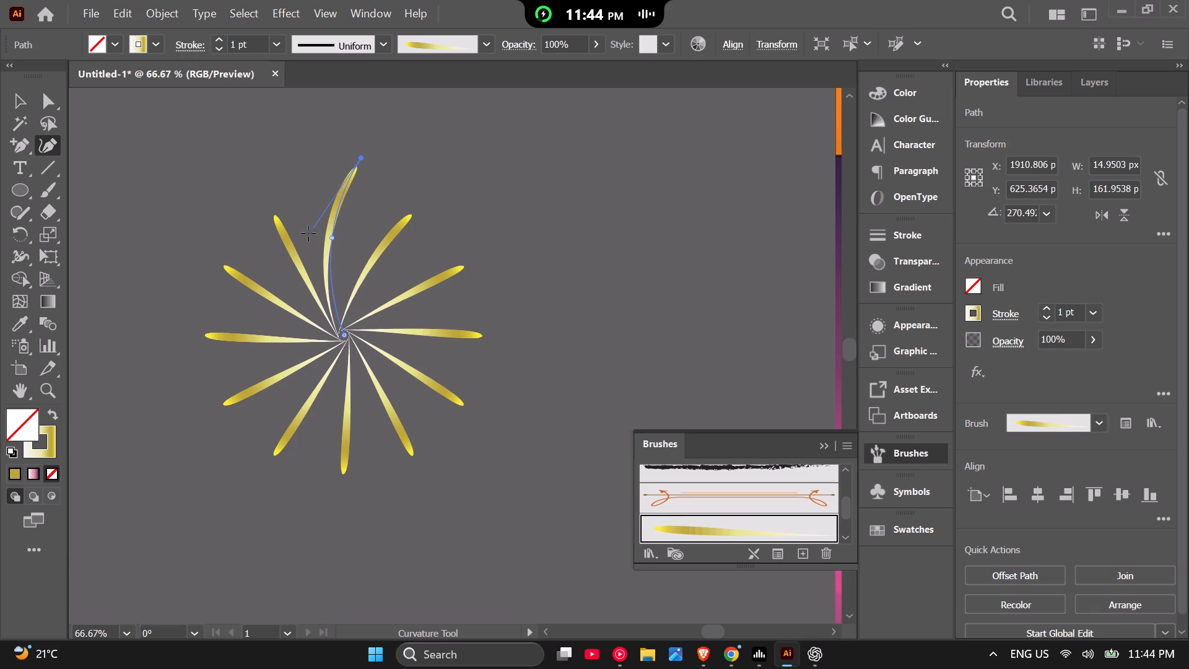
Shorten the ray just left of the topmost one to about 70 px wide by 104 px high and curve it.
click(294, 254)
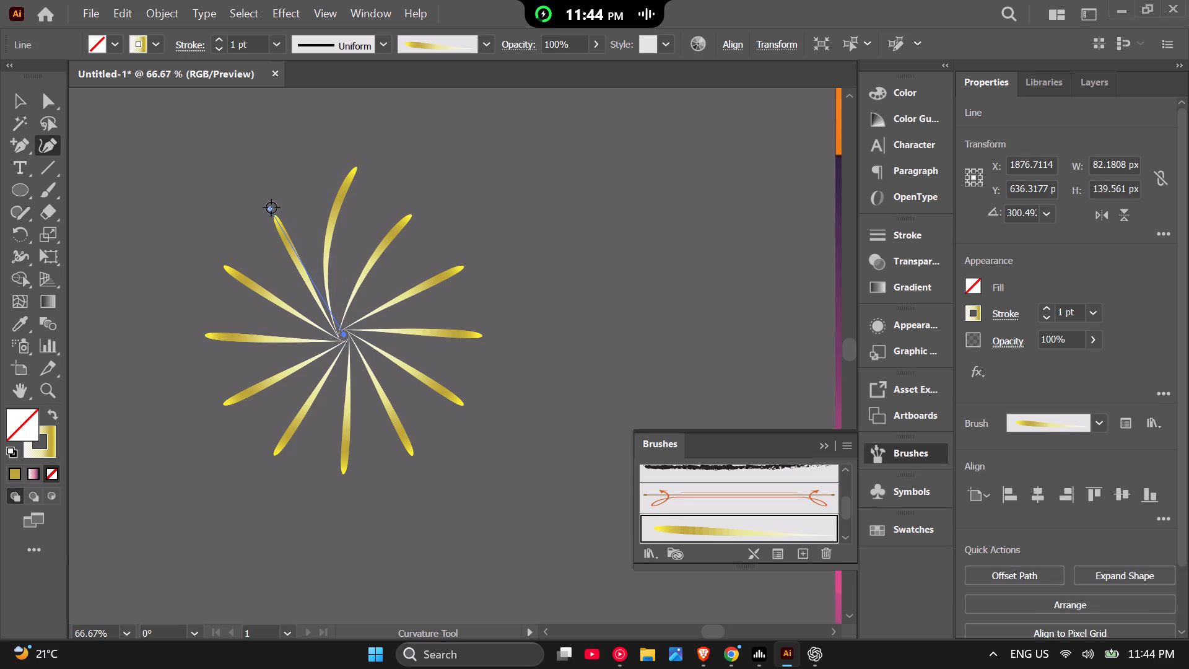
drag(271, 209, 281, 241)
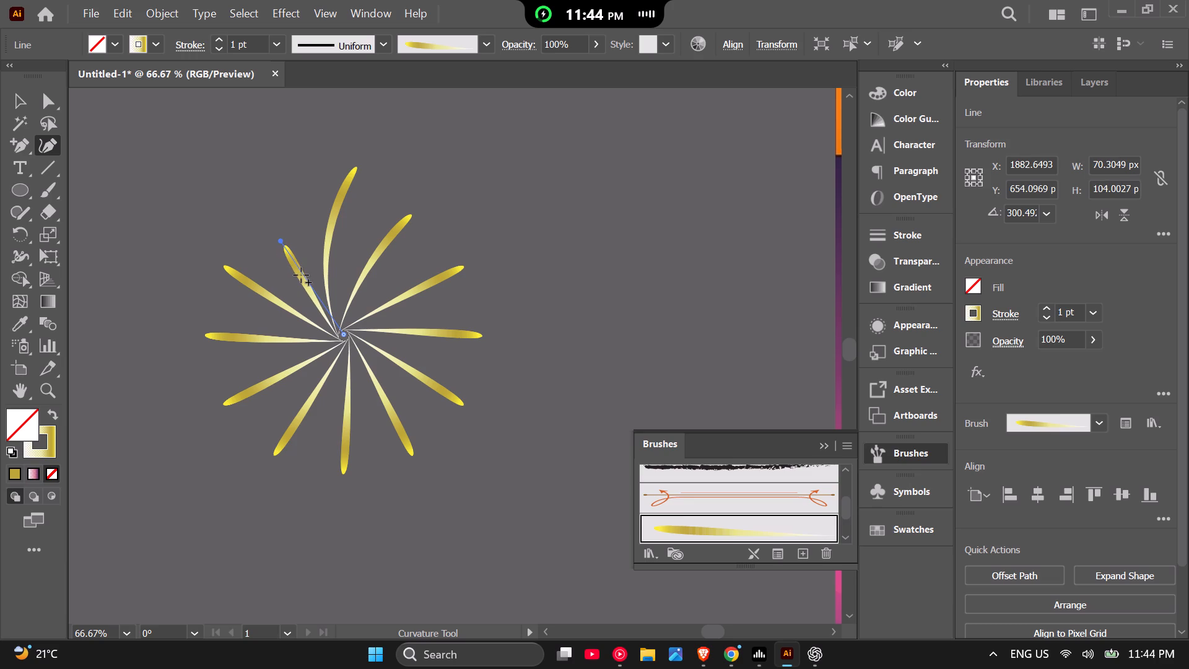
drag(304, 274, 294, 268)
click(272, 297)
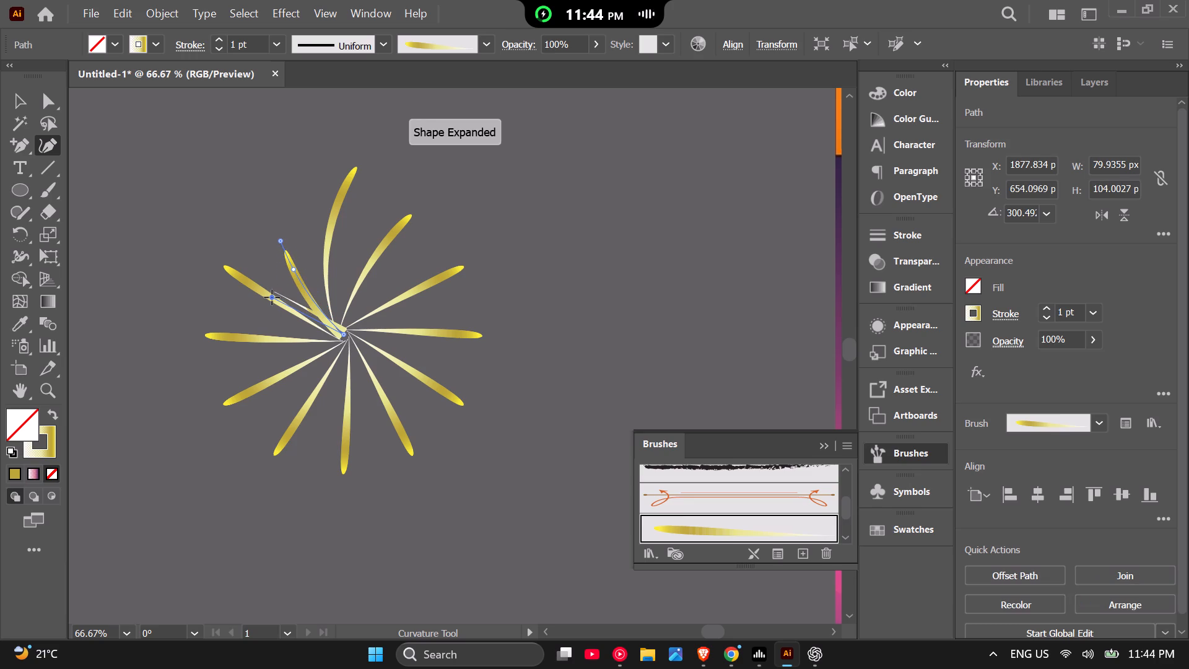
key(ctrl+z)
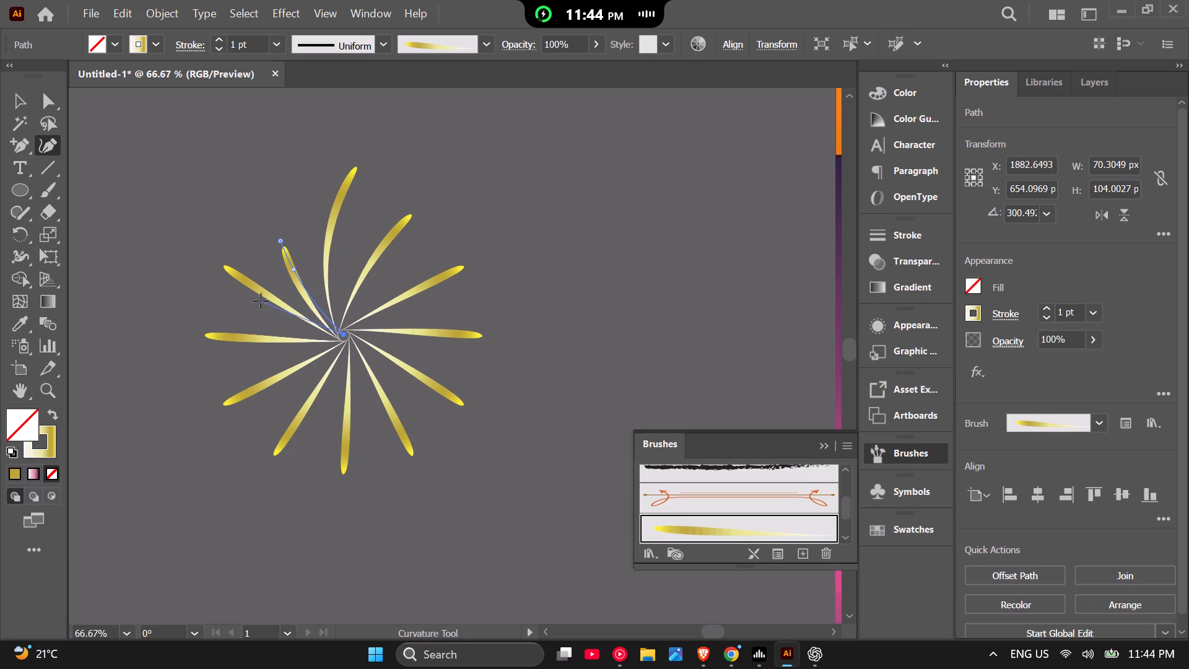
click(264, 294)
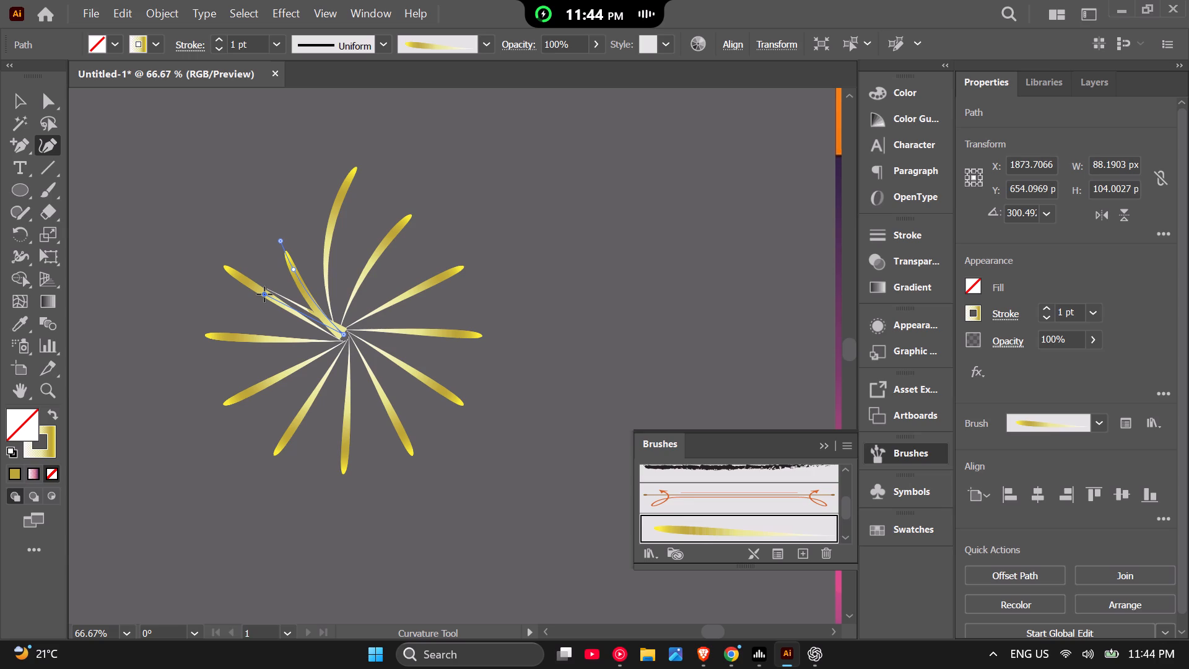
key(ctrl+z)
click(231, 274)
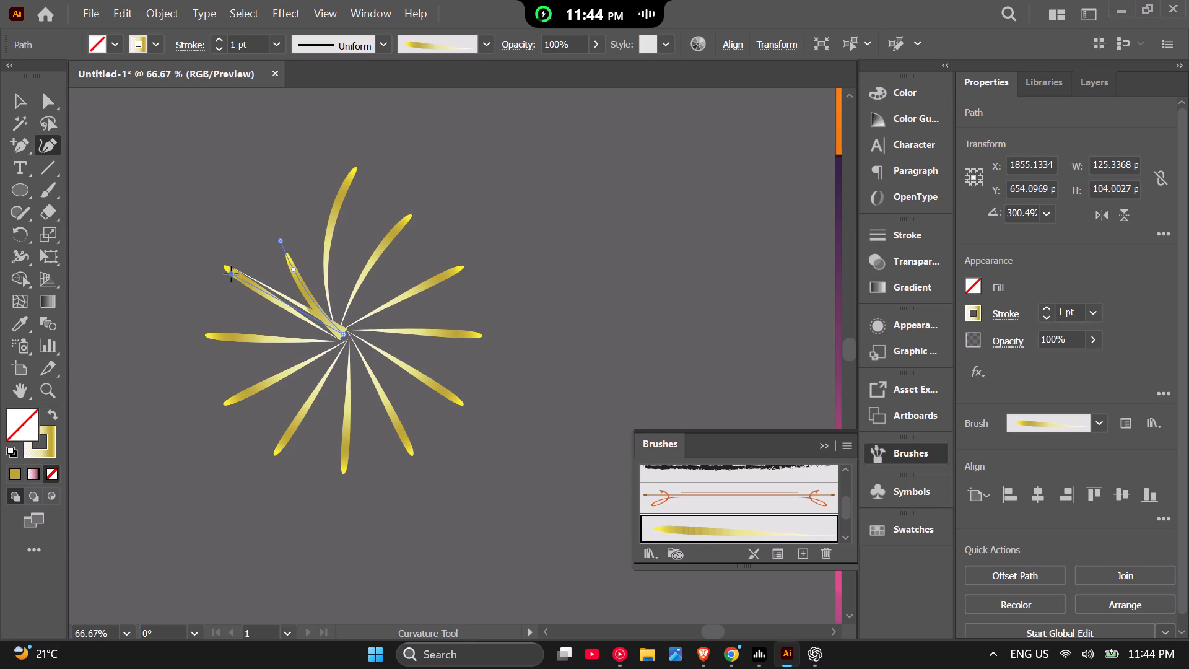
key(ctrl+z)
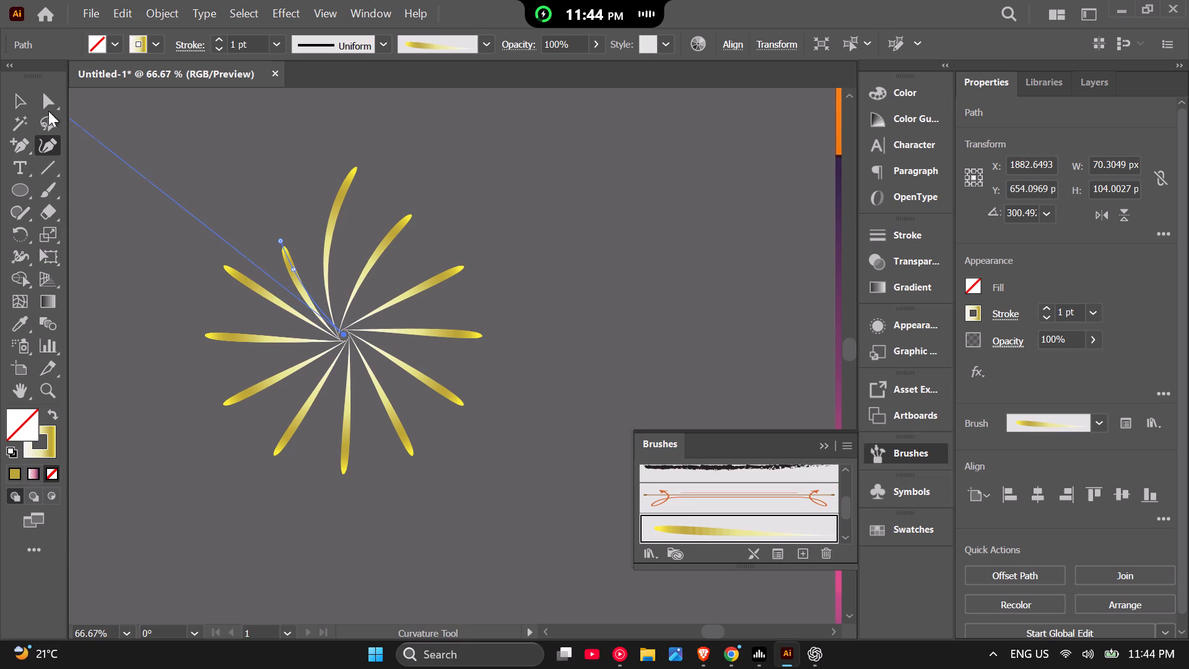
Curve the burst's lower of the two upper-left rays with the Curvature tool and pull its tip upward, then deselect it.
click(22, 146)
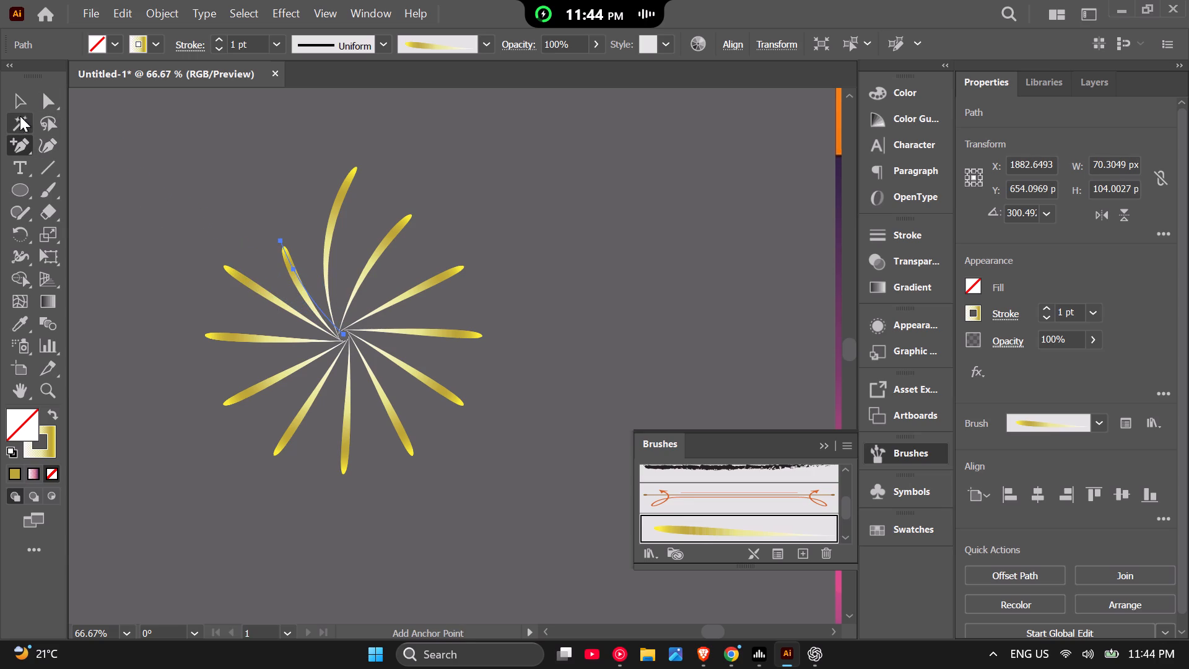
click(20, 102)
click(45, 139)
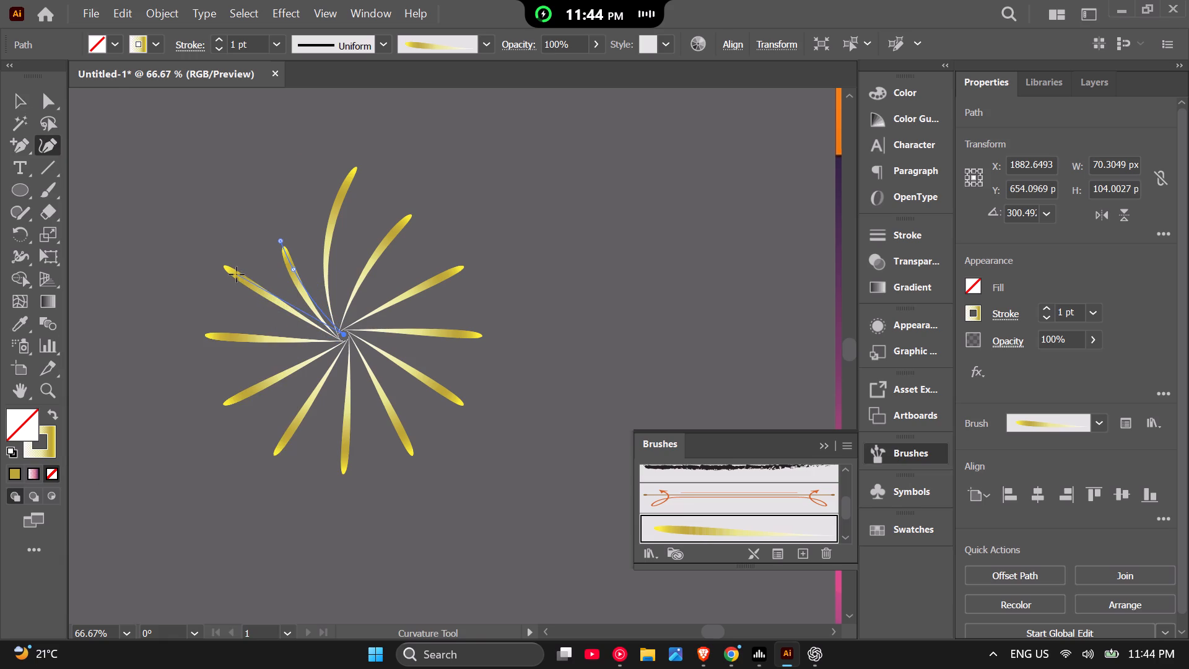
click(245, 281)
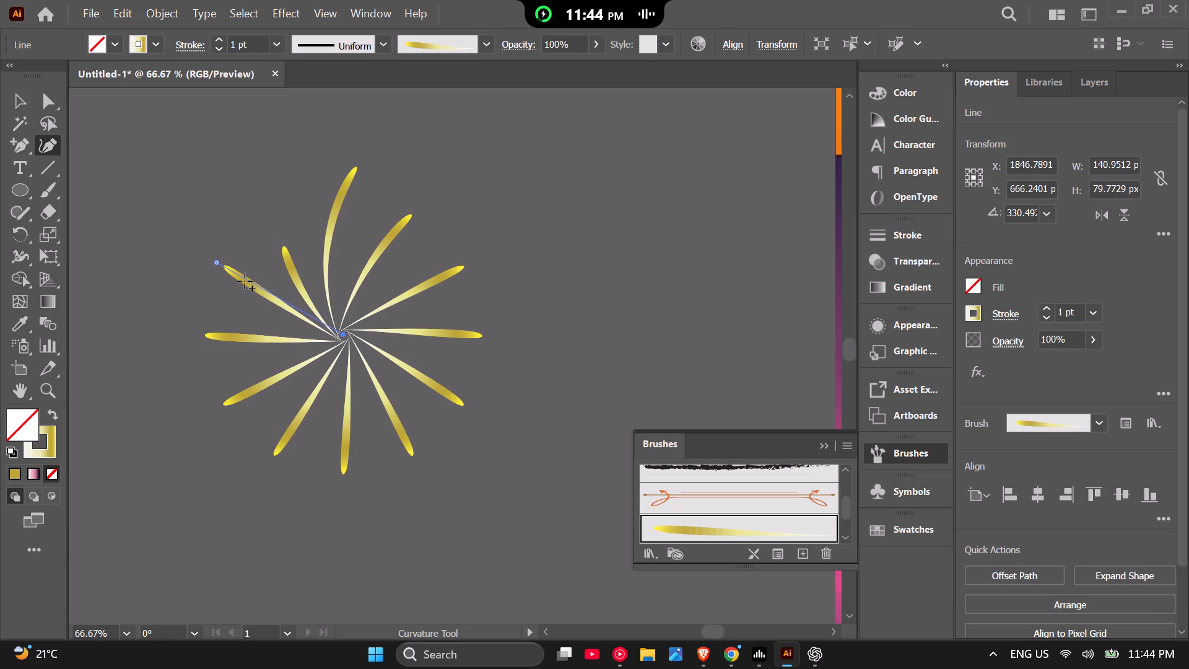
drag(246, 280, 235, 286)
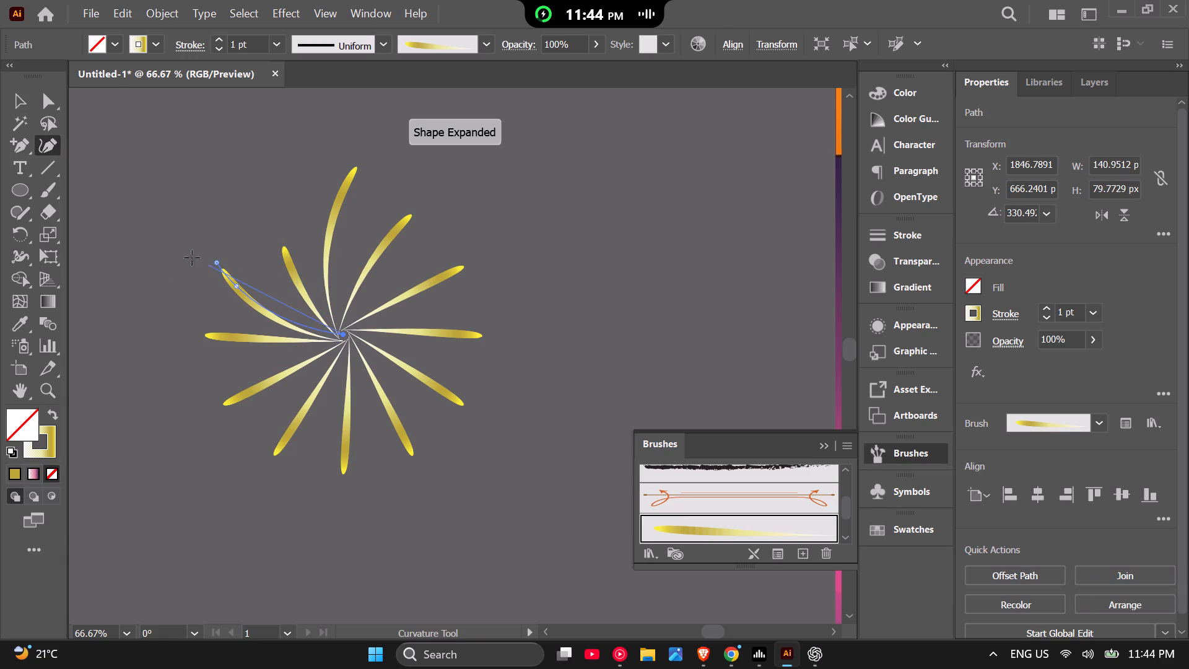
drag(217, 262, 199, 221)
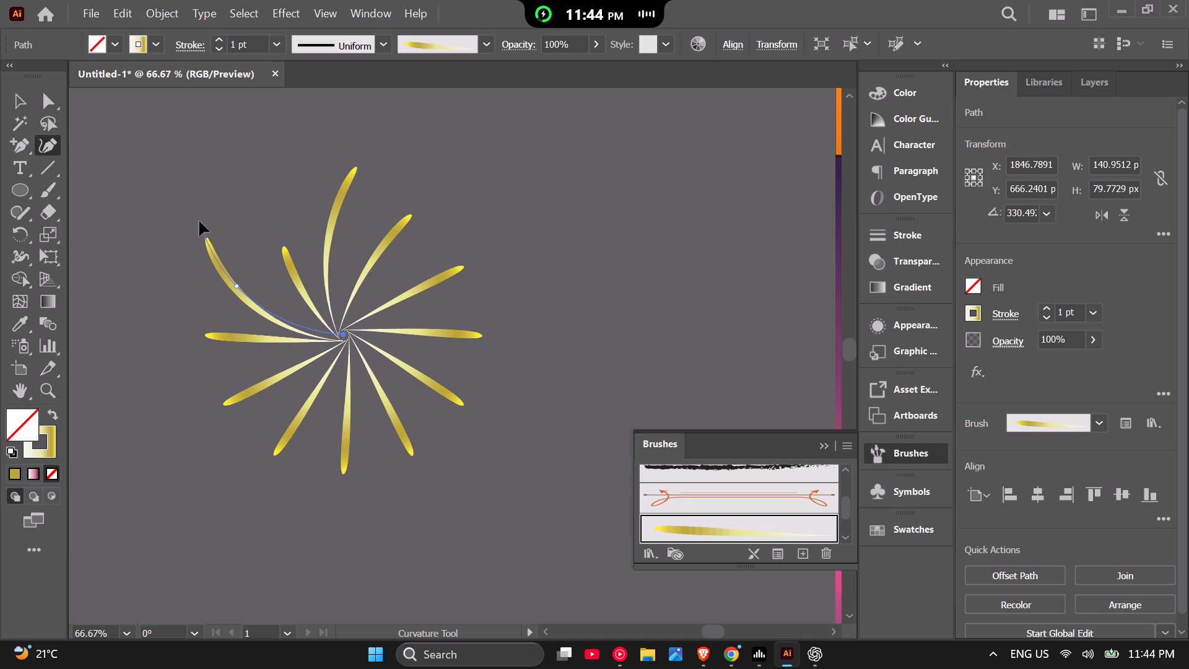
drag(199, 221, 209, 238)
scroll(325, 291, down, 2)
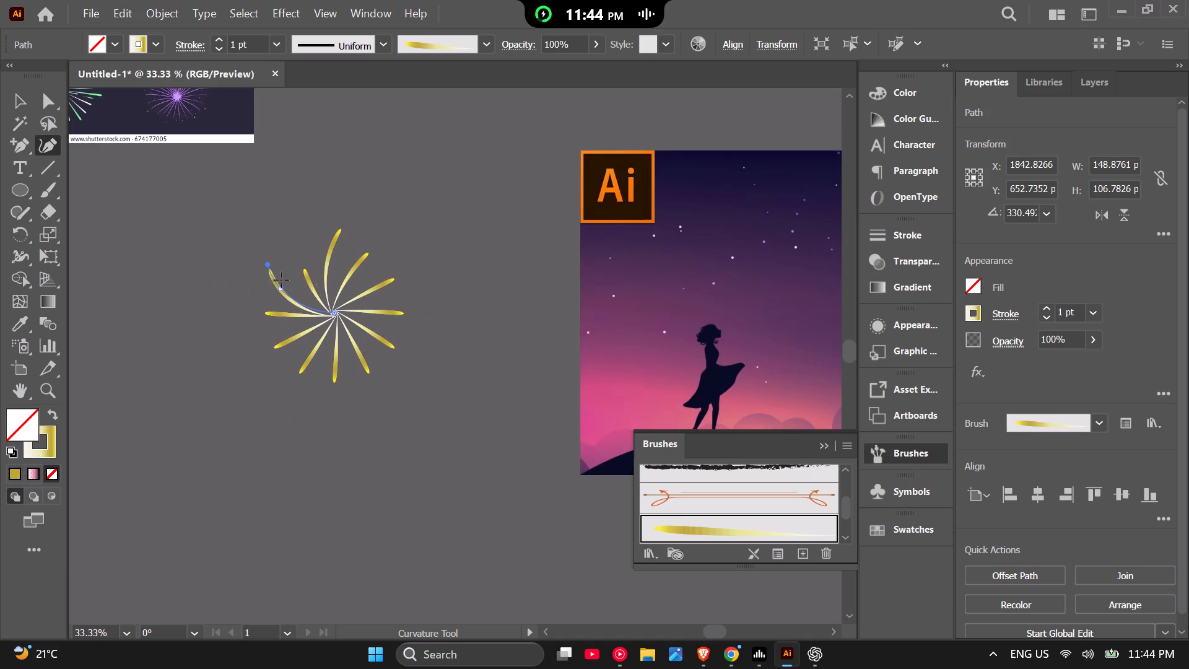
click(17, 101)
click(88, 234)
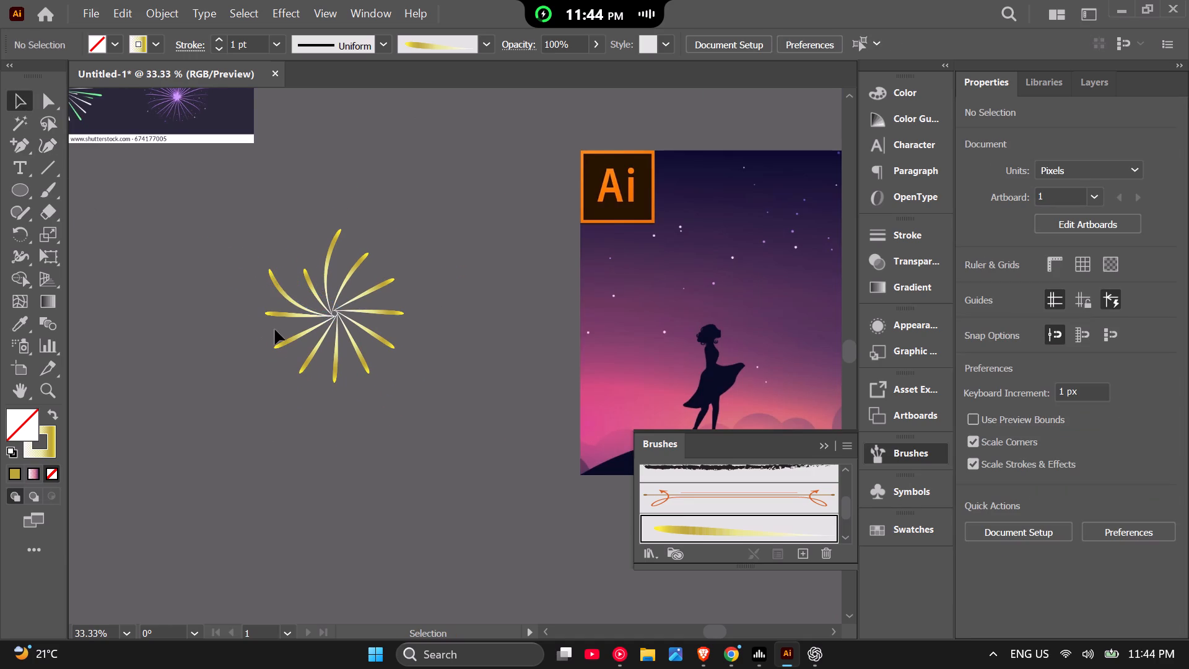
Delete all the rays of the partly curved gold burst.
scroll(280, 333, down, 1)
scroll(346, 339, up, 1)
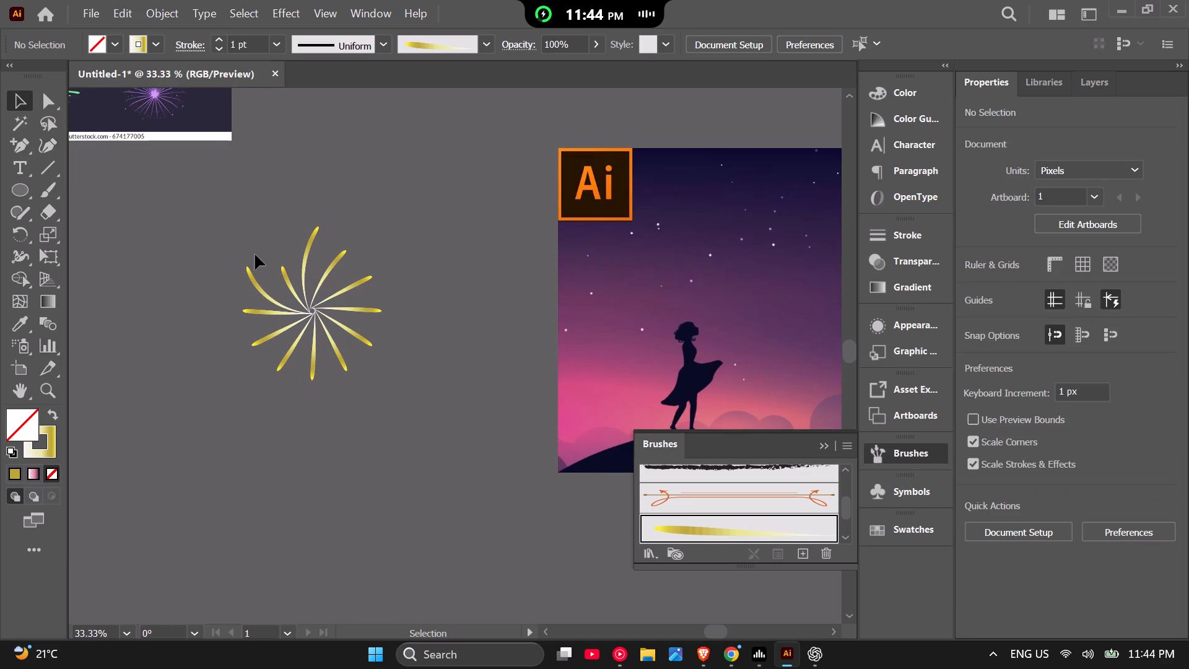
scroll(257, 255, down, 2)
scroll(263, 256, up, 3)
drag(206, 229, 364, 424)
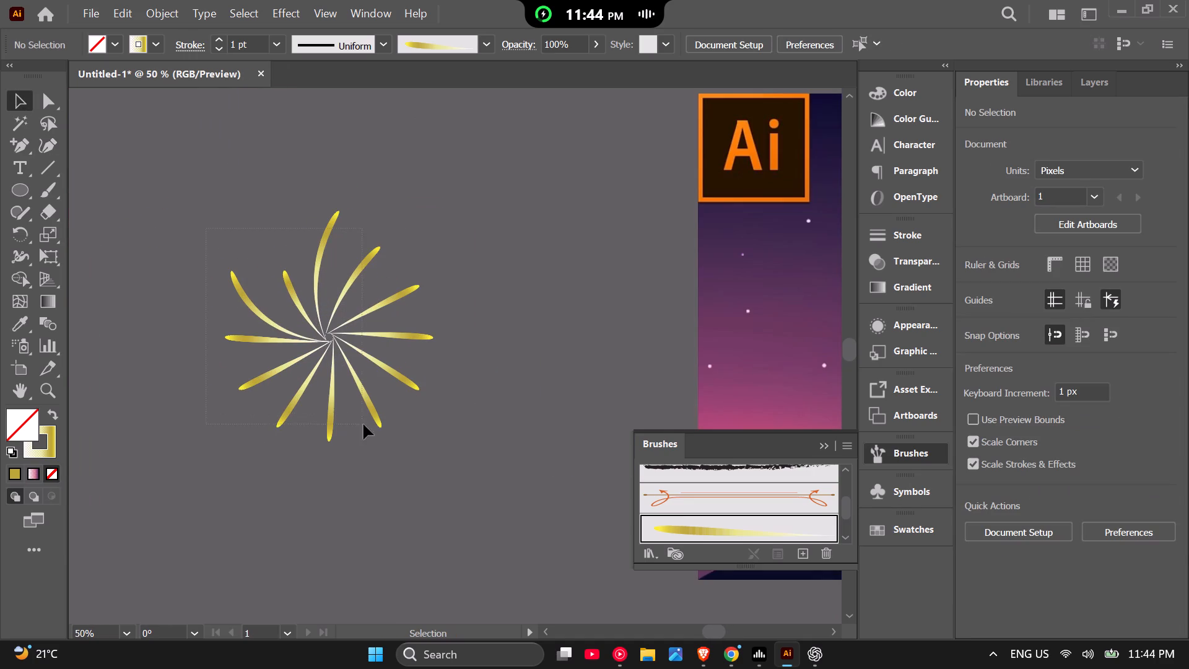
drag(364, 424, 372, 427)
key(BackSpace)
Draw a horizontal line about 211 px long below the fireworks reference image with the Line Segment tool.
scroll(320, 396, down, 2)
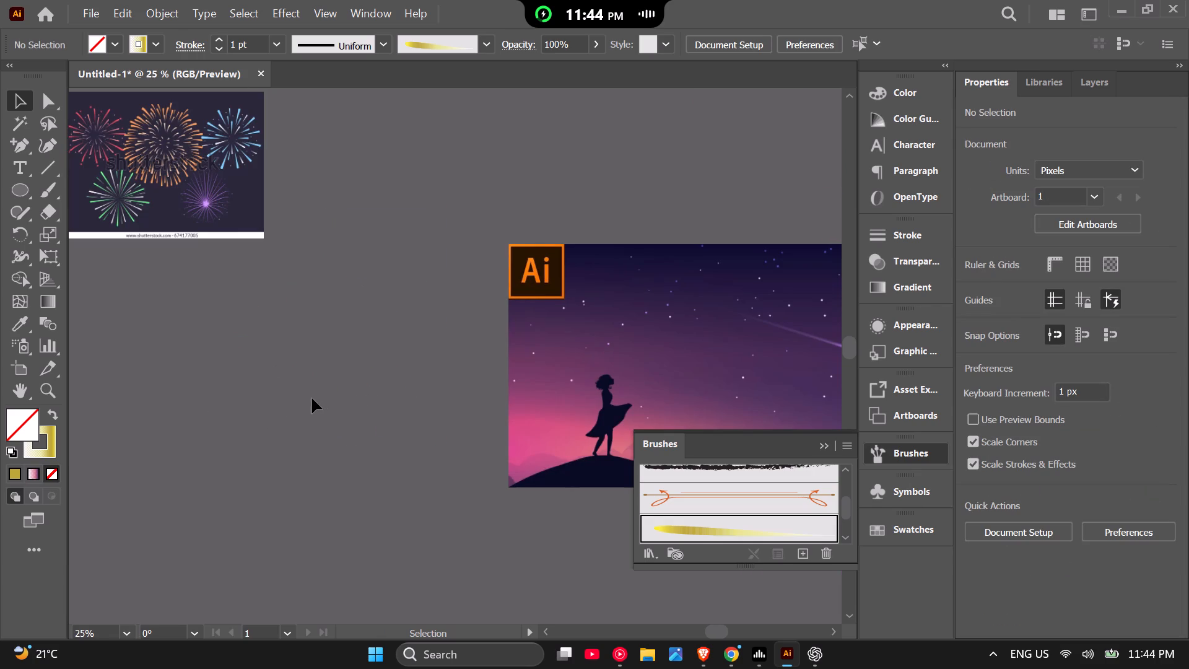
scroll(345, 370, down, 2)
scroll(145, 240, up, 3)
scroll(340, 330, up, 2)
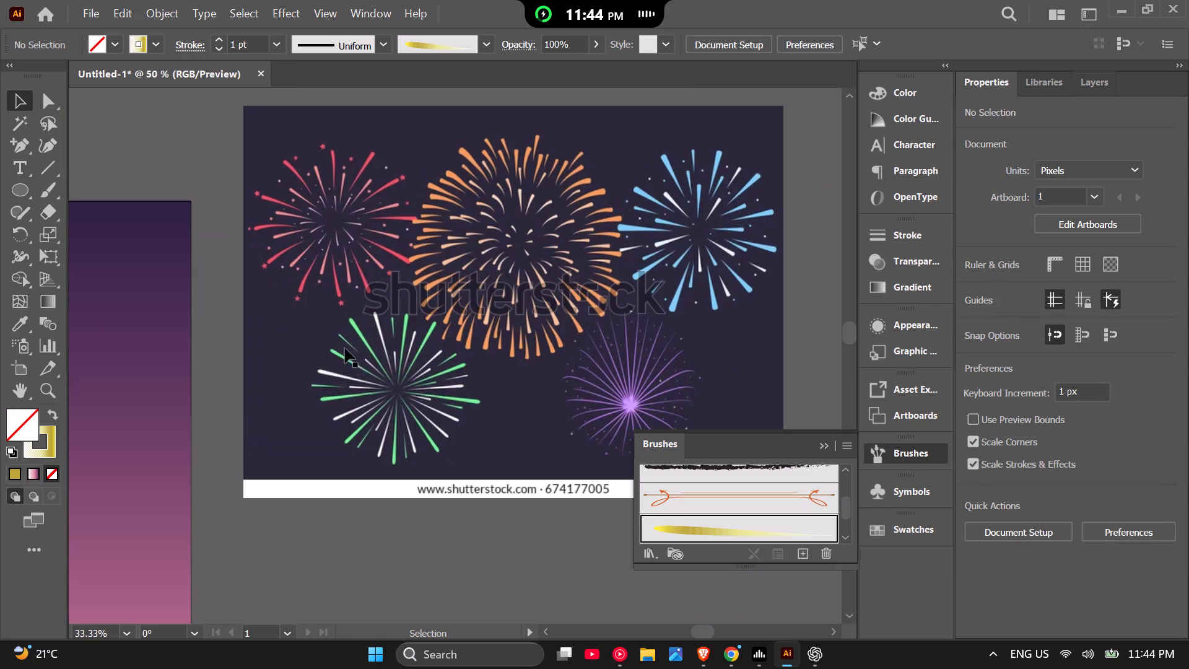
scroll(258, 245, down, 2)
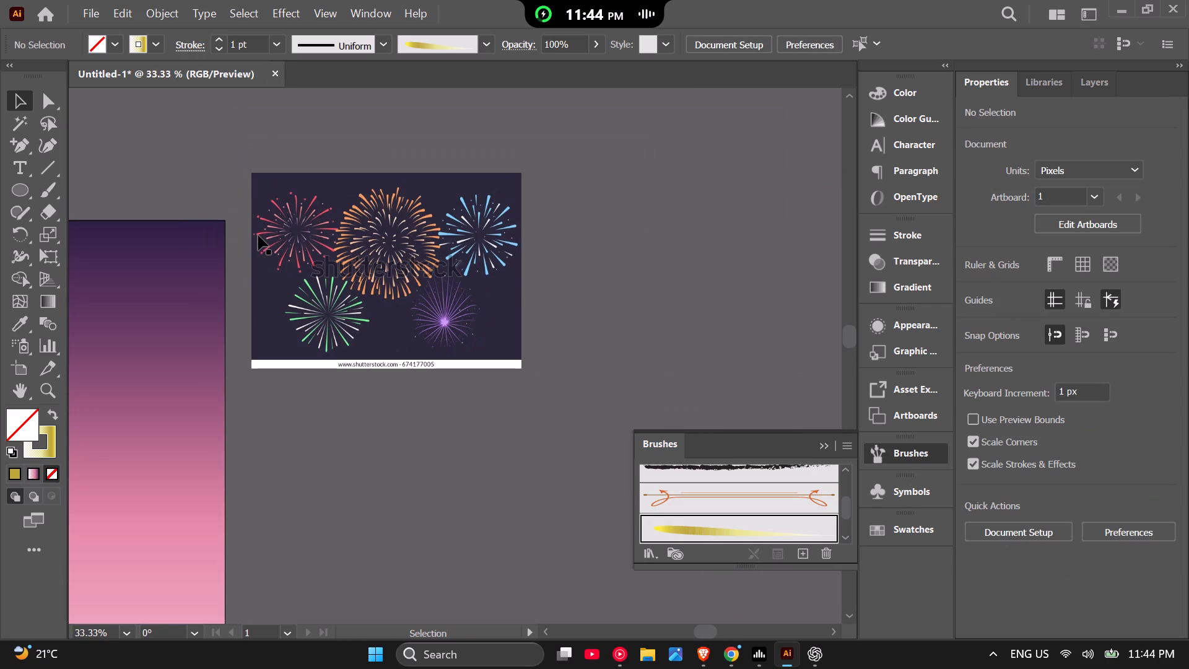
click(51, 159)
scroll(281, 345, down, 1)
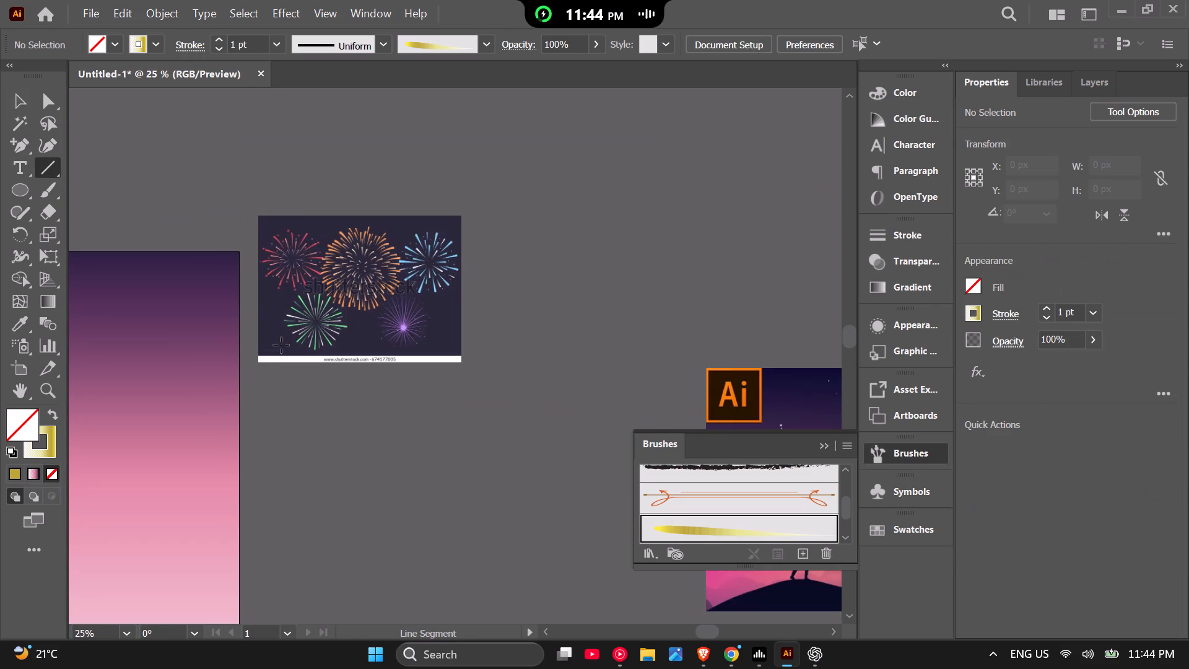
scroll(370, 431, up, 1)
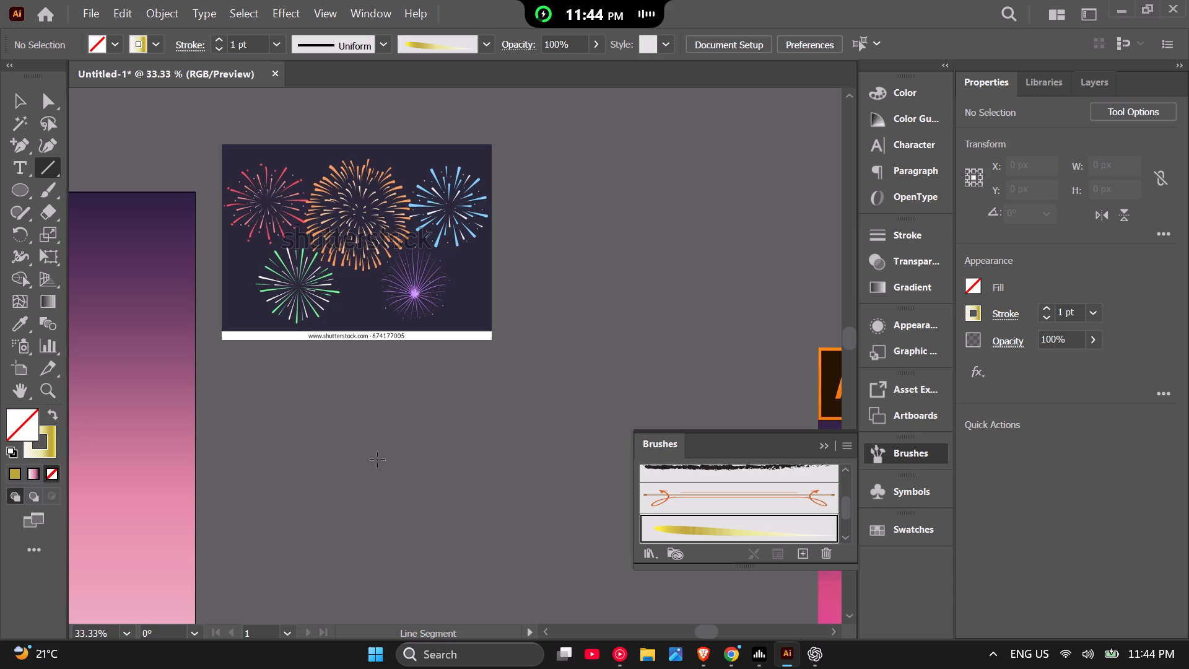
scroll(391, 478, up, 1)
drag(298, 397, 440, 401)
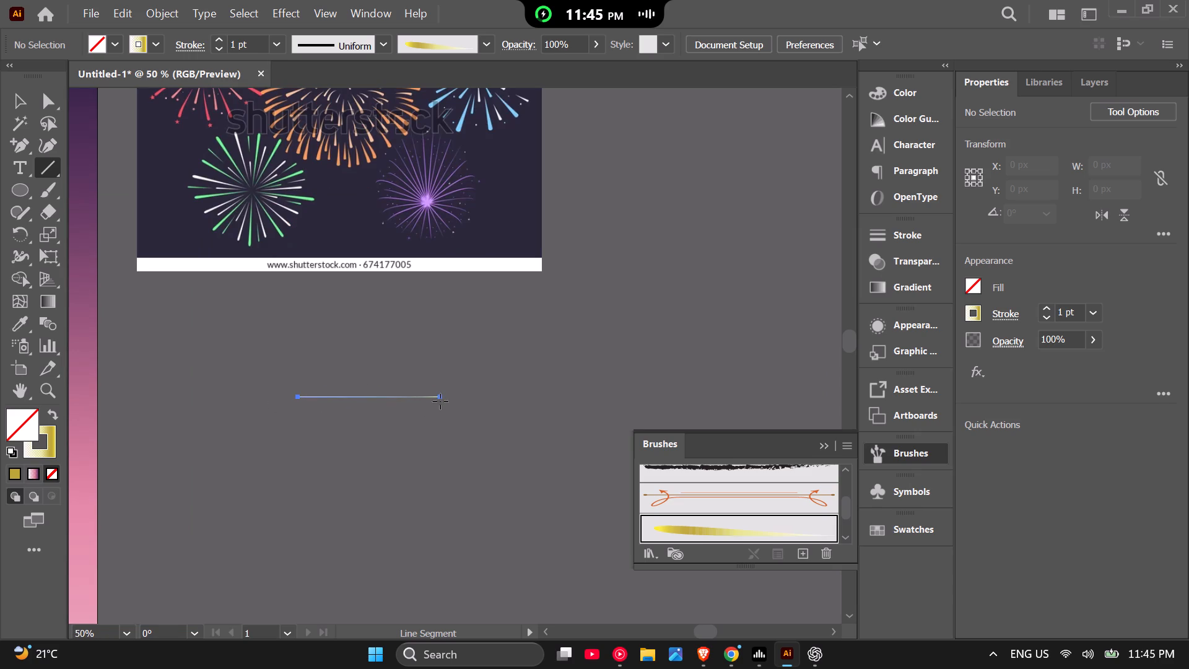
Rotate the horizontal line by 10° about its right endpoint.
scroll(422, 404, up, 4)
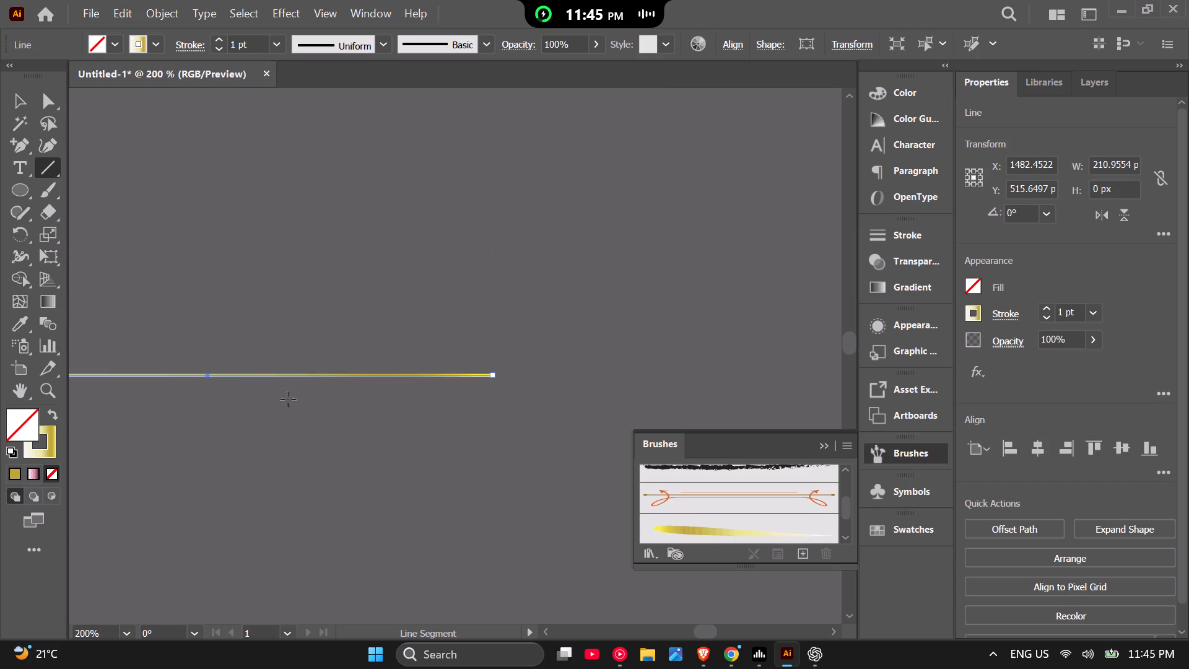
key(r)
drag(207, 377, 214, 377)
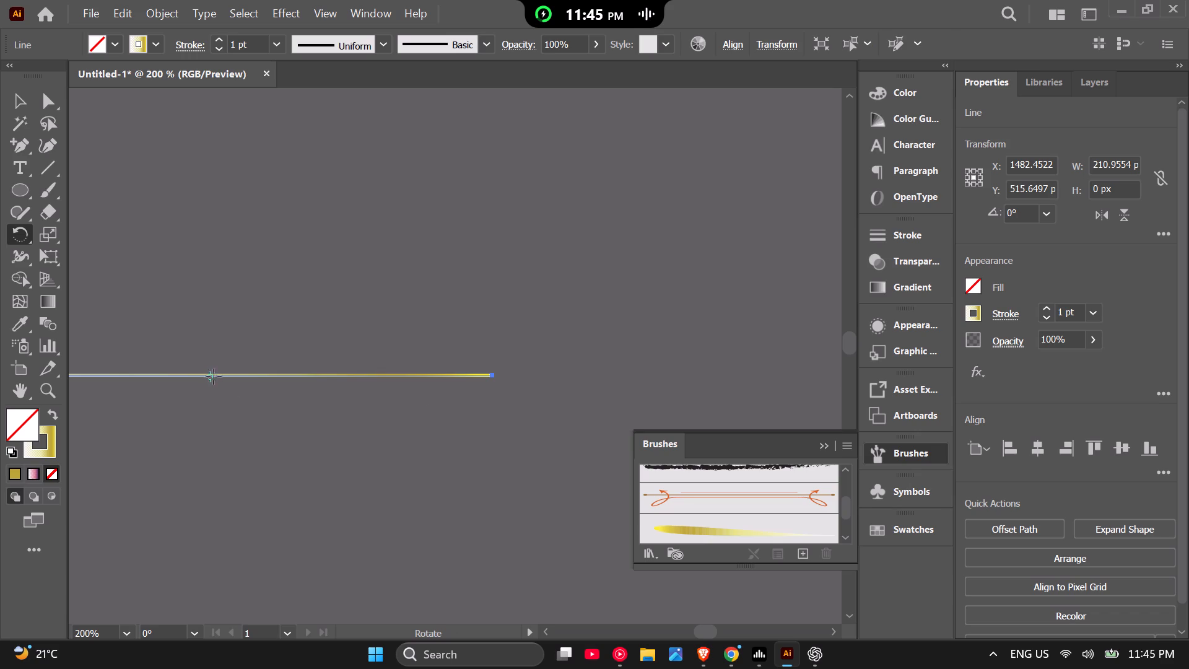
drag(214, 377, 490, 375)
scroll(381, 439, down, 3)
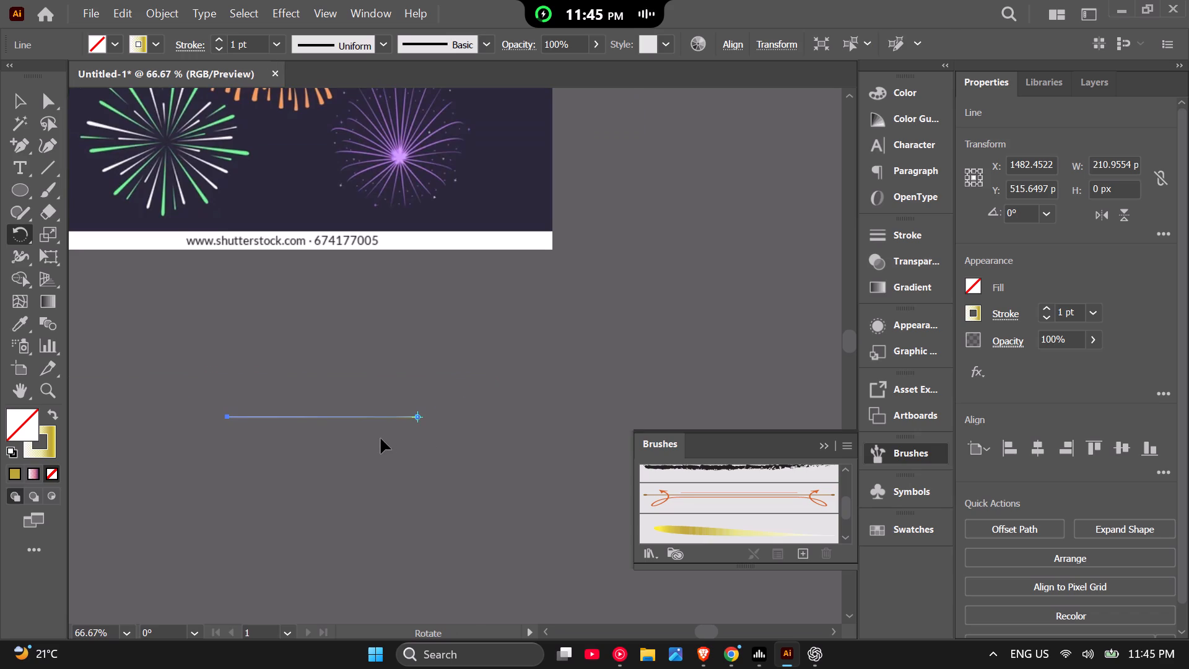
scroll(425, 416, up, 9)
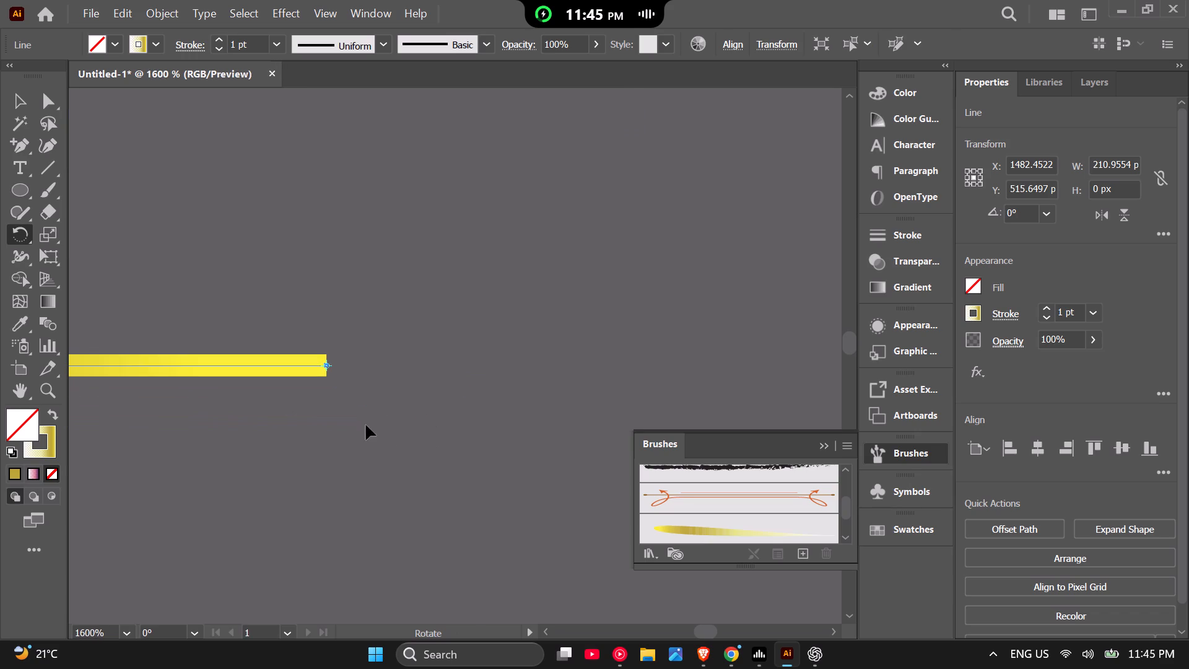
alt+click(327, 365)
alt+click(327, 365)
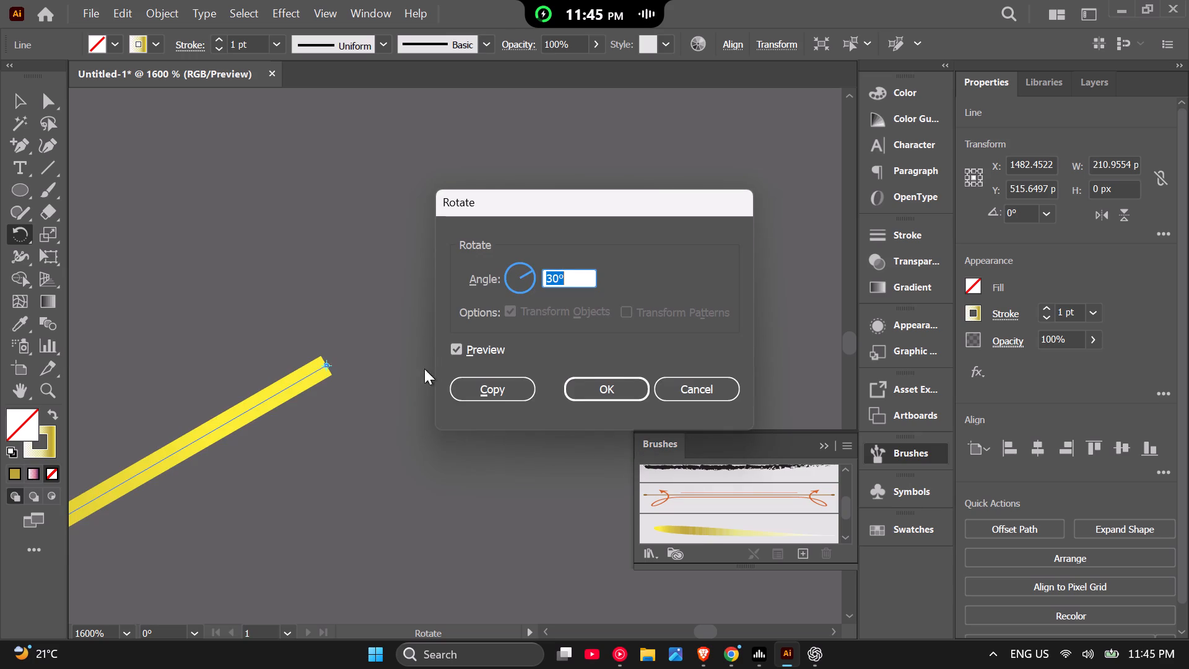
drag(568, 280, 540, 286)
key(1)
key(0)
key(Return)
scroll(373, 355, down, 6)
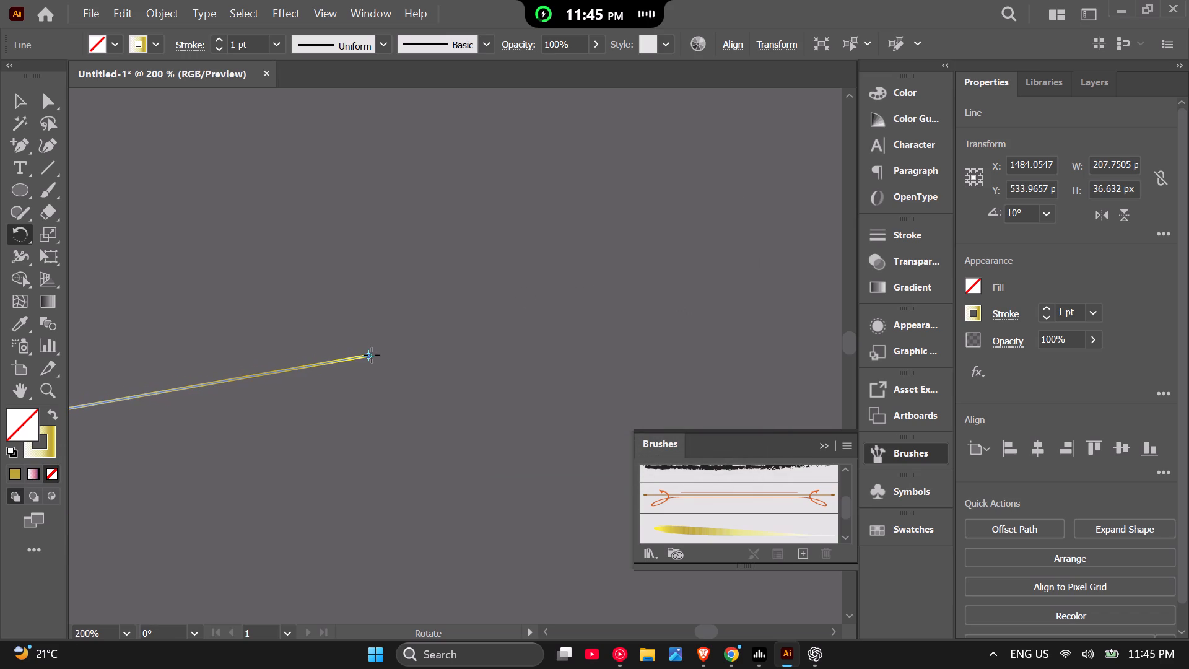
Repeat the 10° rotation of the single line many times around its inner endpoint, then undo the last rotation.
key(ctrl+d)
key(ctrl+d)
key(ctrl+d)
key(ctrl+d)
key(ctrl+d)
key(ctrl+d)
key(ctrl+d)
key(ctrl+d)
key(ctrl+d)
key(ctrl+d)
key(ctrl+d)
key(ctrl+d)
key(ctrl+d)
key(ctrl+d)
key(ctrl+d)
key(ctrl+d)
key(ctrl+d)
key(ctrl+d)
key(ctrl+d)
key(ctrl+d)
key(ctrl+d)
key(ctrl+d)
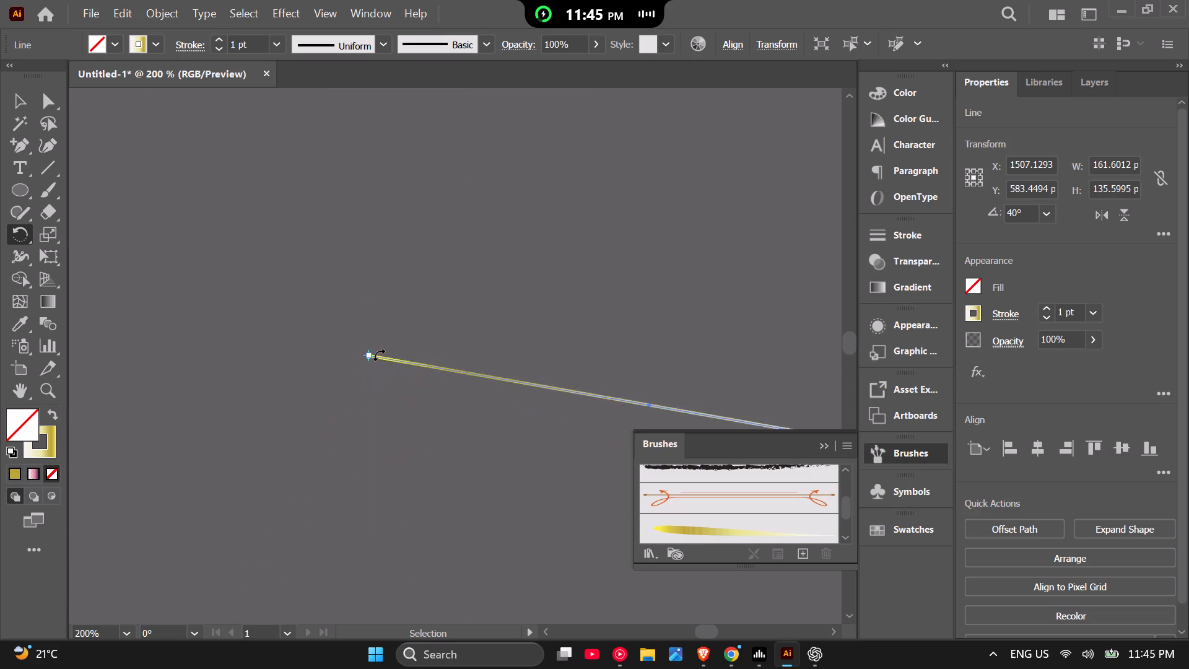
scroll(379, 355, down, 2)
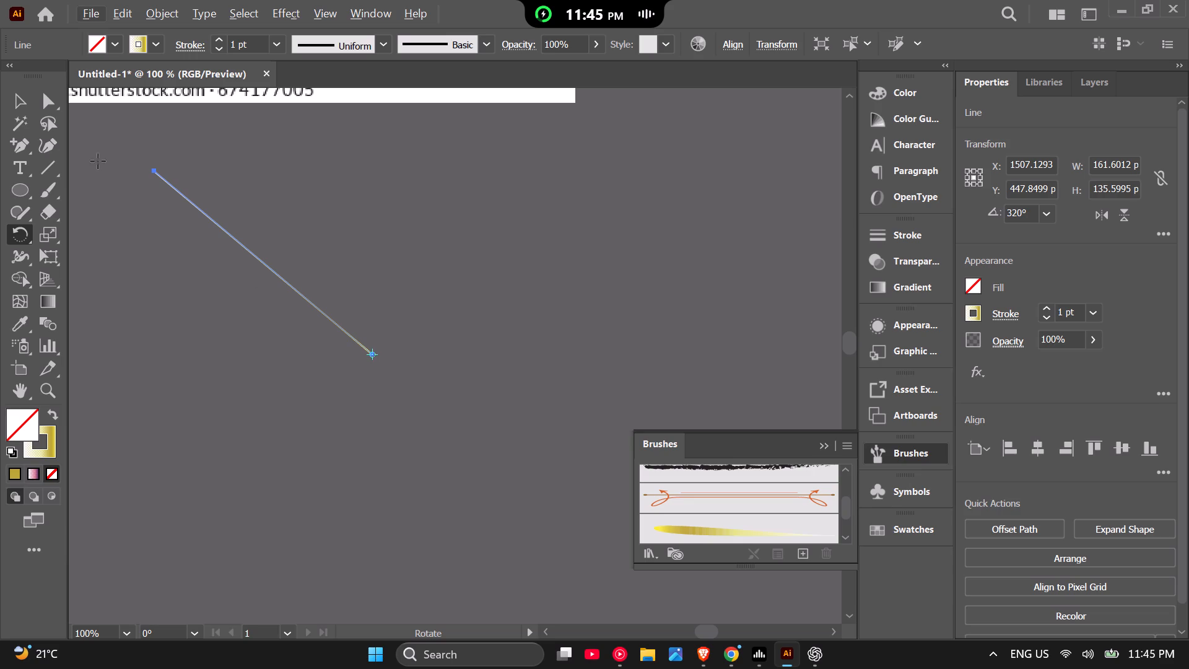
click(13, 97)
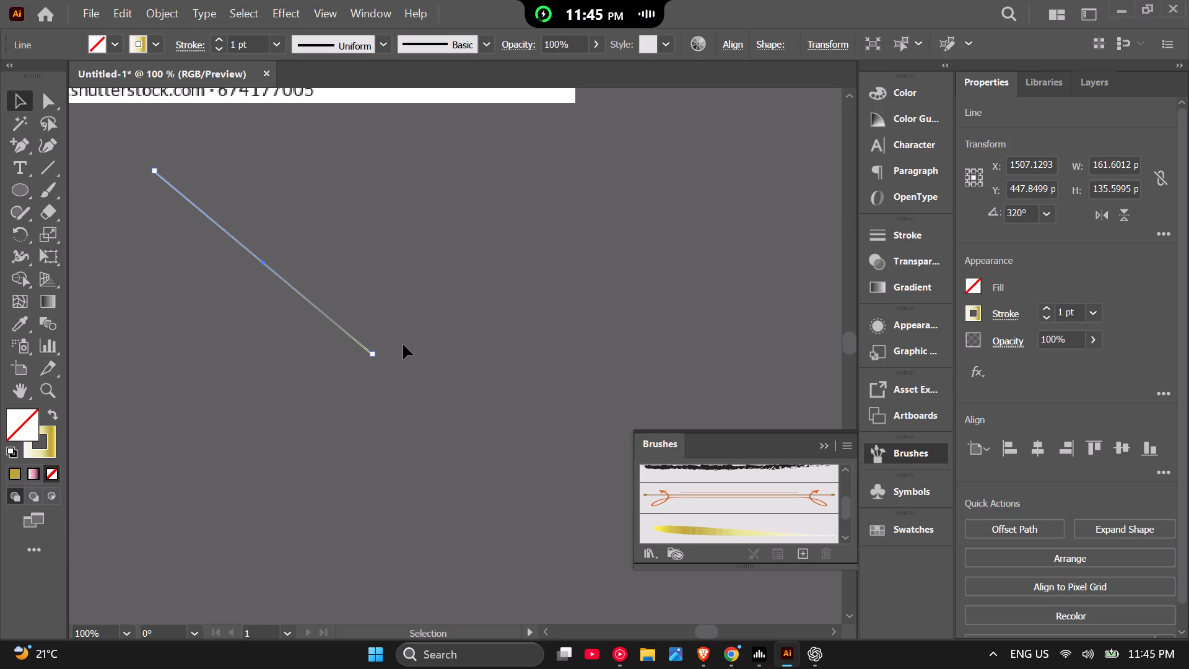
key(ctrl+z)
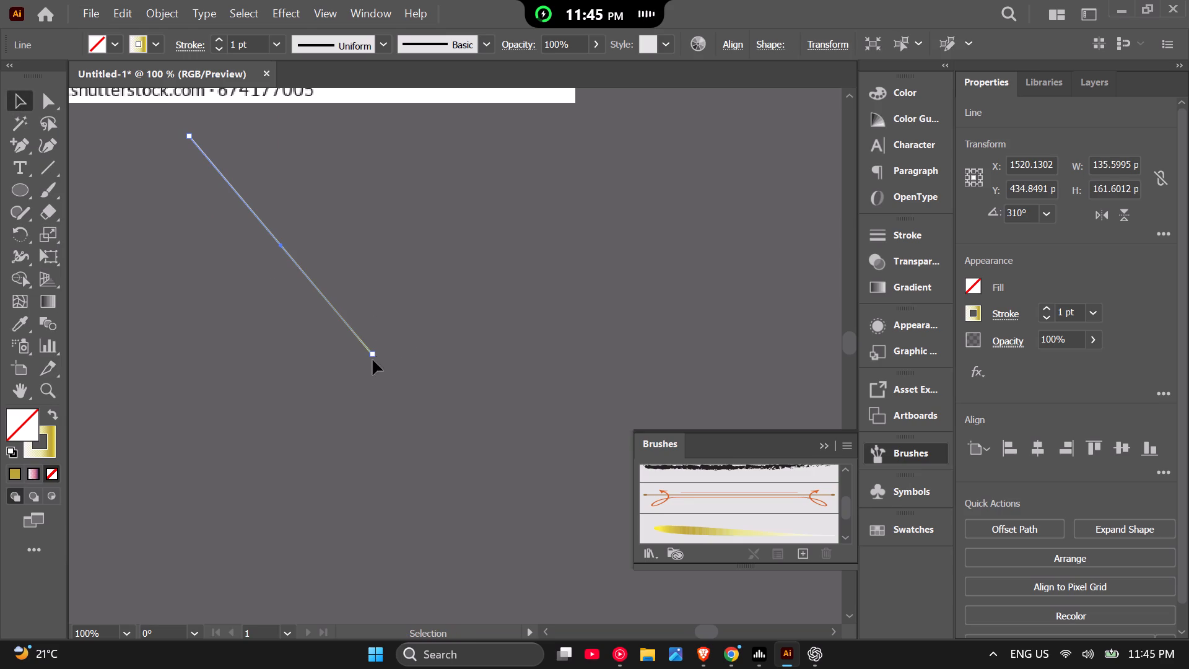
Create a copy of the slanted line rotated 10° about its lower-right, yellow endpoint.
key(r)
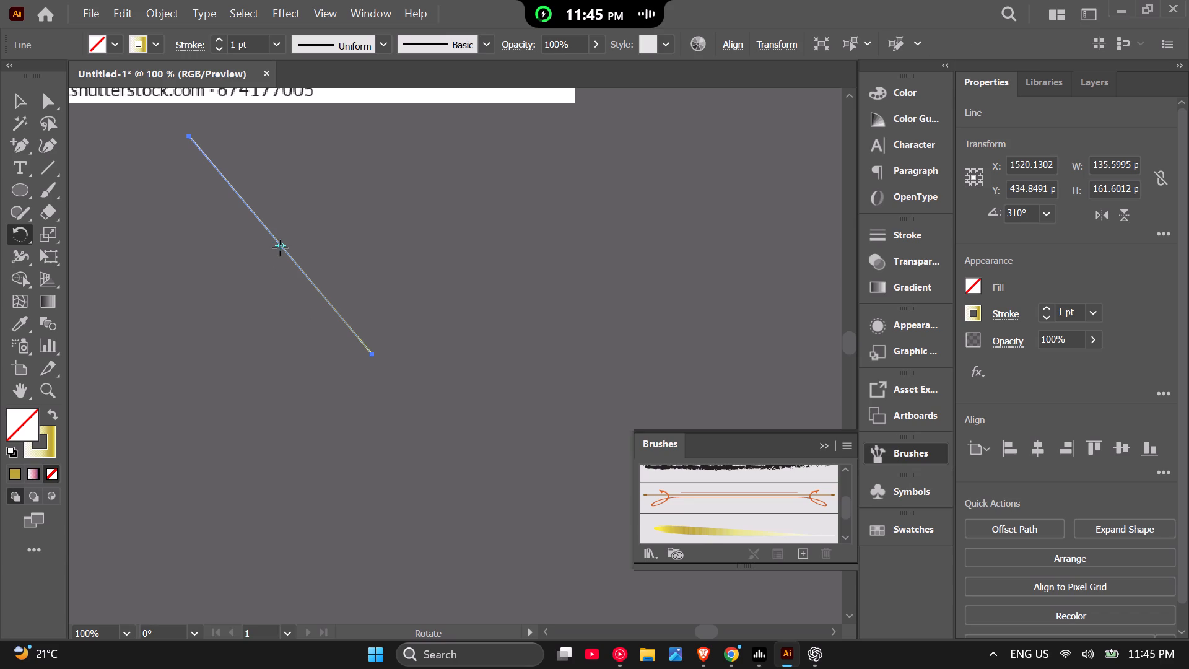
drag(280, 245, 373, 350)
drag(373, 350, 373, 354)
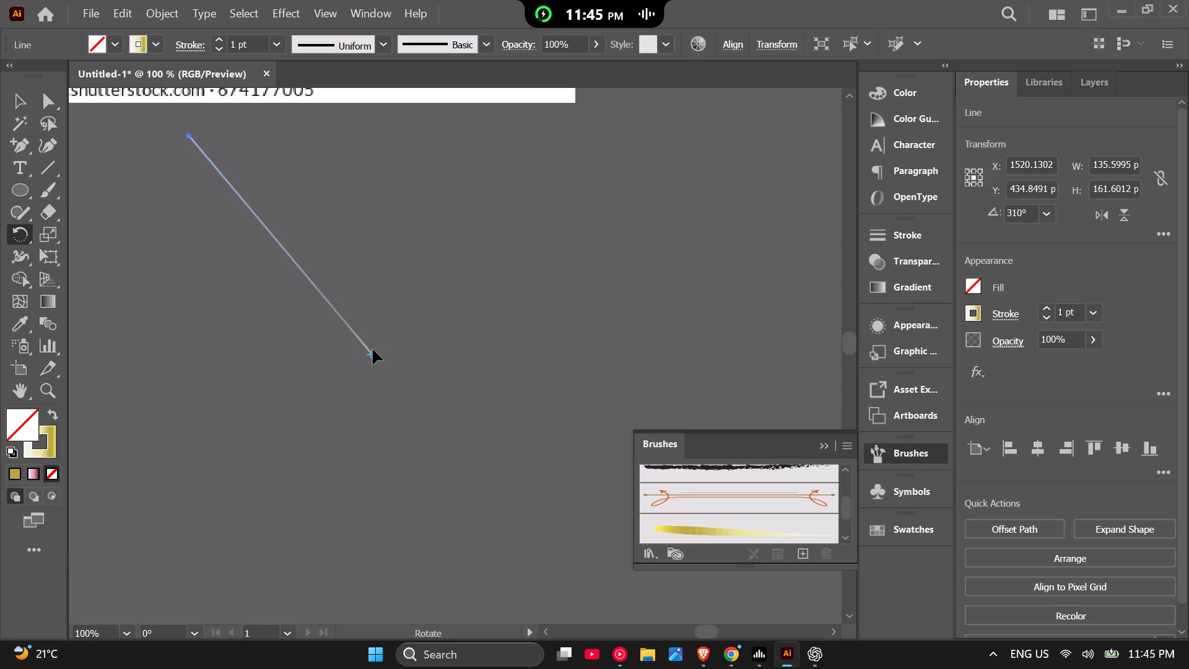
alt+click(373, 355)
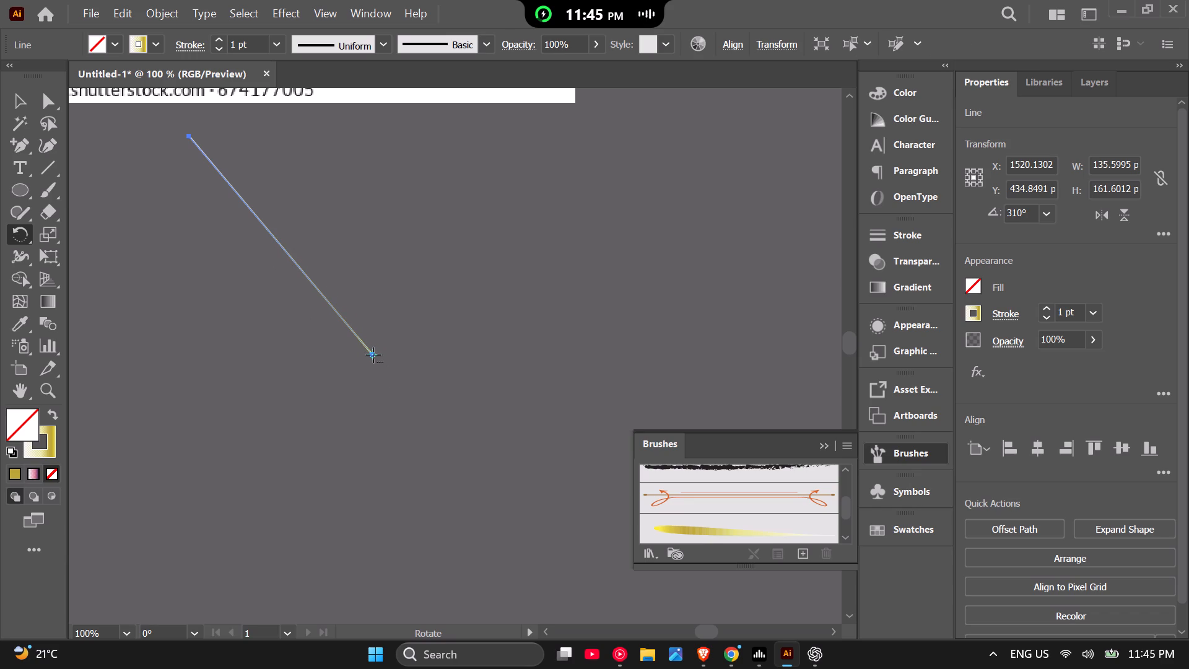
alt+click(373, 355)
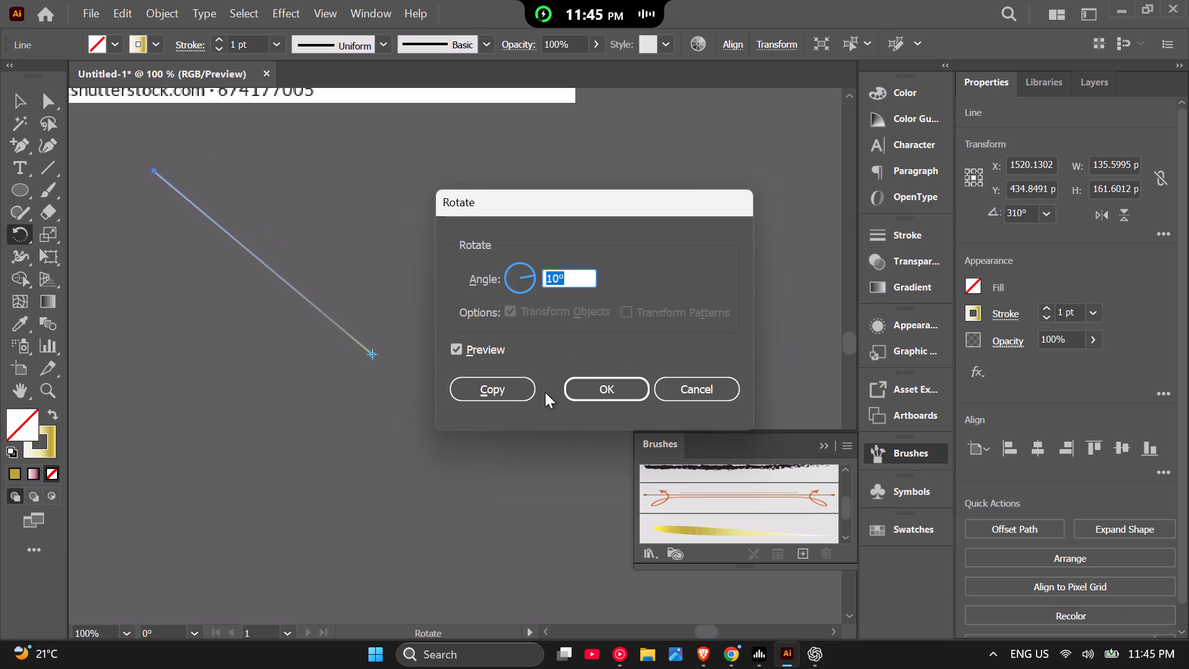
click(508, 388)
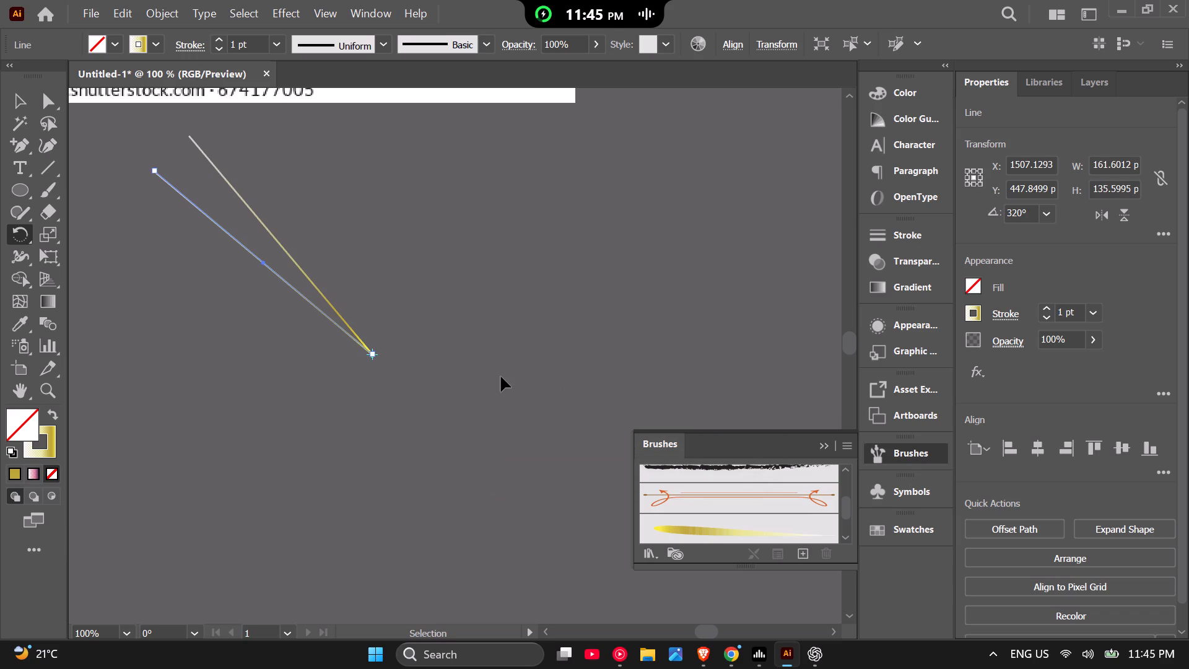
Repeat the 10° rotated copy around the shared endpoint until the rays complete a full circular burst.
key(ctrl+d)
key(ctrl+d)
key(ctrl+d)
key(ctrl+d)
key(ctrl+d)
key(ctrl+d)
key(ctrl+d)
key(ctrl+d)
key(ctrl+d)
key(ctrl+d)
key(ctrl+d)
key(ctrl+d)
key(ctrl+d)
key(ctrl+d)
key(ctrl+d)
key(ctrl+d)
key(ctrl+d)
key(ctrl+d)
key(ctrl+d)
key(ctrl+d)
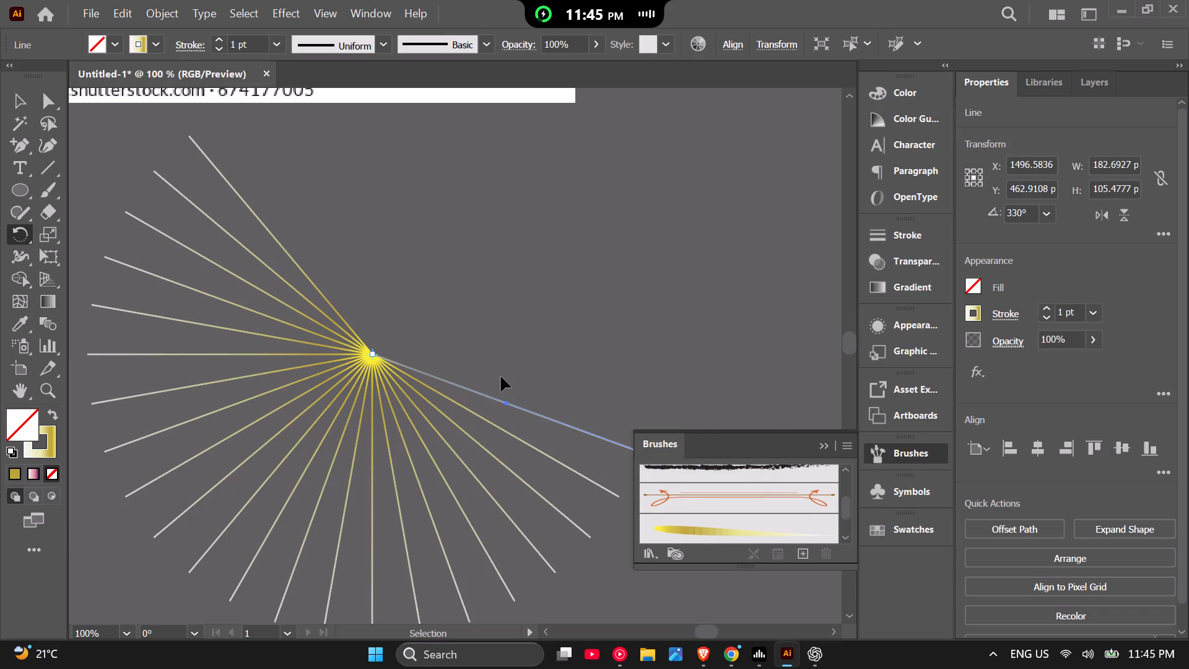
key(ctrl+d)
key(ctrl+d)
key(ctrl+d)
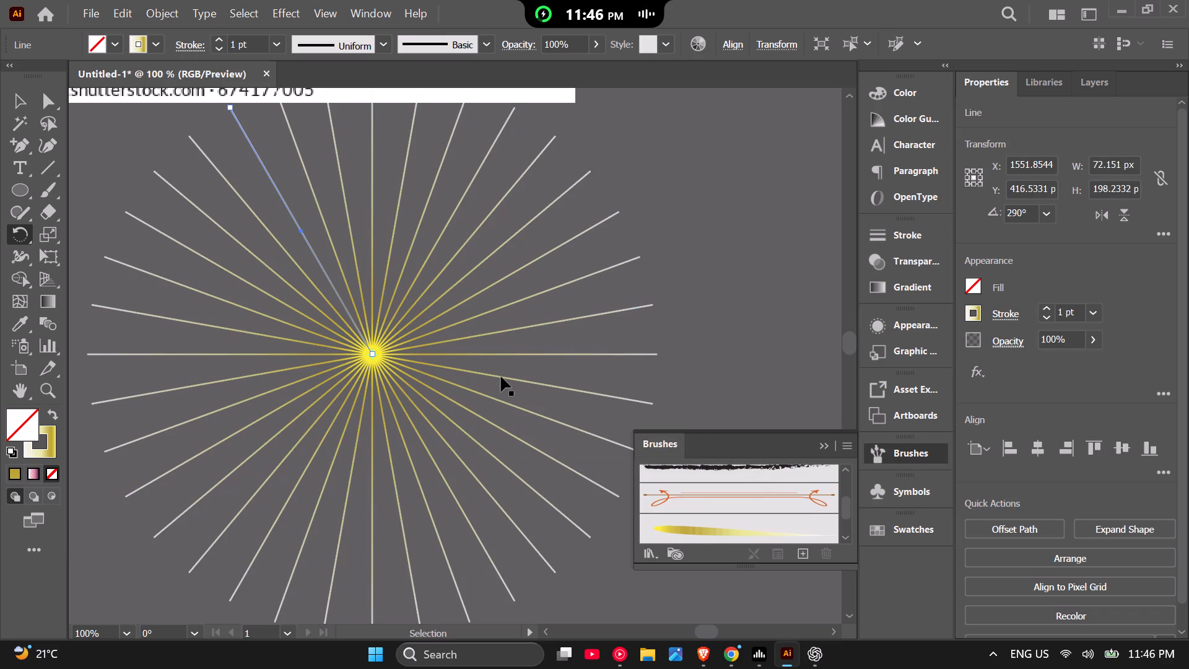
scroll(492, 378, down, 4)
scroll(469, 382, up, 3)
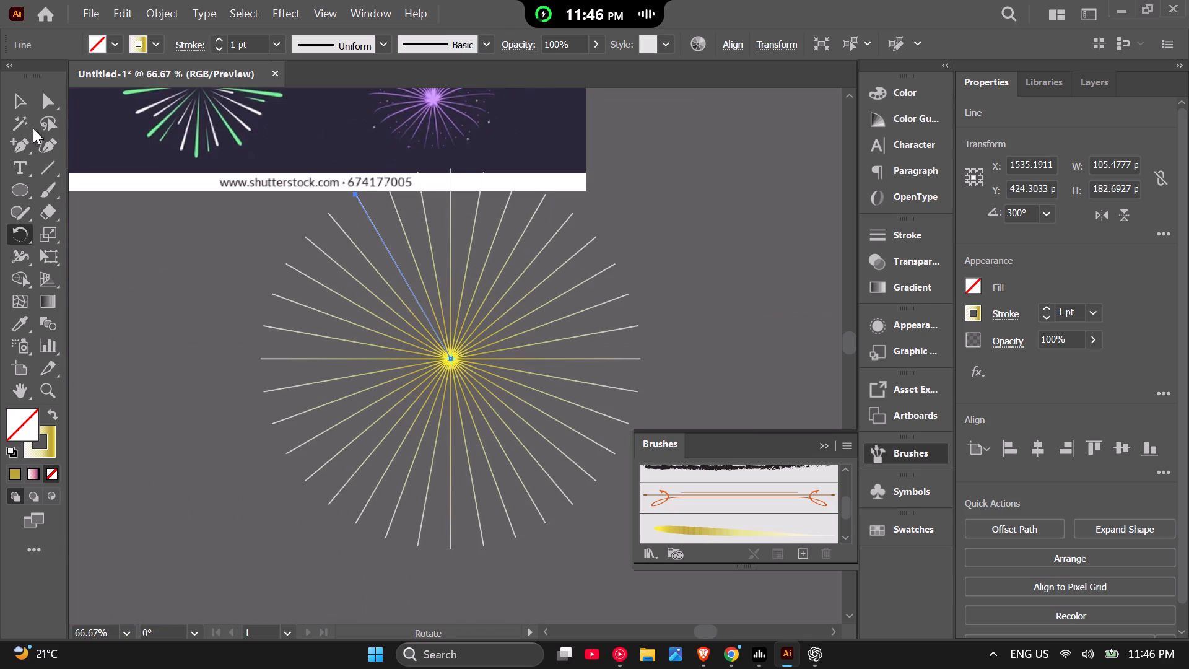
click(22, 105)
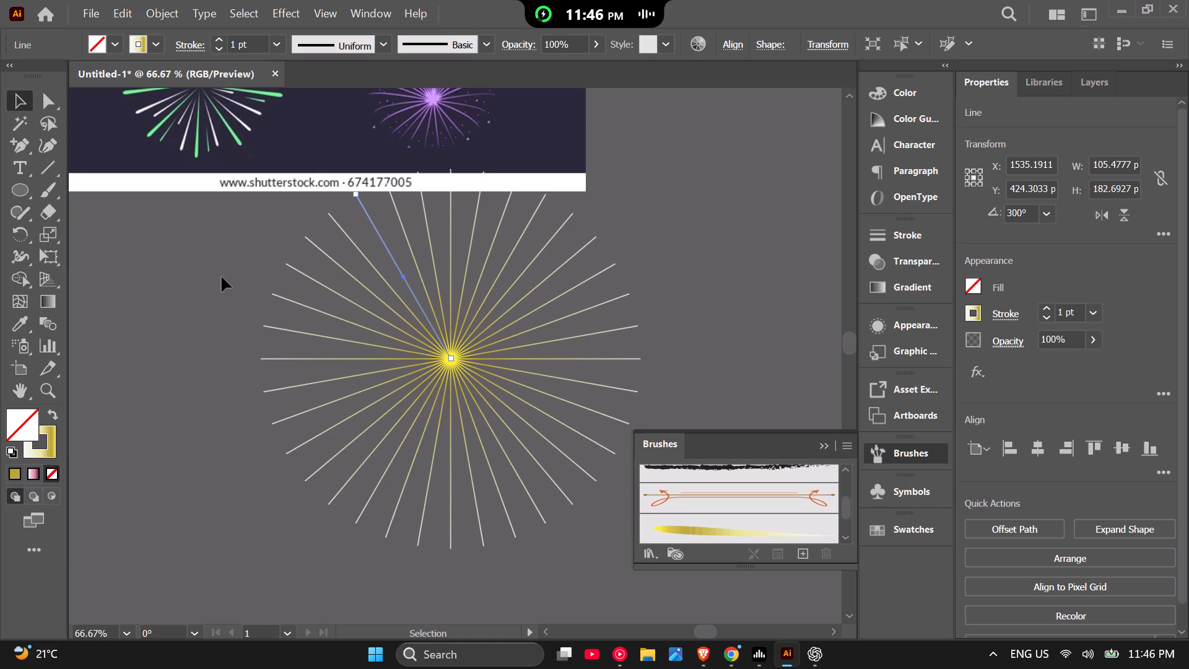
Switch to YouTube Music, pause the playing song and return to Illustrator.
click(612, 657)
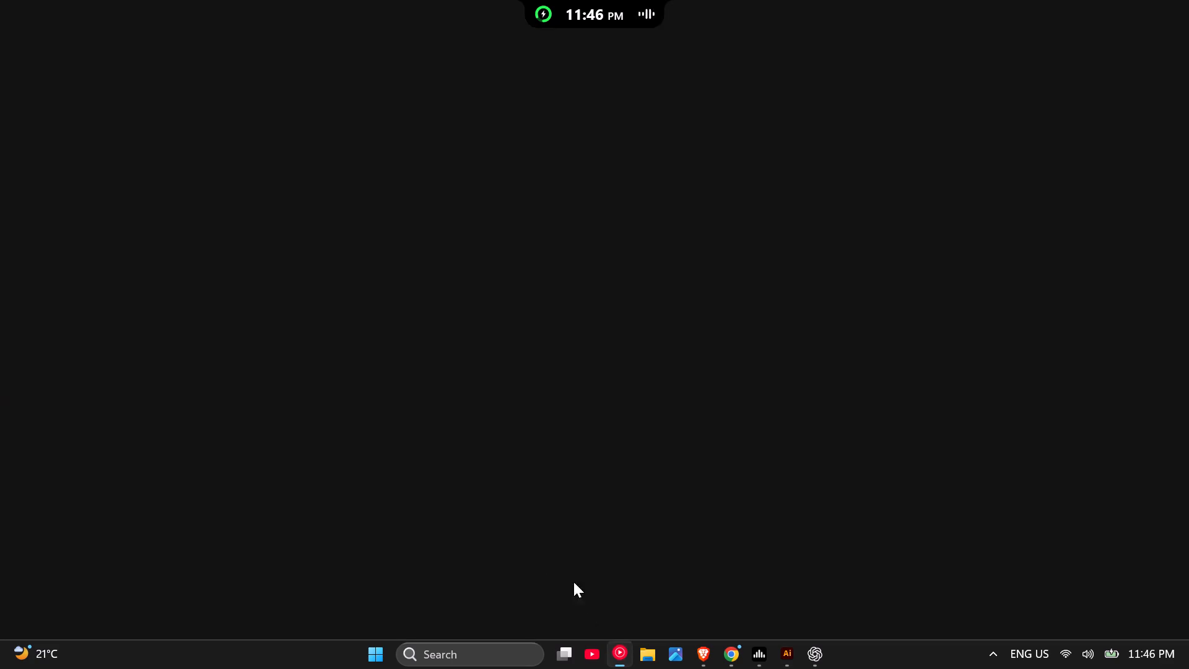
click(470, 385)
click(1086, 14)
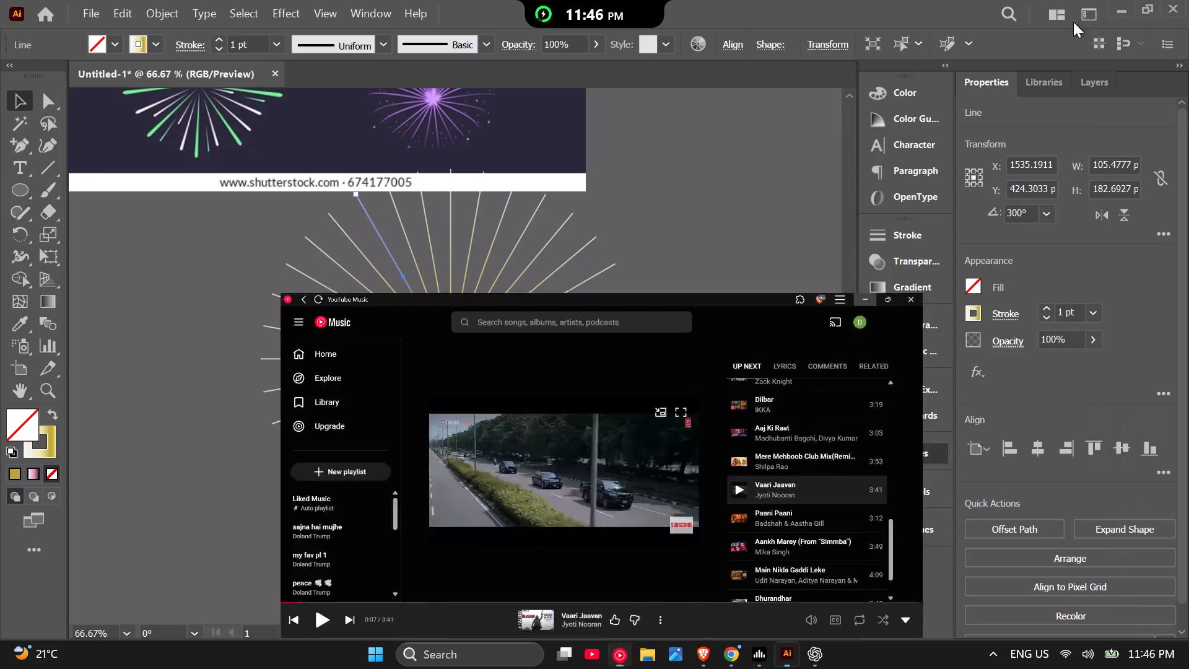
Apply the triangular tapered width profile to all rays of the new burst and deselect them.
drag(198, 261, 504, 449)
click(377, 38)
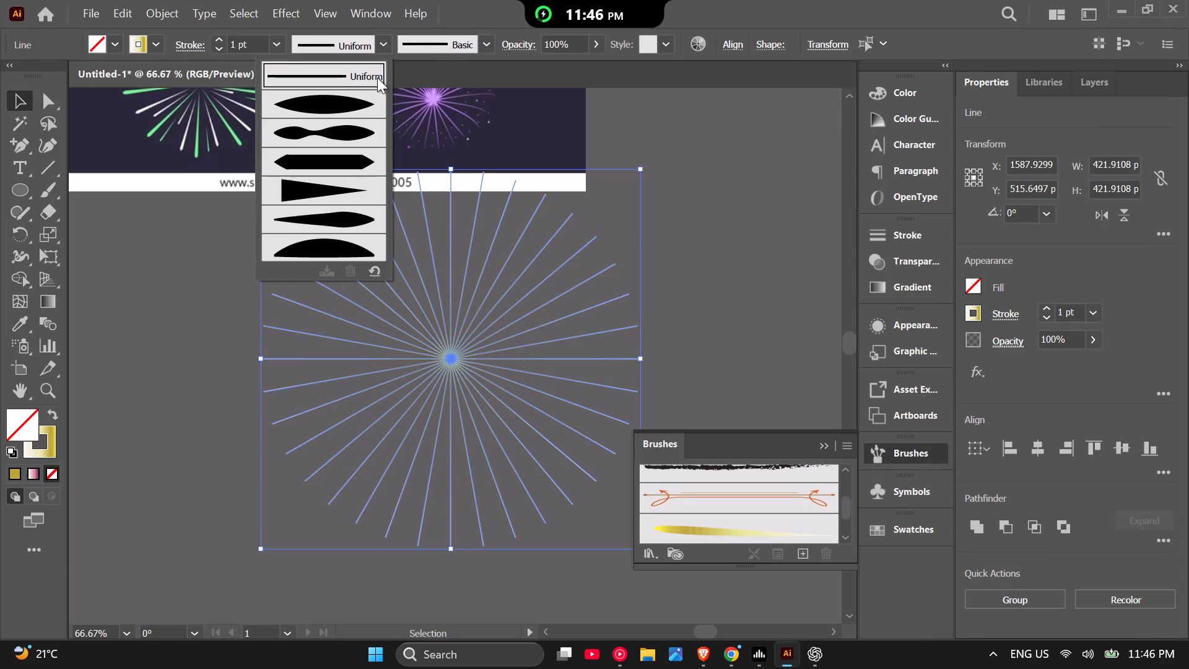
click(339, 192)
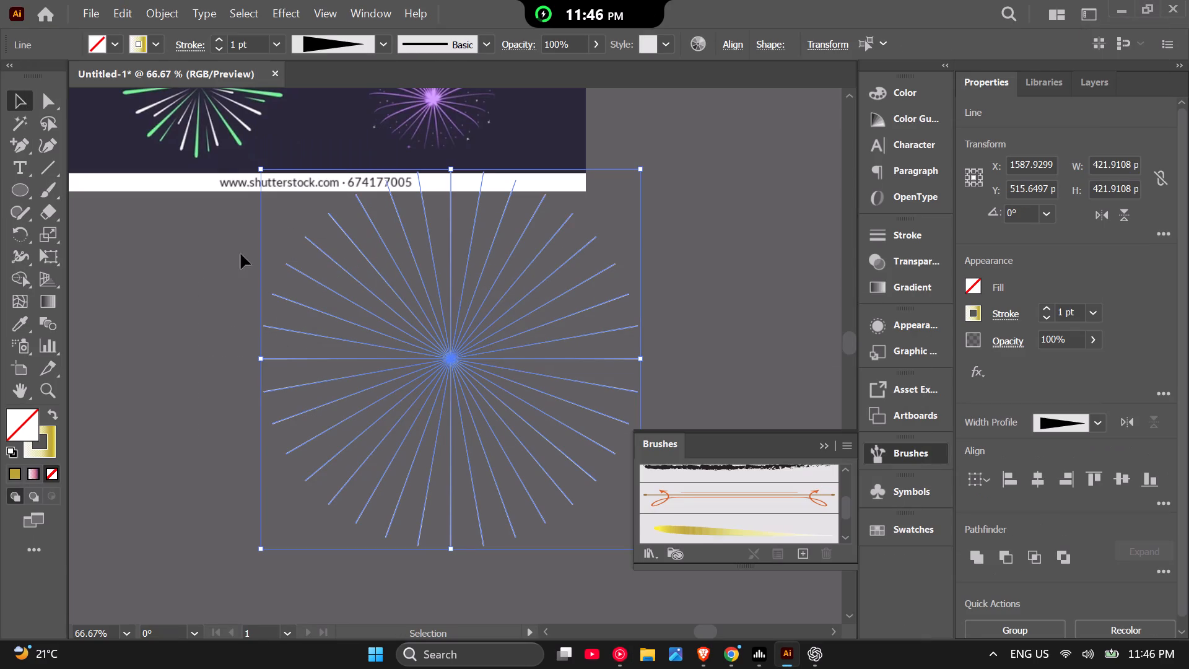
click(218, 263)
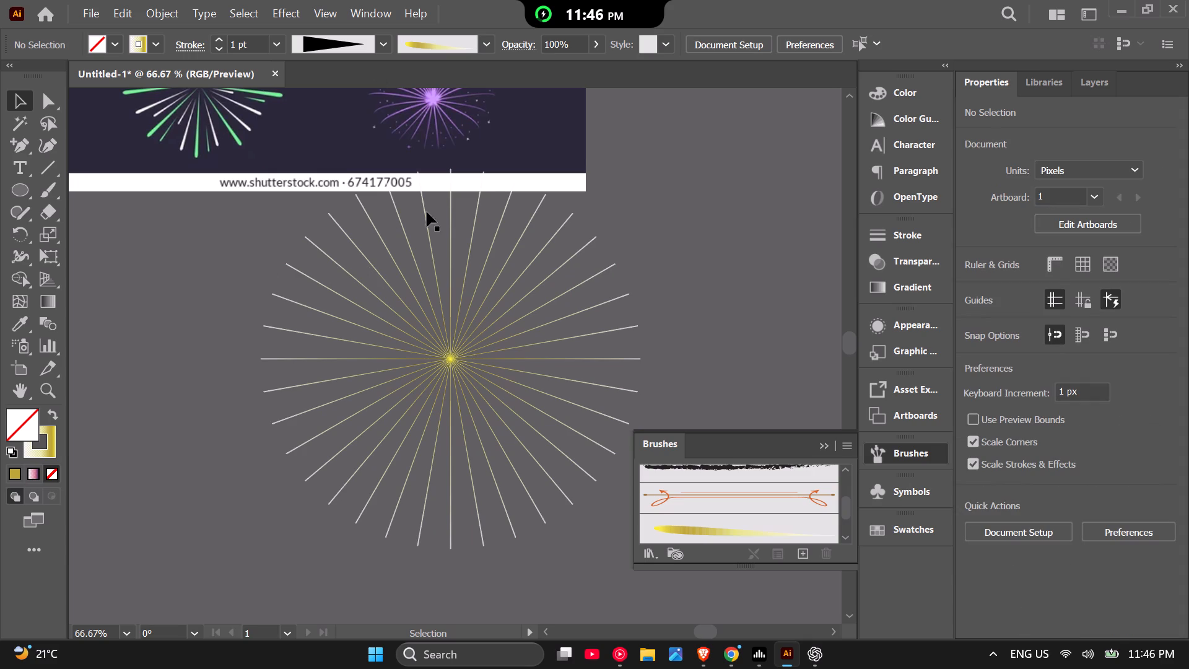
scroll(464, 388, up, 2)
scroll(433, 381, down, 2)
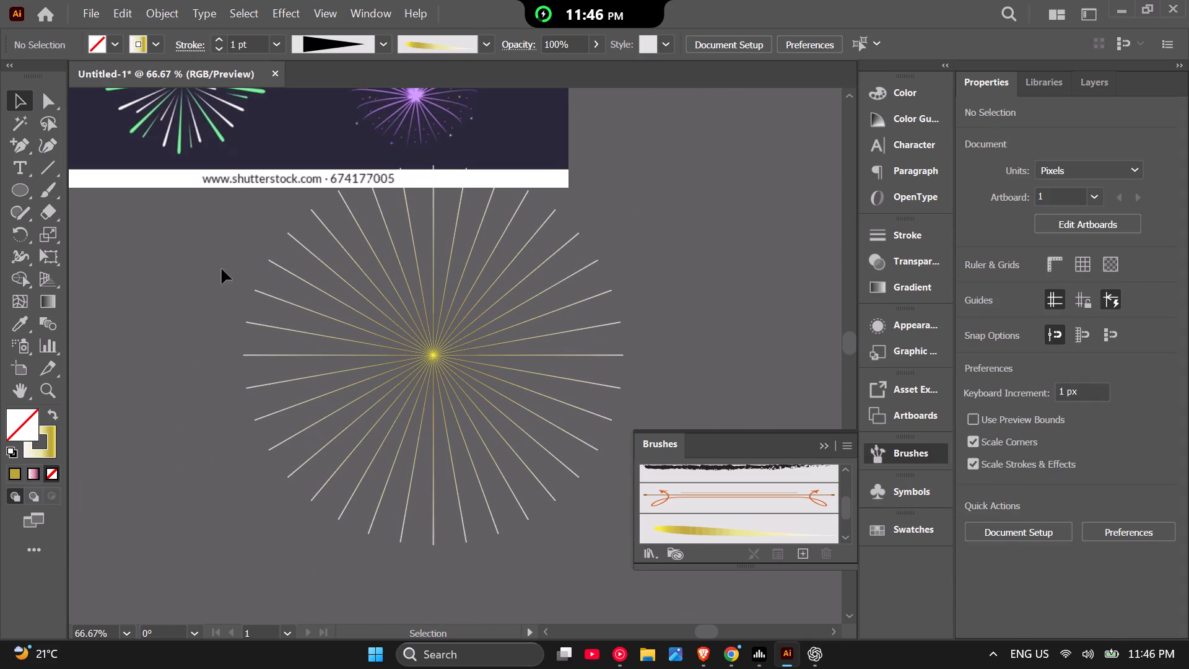
Set the stroke weight of all the burst's rays to 8 pt and deselect them.
drag(212, 260, 485, 401)
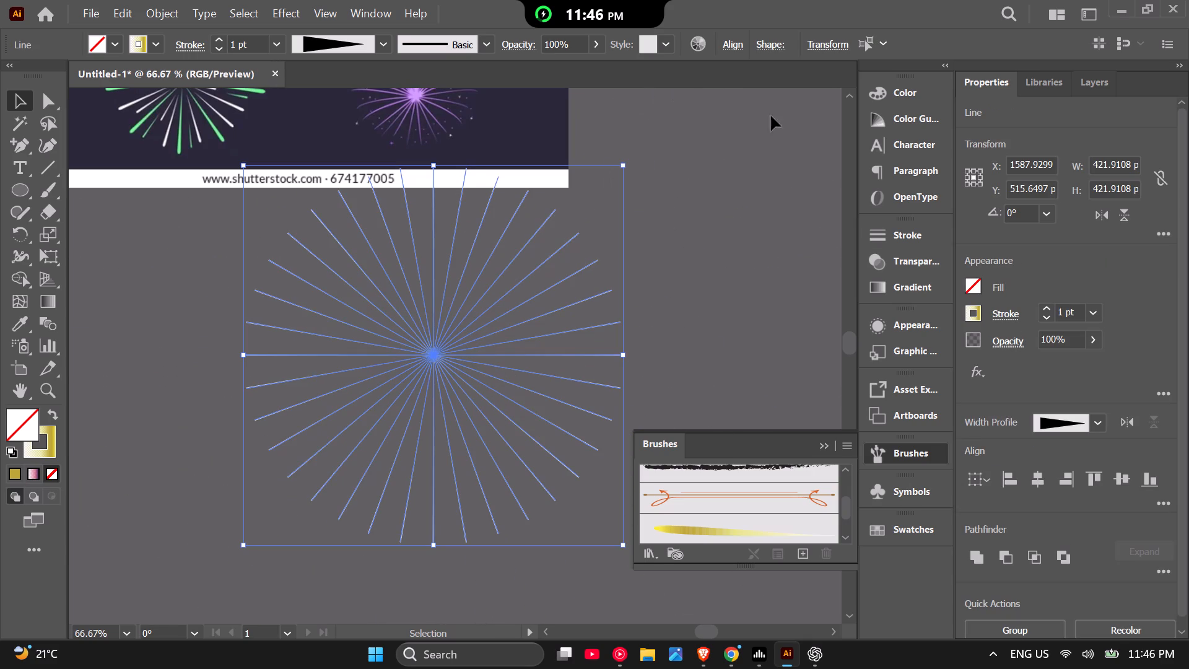
click(1043, 305)
click(1043, 305)
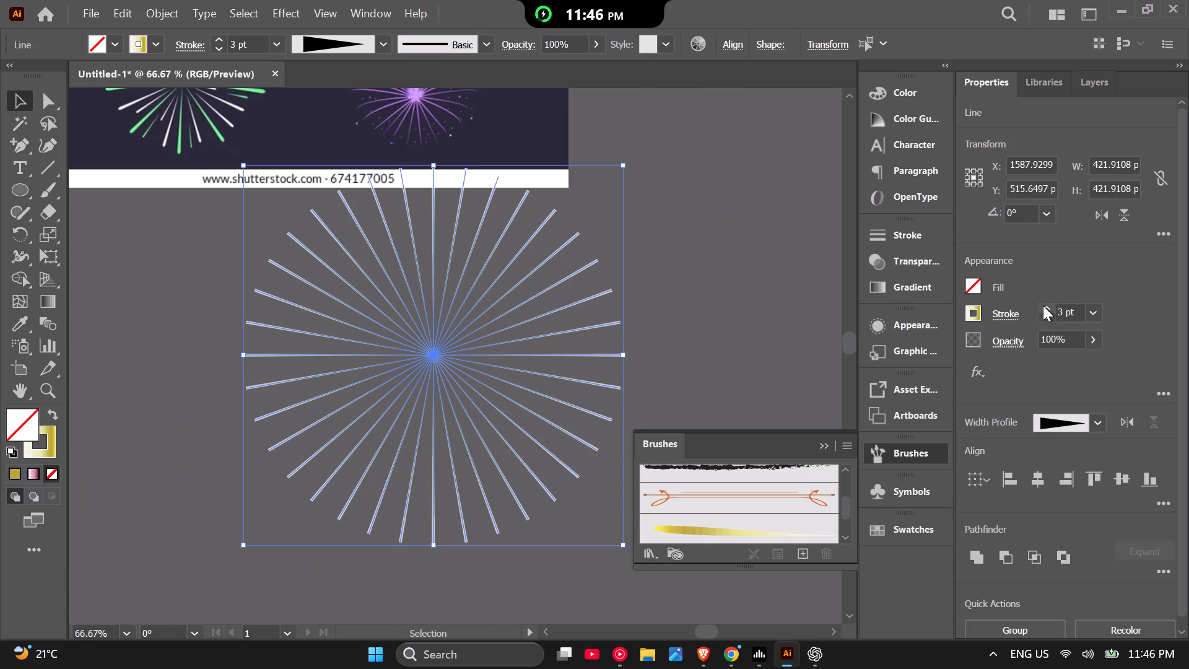
click(1043, 305)
double_click(1043, 305)
click(1043, 305)
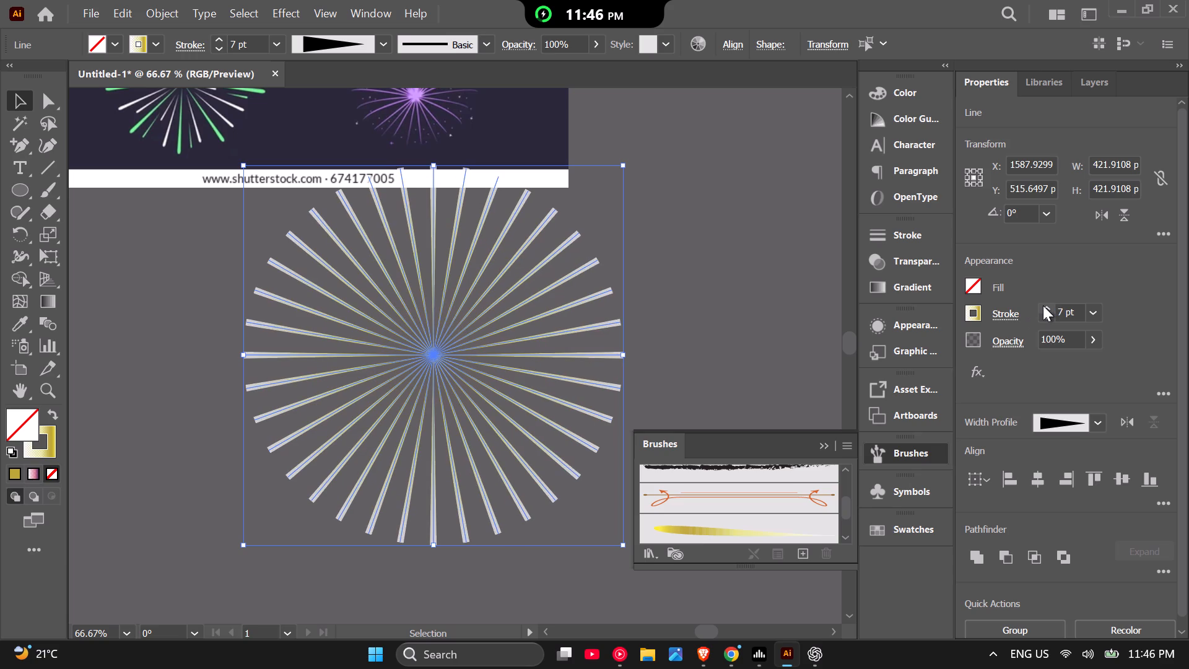
click(1043, 305)
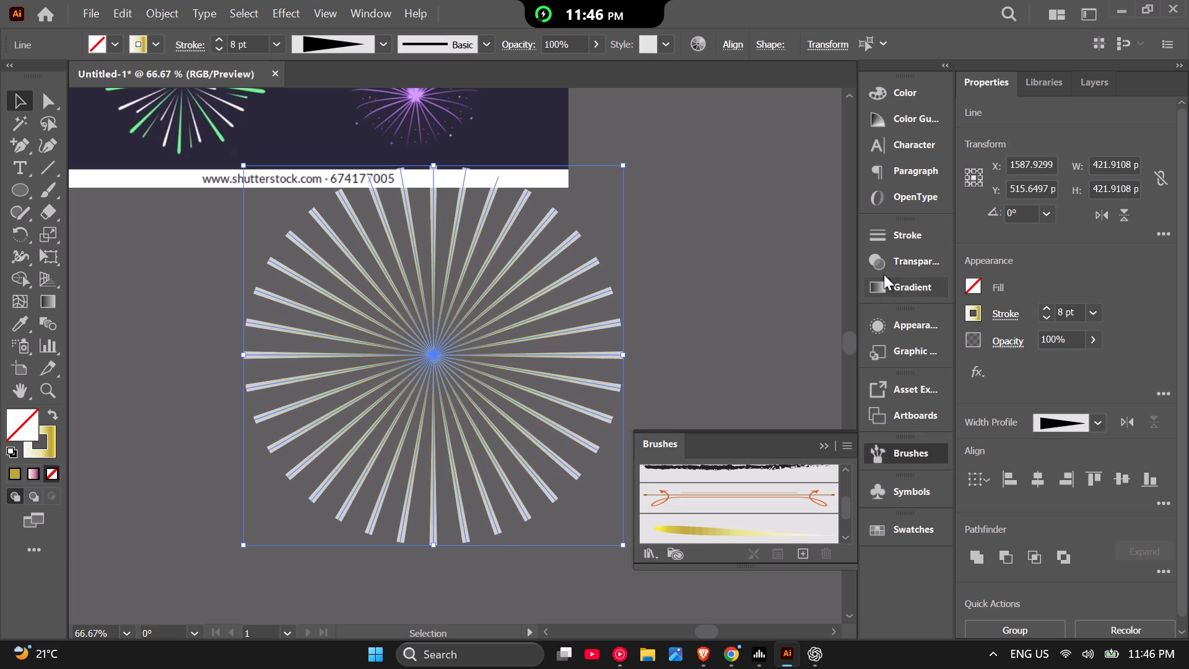
click(789, 251)
Give all rays of the gold burst rounded stroke caps and deselect them.
drag(777, 254, 217, 401)
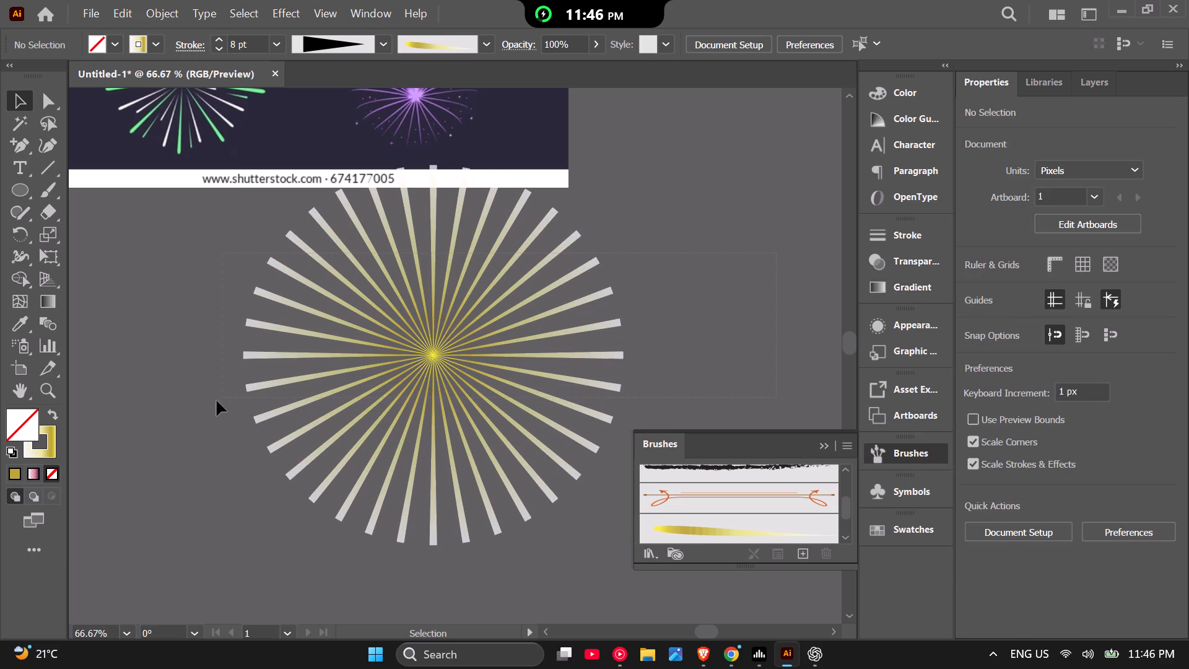
drag(217, 401, 217, 426)
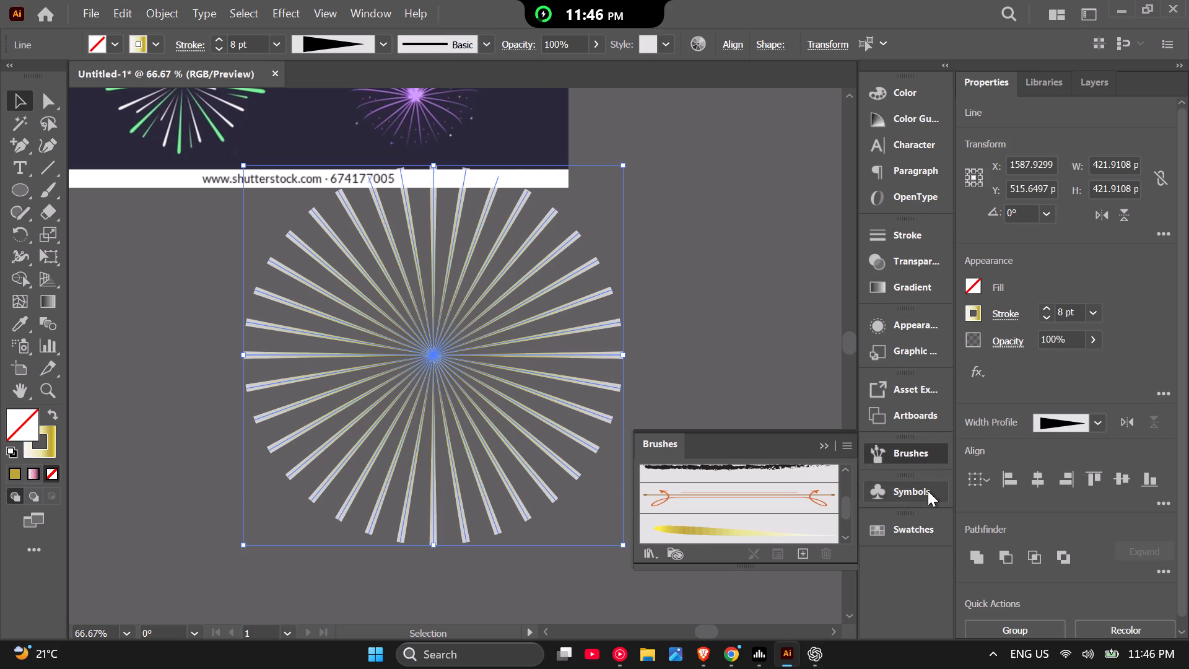
click(904, 239)
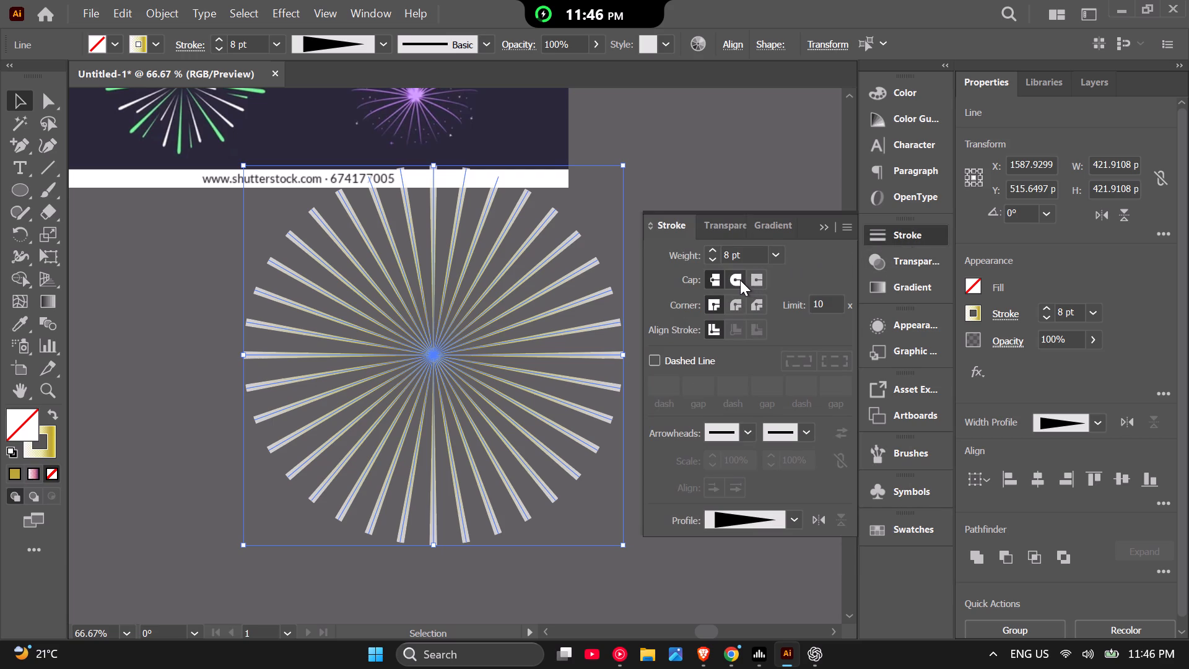
click(740, 280)
click(195, 284)
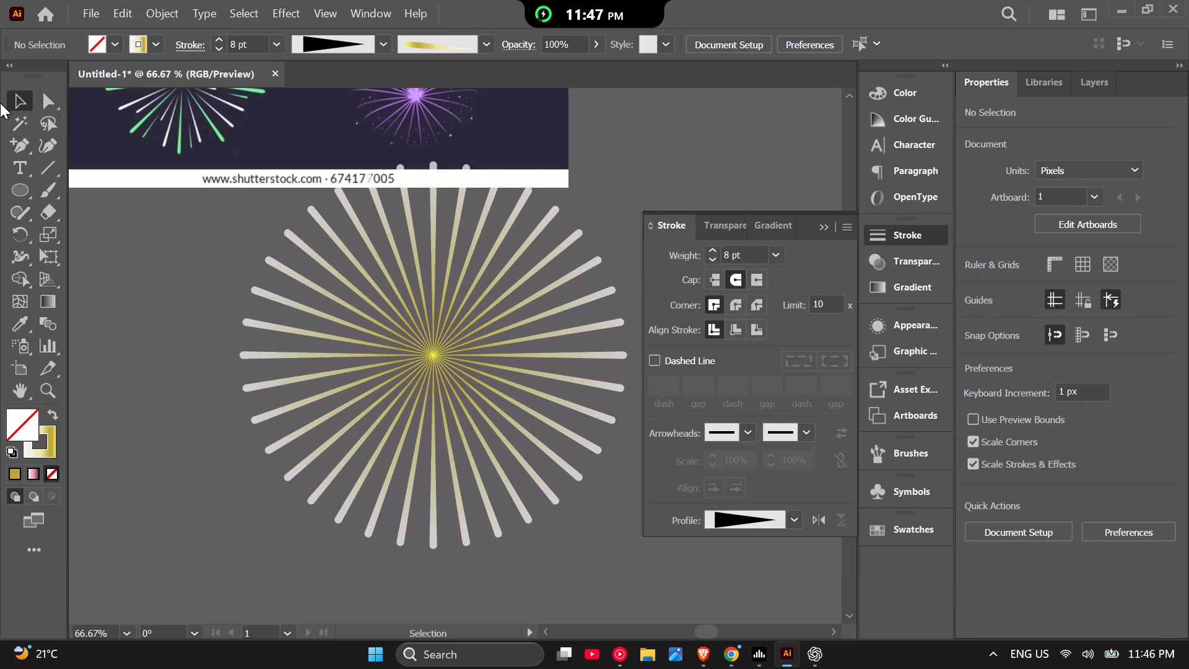
click(162, 302)
Move the whole burst down, clear of the fireworks reference image, and deselect it.
scroll(178, 310, down, 2)
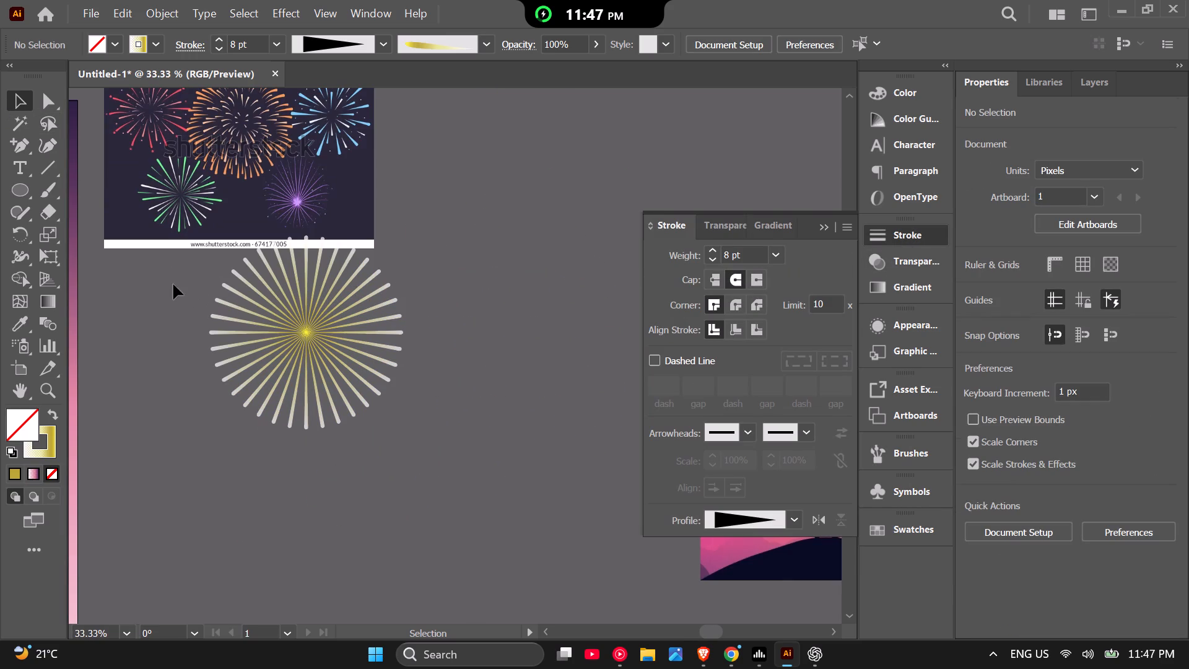
drag(173, 284, 344, 405)
drag(304, 333, 361, 421)
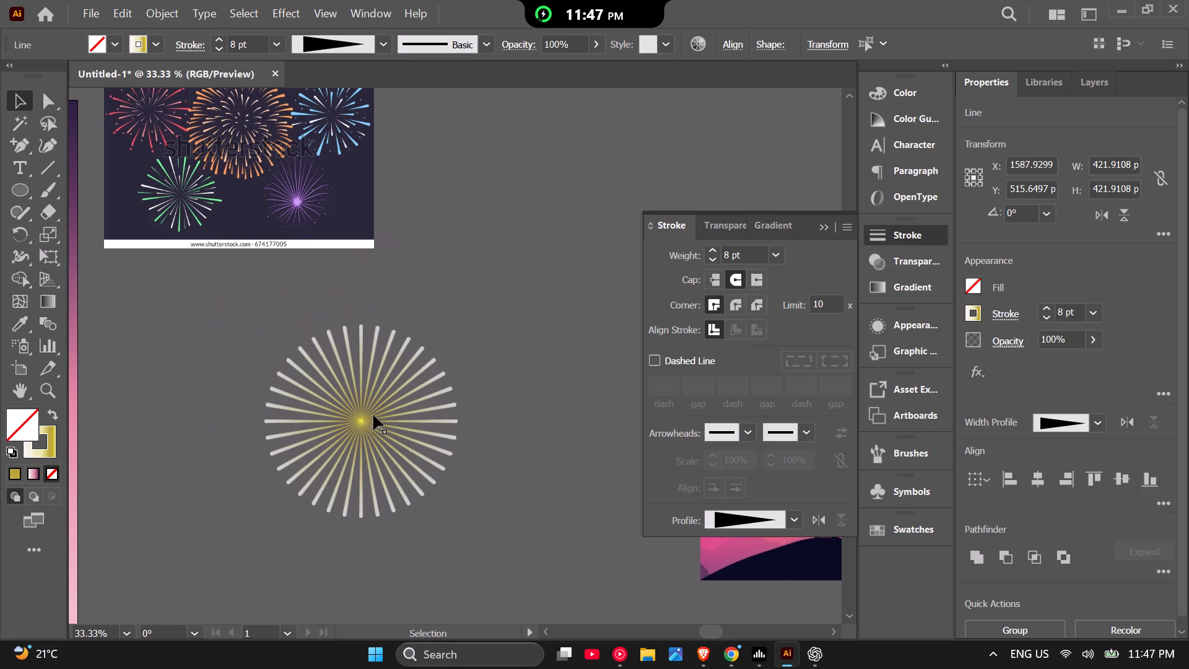
click(495, 338)
Shorten the ray 20° above horizontal to about half its length by moving only its outer anchor point inward along the ray.
scroll(428, 403, up, 3)
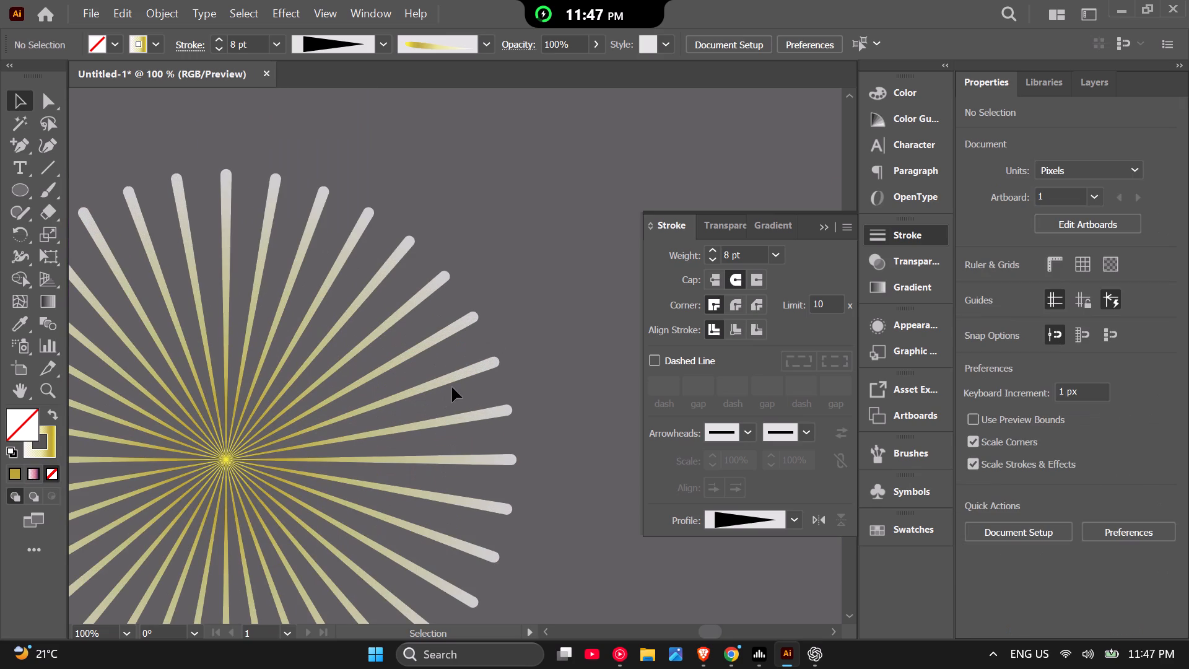
click(452, 384)
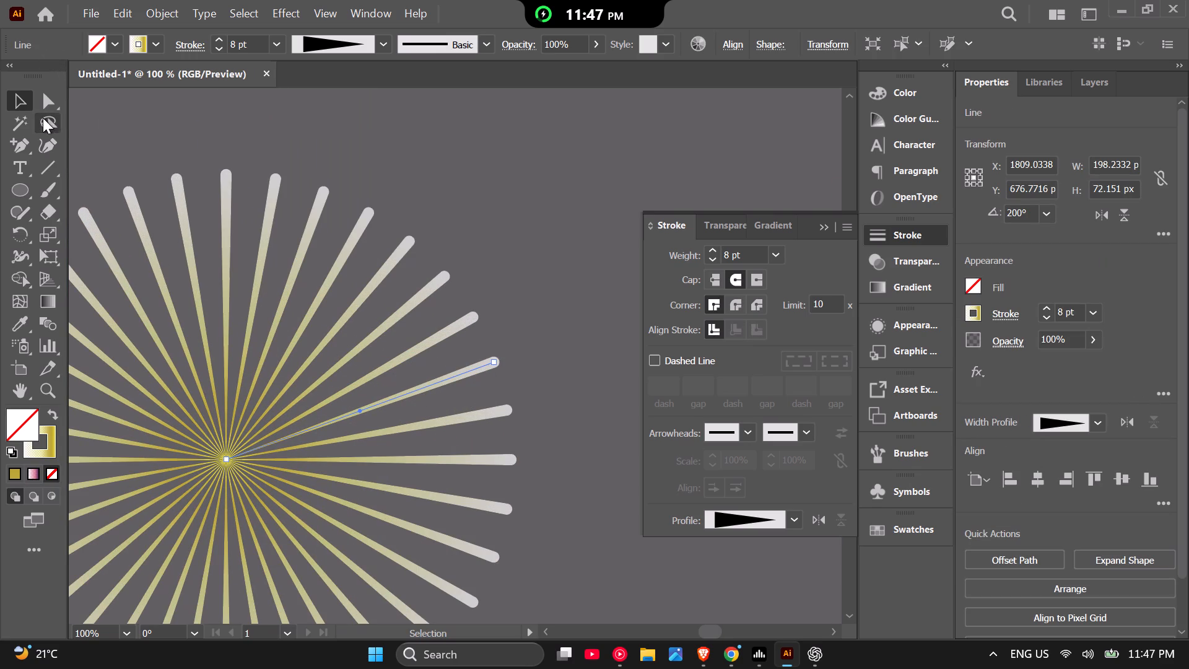
click(49, 98)
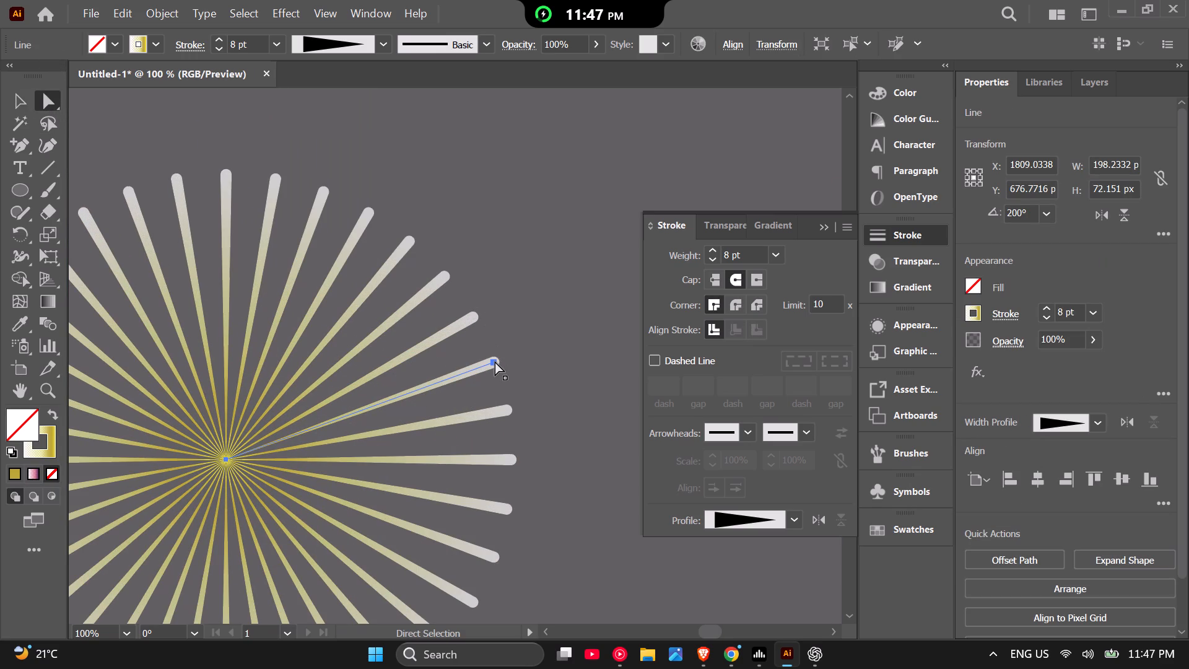
drag(495, 361, 474, 371)
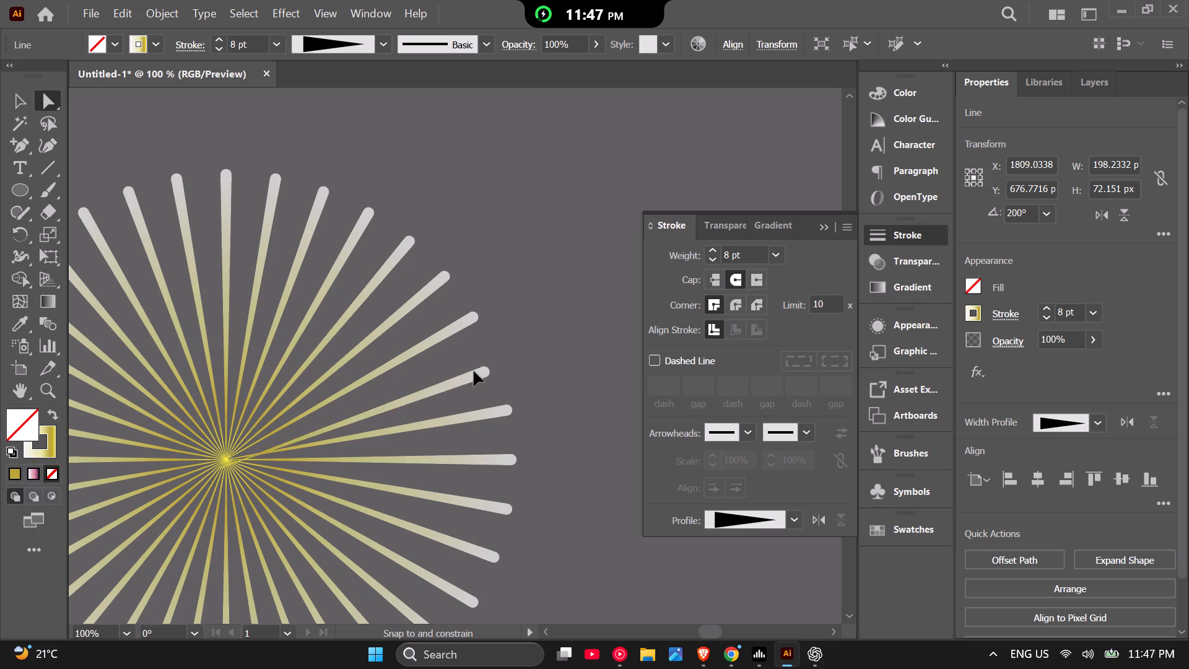
drag(474, 371, 440, 380)
key(ctrl+z)
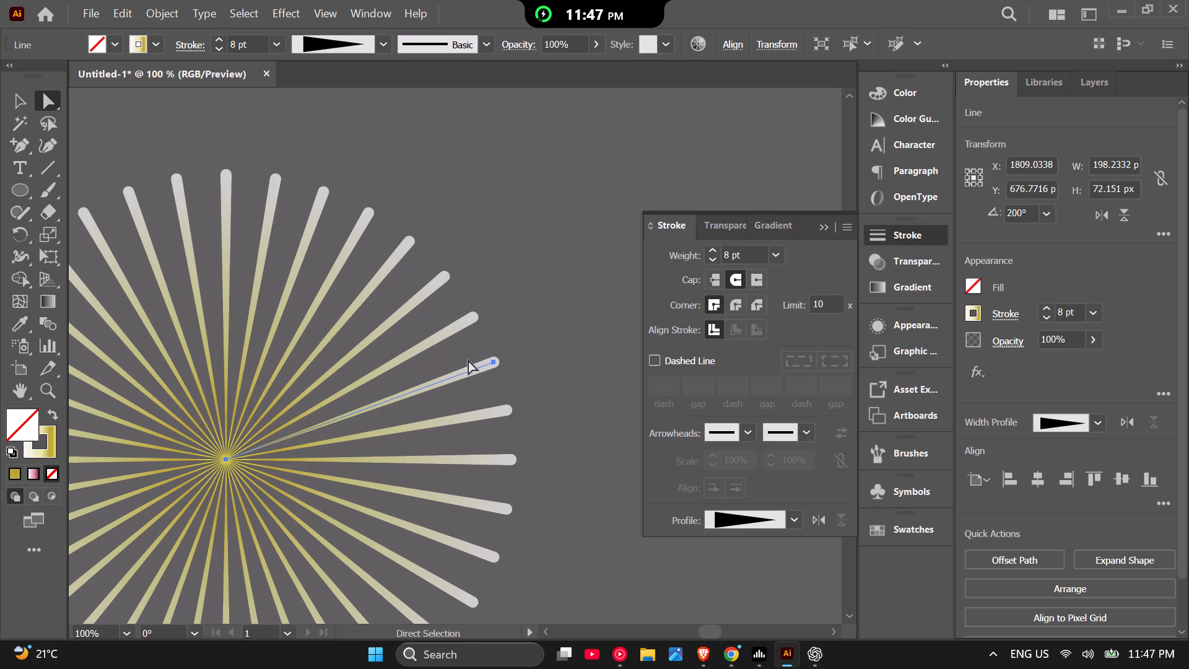
click(495, 361)
drag(495, 361, 487, 364)
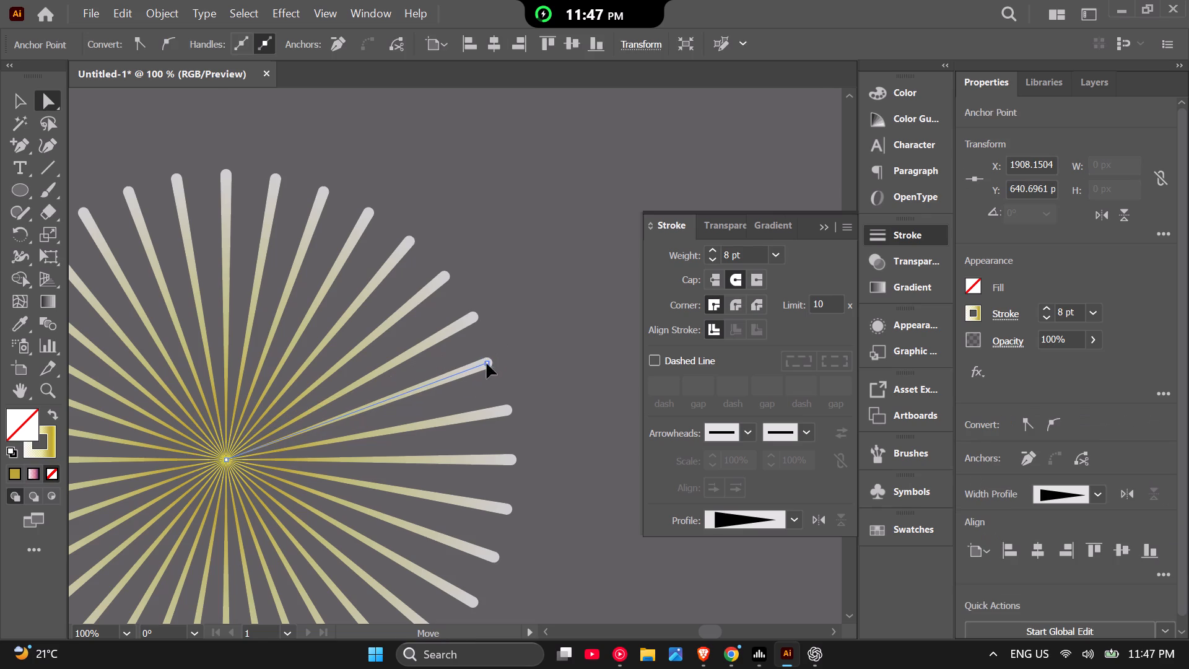
drag(487, 364, 355, 403)
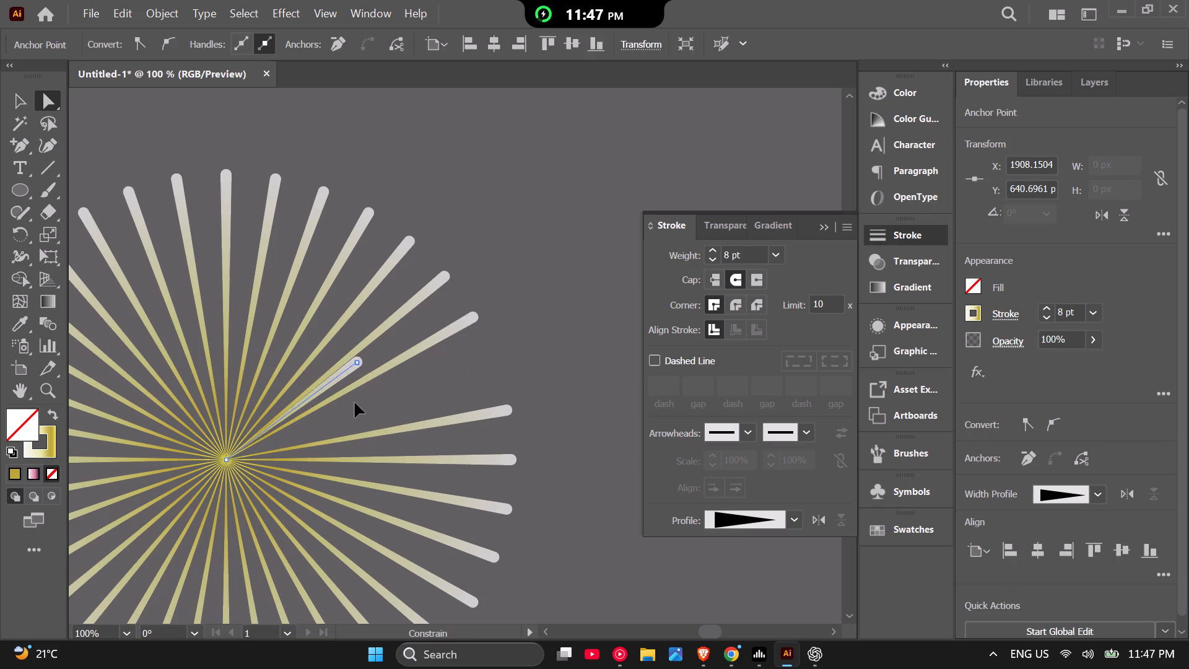
drag(355, 403, 354, 414)
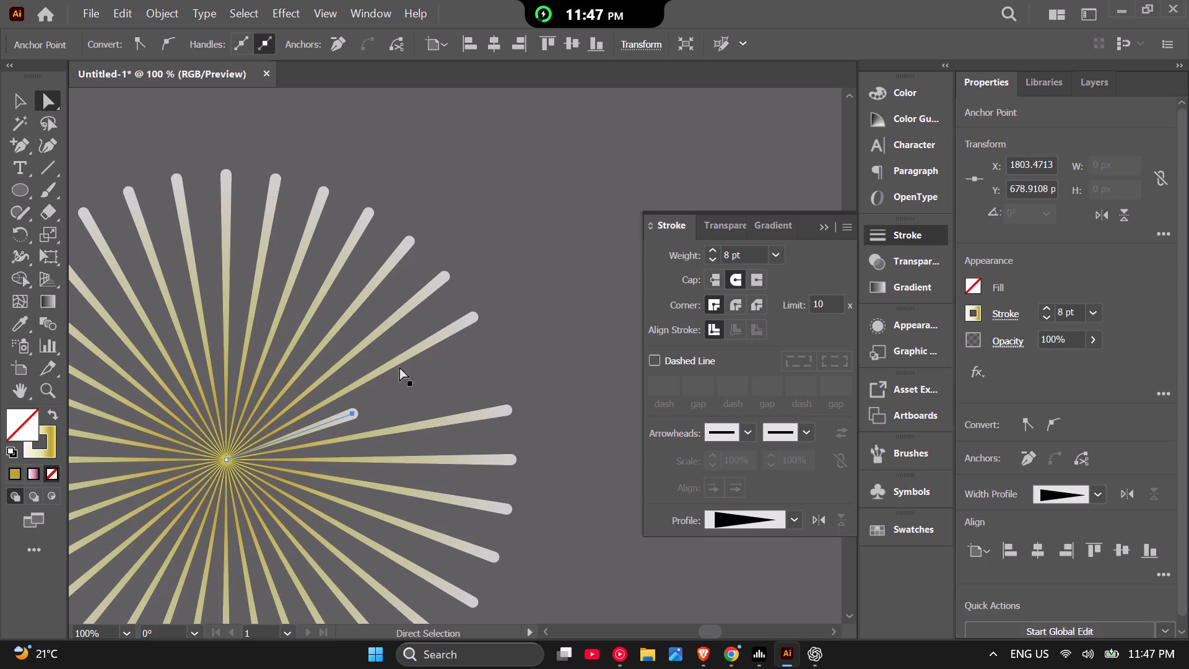
Shorten the adjacent ray, 30° above horizontal, to about 70% of its length by moving only its outer anchor point inward.
click(431, 346)
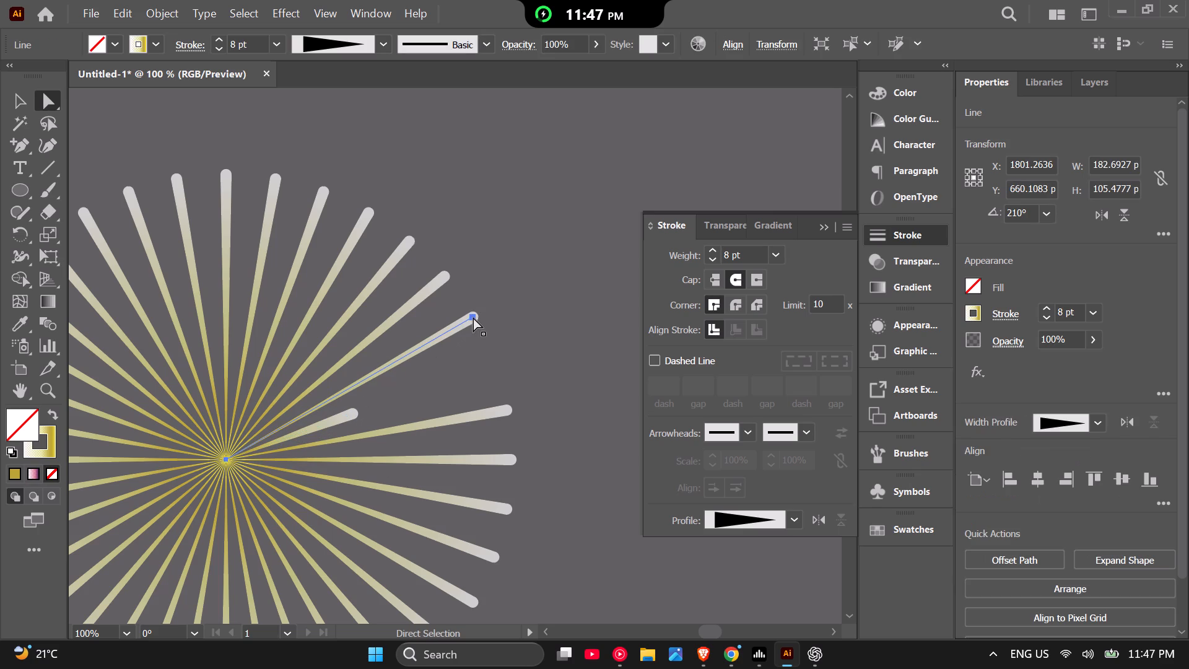
drag(473, 317, 438, 336)
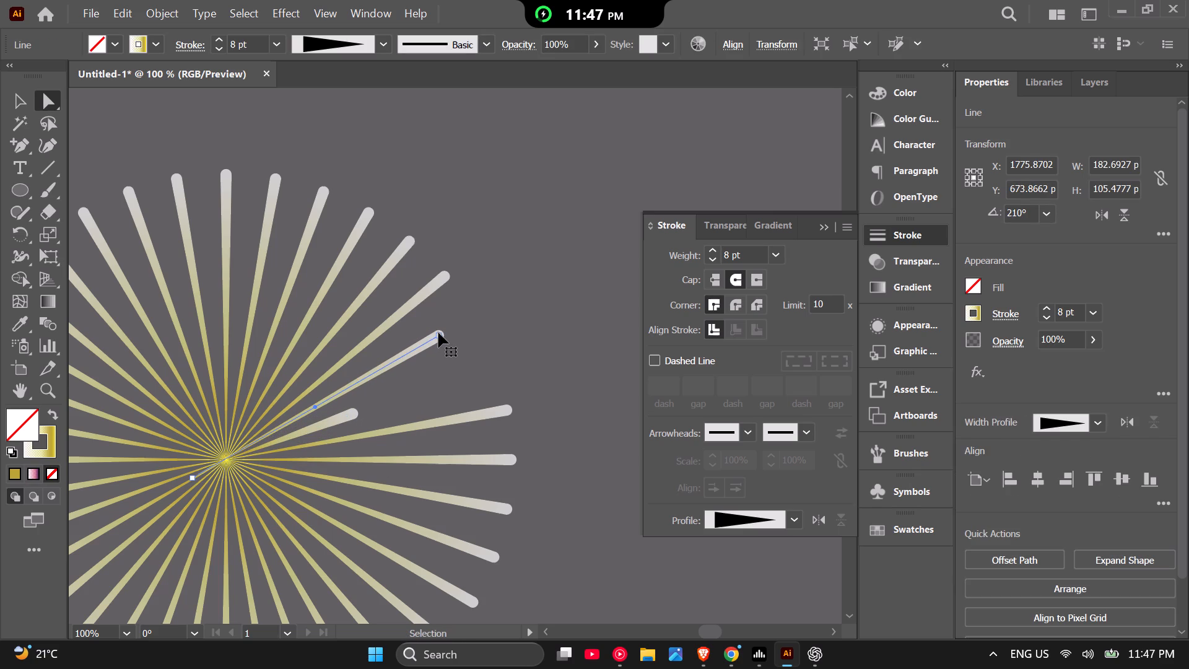
key(ctrl+z)
click(474, 318)
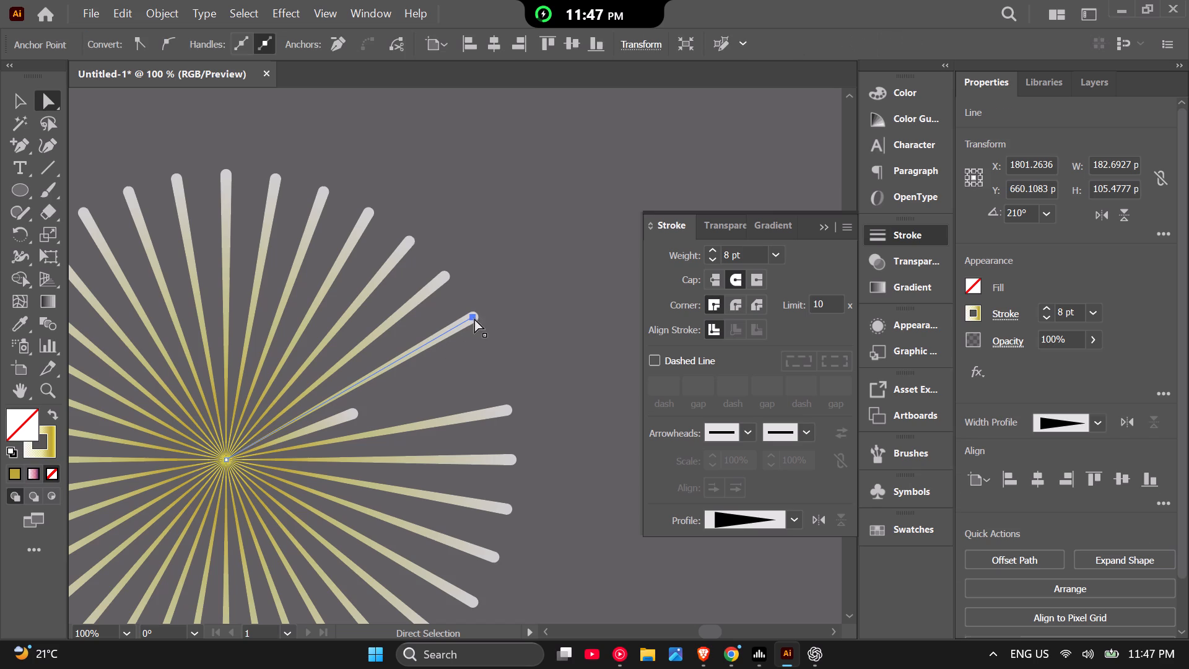
drag(474, 318, 401, 358)
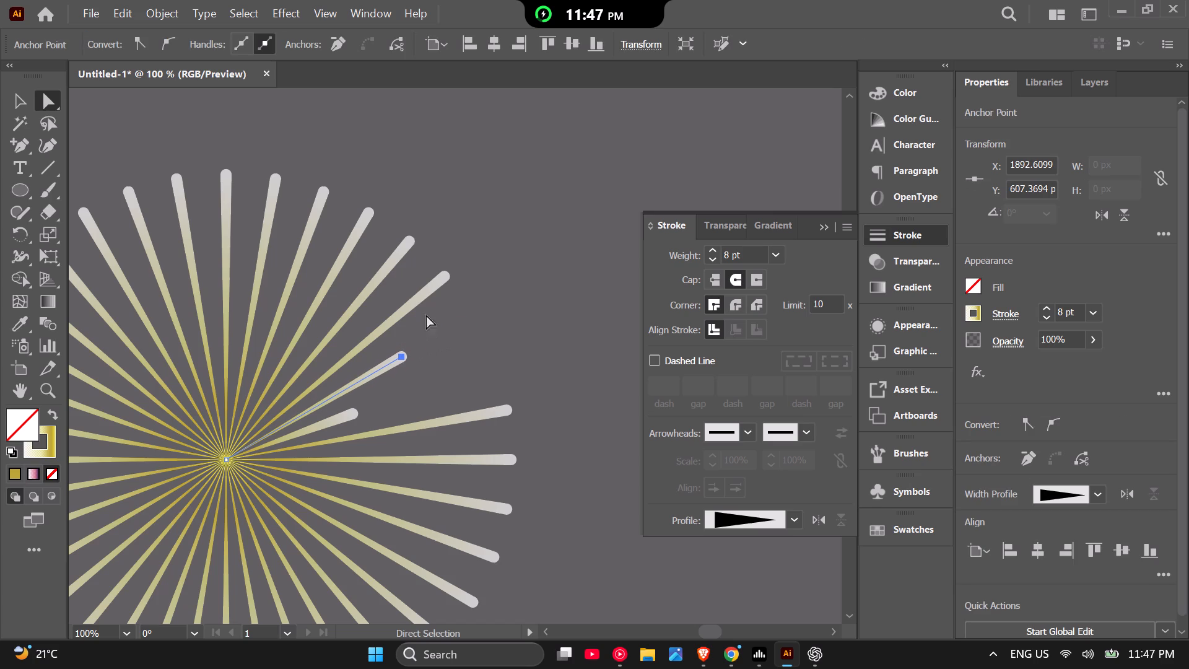
Shorten the ray 40° above horizontal slightly by moving its outer anchor point inward along the ray.
click(442, 279)
click(445, 275)
click(445, 275)
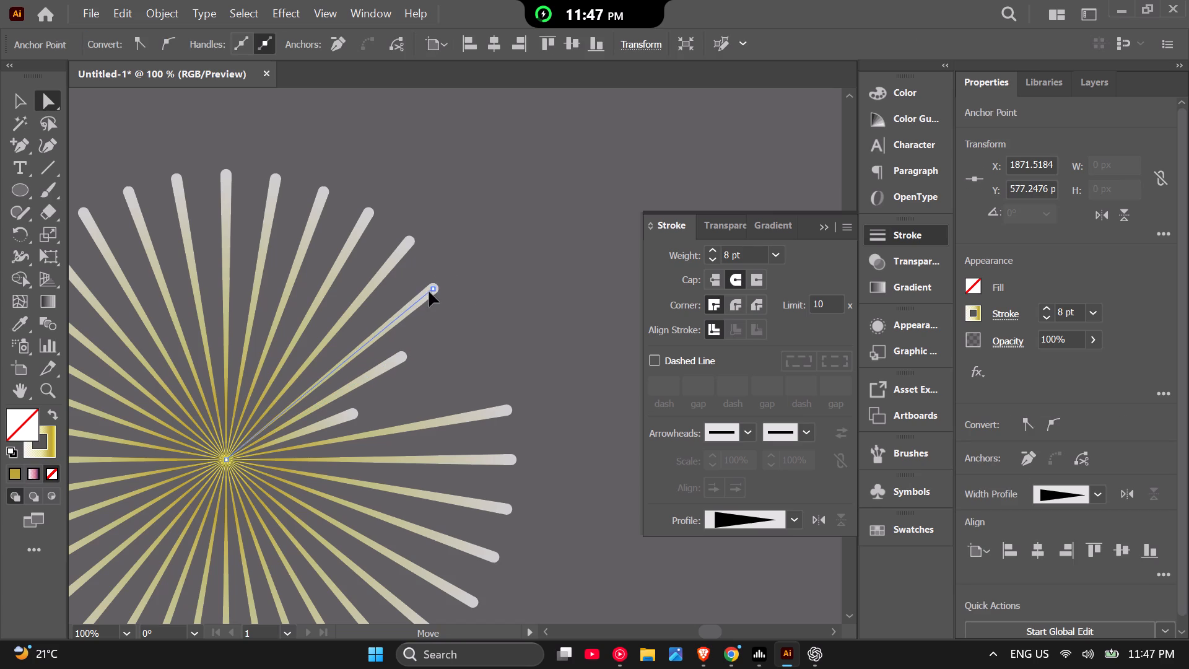
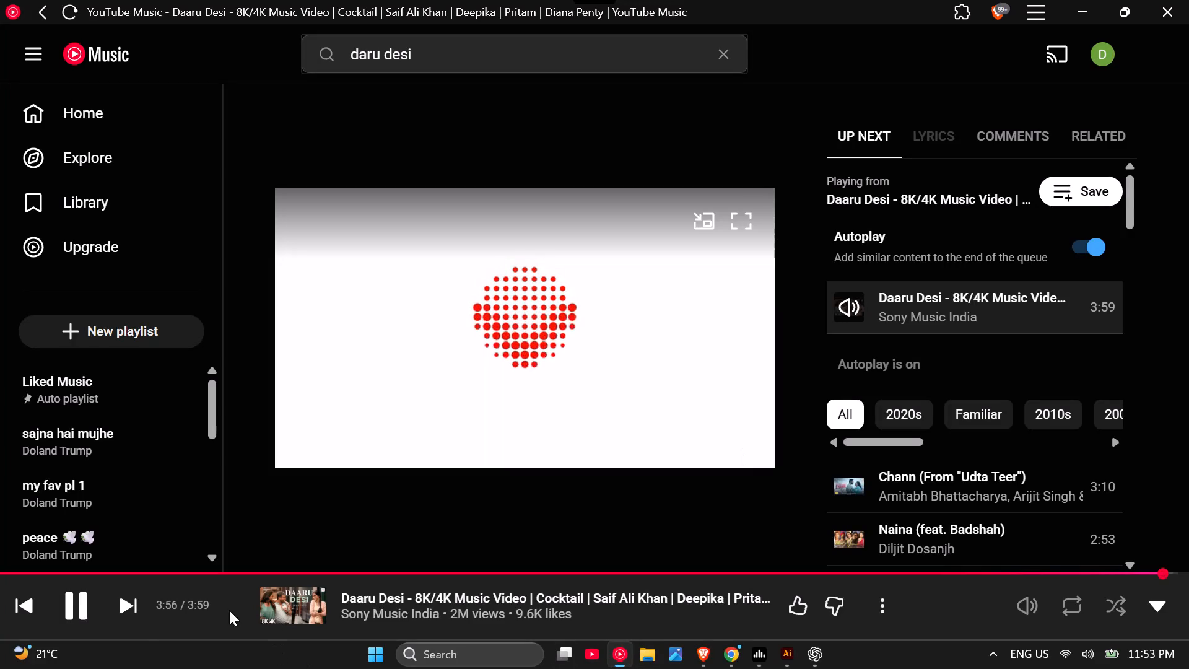
Skip to the next song, jump a little way into it, and switch to Adobe Illustrator.
click(138, 615)
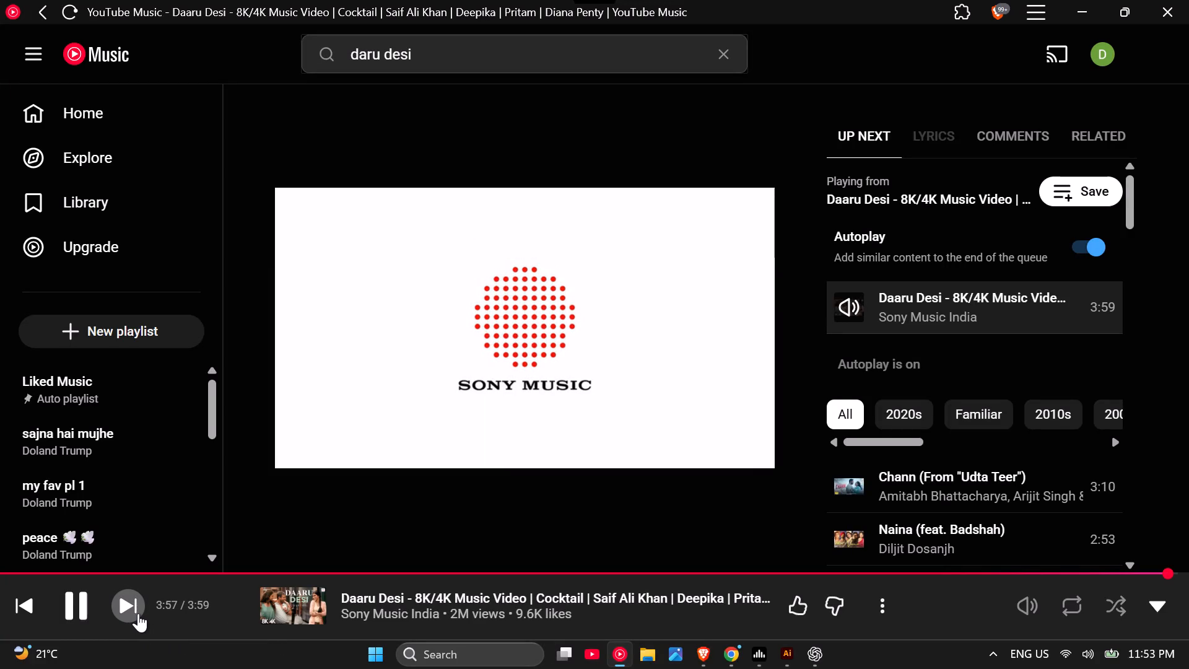
click(133, 570)
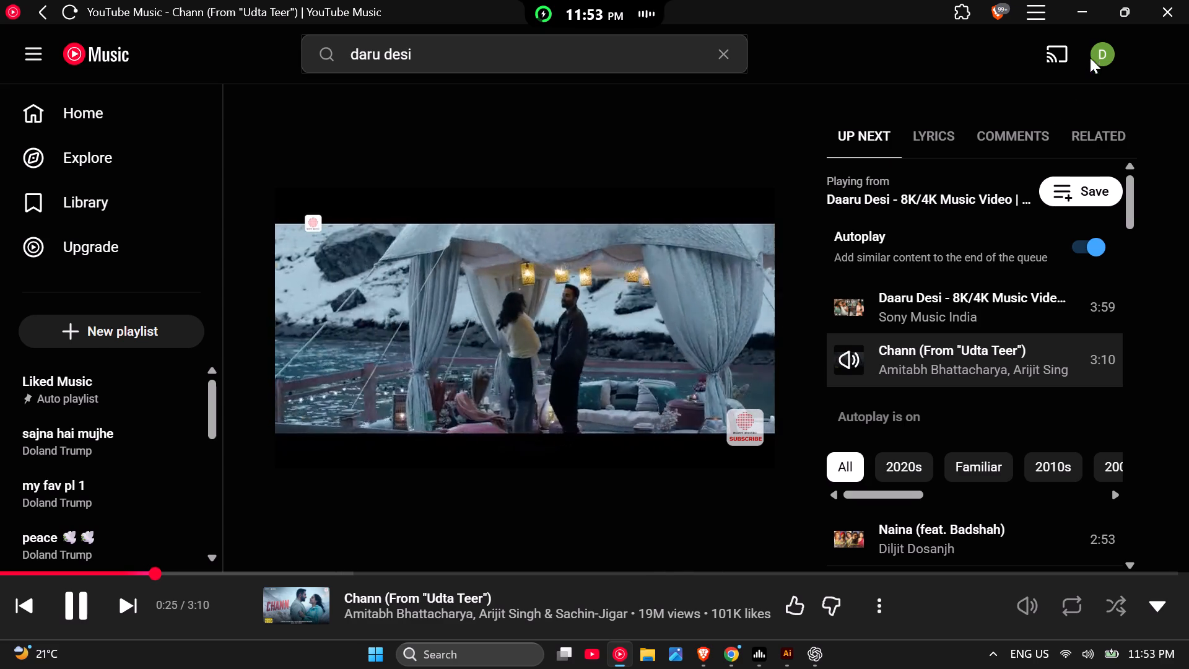
click(1087, 21)
Examine the firework burst on the gradient artboard alongside the fireworks reference image.
scroll(623, 380, down, 1)
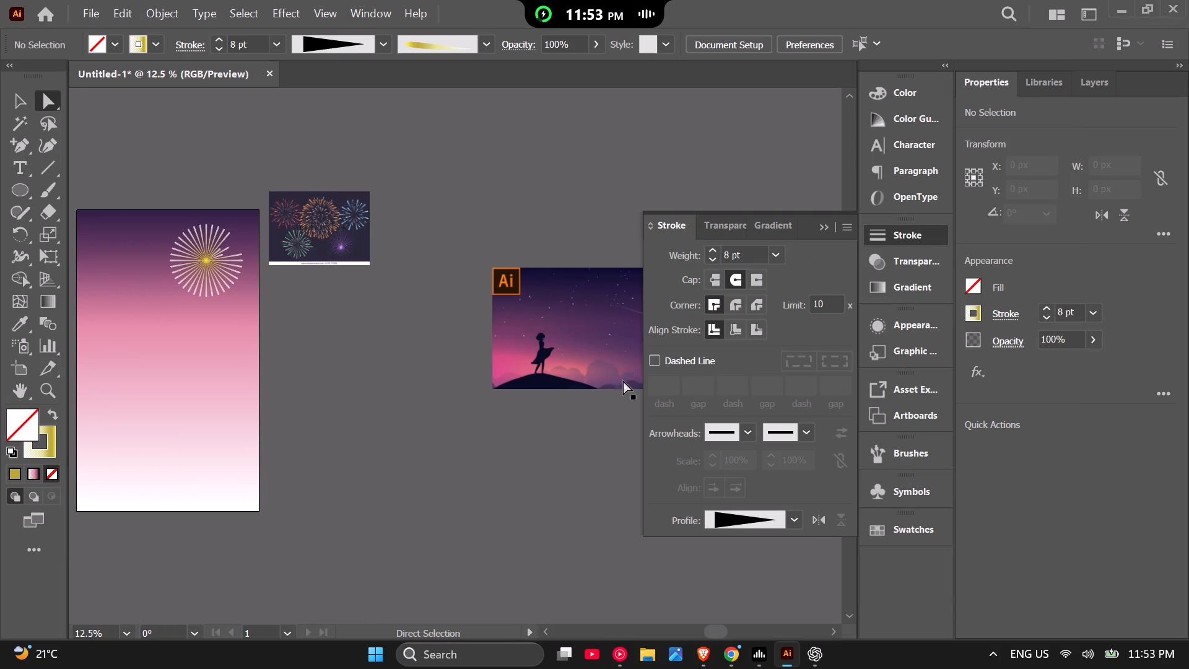
scroll(378, 294, up, 3)
scroll(310, 315, down, 2)
scroll(316, 319, up, 6)
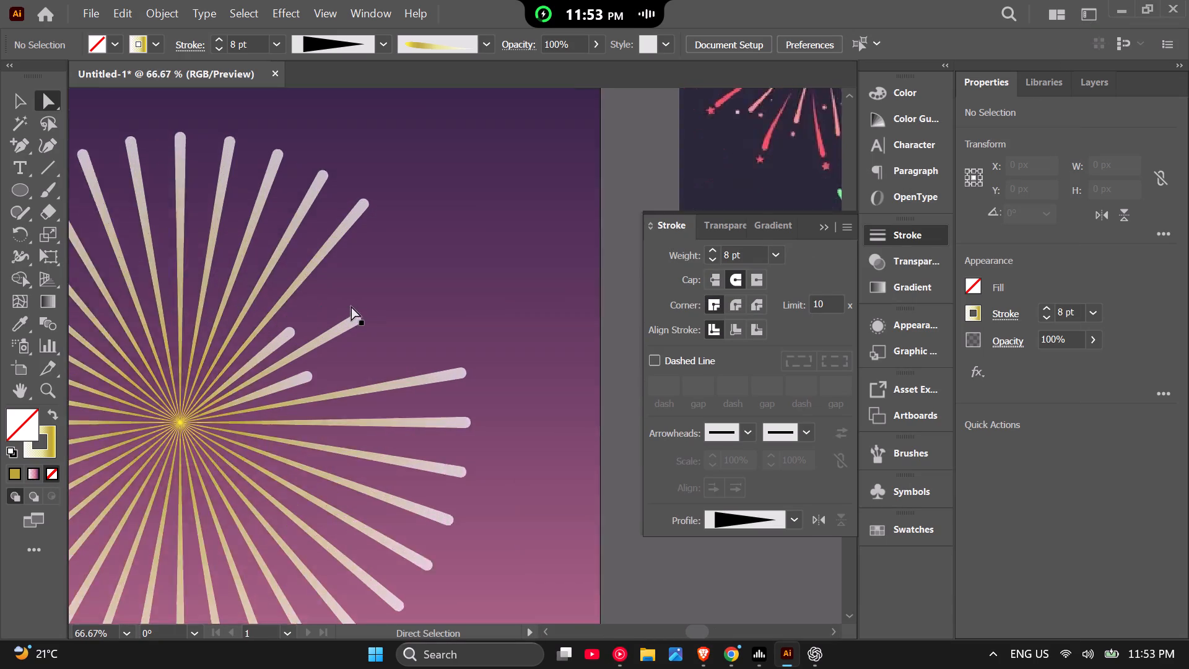
scroll(351, 306, up, 2)
scroll(359, 301, down, 5)
scroll(348, 324, up, 3)
scroll(353, 318, down, 4)
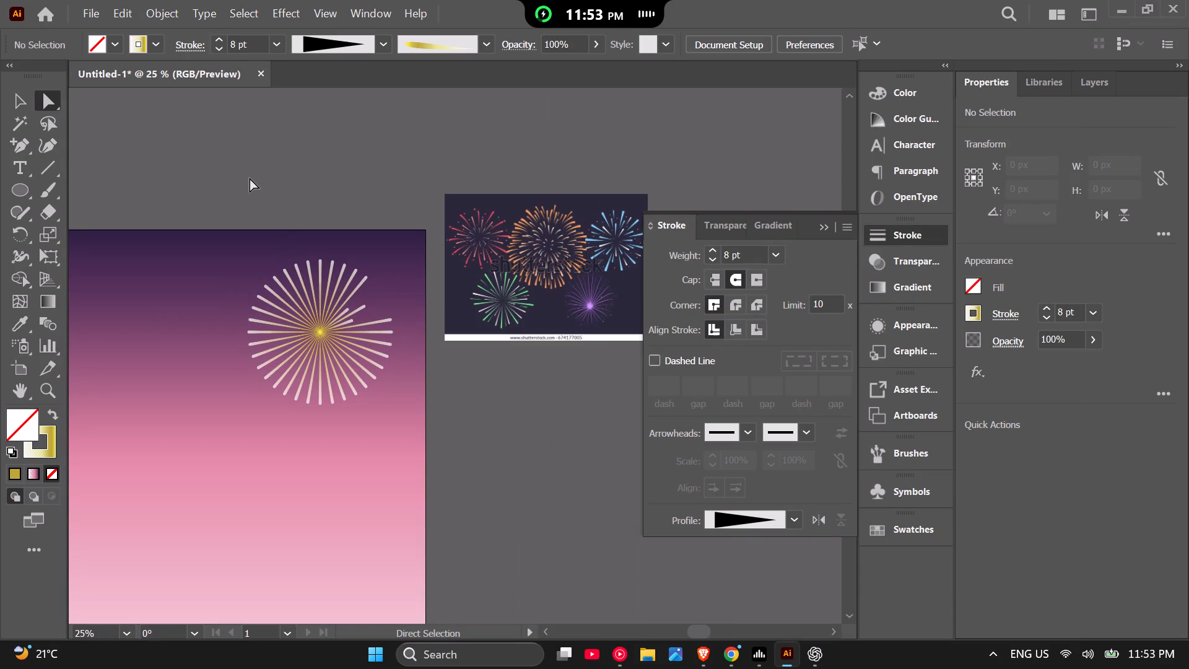
scroll(312, 256, down, 1)
scroll(282, 351, up, 3)
scroll(285, 267, down, 2)
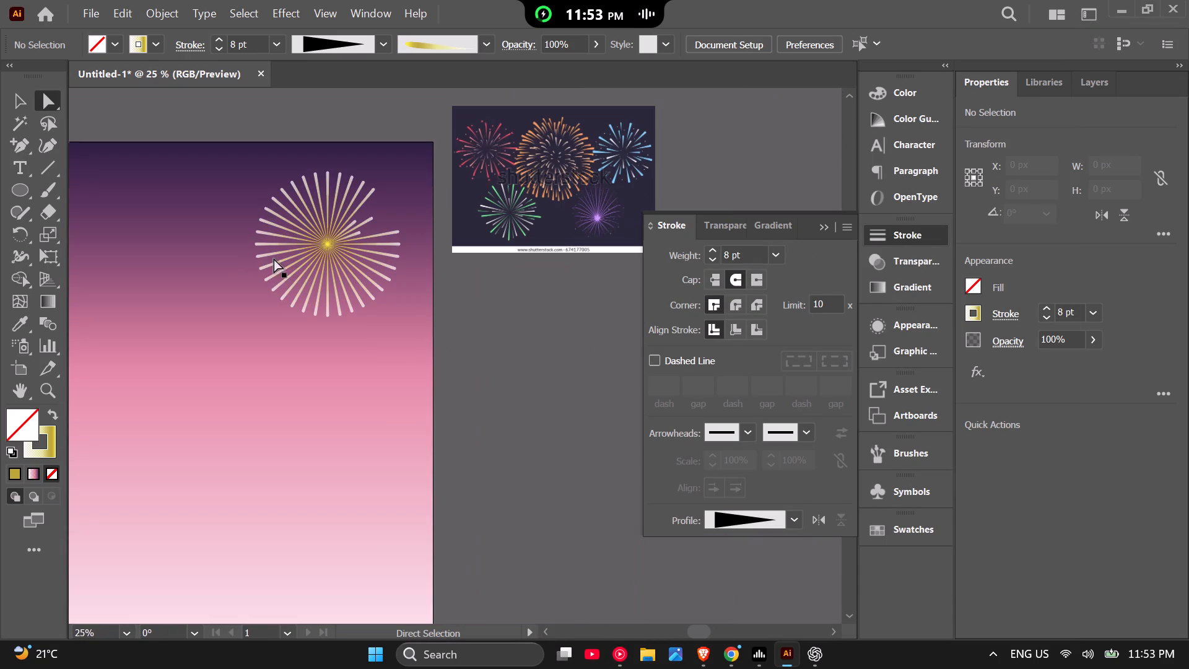
Select all the rays of the firework burst without the gradient background and delete them.
drag(240, 147, 365, 286)
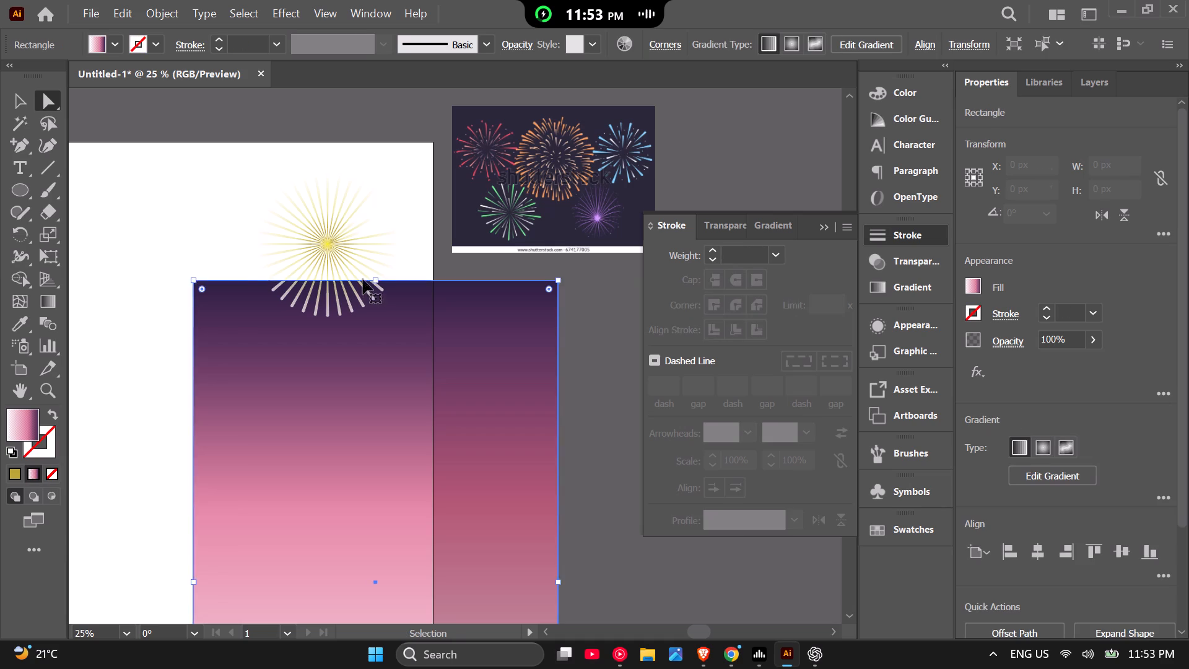
key(ctrl+z)
click(552, 385)
click(362, 297)
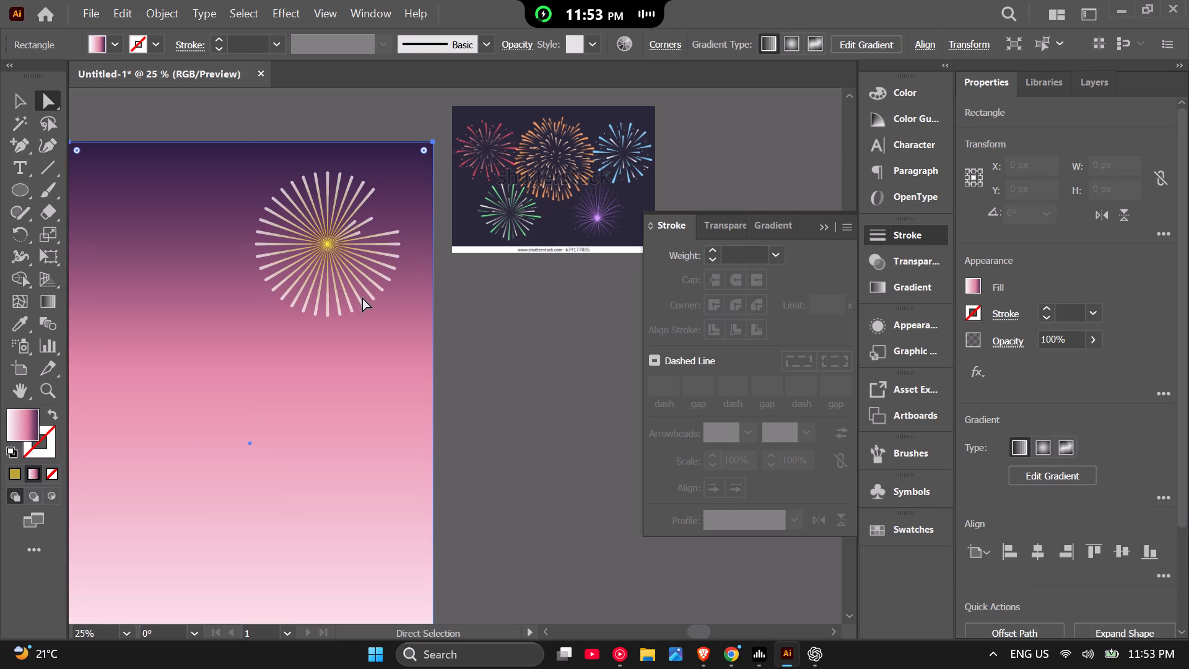
click(356, 297)
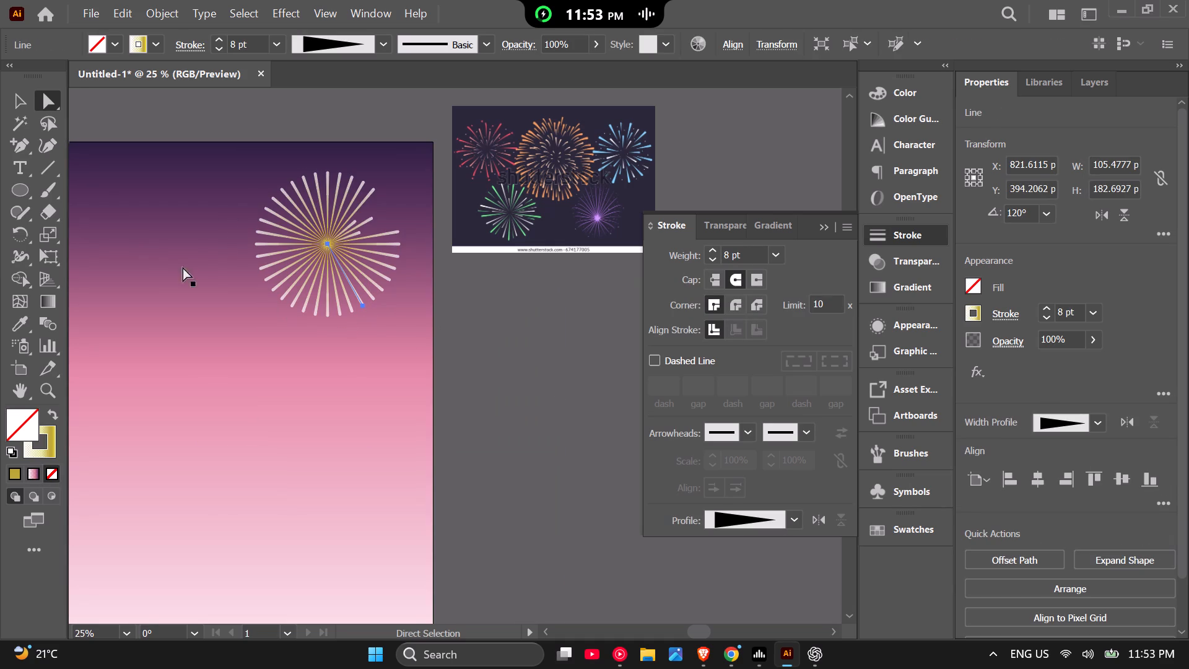
drag(160, 108, 367, 305)
shift+click(312, 479)
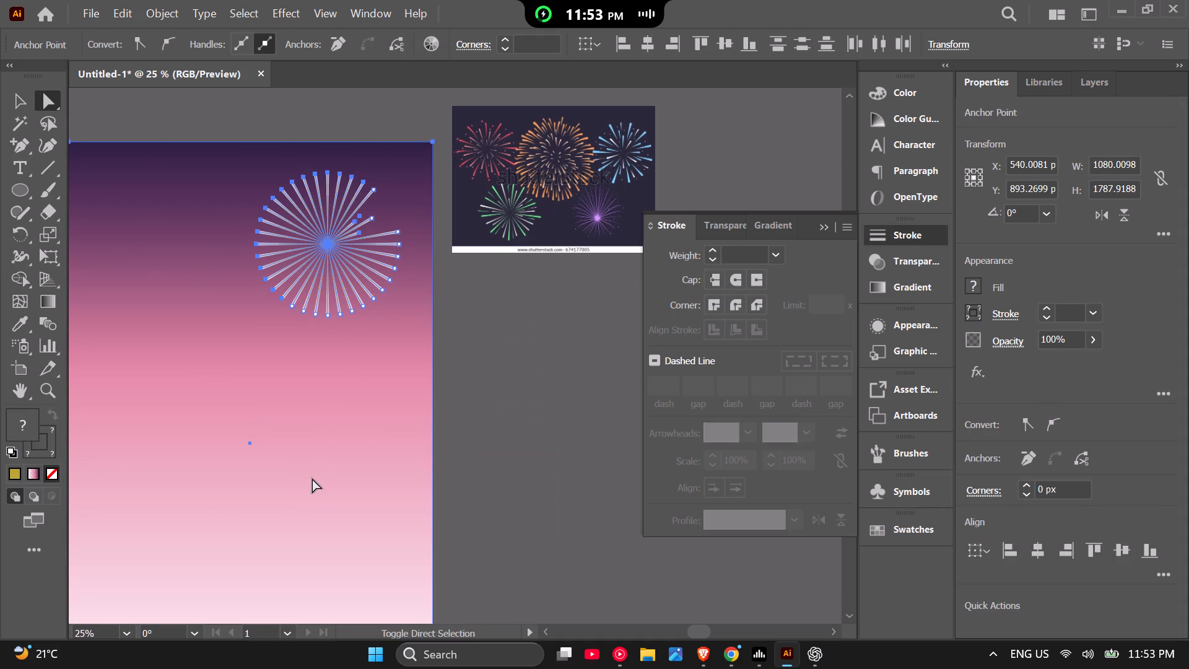
shift+click(314, 432)
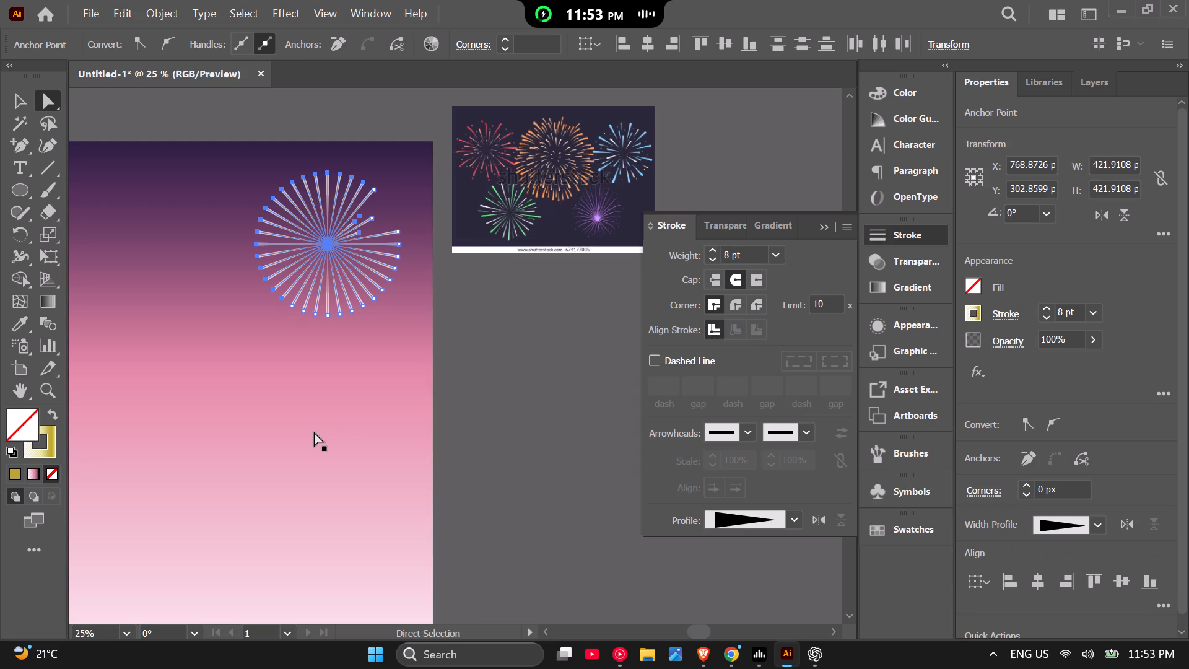
scroll(314, 431, down, 2)
key(BackSpace)
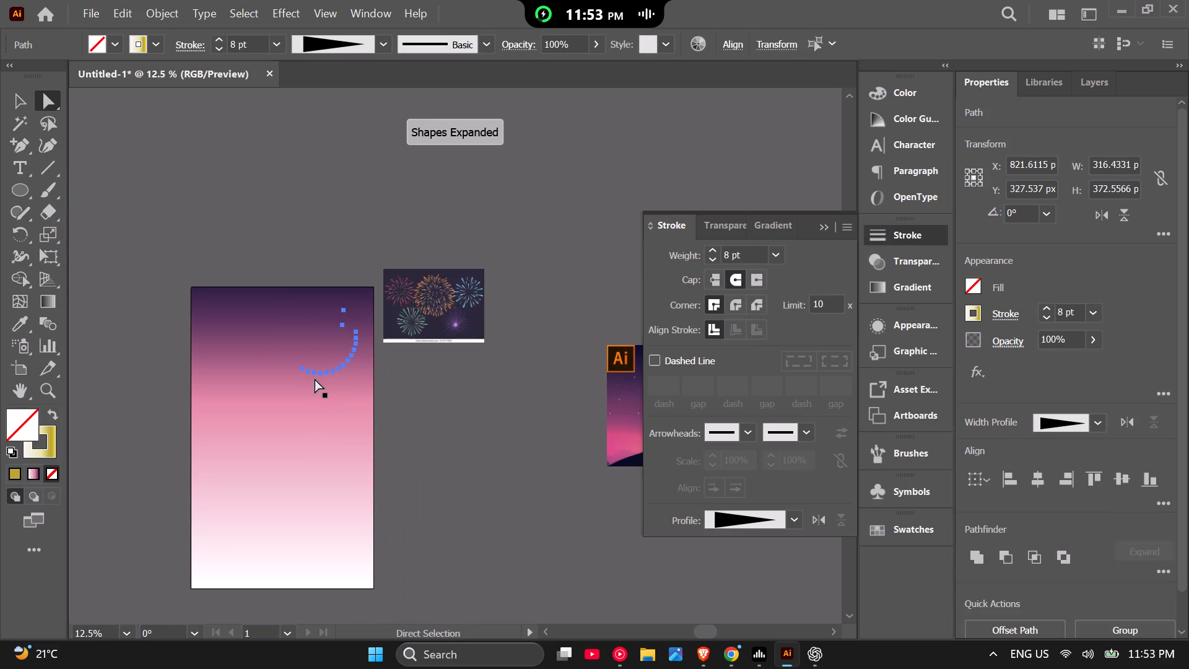
key(BackSpace)
Examine the firework styles in the reference image, including the red burst and the purple burst.
scroll(424, 281, up, 3)
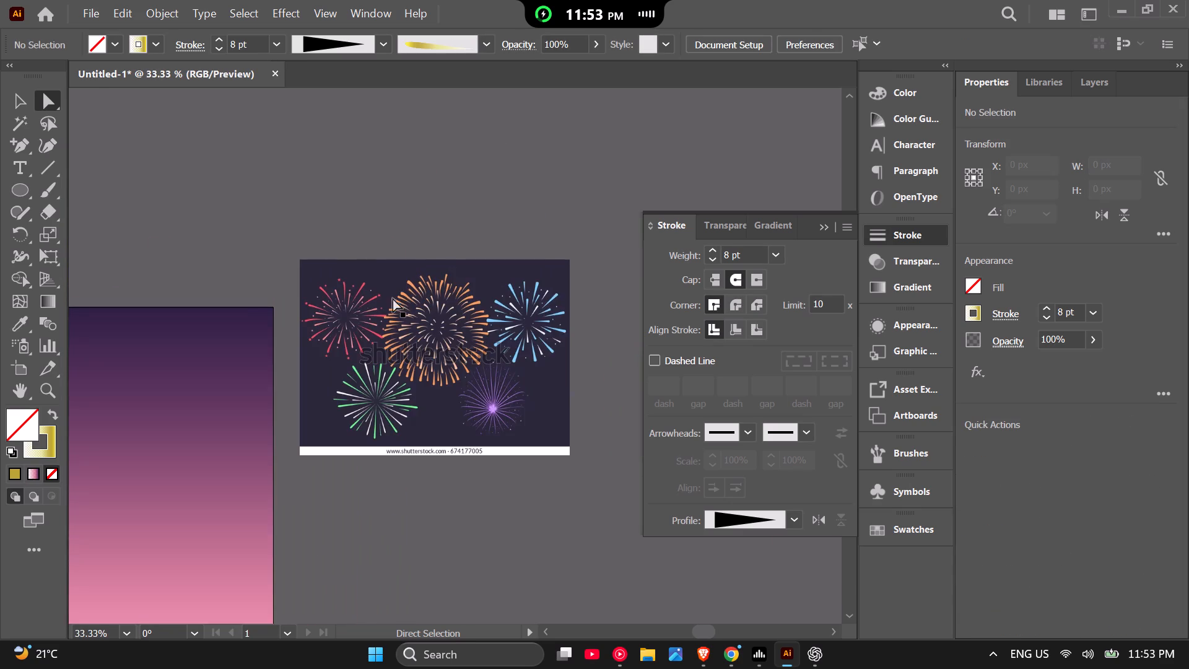
scroll(346, 313, up, 3)
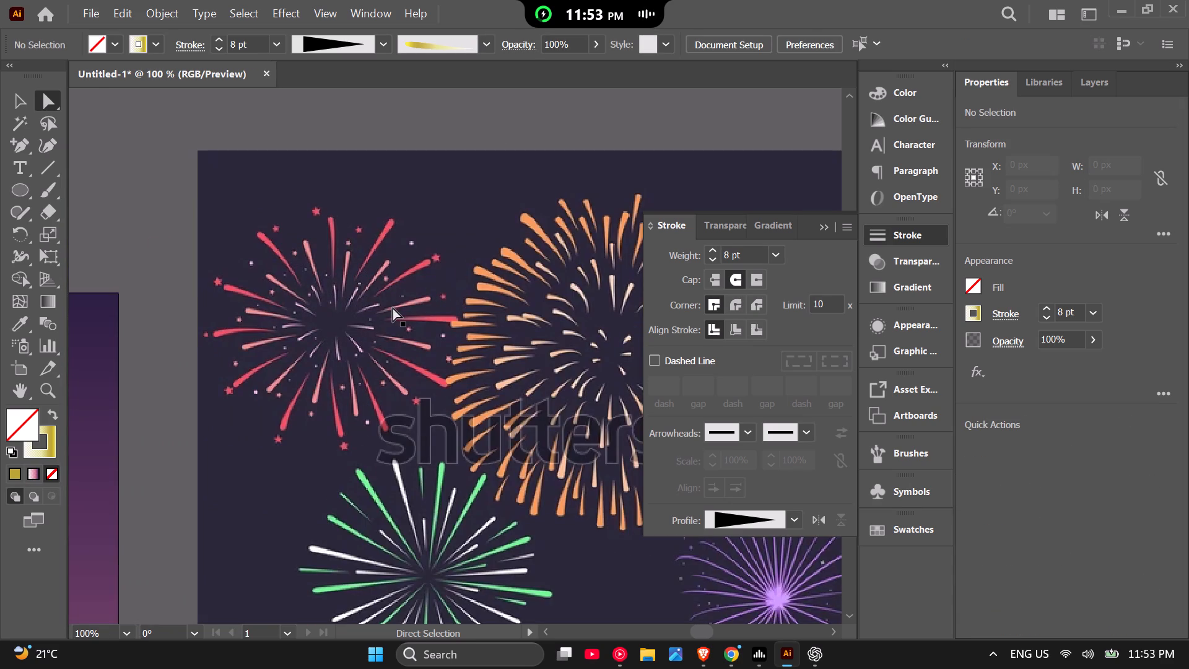
scroll(397, 261, down, 2)
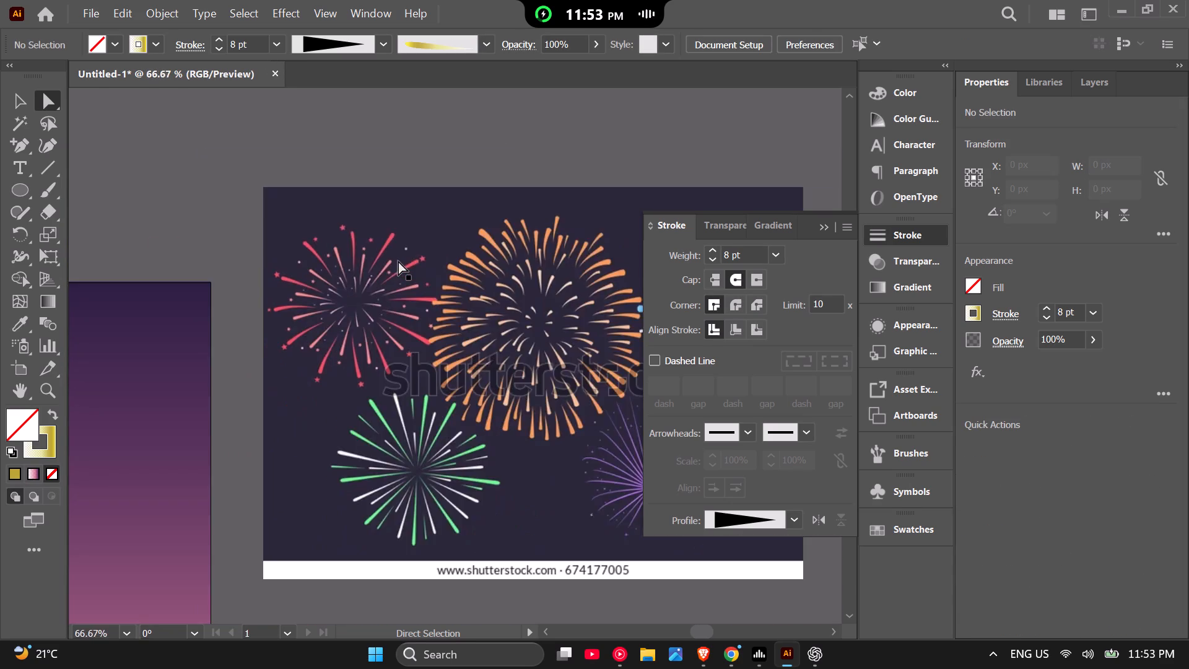
scroll(395, 281, down, 2)
scroll(535, 396, up, 3)
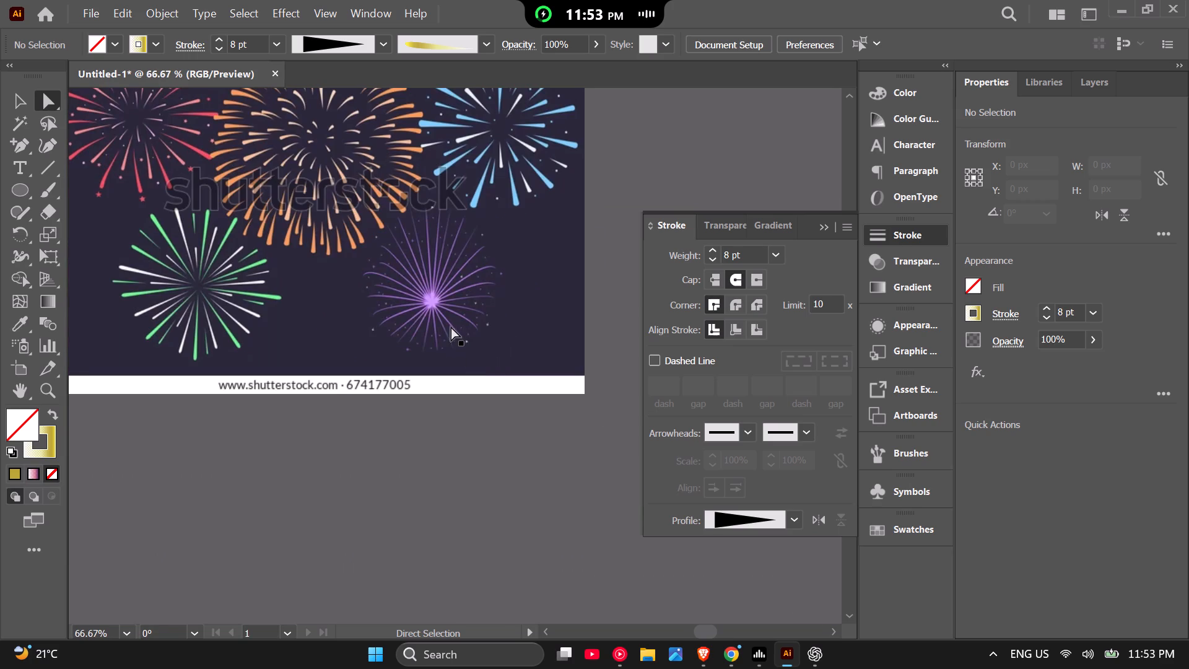
scroll(418, 325, up, 1)
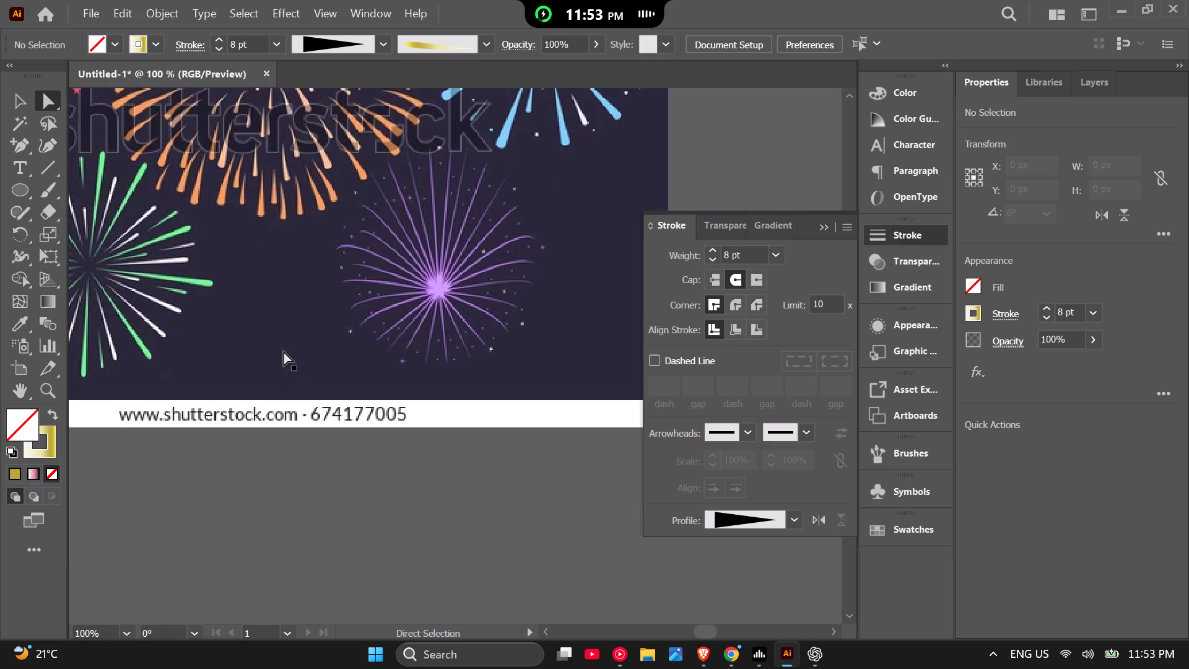
scroll(334, 333, down, 1)
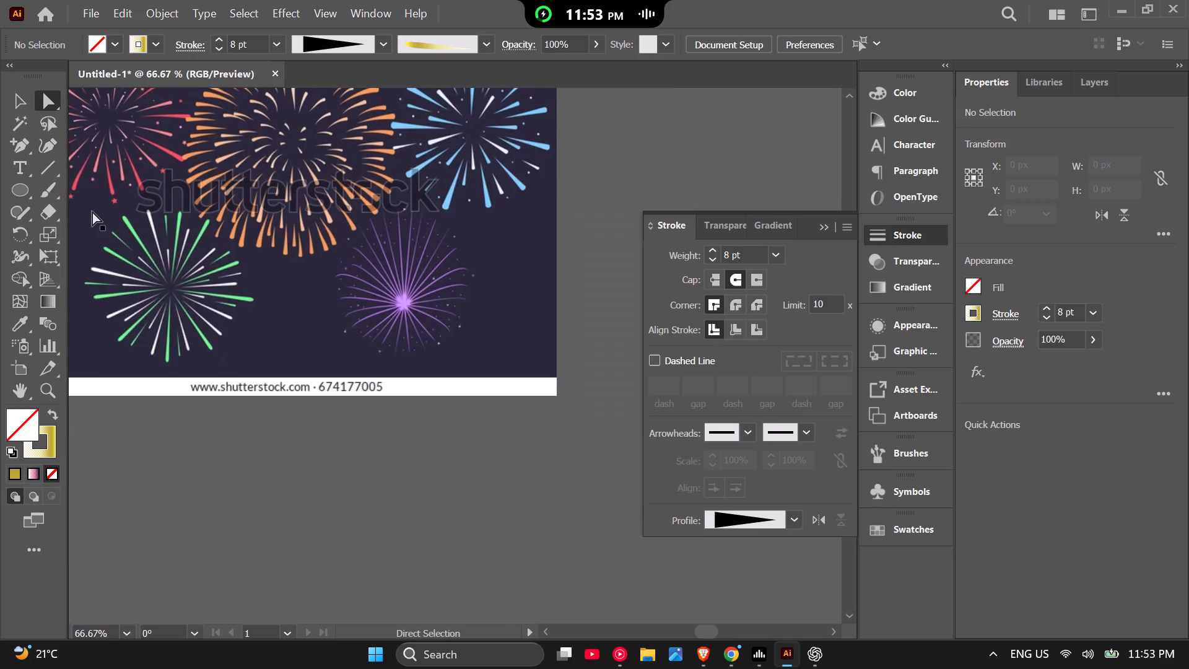
Draw a nearly horizontal line about 187 px long just below the fireworks reference image.
click(51, 170)
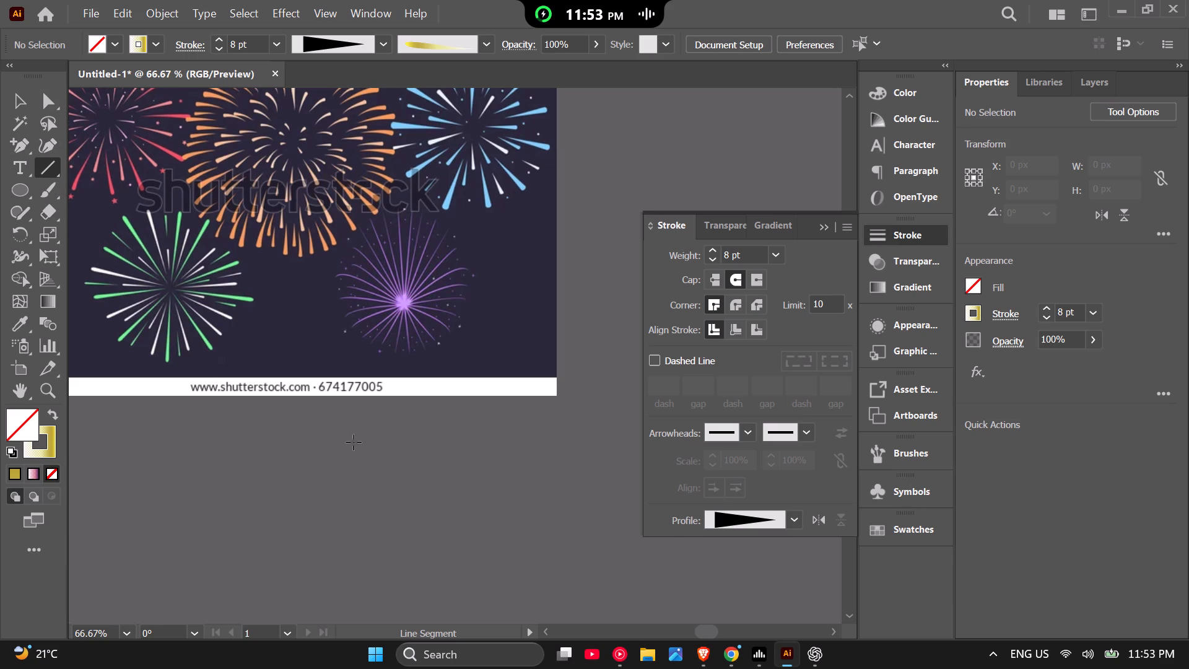
scroll(354, 443, down, 1)
drag(333, 484, 462, 497)
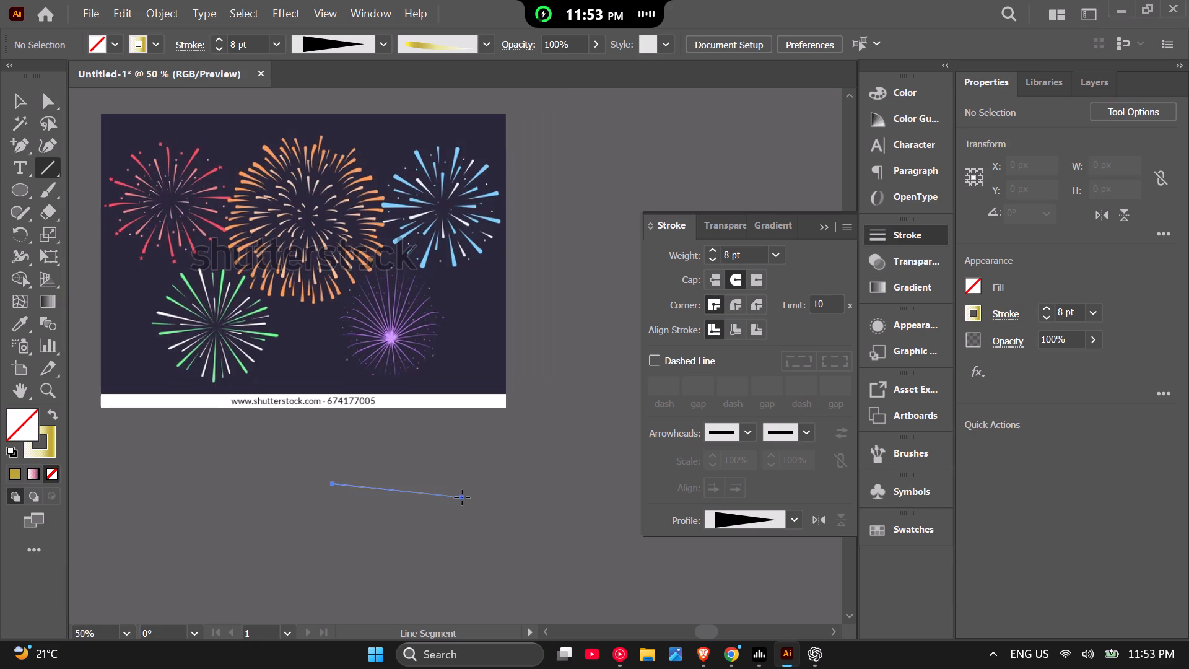
drag(462, 497, 459, 478)
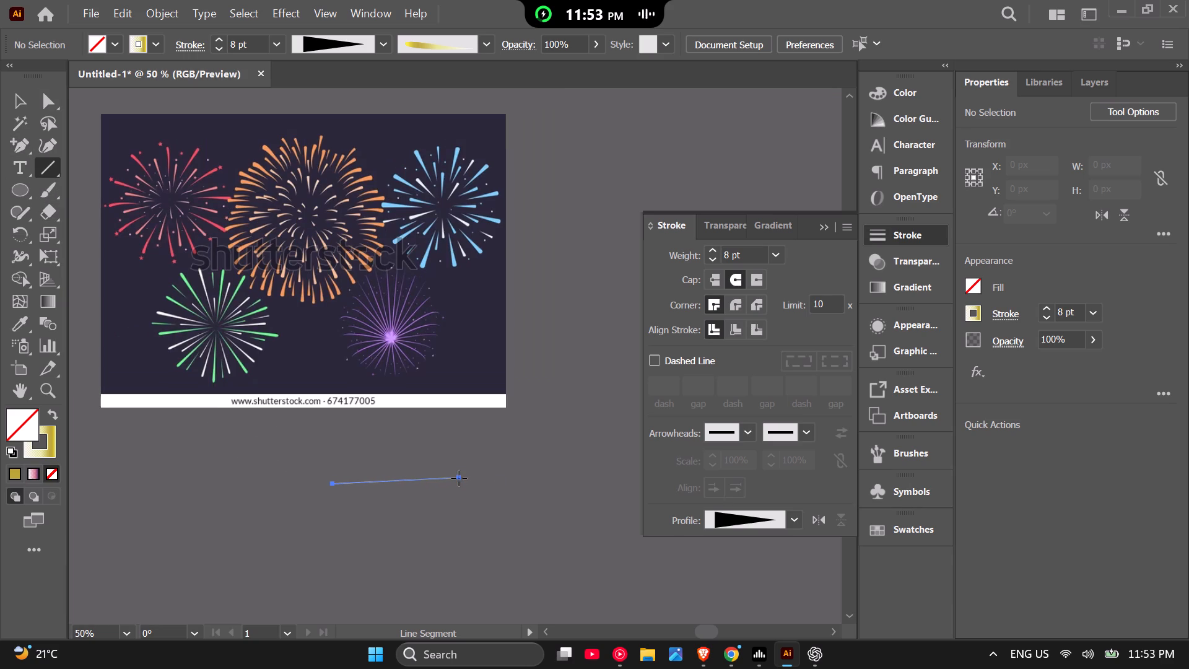
drag(459, 478, 459, 480)
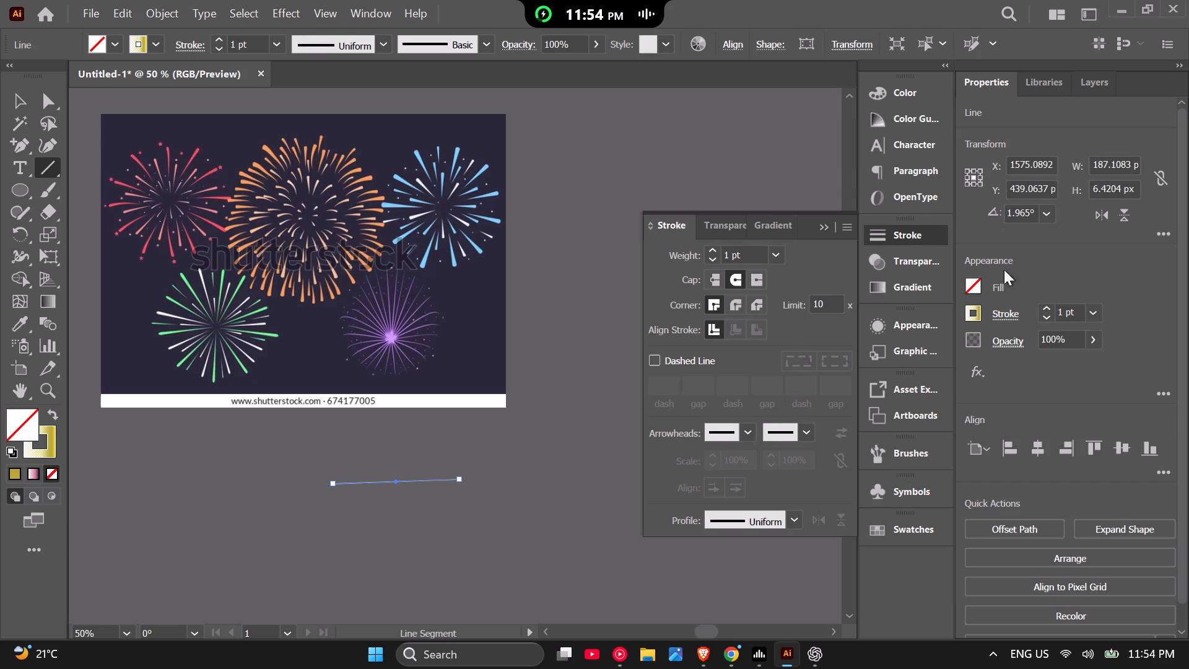
Set the new line's rotation angle to 0°.
double_click(1033, 211)
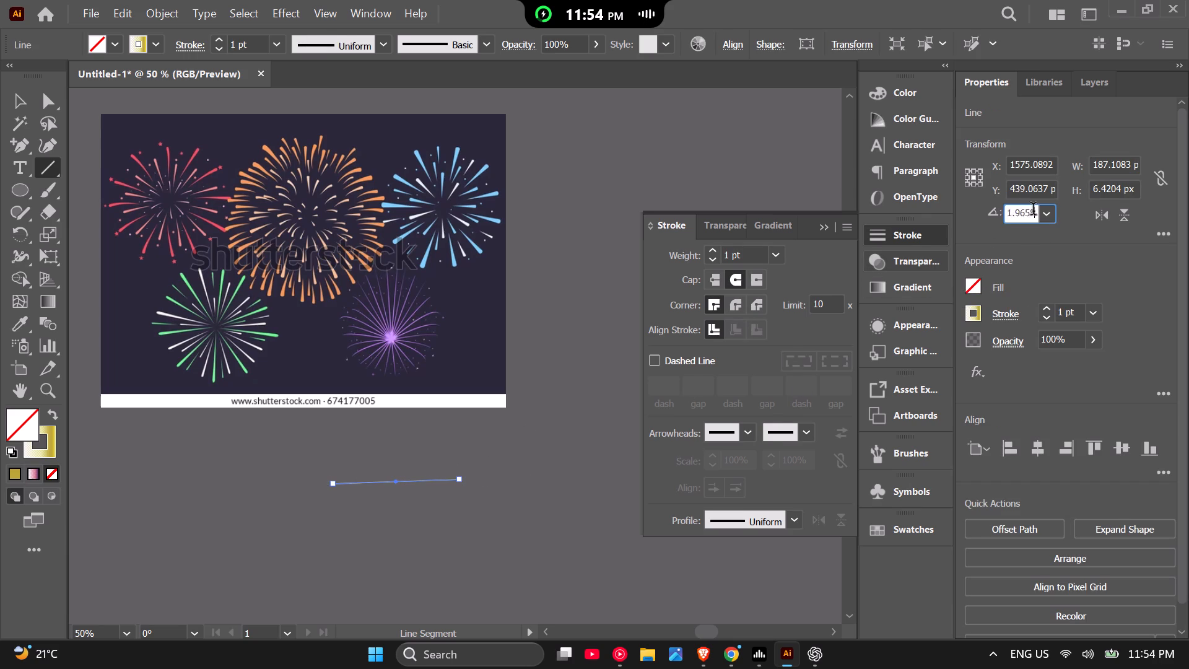
key(0)
key(Return)
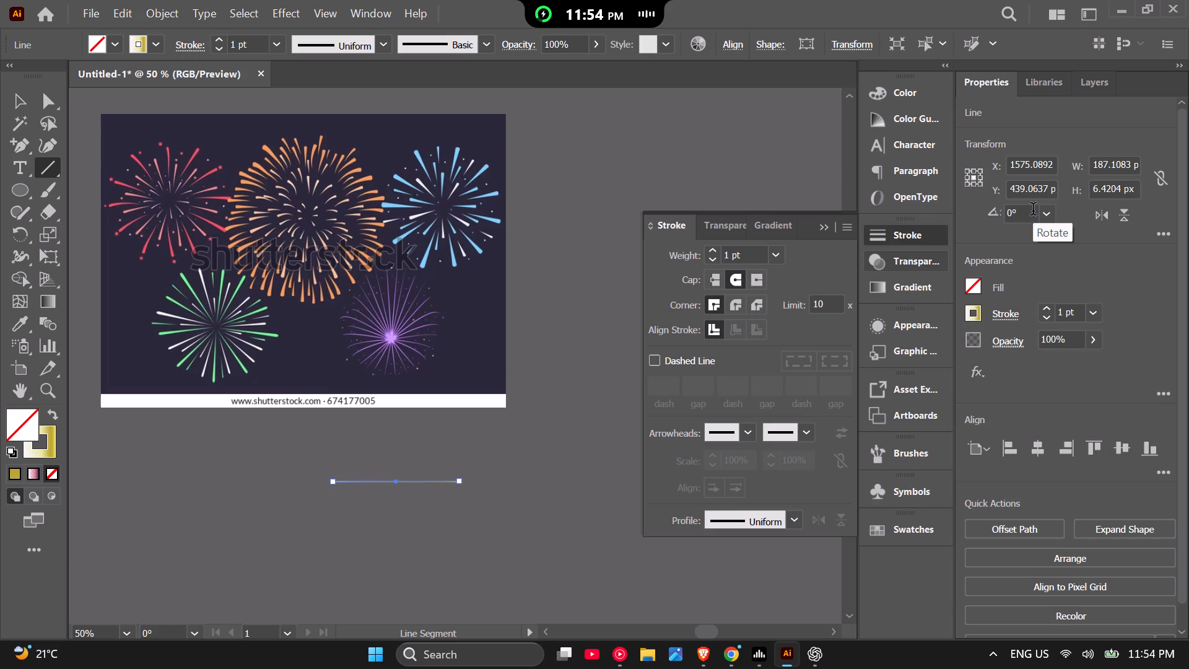
Rotate the line freehand around its midpoint to an angle of about 182°.
click(25, 108)
scroll(375, 460, up, 2)
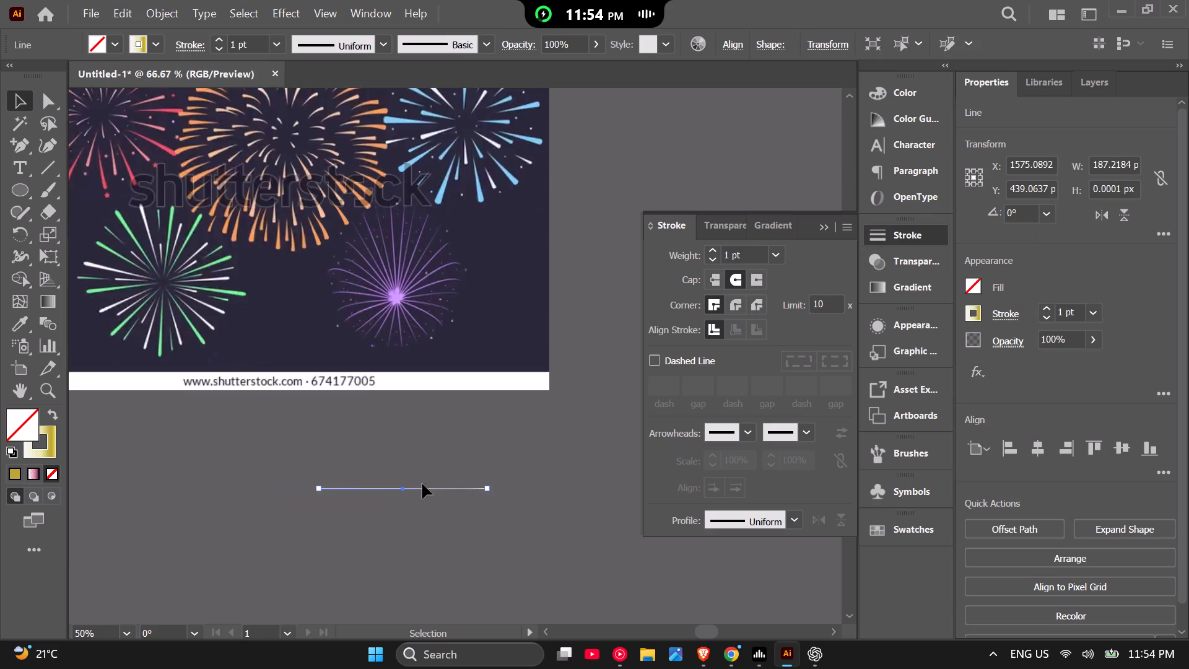
scroll(422, 484, up, 1)
key(r)
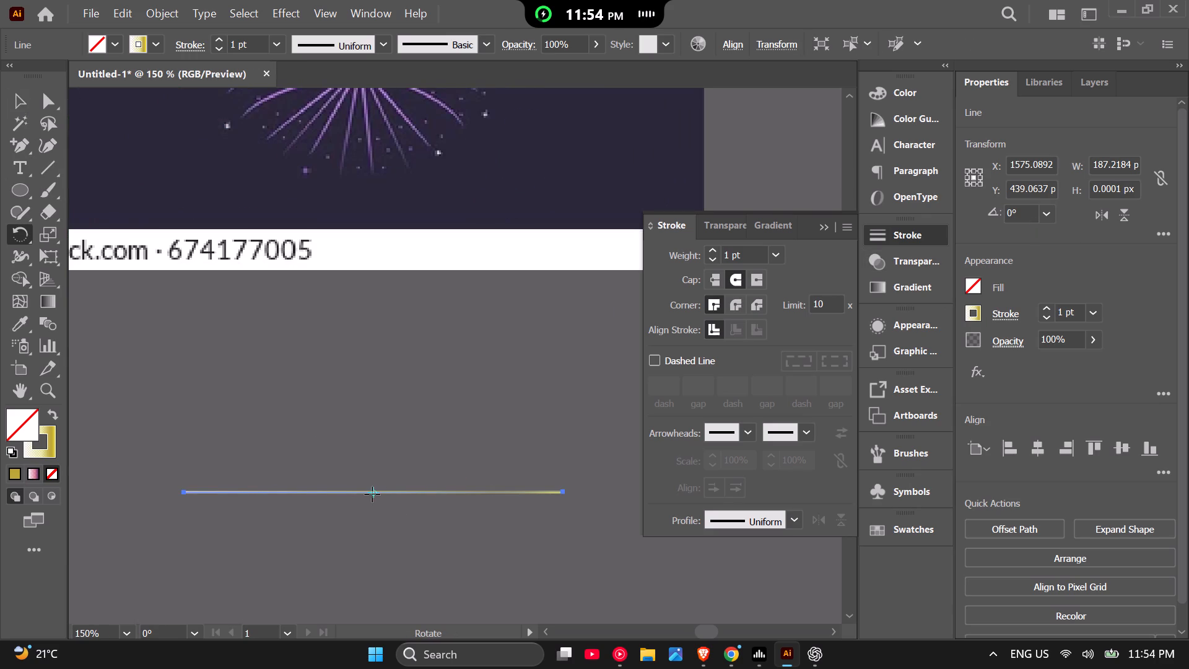
drag(373, 489, 433, 492)
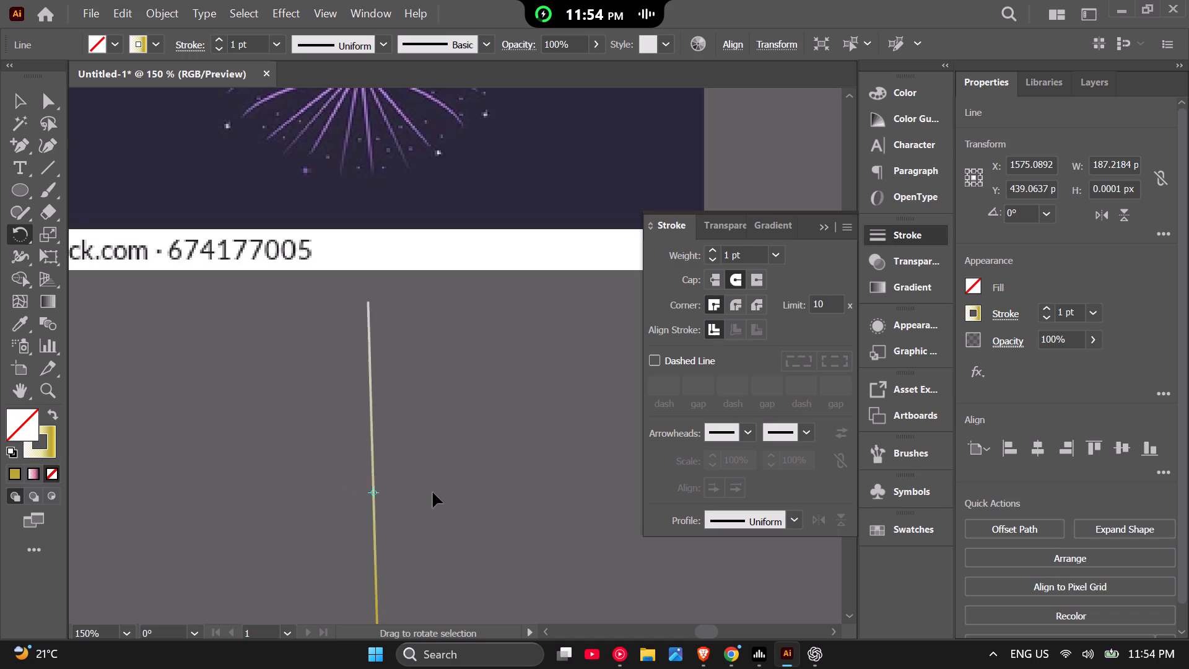
drag(433, 492, 417, 629)
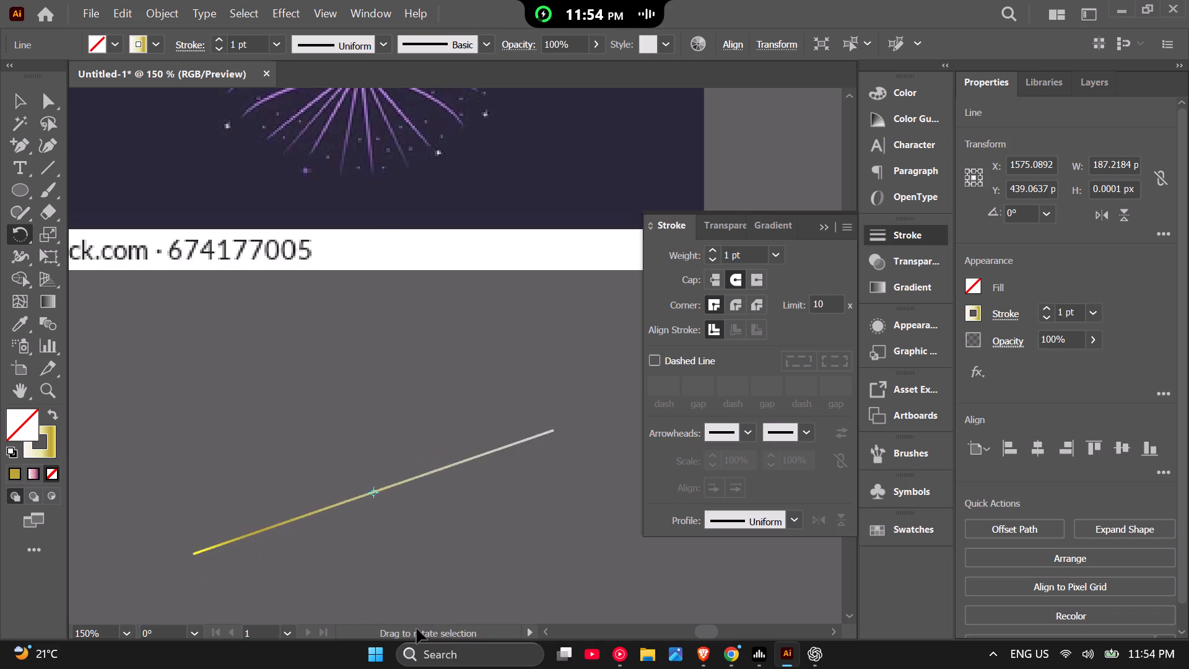
drag(417, 629, 115, 419)
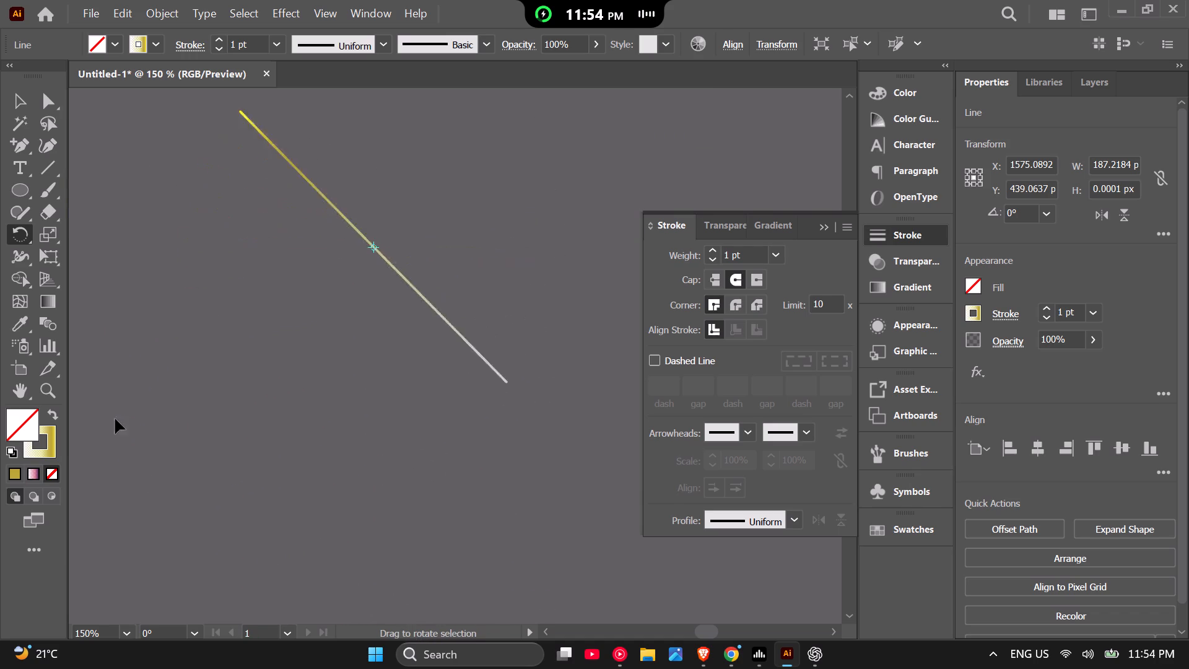
drag(115, 419, 188, 238)
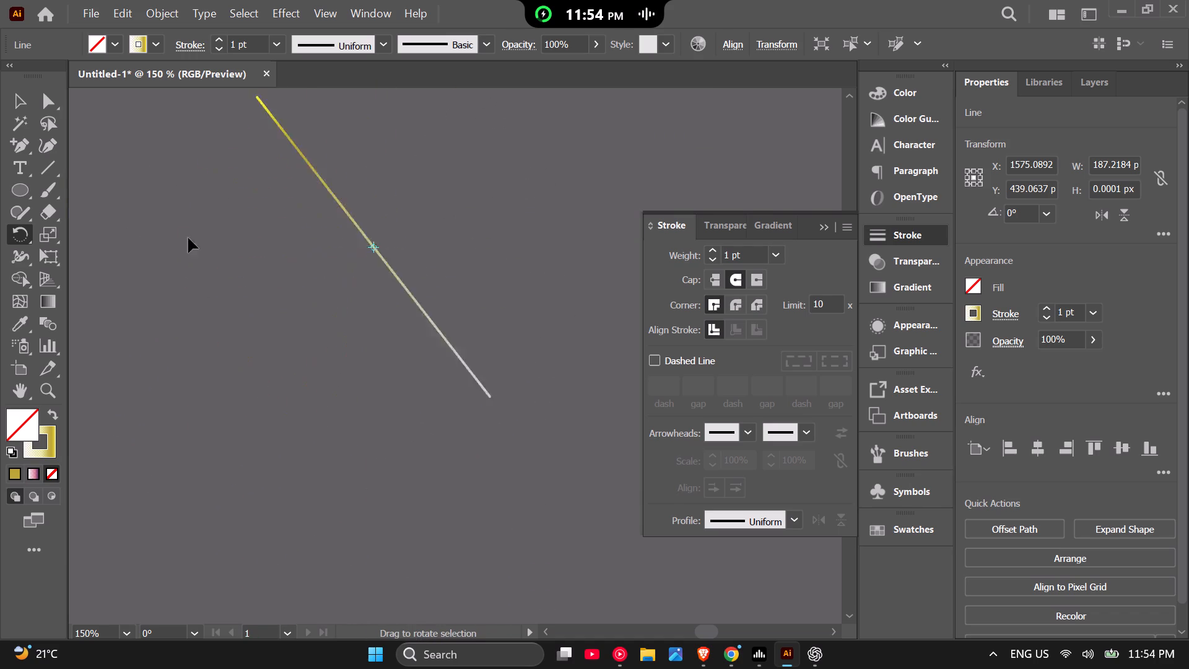
drag(188, 238, 749, 395)
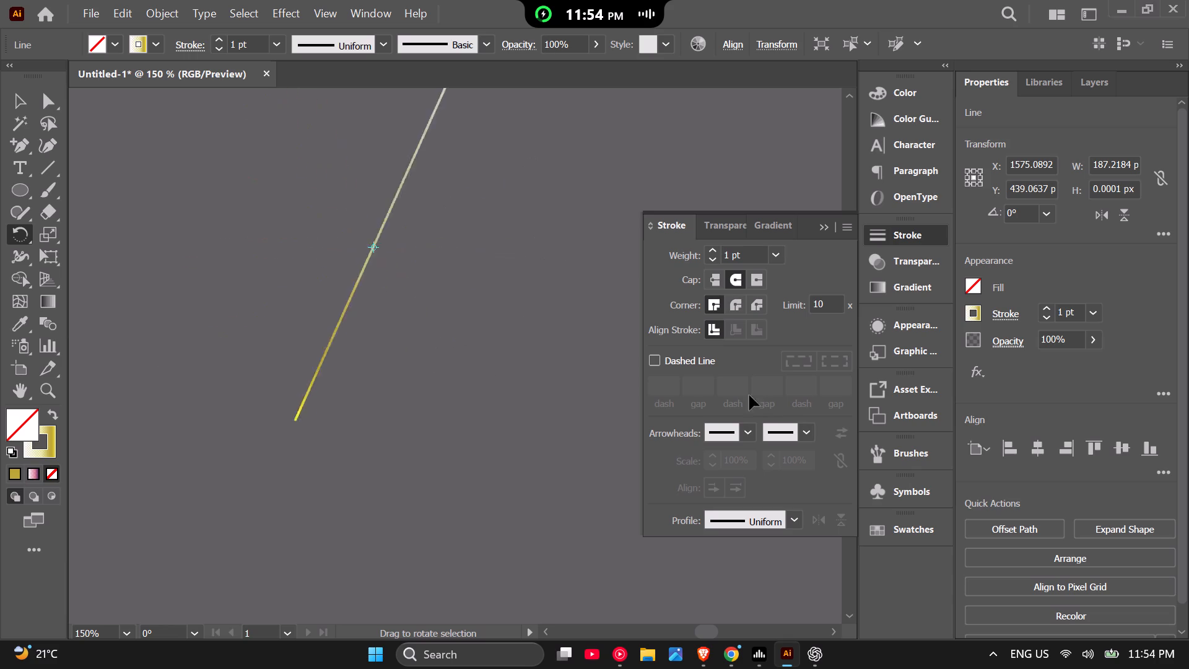
drag(749, 395, 0, 439)
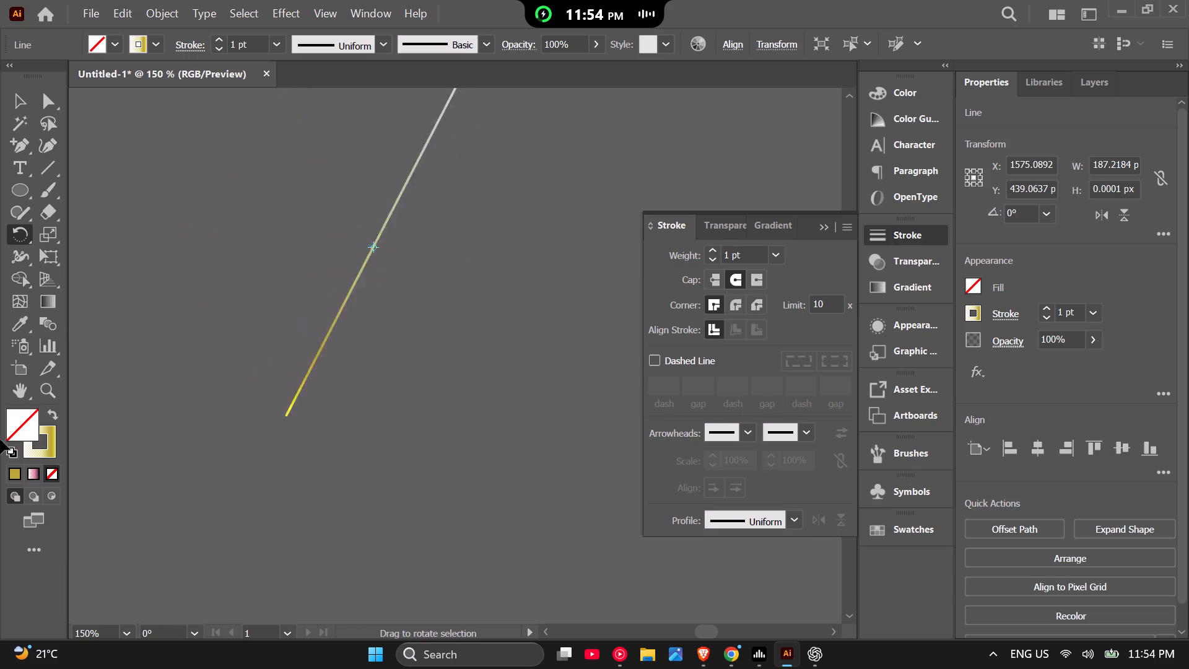
drag(0, 439, 843, 561)
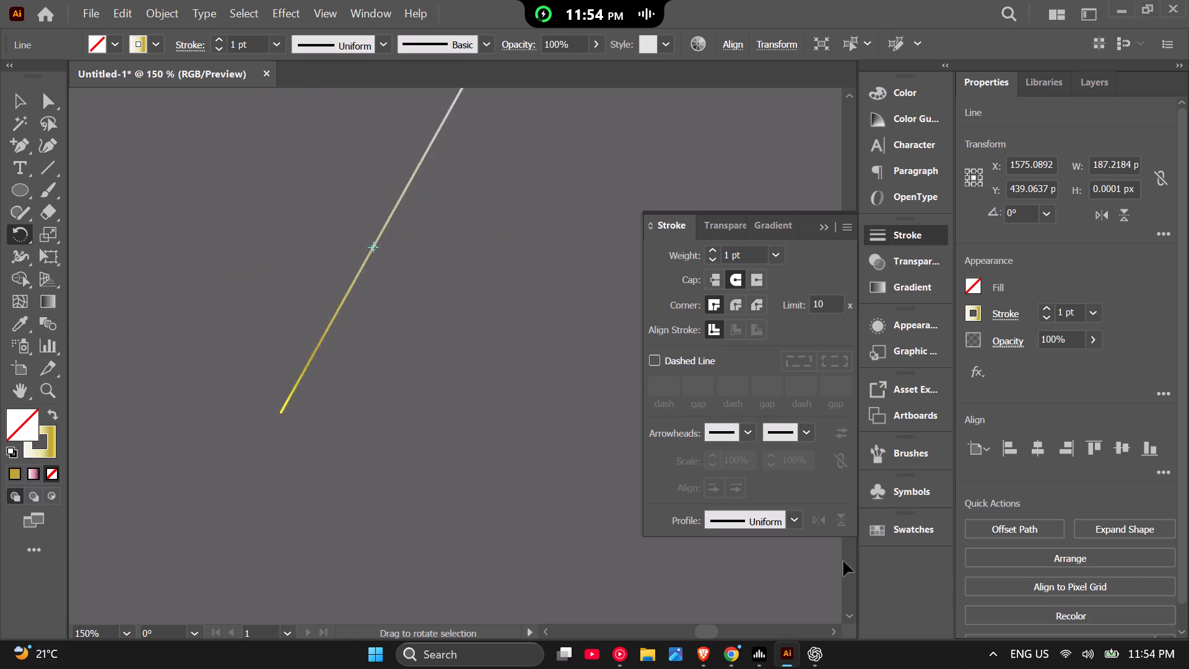
drag(843, 561, 264, 470)
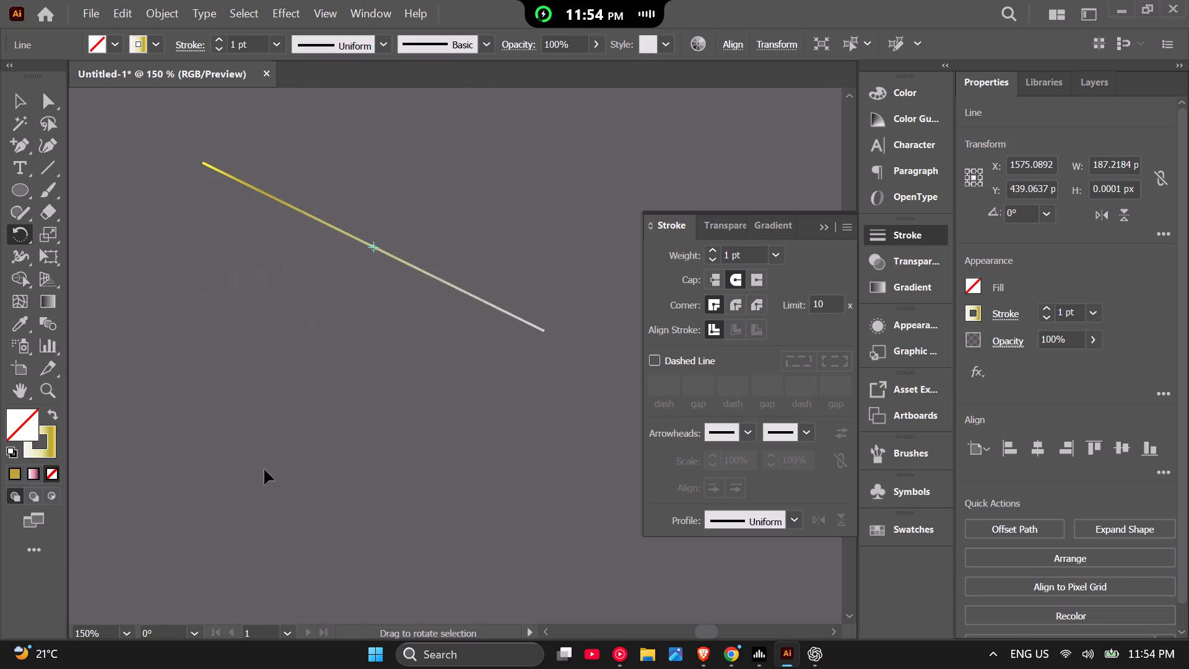
drag(264, 470, 399, 408)
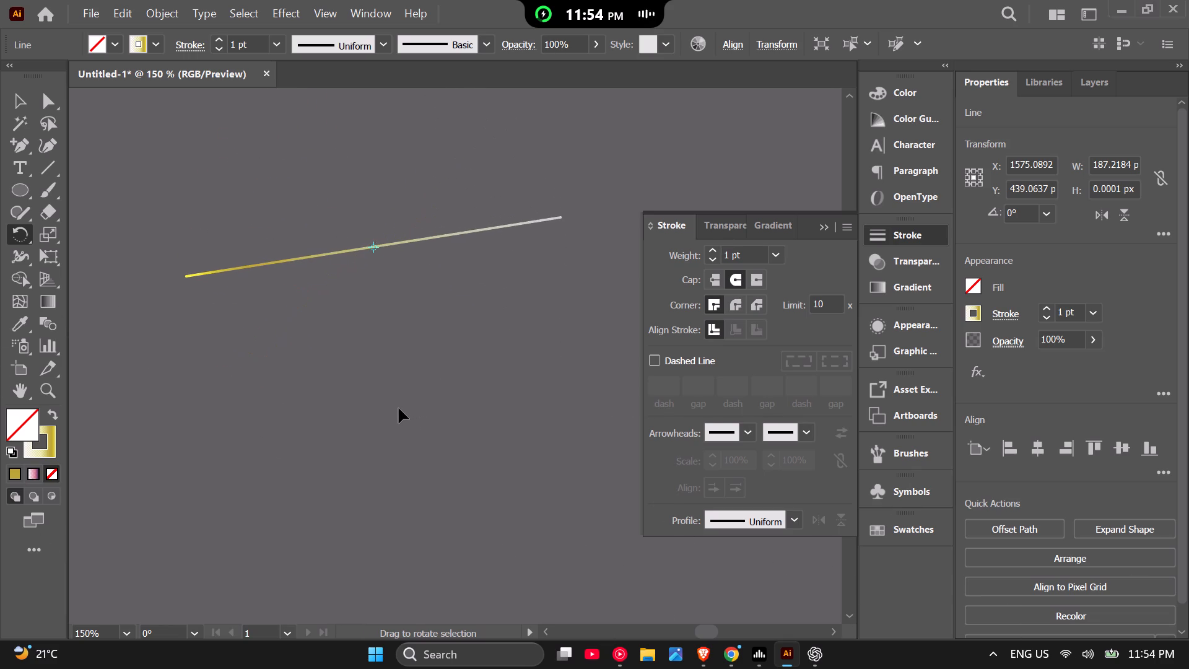
drag(399, 408, 379, 416)
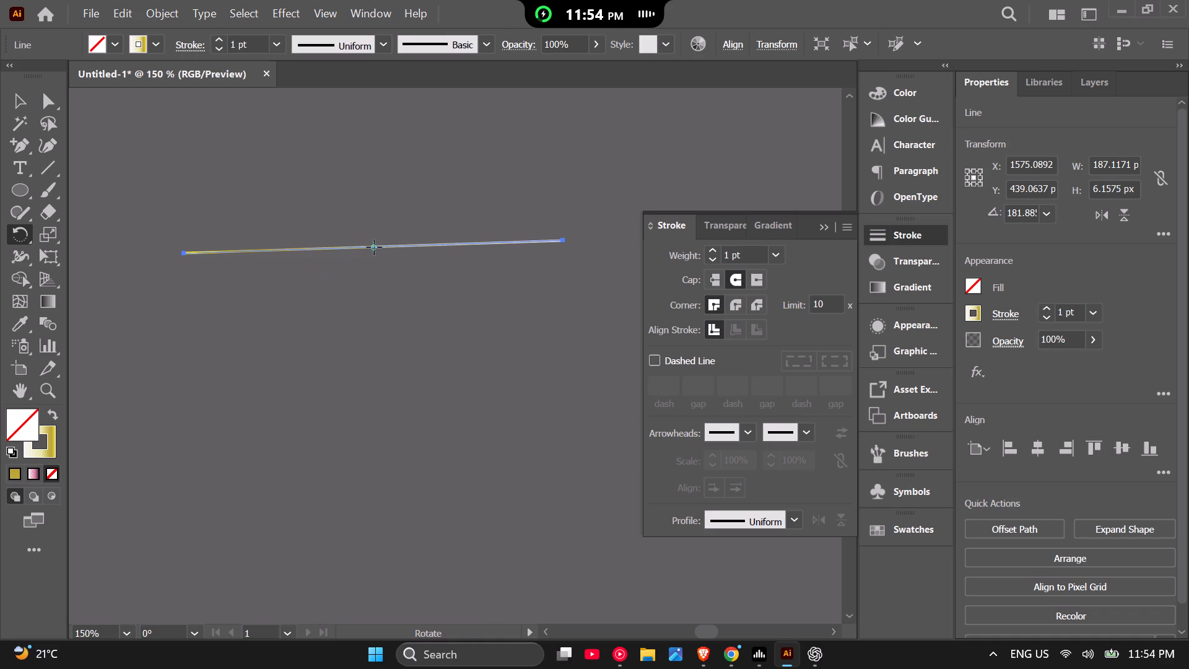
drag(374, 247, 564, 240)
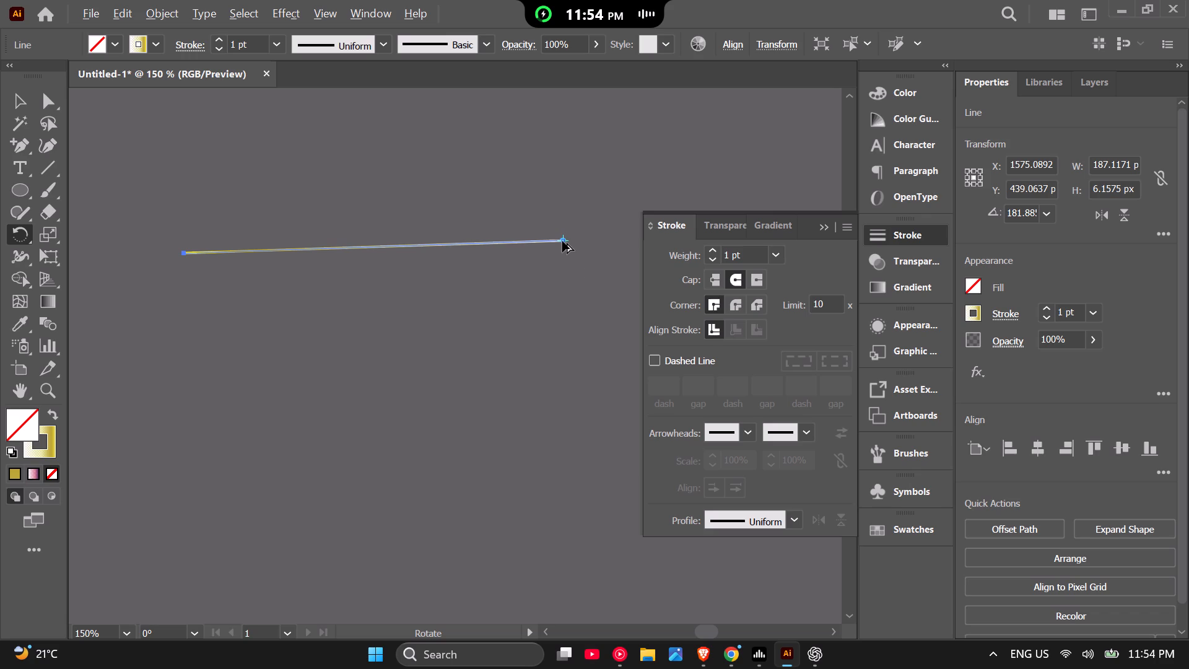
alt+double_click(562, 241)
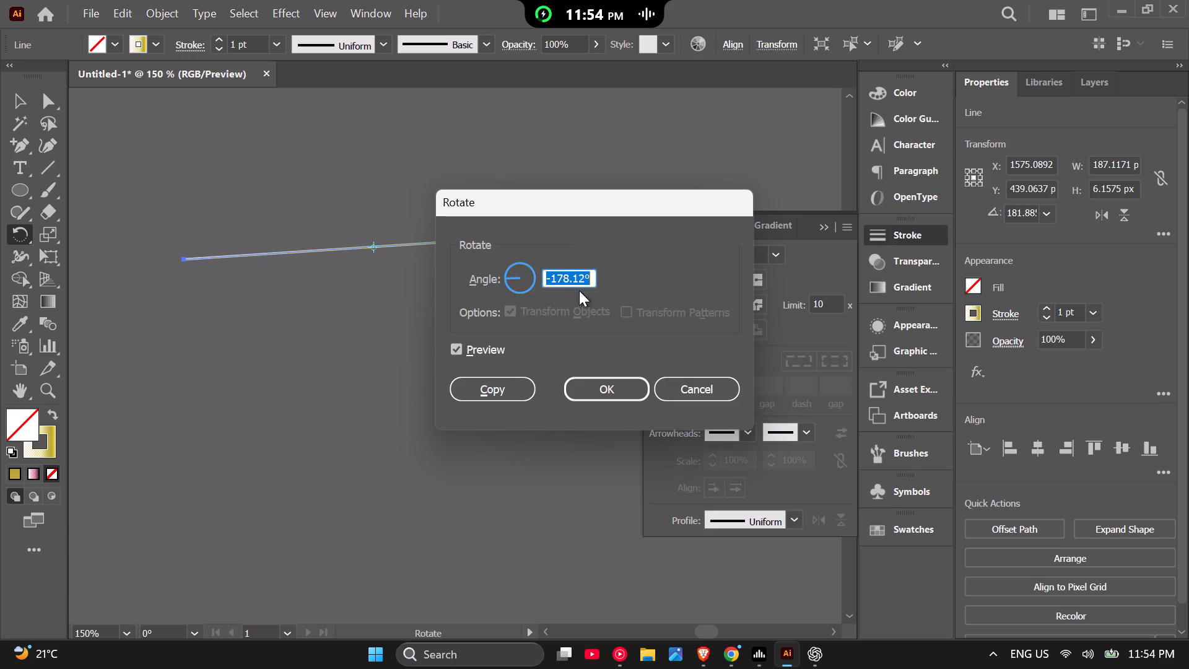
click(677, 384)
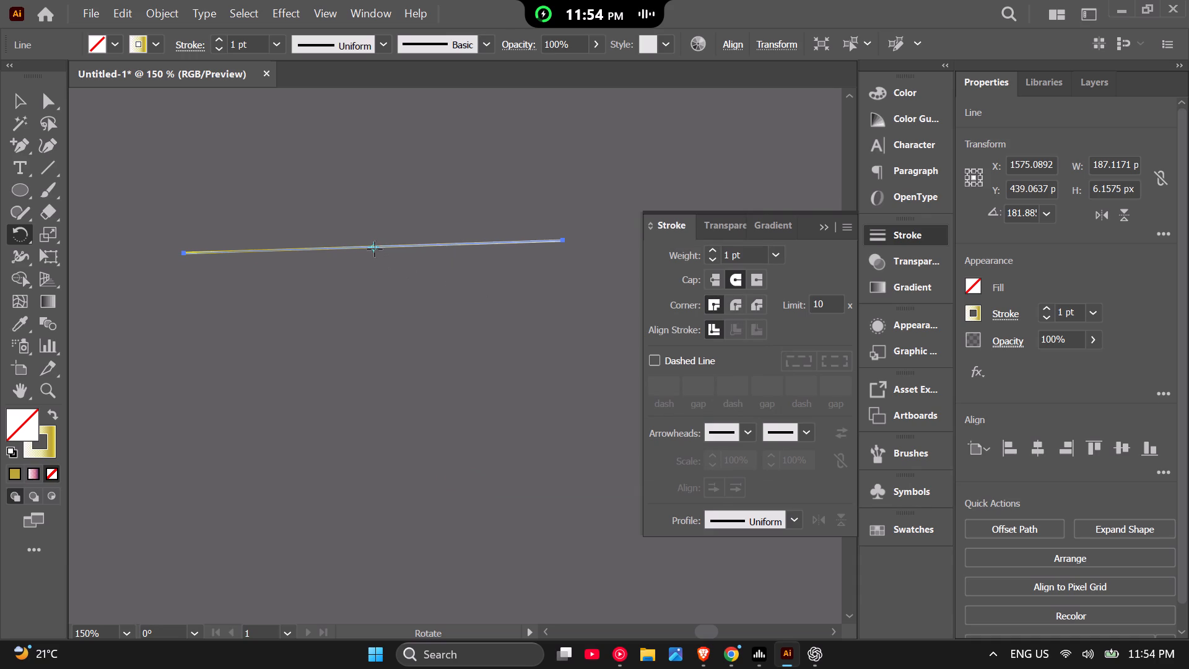
Rotate the line by exactly 20° using the Rotate options.
drag(372, 247, 538, 242)
drag(538, 242, 564, 240)
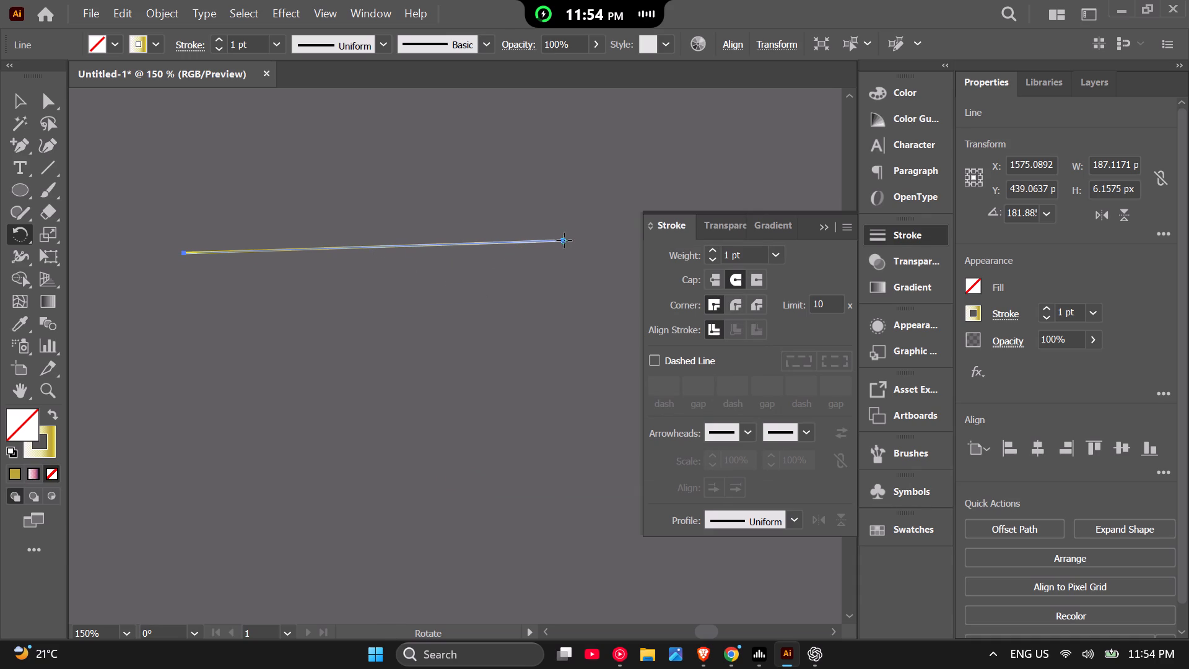
alt+double_click(564, 240)
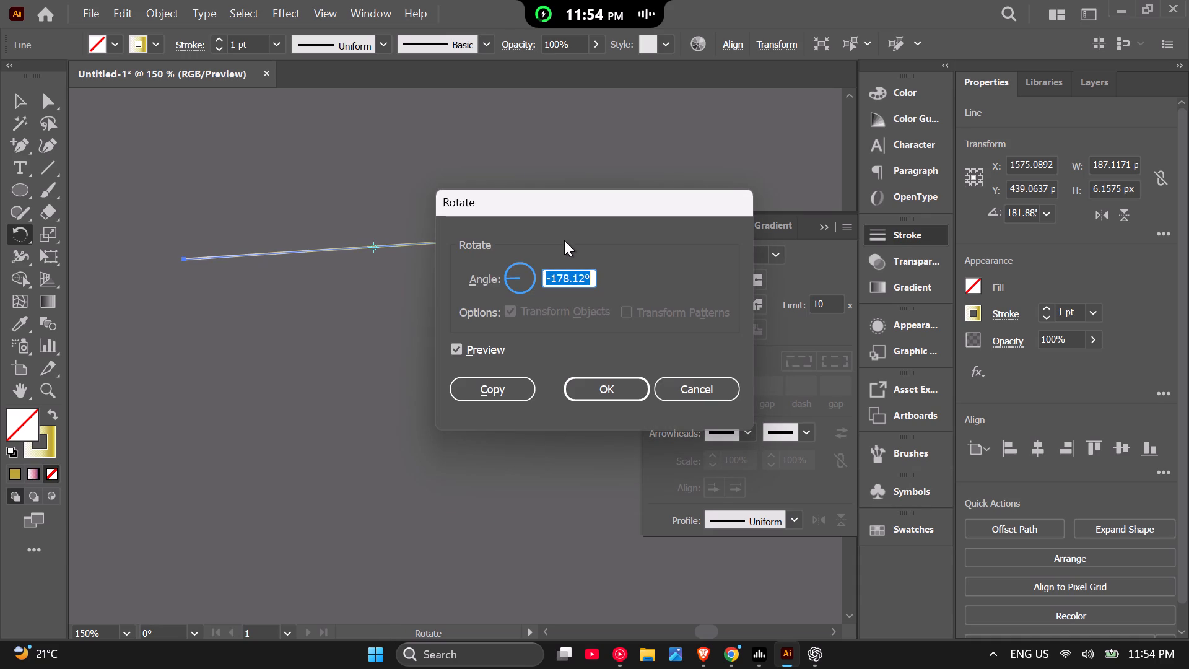
double_click(591, 276)
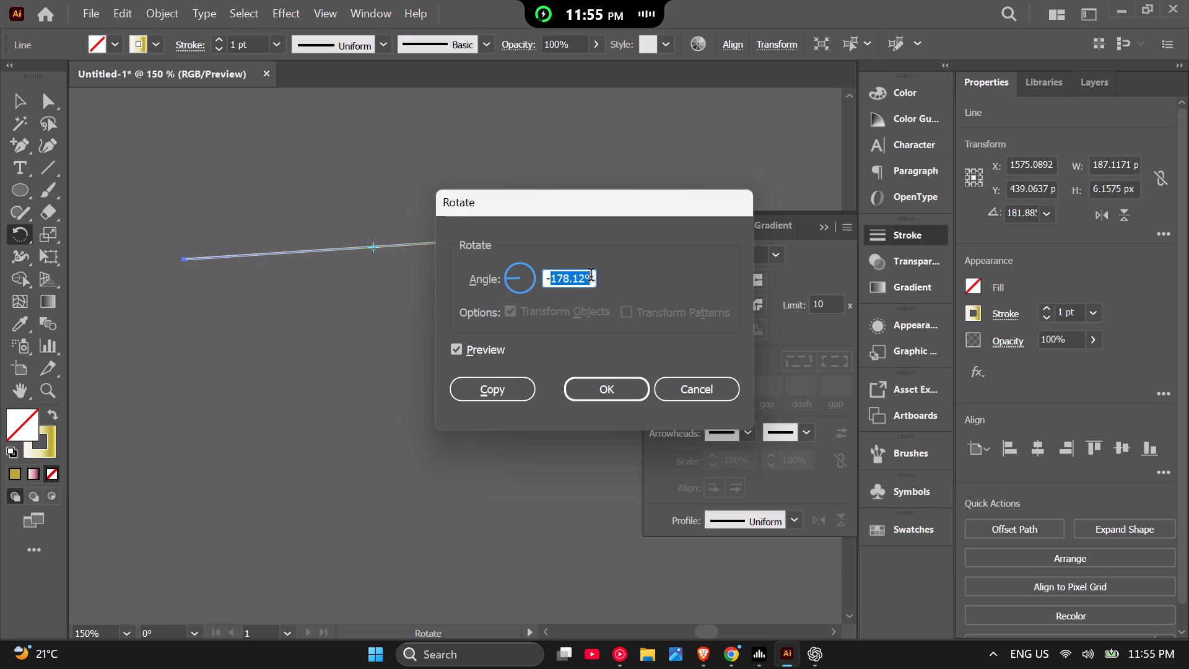
triple_click(591, 276)
click(591, 276)
text(20)
key(Return)
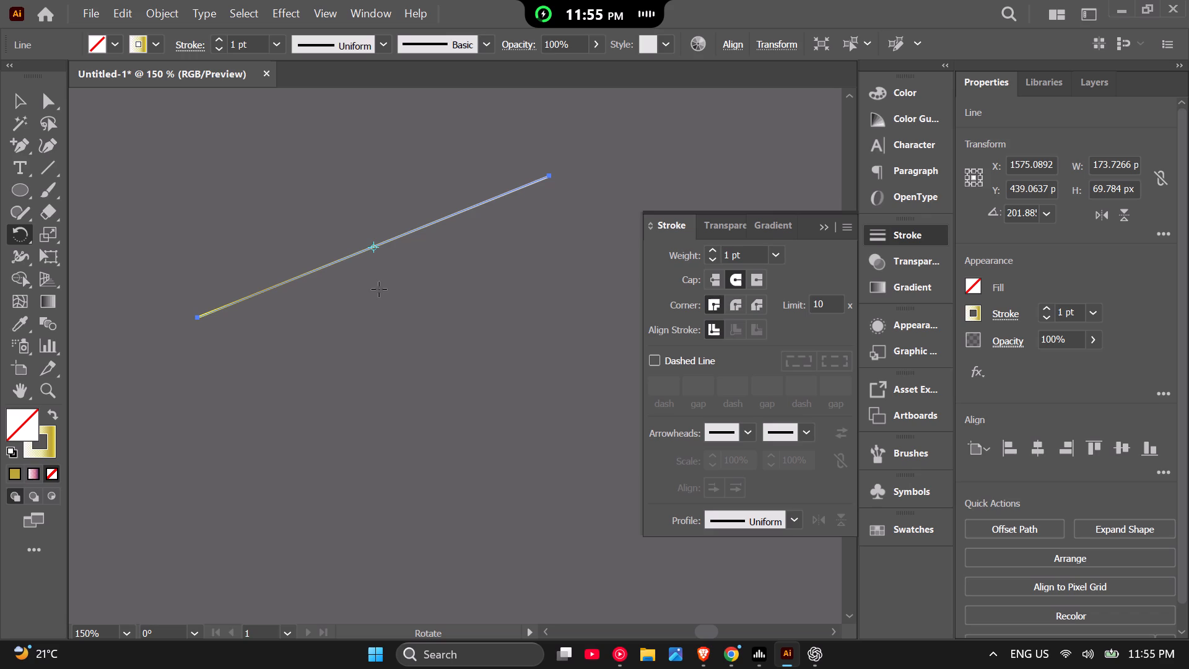
Reset the line to the default white fill and black stroke.
key(d)
key(d)
key(d)
key(d)
key(d)
key(d)
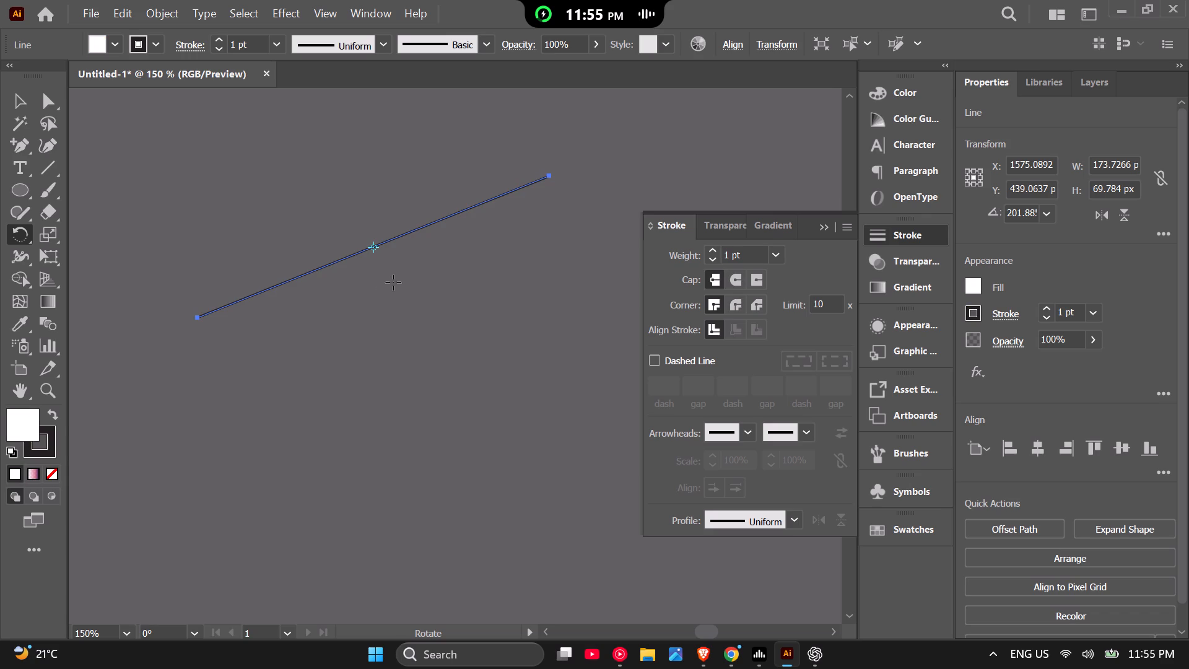
key(d)
Create a copy of the line rotated 20° around its upper end.
click(12, 102)
click(322, 233)
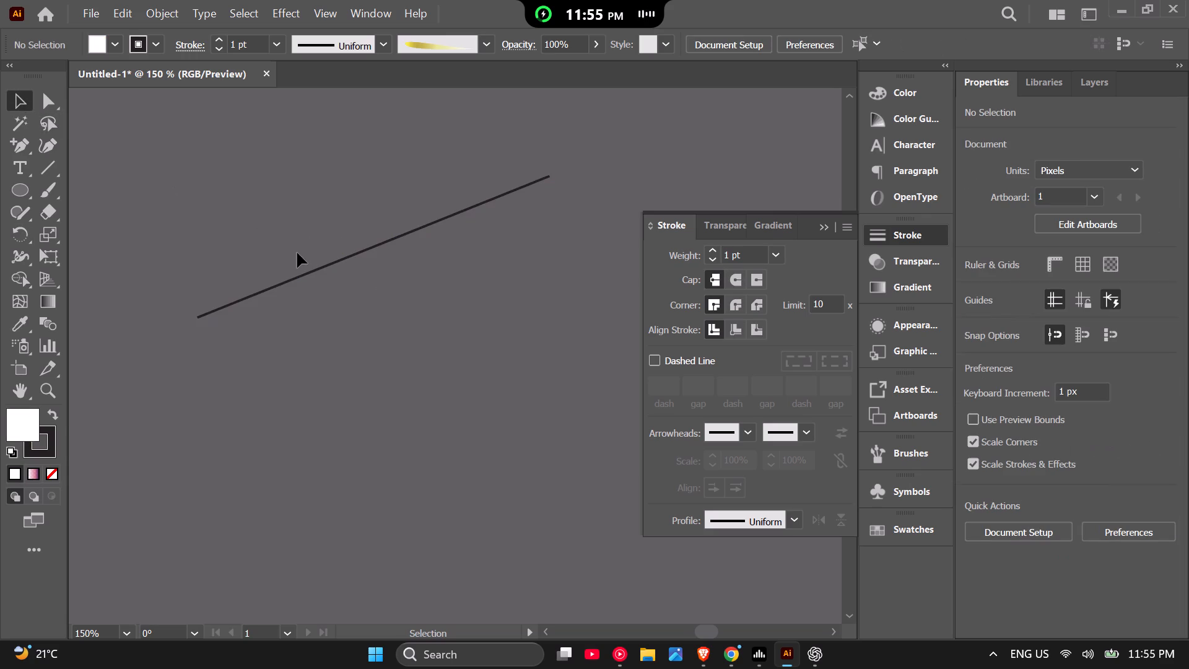
scroll(294, 260, down, 1)
scroll(307, 266, up, 2)
scroll(303, 269, down, 4)
drag(290, 242, 326, 284)
scroll(357, 243, up, 4)
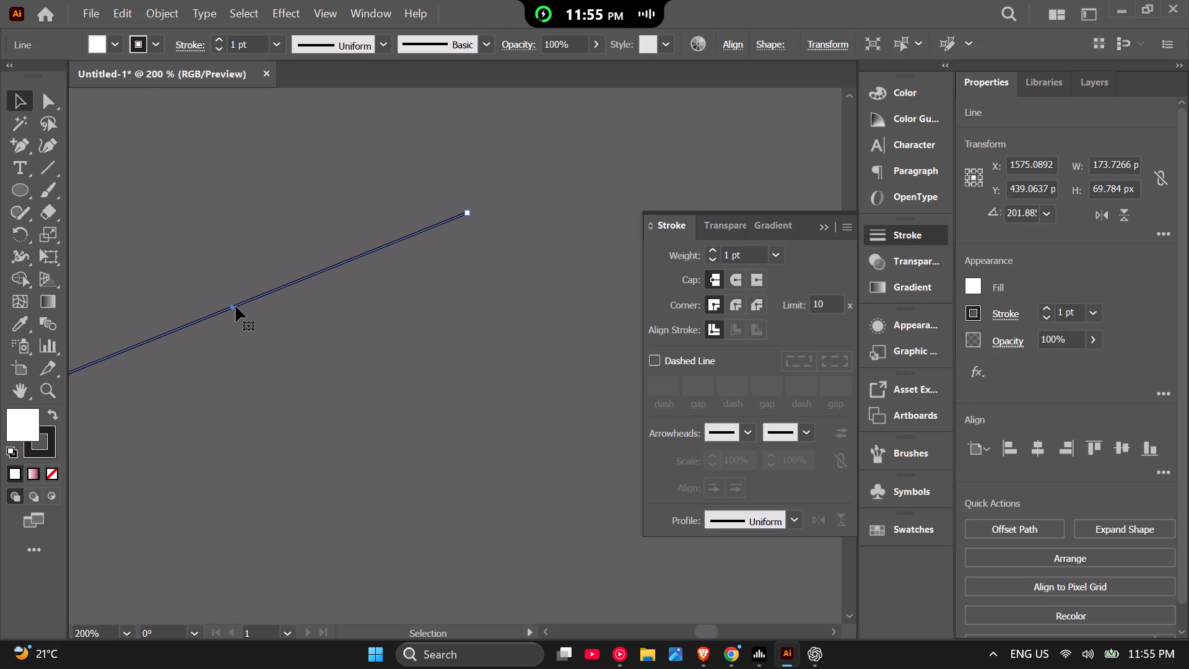
key(r)
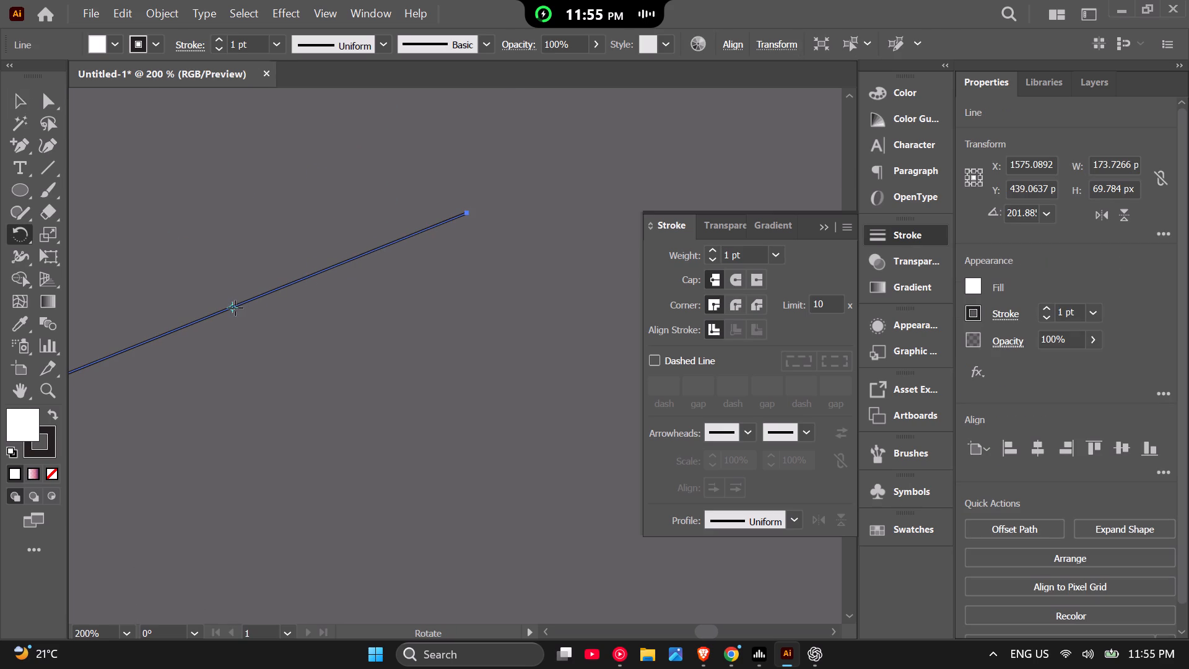
drag(232, 307, 445, 219)
drag(445, 219, 465, 214)
alt+click(466, 213)
alt+click(466, 213)
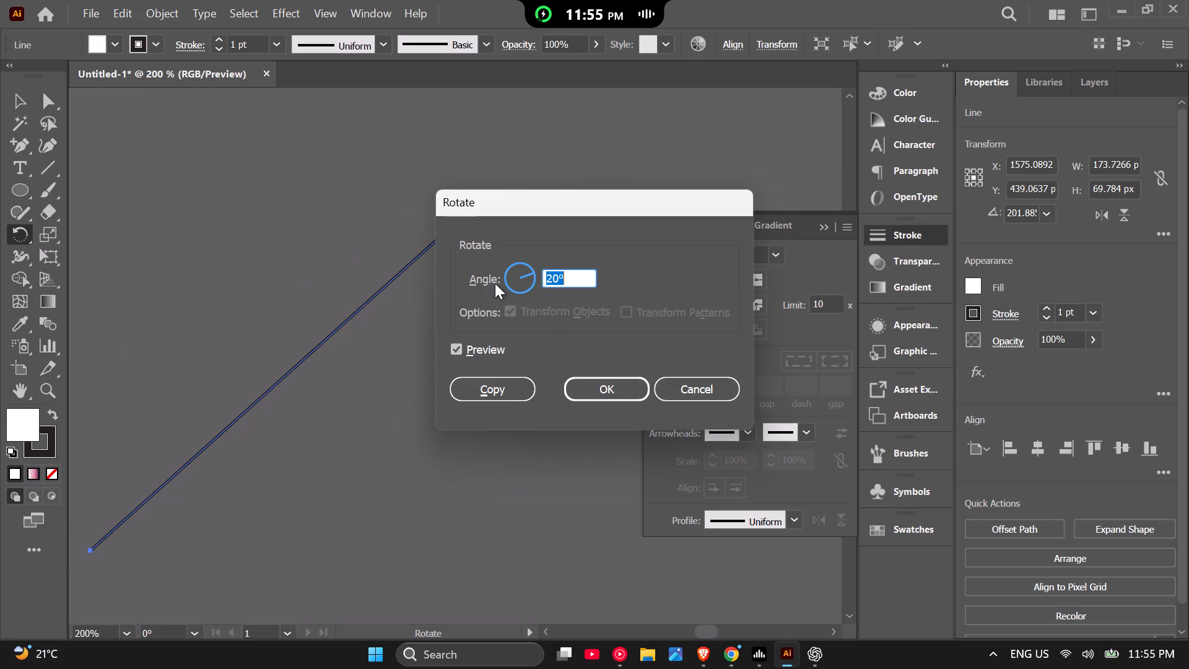
click(499, 379)
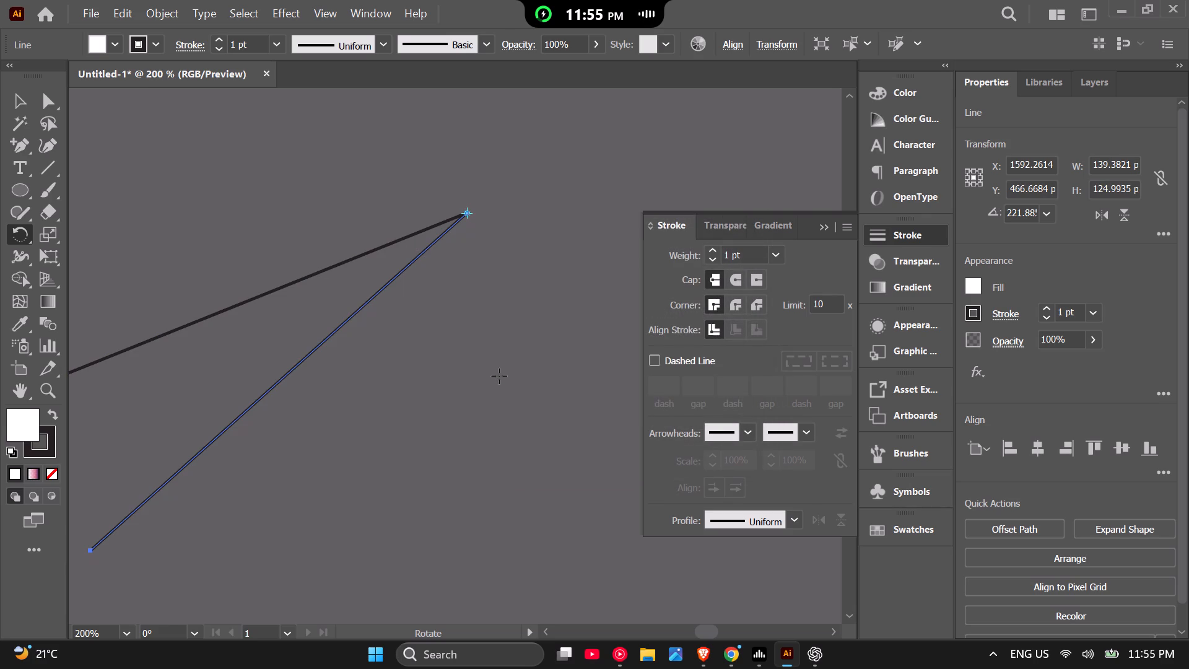
Repeat the 20° rotated copy around the shared end until the rays complete a full circle.
key(ctrl+d)
key(ctrl+d)
key(ctrl+d)
key(ctrl+d)
key(ctrl+d)
key(ctrl+d)
key(ctrl+d)
key(ctrl+d)
key(ctrl+d)
key(ctrl+d)
key(ctrl+d)
key(ctrl+d)
key(ctrl+d)
key(ctrl+d)
key(ctrl+d)
key(ctrl+d)
key(ctrl+d)
key(ctrl+d)
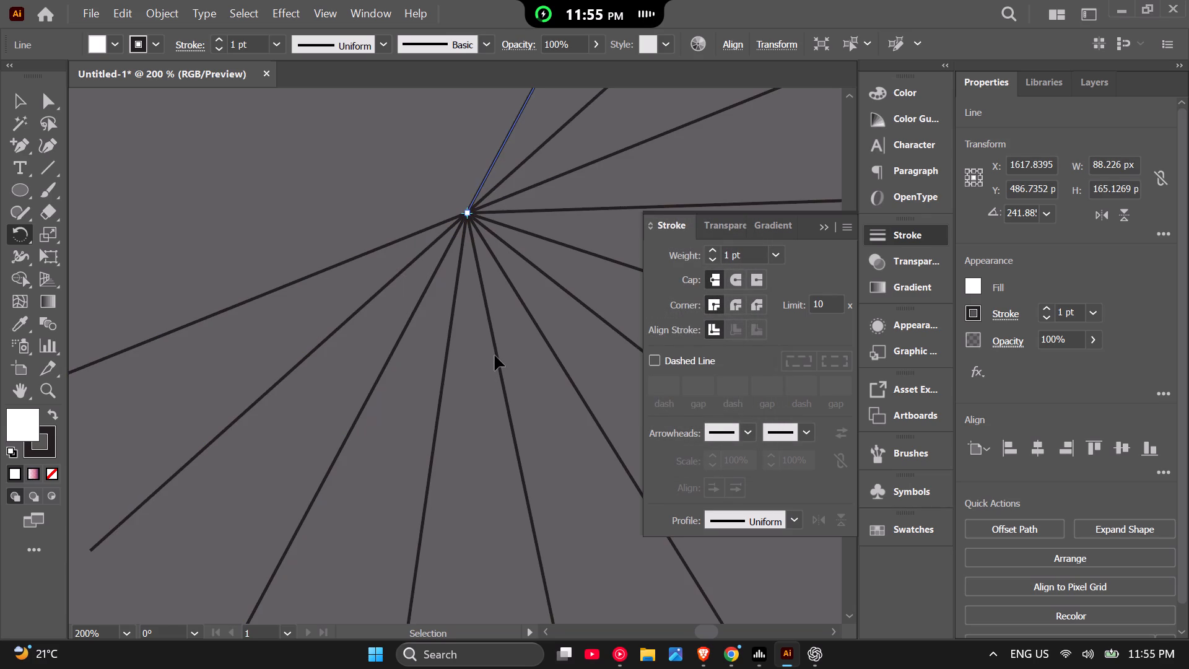
key(ctrl+d)
key(ctrl+d)
key(ctrl+d)
key(ctrl+d)
key(ctrl+d)
key(ctrl+d)
key(ctrl+d)
key(ctrl+d)
key(ctrl+d)
key(ctrl+d)
key(ctrl+d)
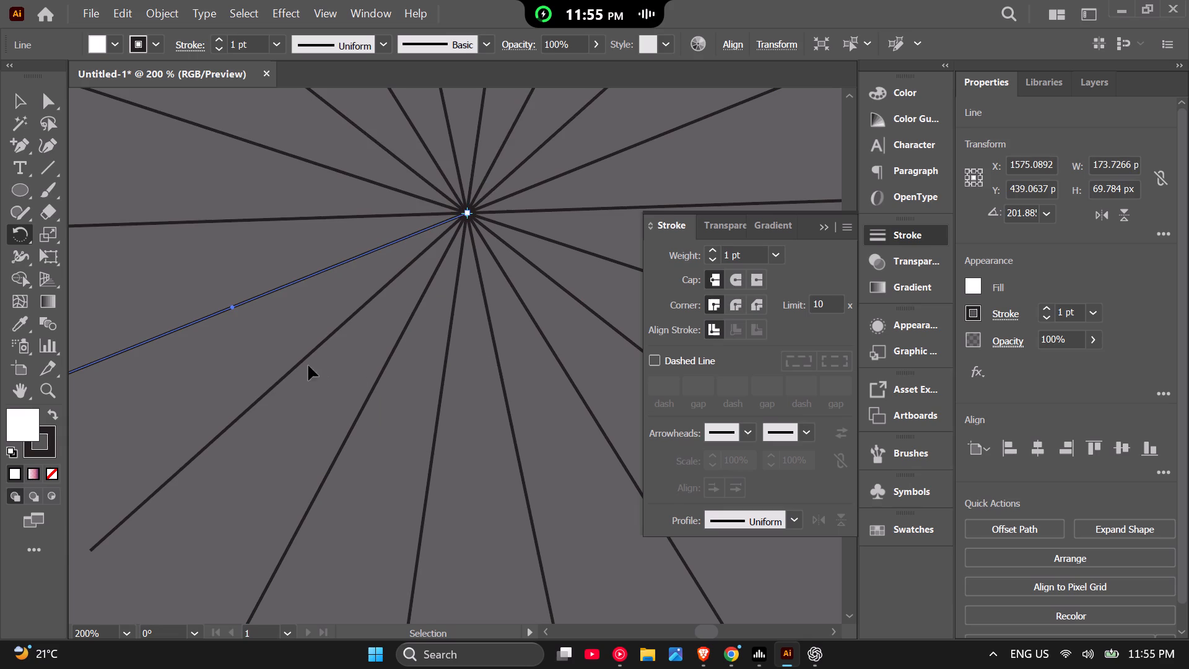
Delete the last ray copy, which lies on top of an existing ray.
scroll(284, 365, down, 2)
key(BackSpace)
Select all the rays of the burst and move them to the empty area below the reference image.
scroll(281, 371, down, 2)
scroll(302, 341, up, 1)
drag(569, 239, 275, 321)
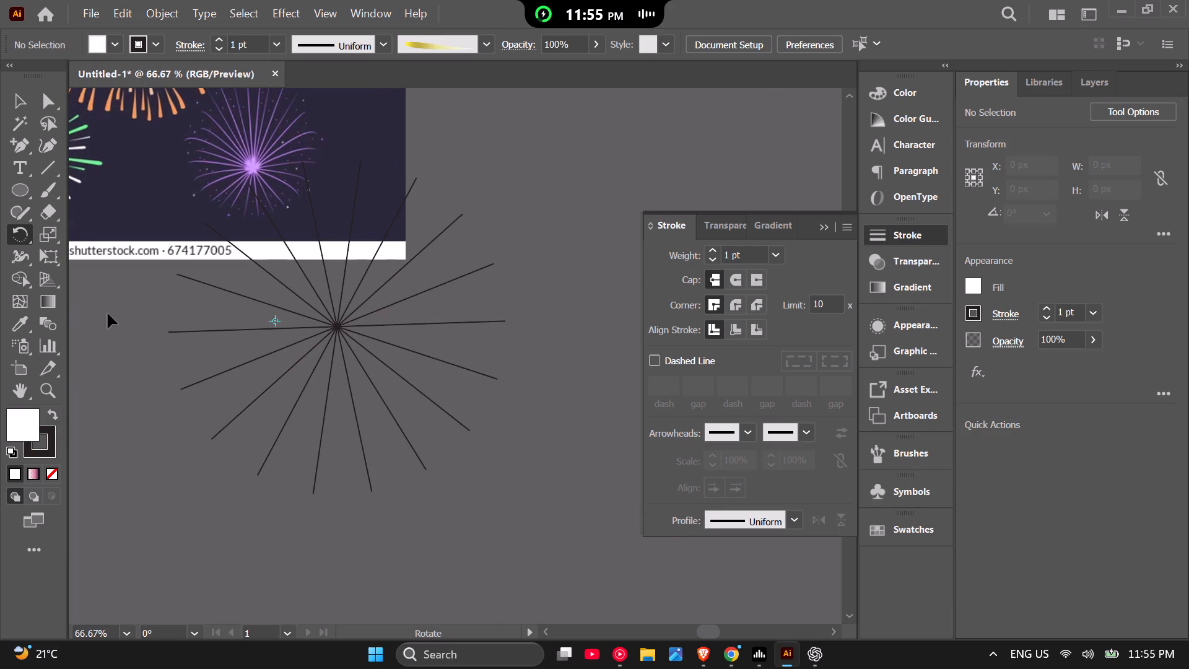
click(15, 111)
drag(546, 211, 231, 389)
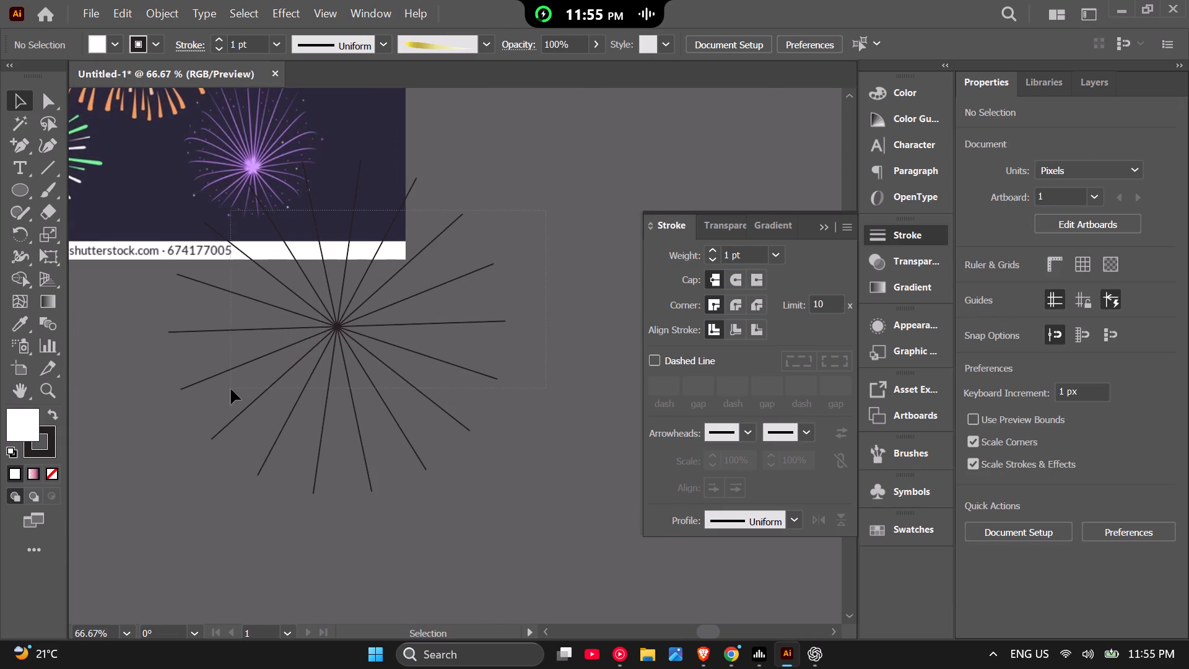
drag(231, 389, 529, 294)
drag(553, 300, 279, 375)
scroll(322, 328, down, 1)
drag(334, 326, 360, 416)
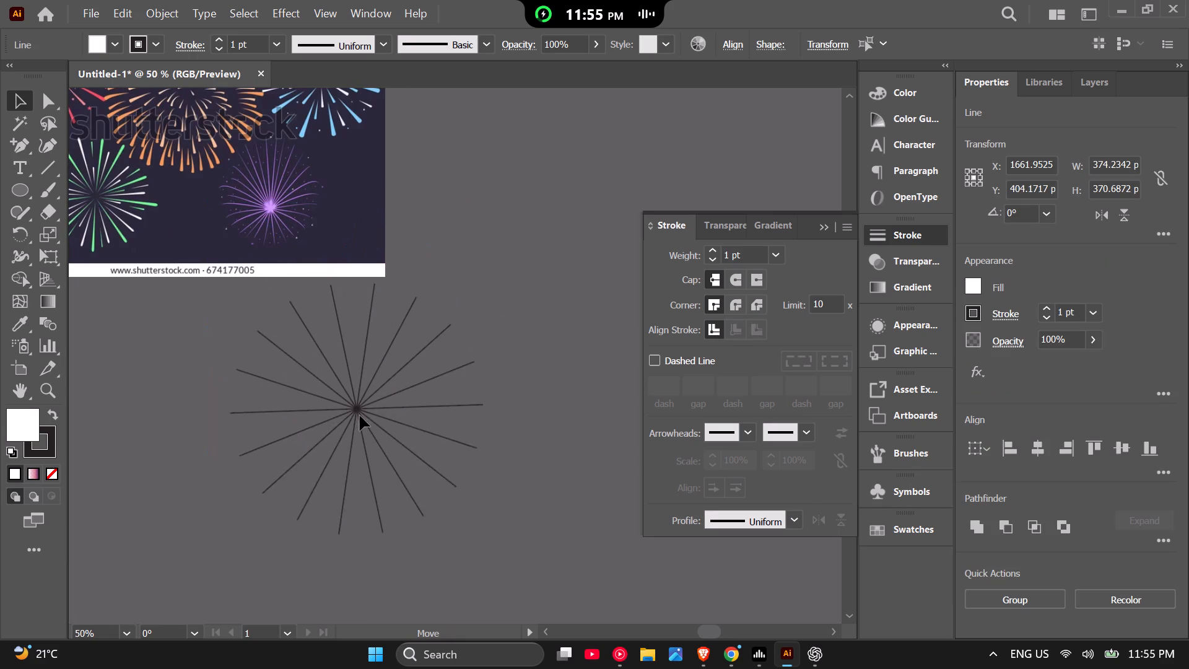
drag(360, 416, 362, 431)
click(515, 379)
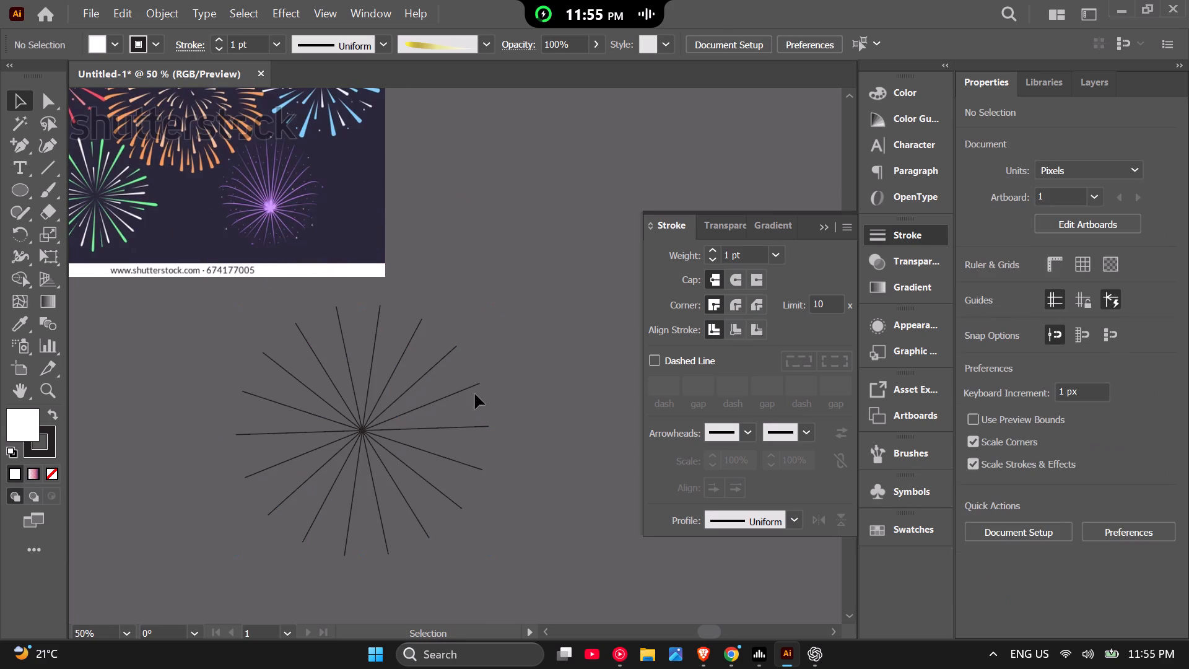
Lengthen the ray just above the horizontal one outward along its direction until it spans about 202 × 82 px.
click(466, 391)
click(57, 97)
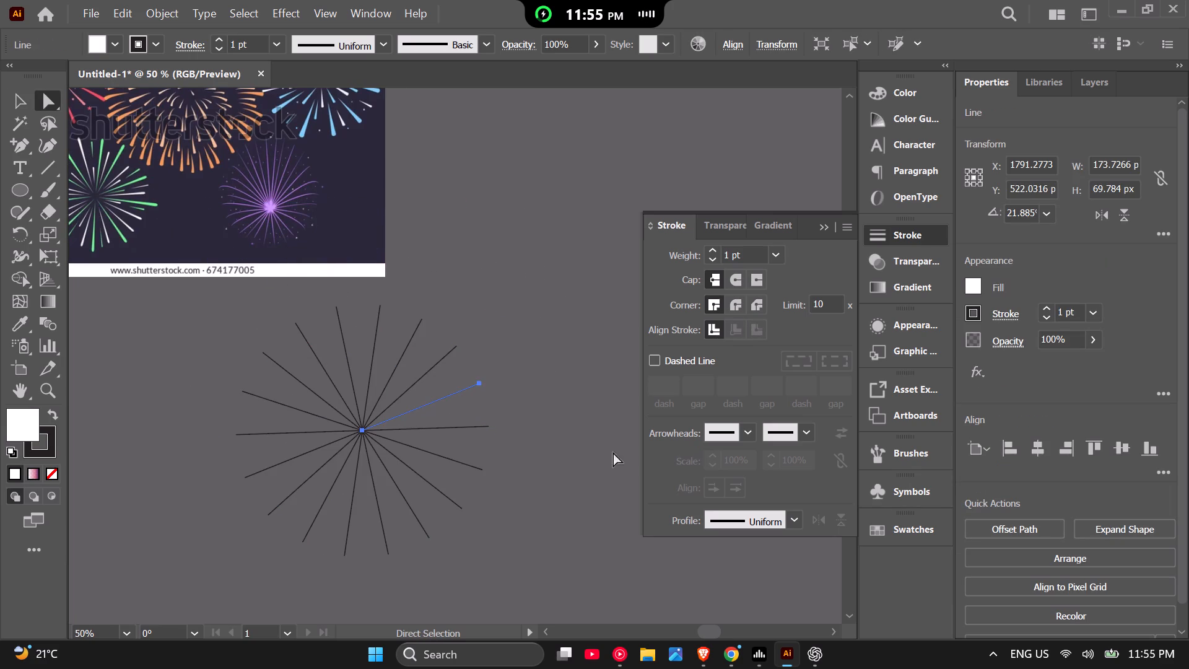
scroll(499, 416, up, 3)
click(437, 323)
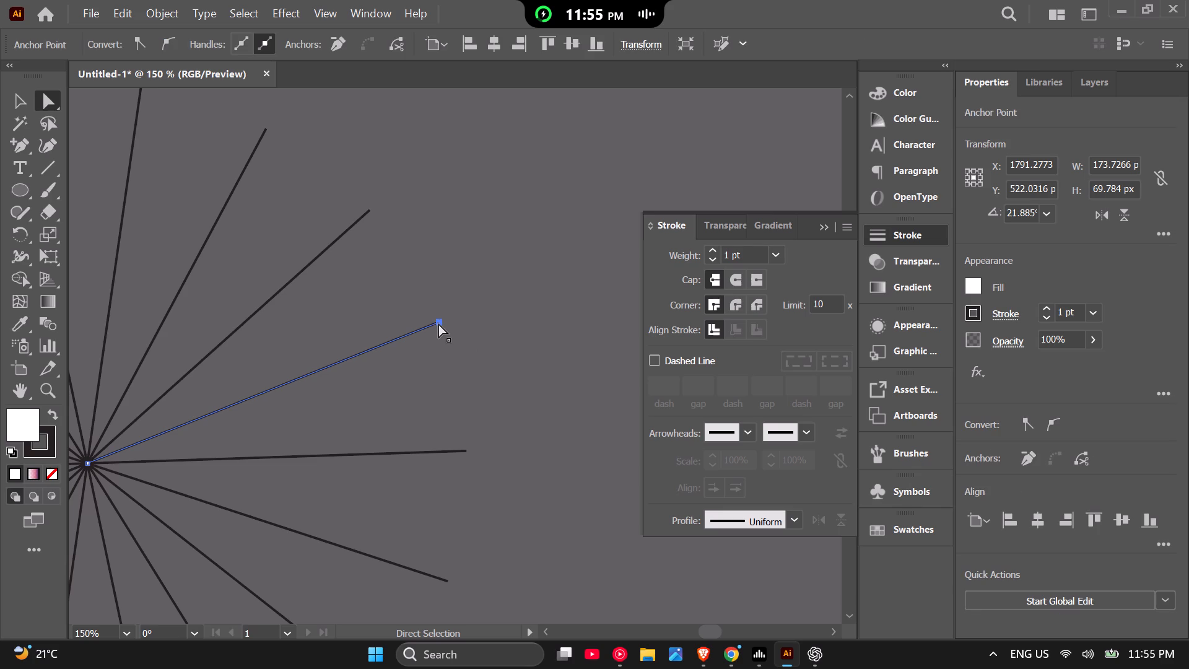
drag(438, 323, 496, 304)
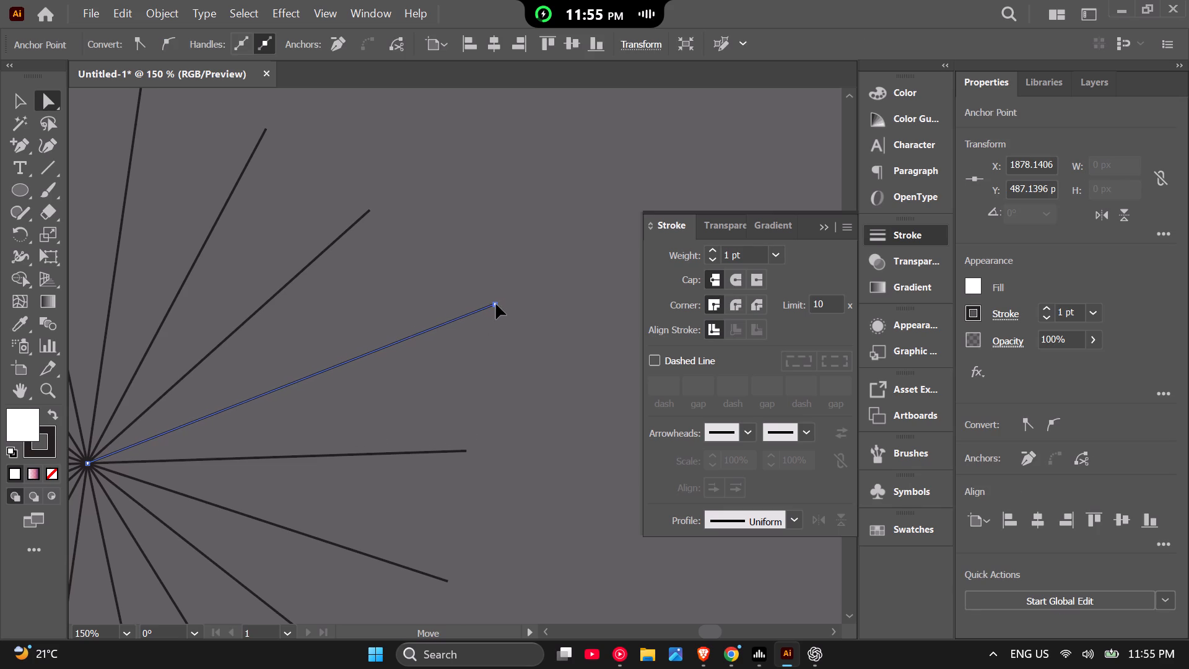
drag(496, 304, 496, 297)
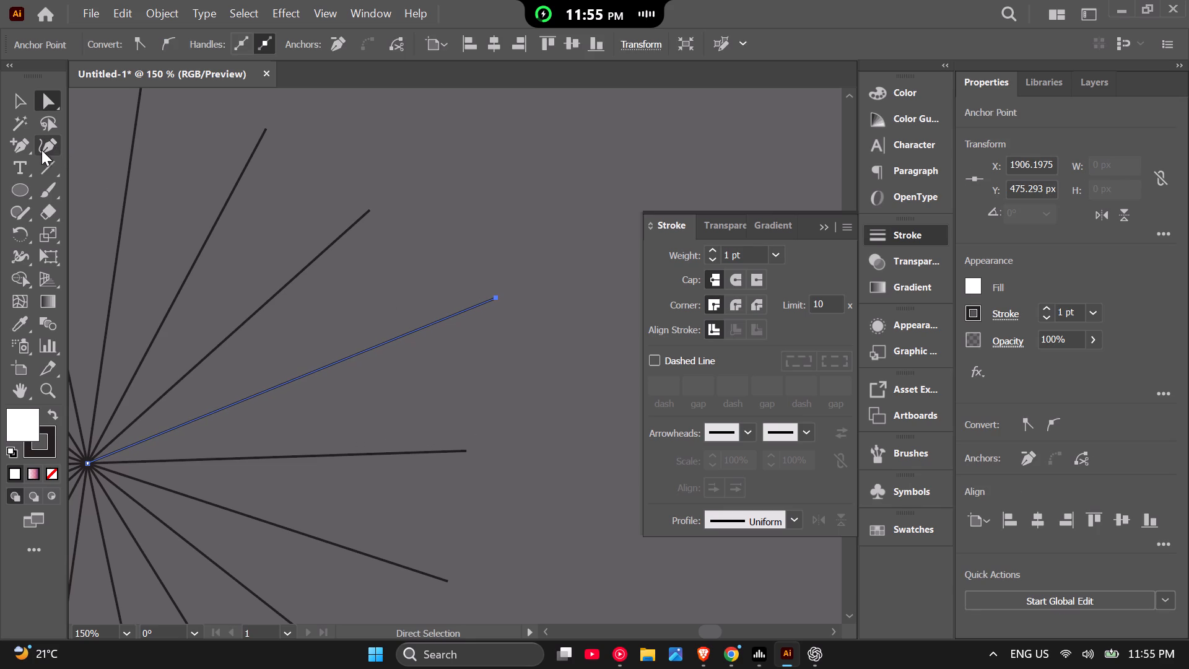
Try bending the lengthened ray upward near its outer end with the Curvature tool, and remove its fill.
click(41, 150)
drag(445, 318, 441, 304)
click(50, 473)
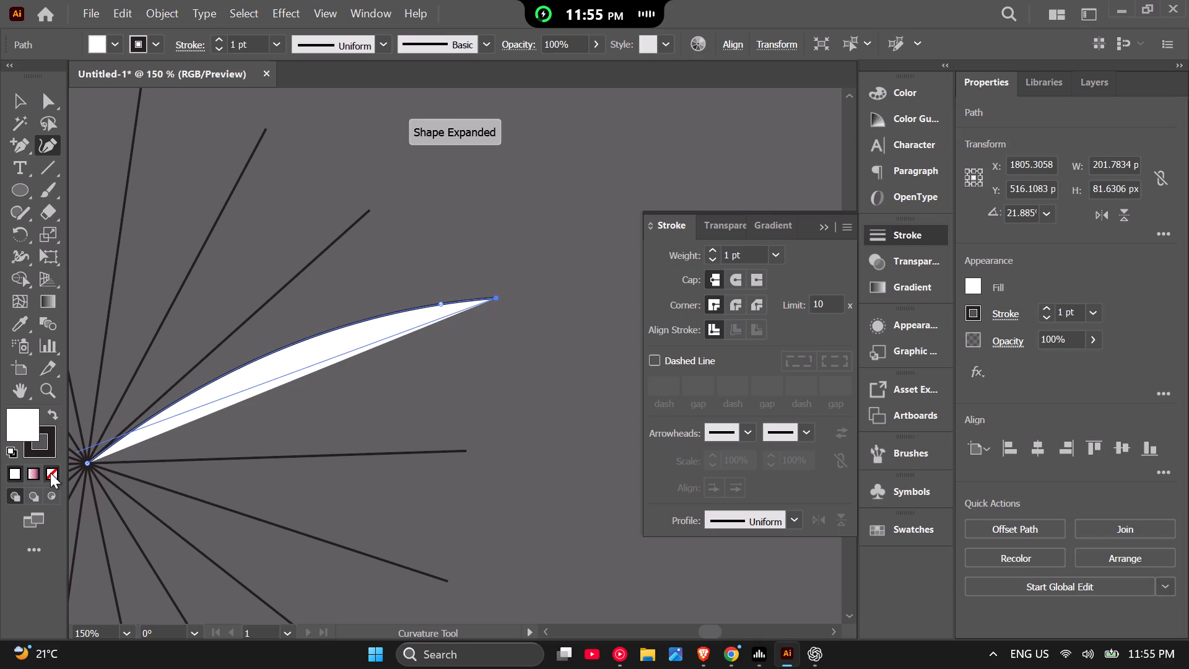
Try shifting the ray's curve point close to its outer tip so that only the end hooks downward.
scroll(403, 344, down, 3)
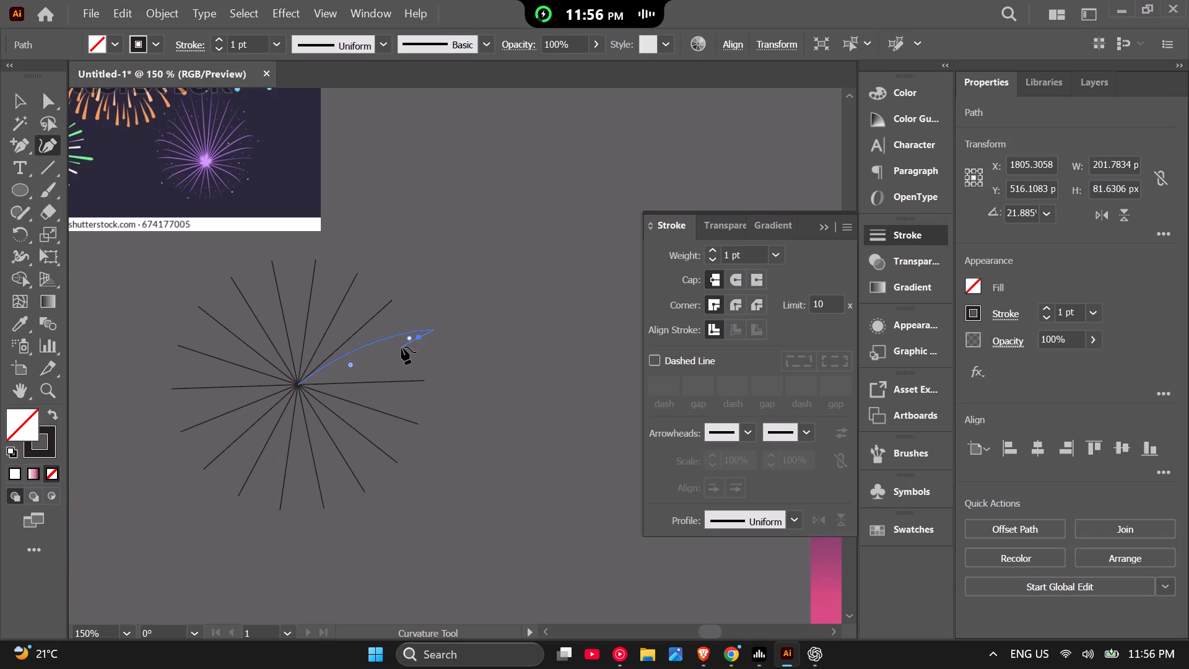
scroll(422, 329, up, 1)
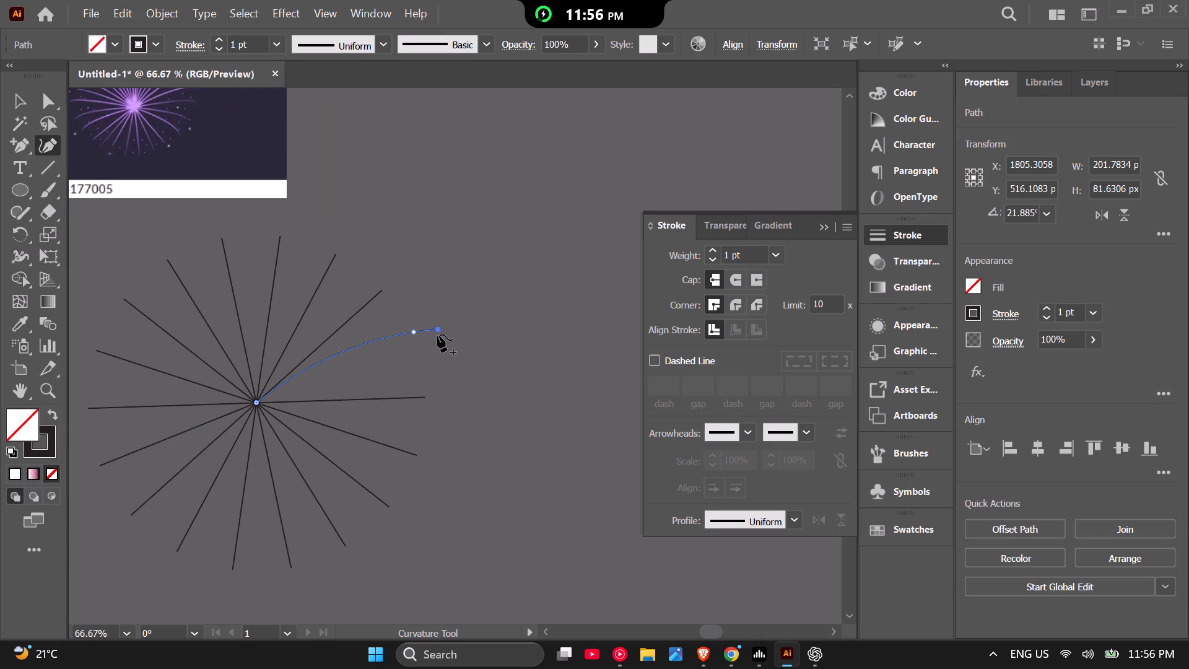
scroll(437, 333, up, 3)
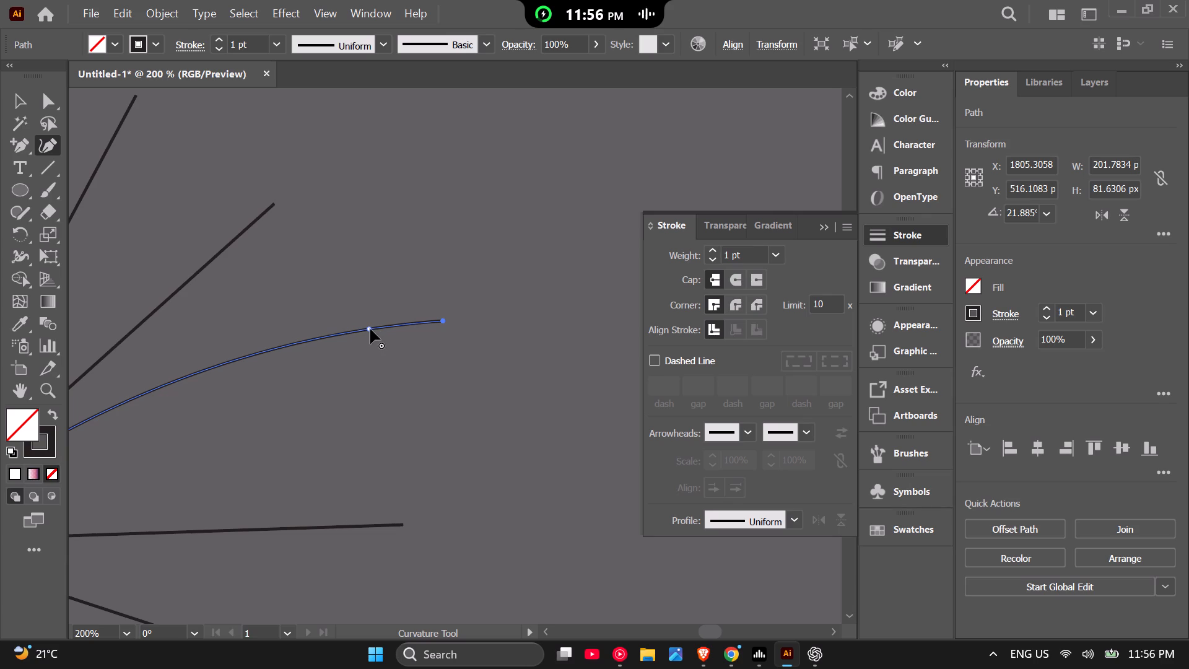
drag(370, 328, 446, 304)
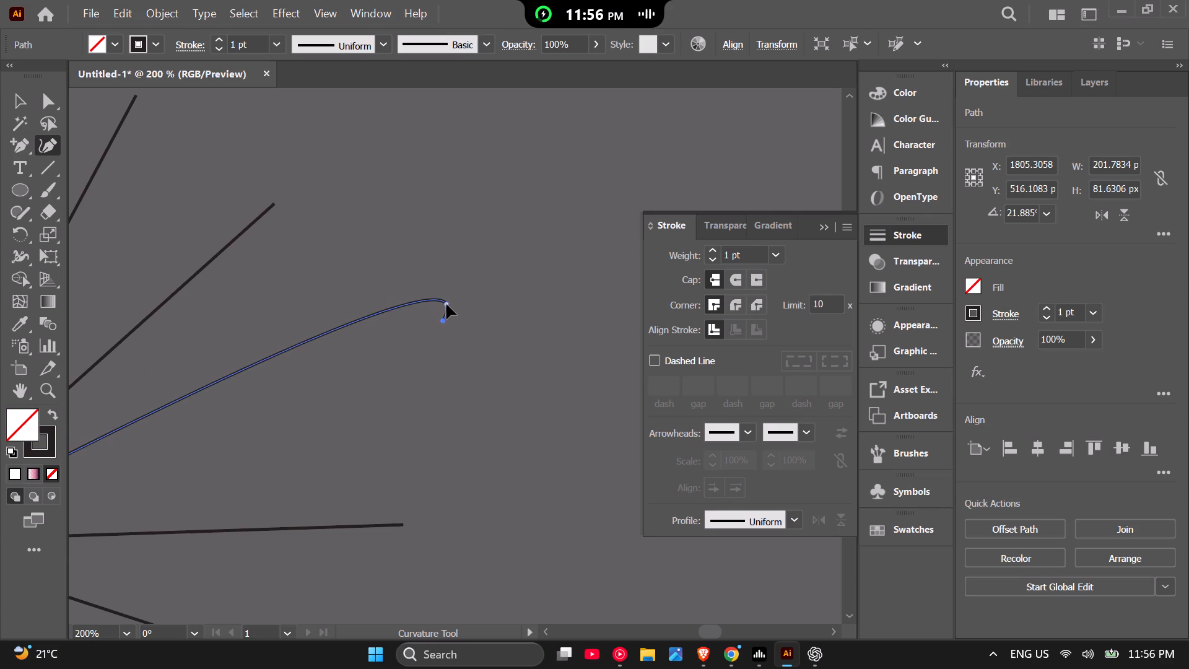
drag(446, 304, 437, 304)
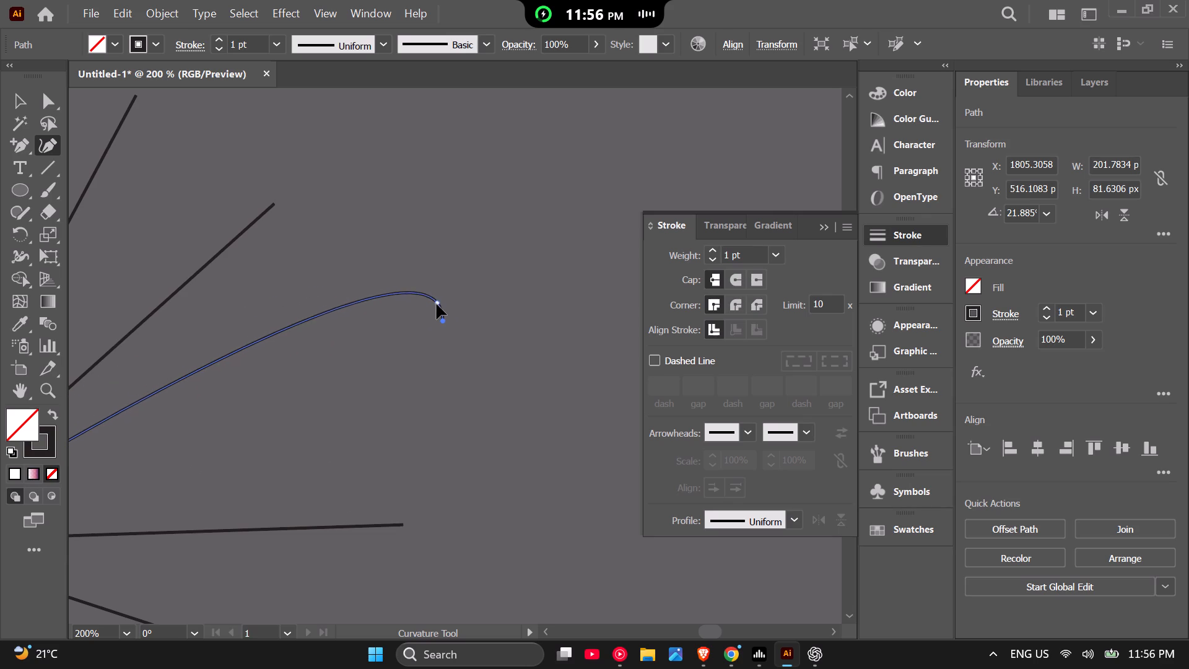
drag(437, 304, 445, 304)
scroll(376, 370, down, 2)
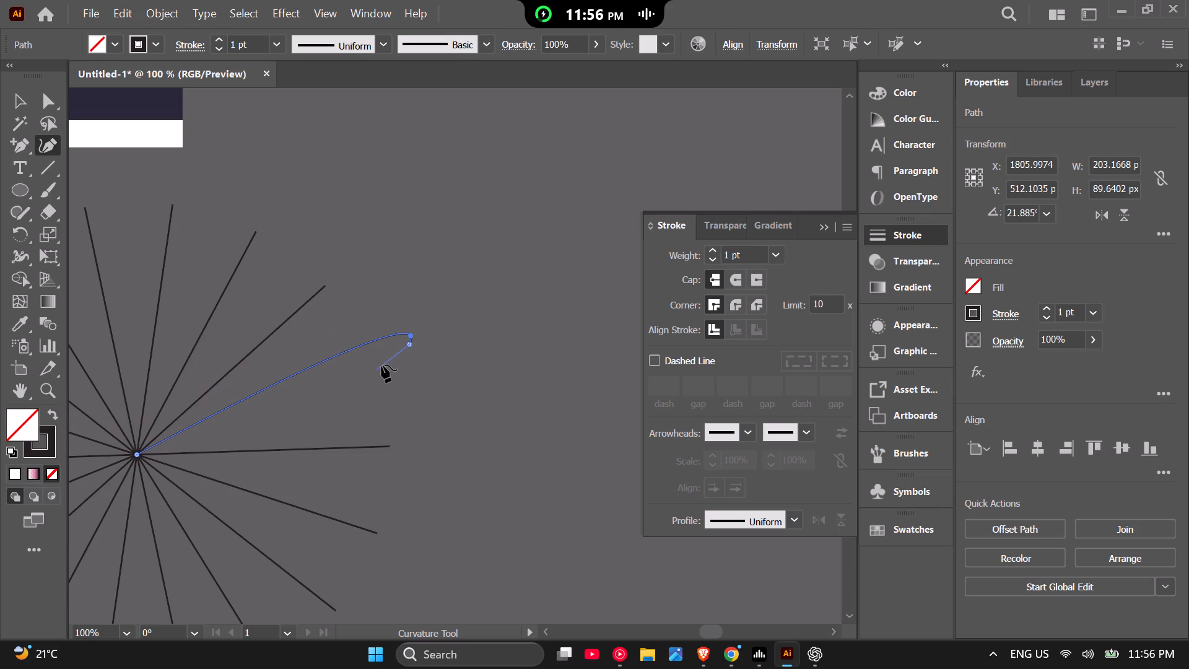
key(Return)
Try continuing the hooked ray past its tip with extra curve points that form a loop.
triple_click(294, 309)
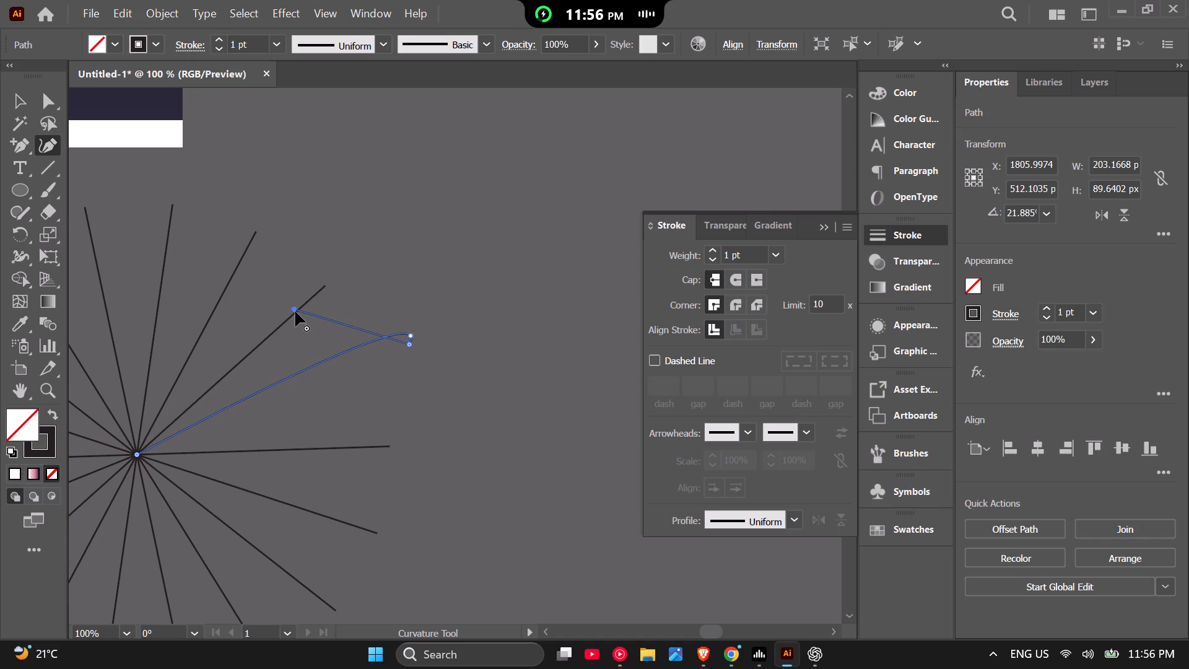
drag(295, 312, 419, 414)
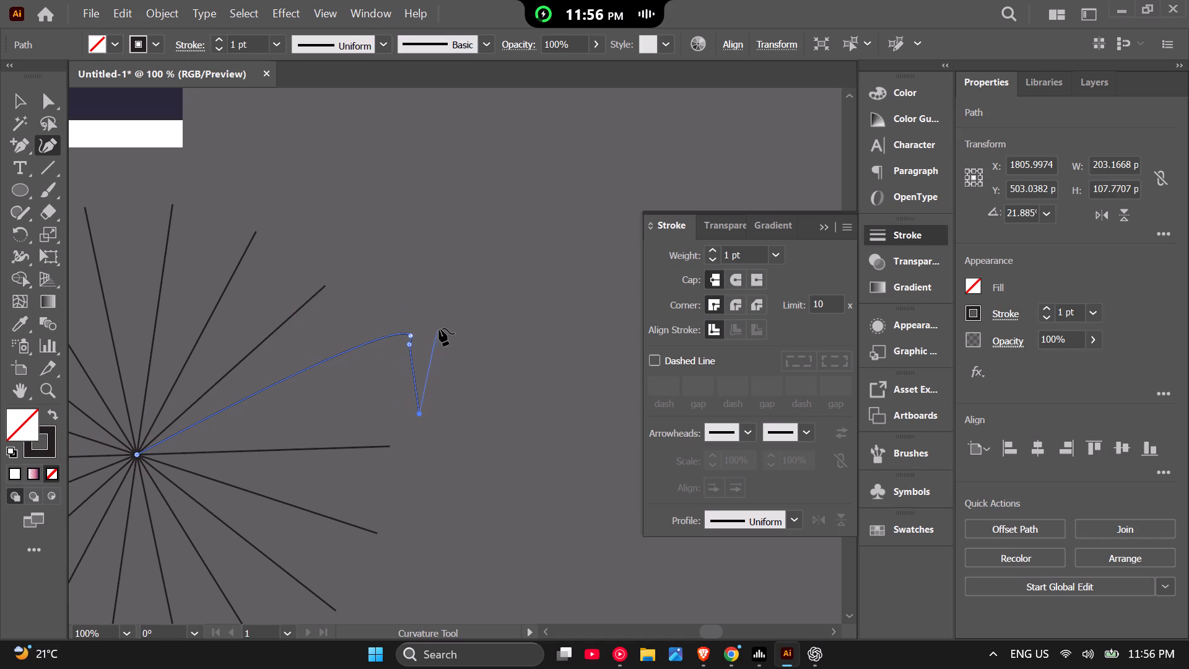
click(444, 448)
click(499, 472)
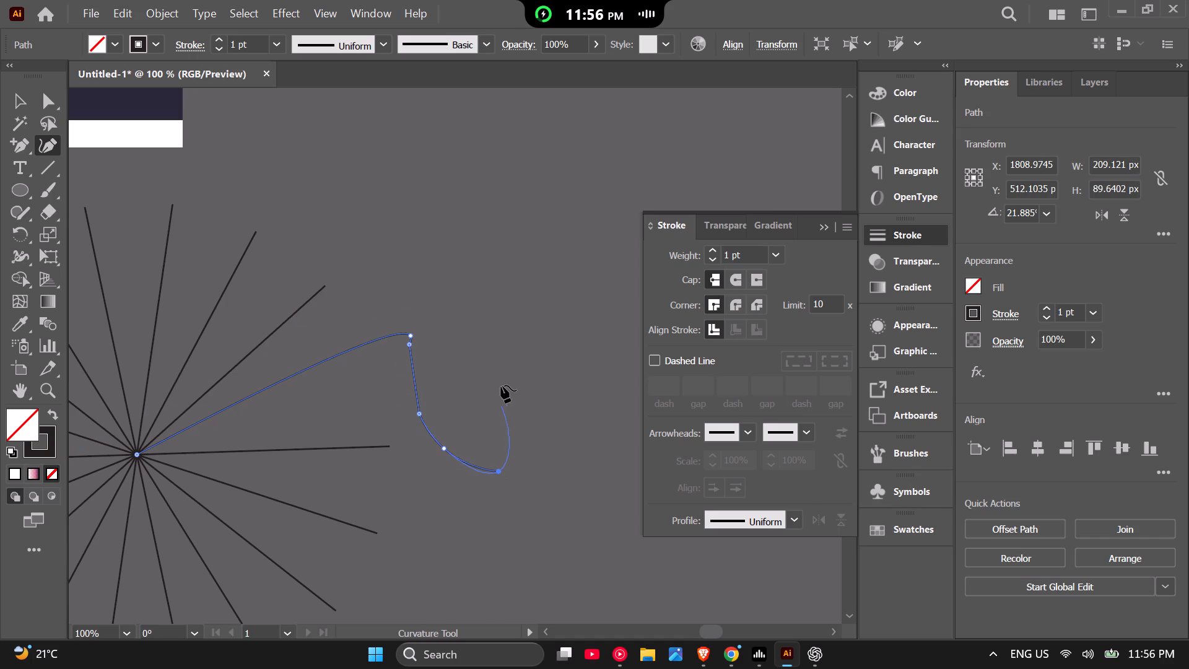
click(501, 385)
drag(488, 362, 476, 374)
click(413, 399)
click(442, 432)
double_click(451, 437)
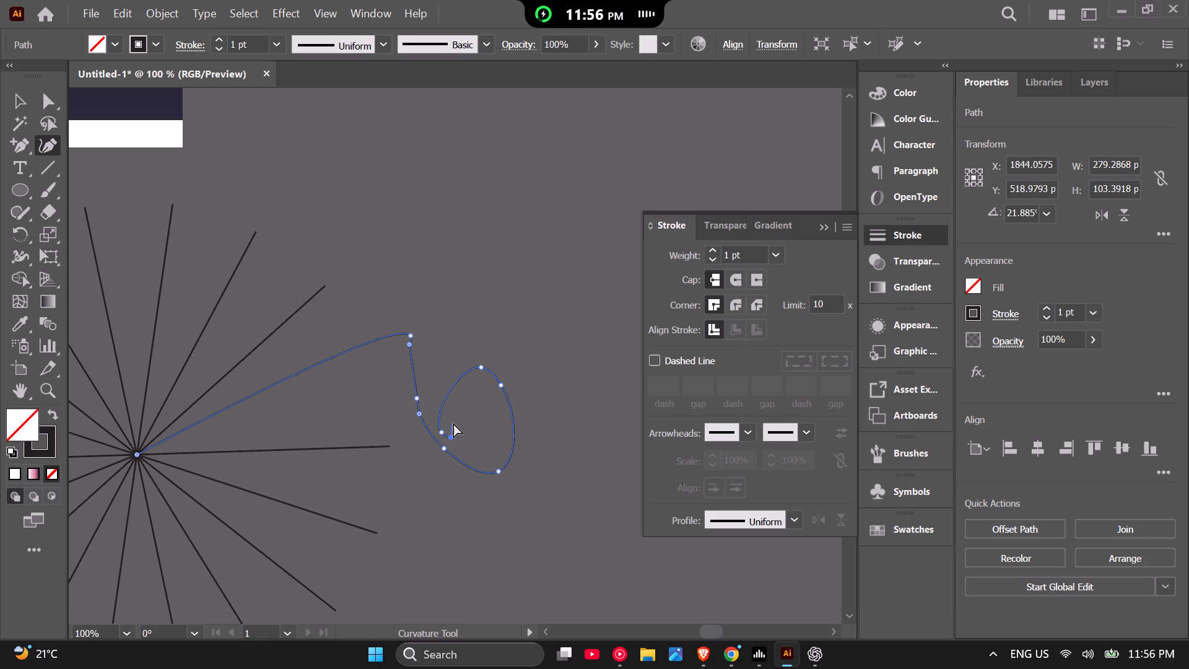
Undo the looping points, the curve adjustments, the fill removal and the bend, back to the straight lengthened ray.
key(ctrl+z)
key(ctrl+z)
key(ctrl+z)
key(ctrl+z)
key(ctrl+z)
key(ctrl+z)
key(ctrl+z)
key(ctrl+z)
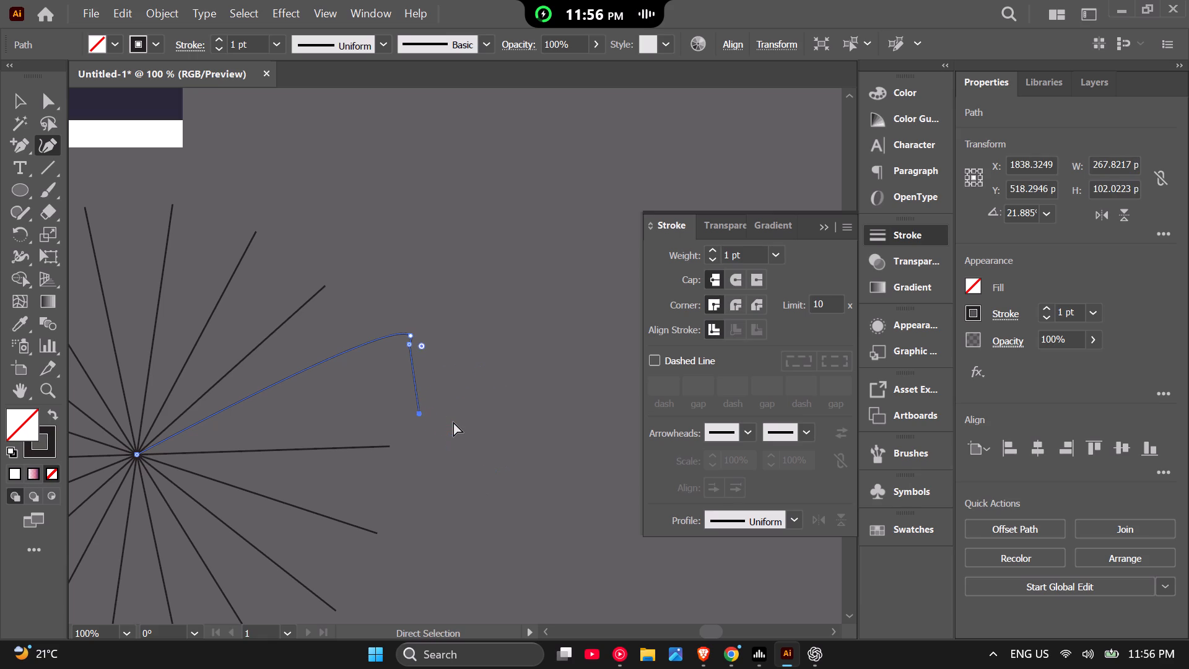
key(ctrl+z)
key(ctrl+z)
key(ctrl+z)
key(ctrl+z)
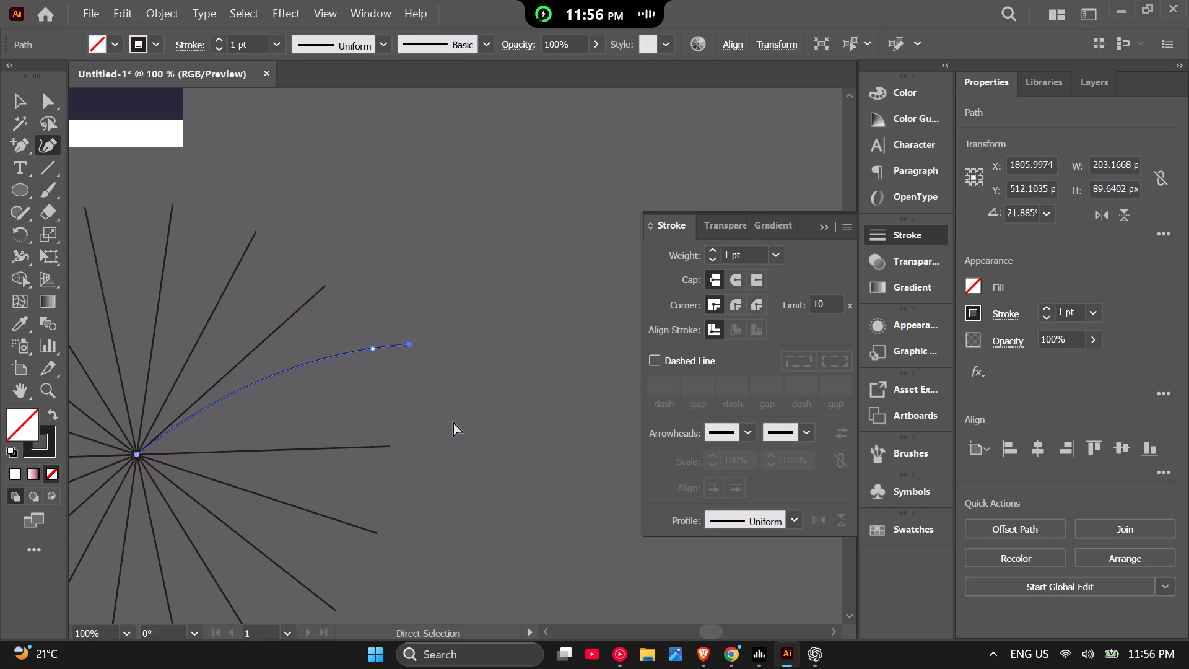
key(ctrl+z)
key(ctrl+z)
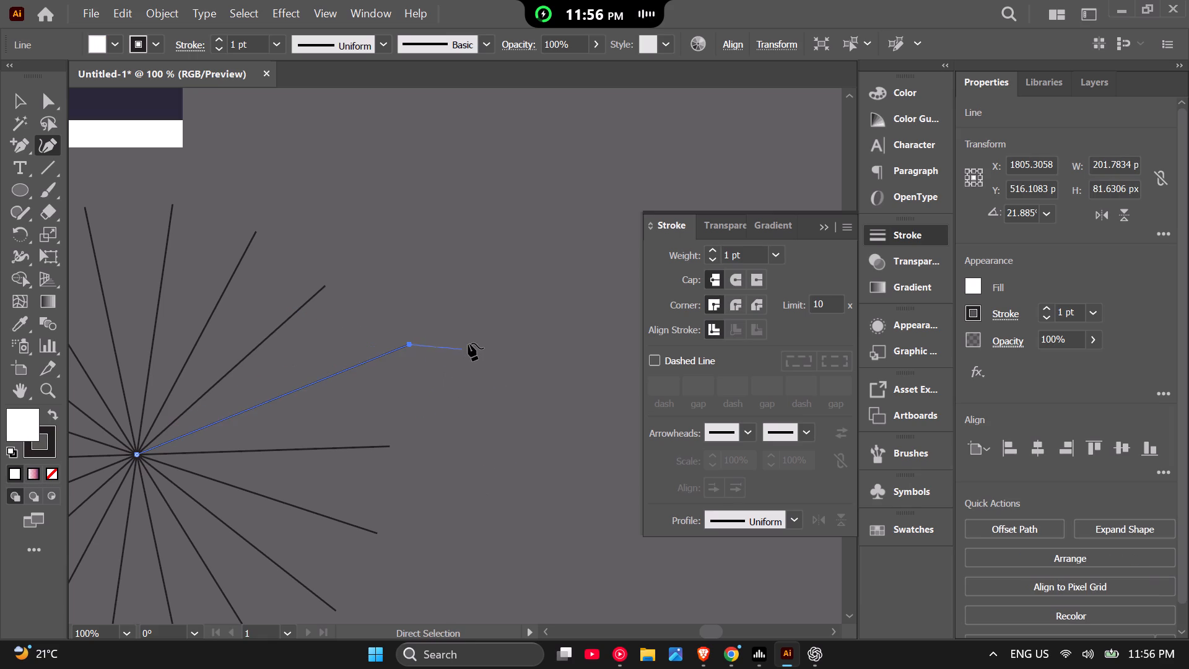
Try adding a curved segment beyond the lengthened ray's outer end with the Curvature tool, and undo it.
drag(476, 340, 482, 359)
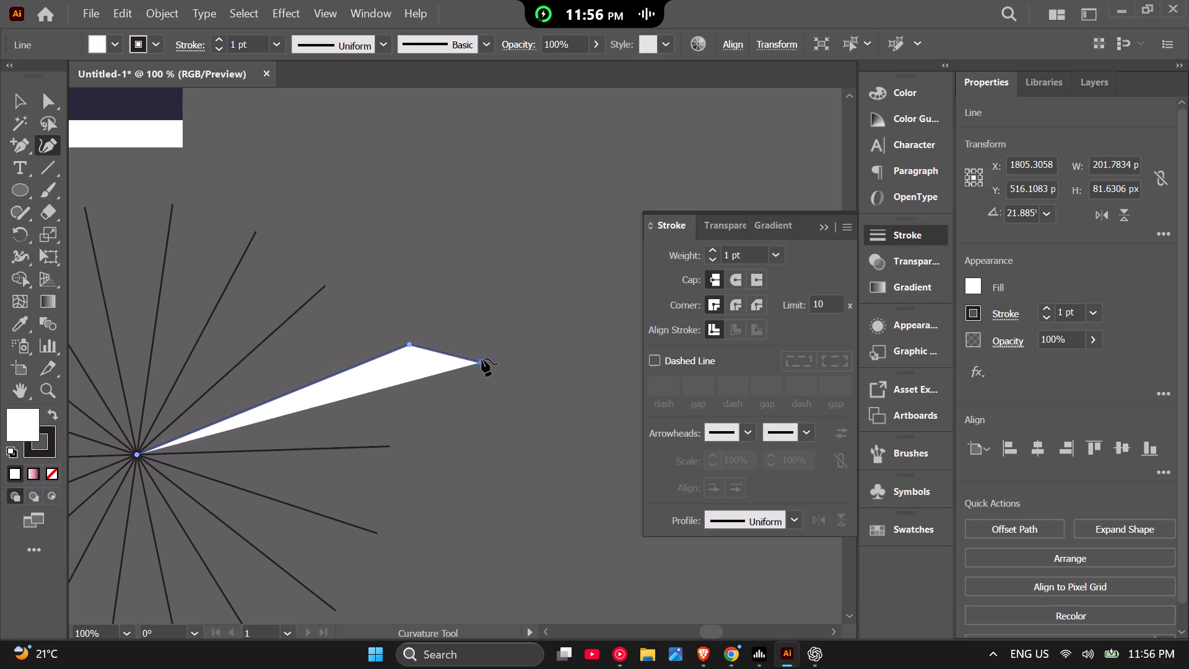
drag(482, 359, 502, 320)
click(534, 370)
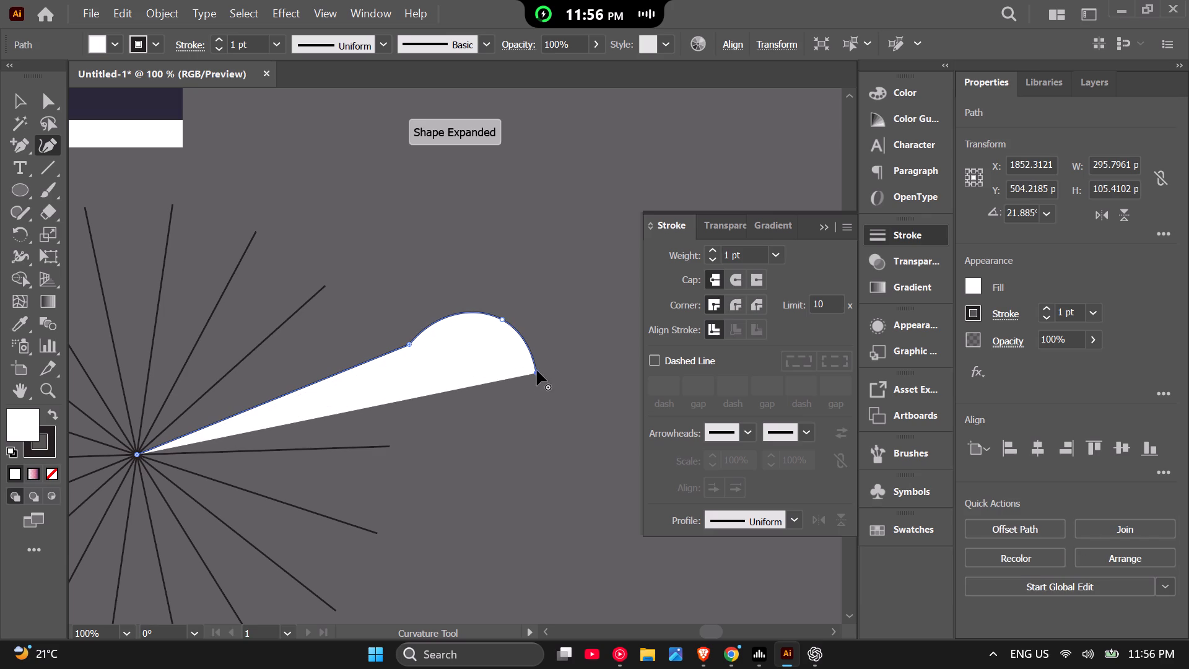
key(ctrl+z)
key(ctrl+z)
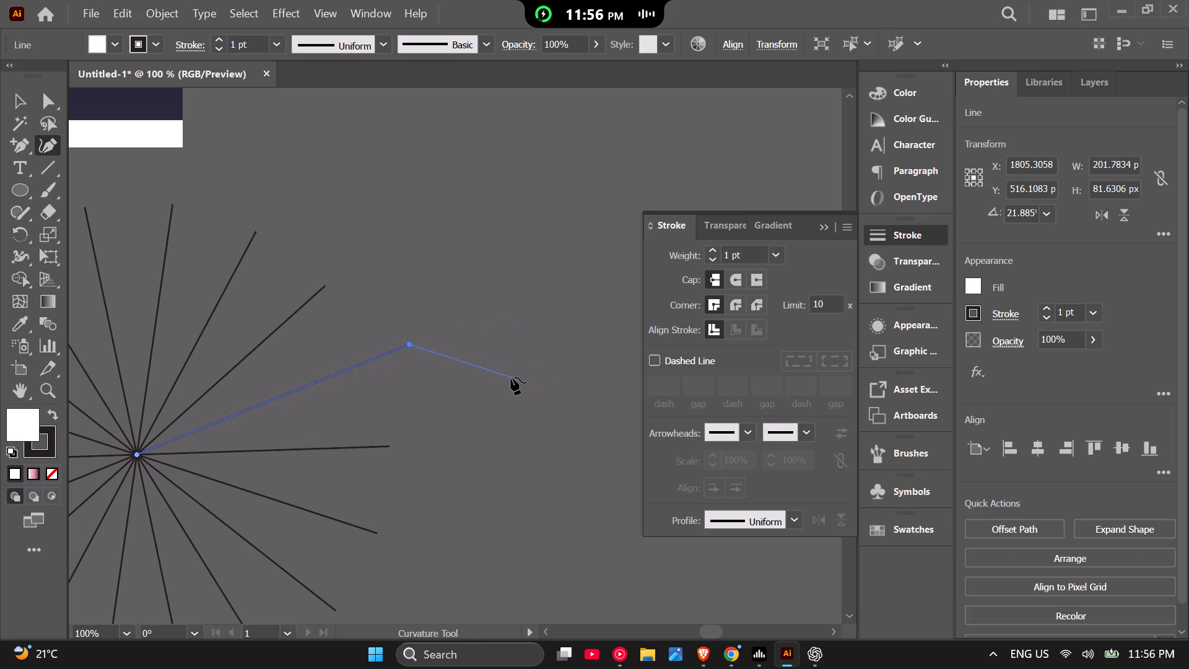
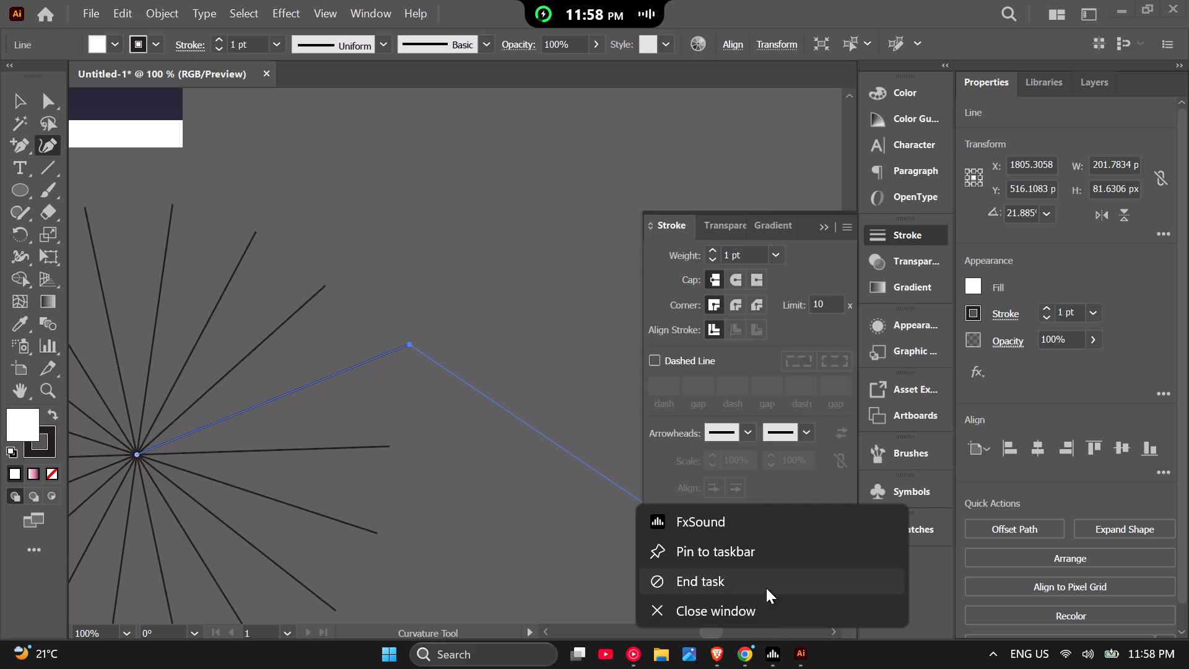
click(766, 588)
End the Illustrator task with its untitled firework document, and end the Google Chrome task as well.
right_click(793, 652)
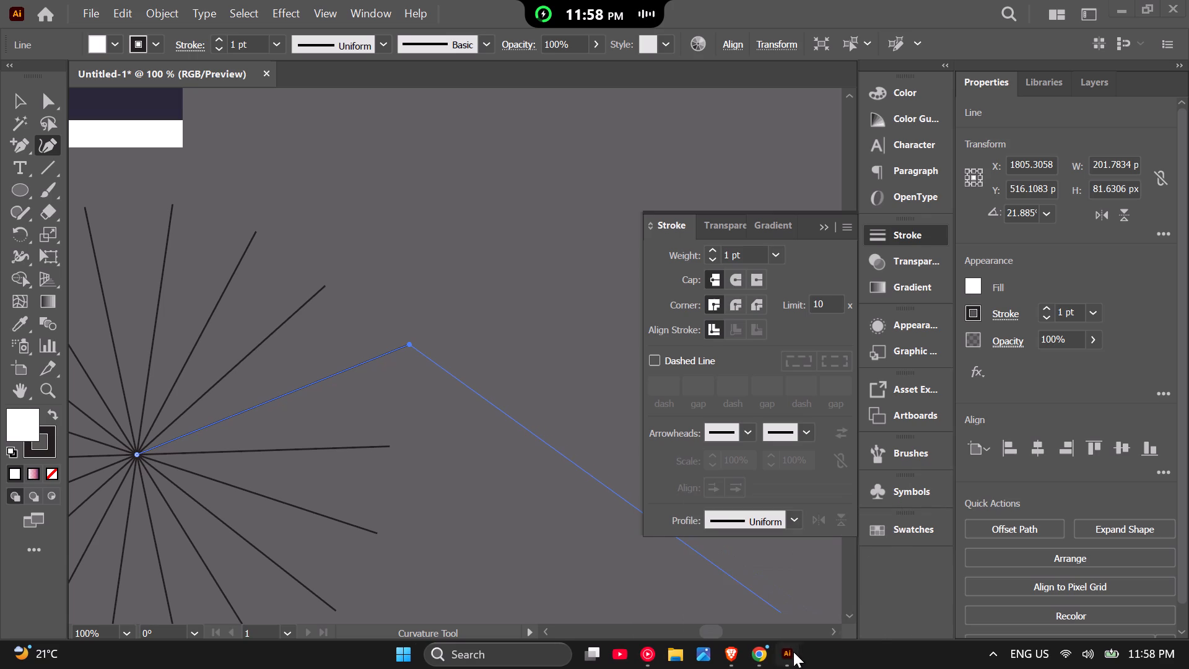
click(779, 590)
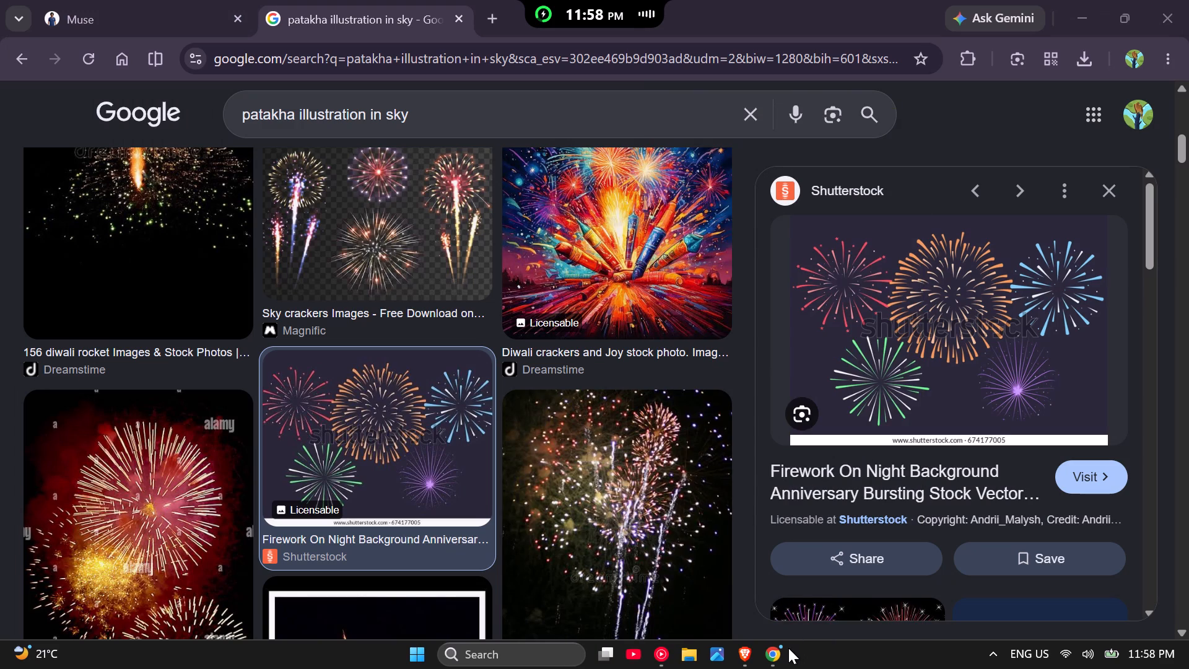
right_click(775, 652)
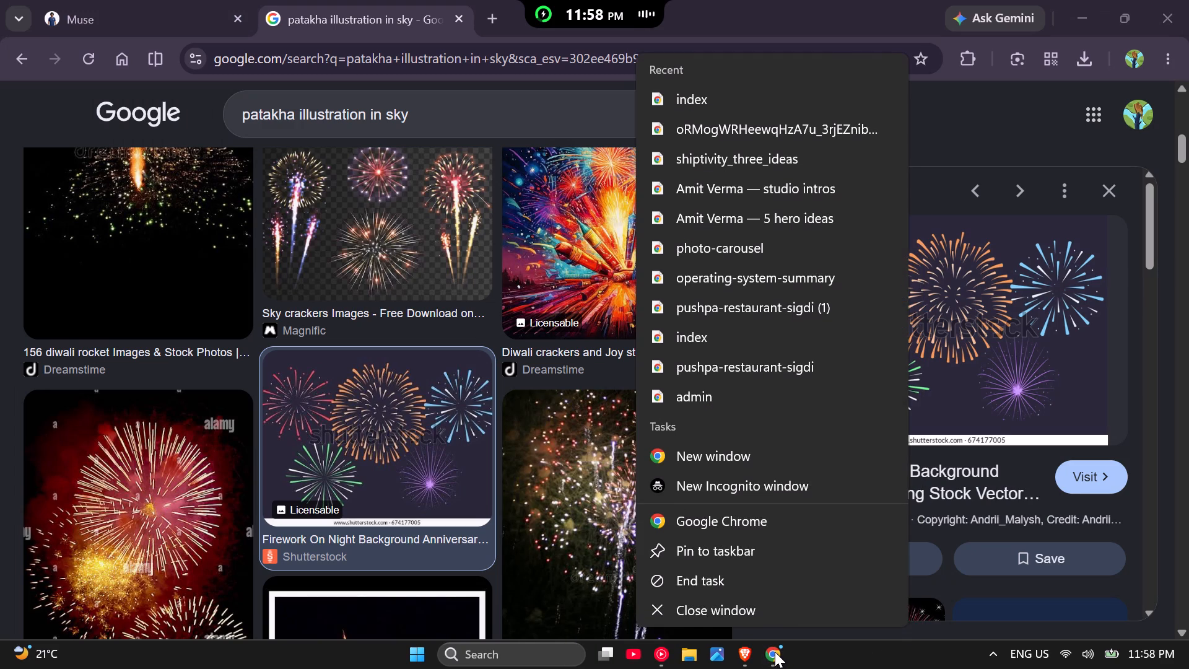
click(760, 592)
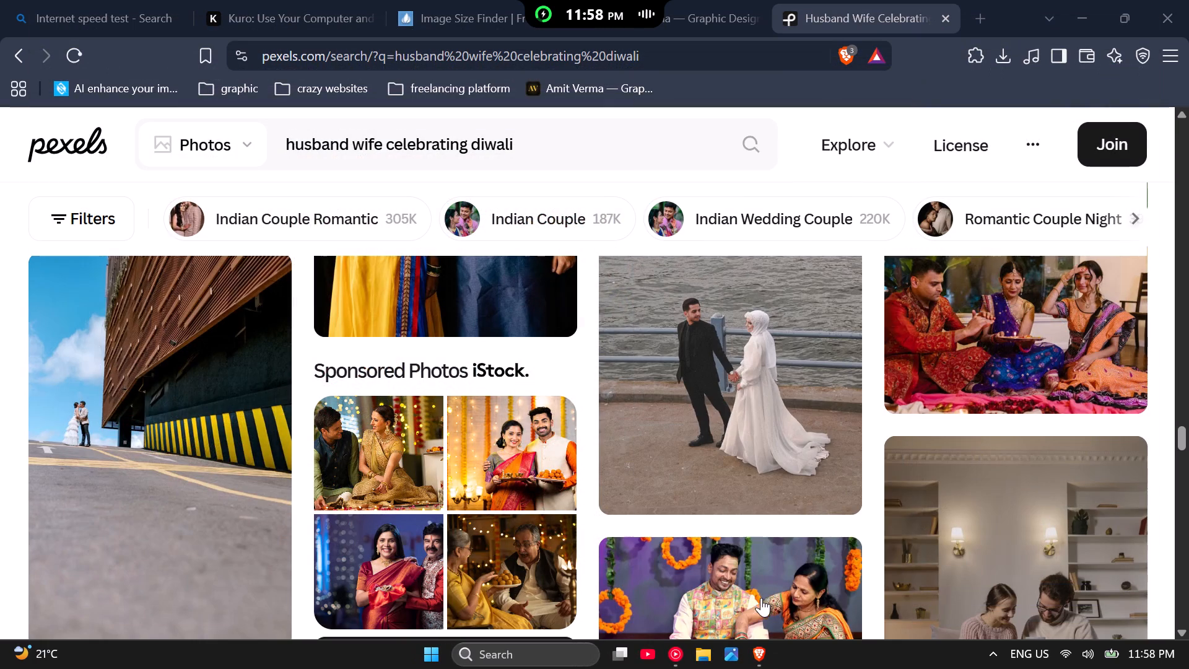
Close the Brave browser window with the Pexels photo search.
right_click(762, 654)
click(747, 582)
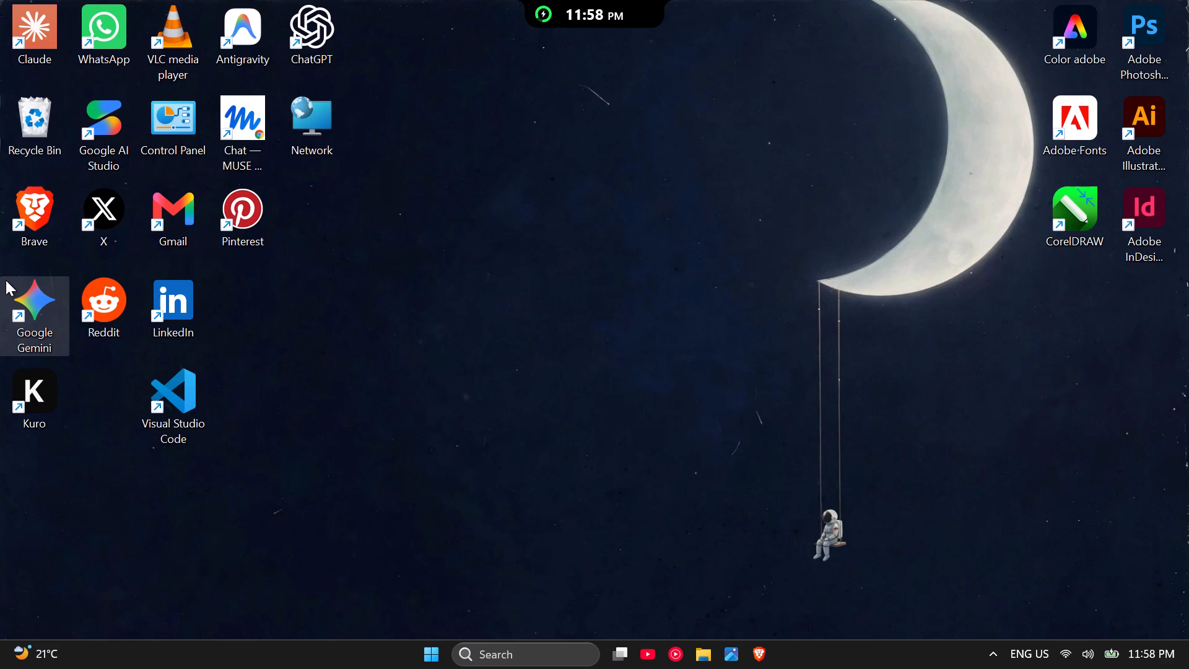
Search the installed apps for "insta" and open Instagram.
click(440, 651)
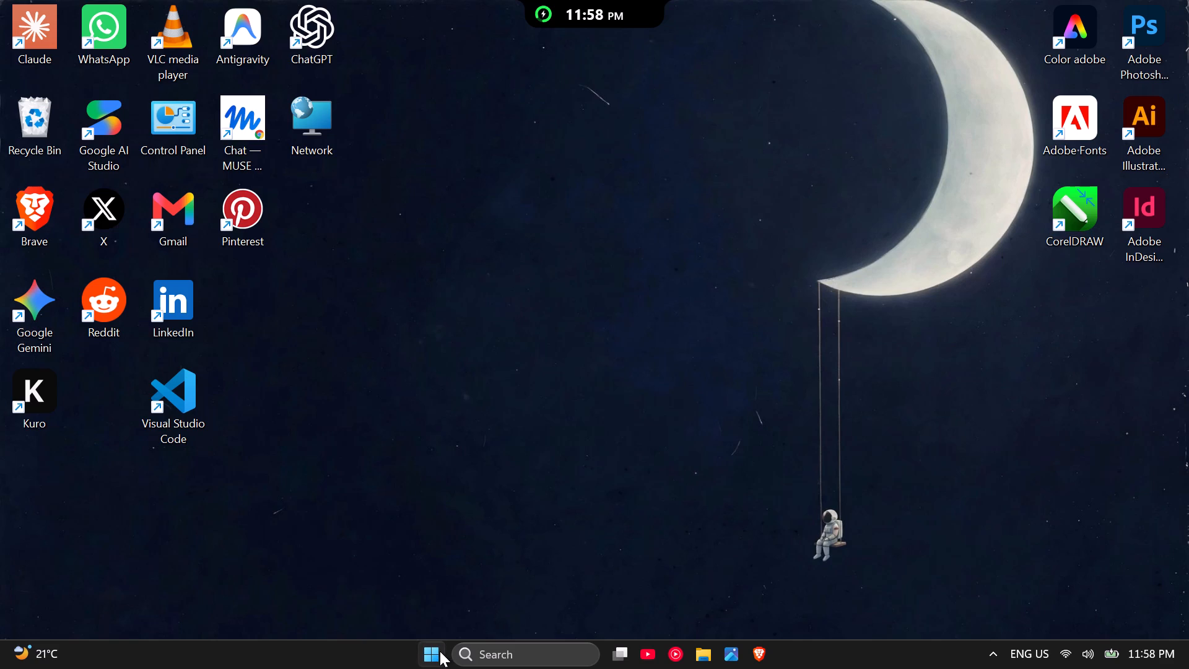
scroll(472, 317, down, 1)
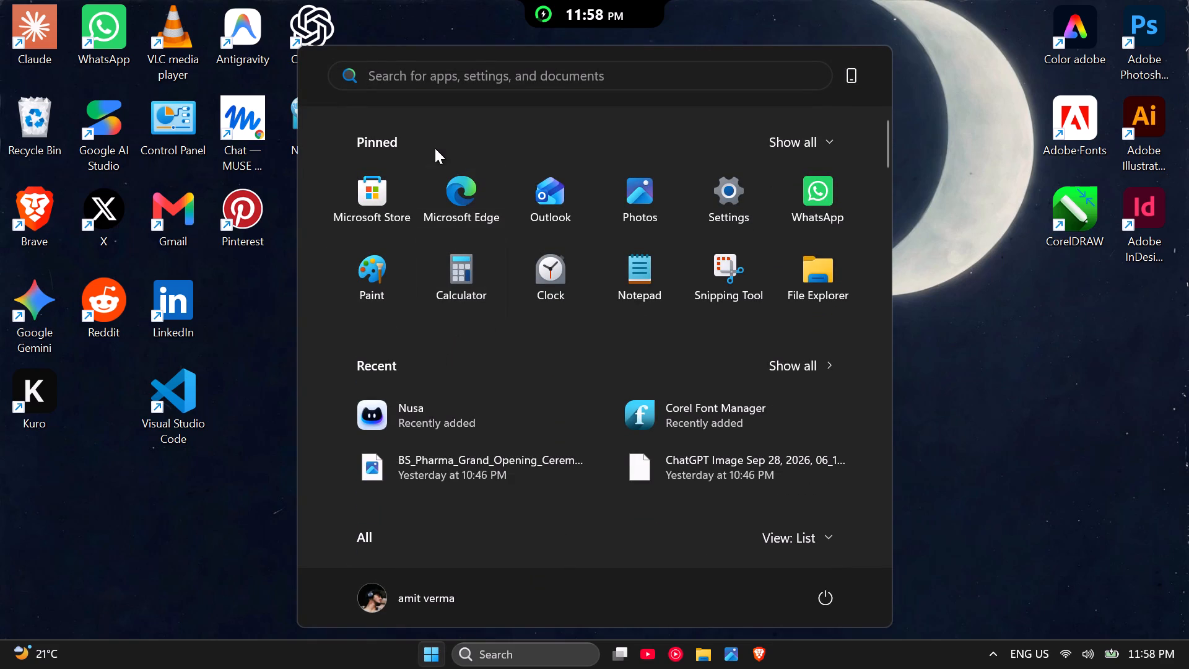
scroll(435, 148, down, 1)
click(455, 81)
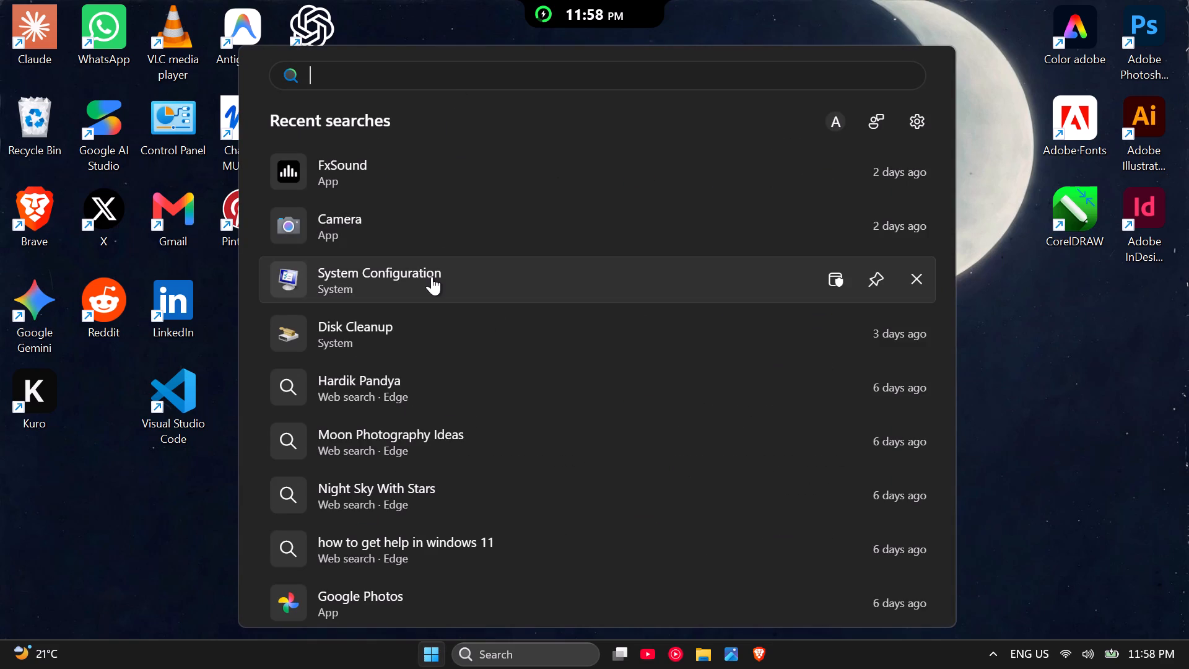
scroll(432, 276, down, 5)
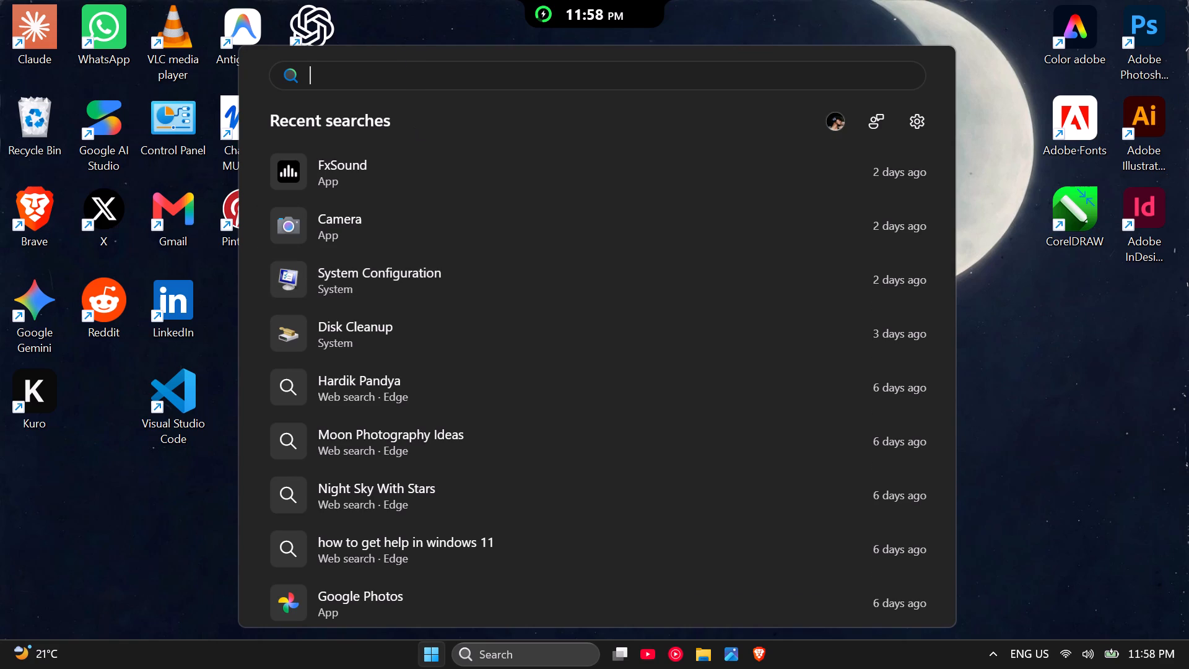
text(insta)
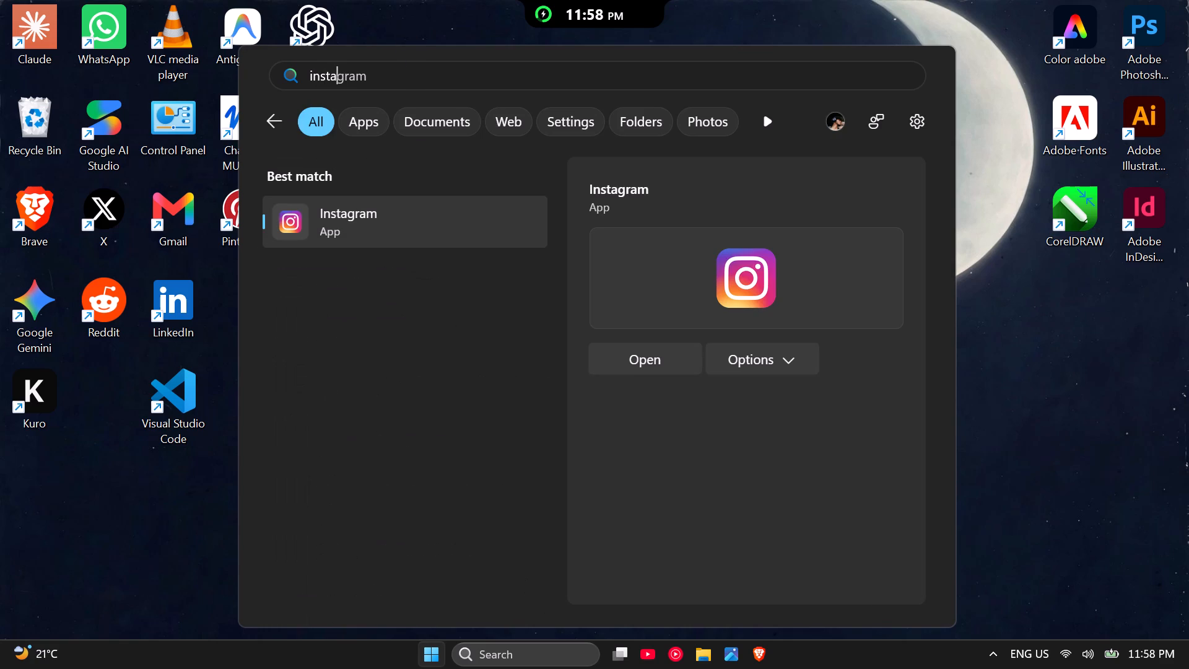
click(653, 351)
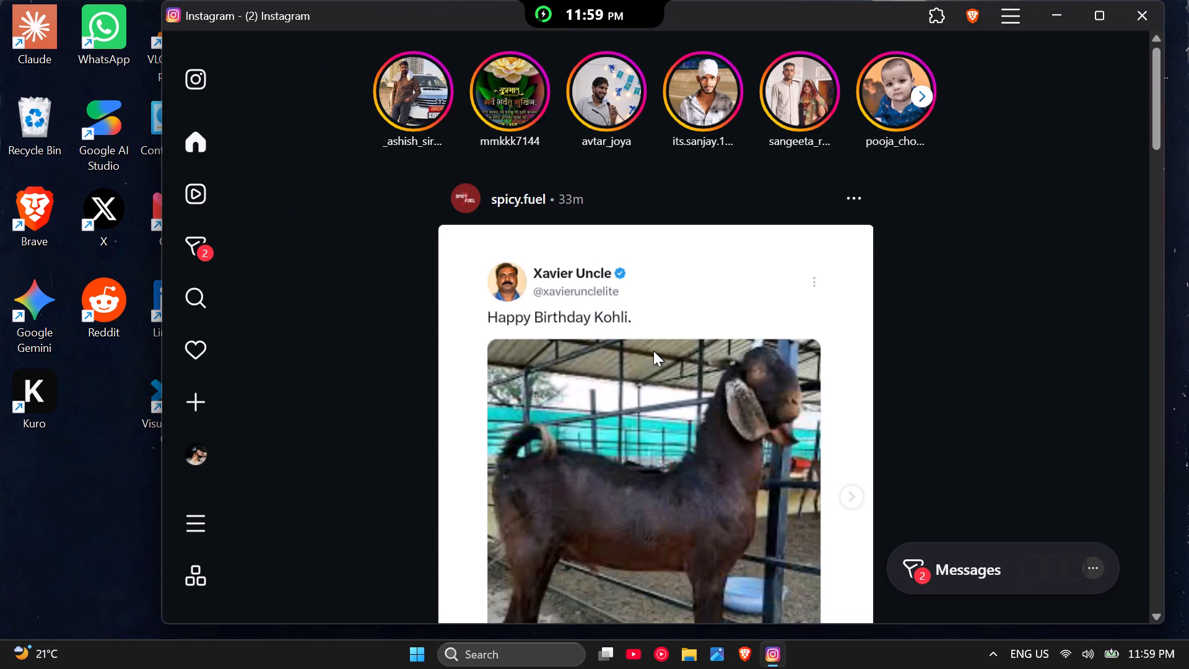
Like the spicy.fuel post about Kohli's birthday in the Instagram home feed.
scroll(653, 351, down, 1)
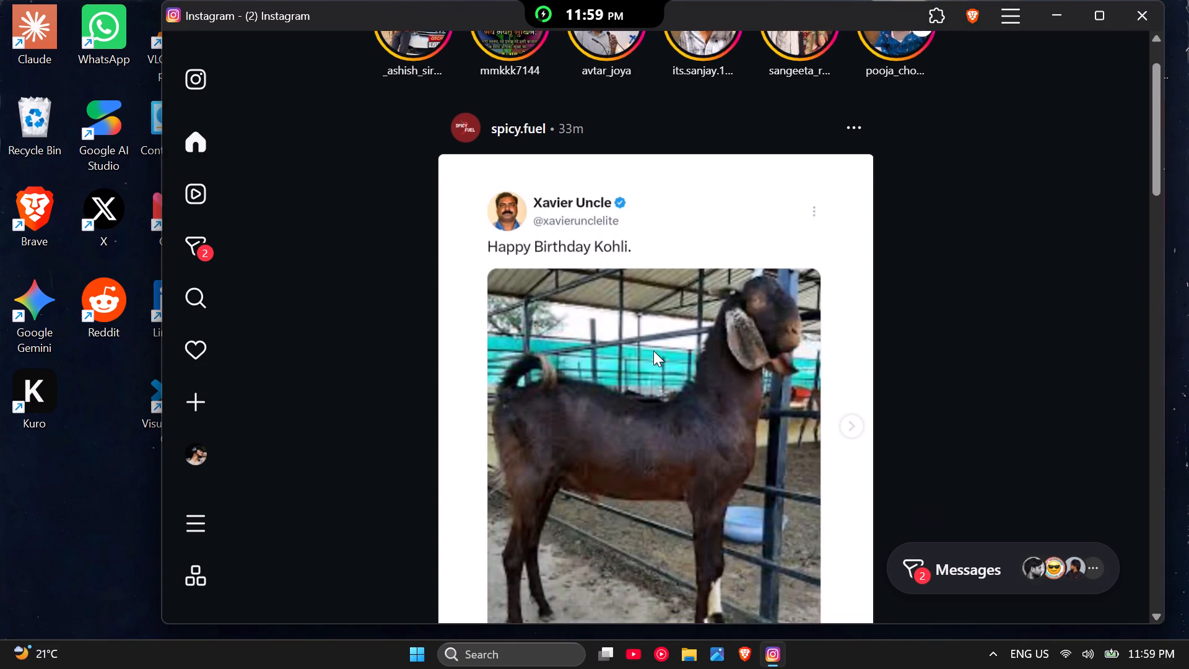
scroll(653, 351, down, 2)
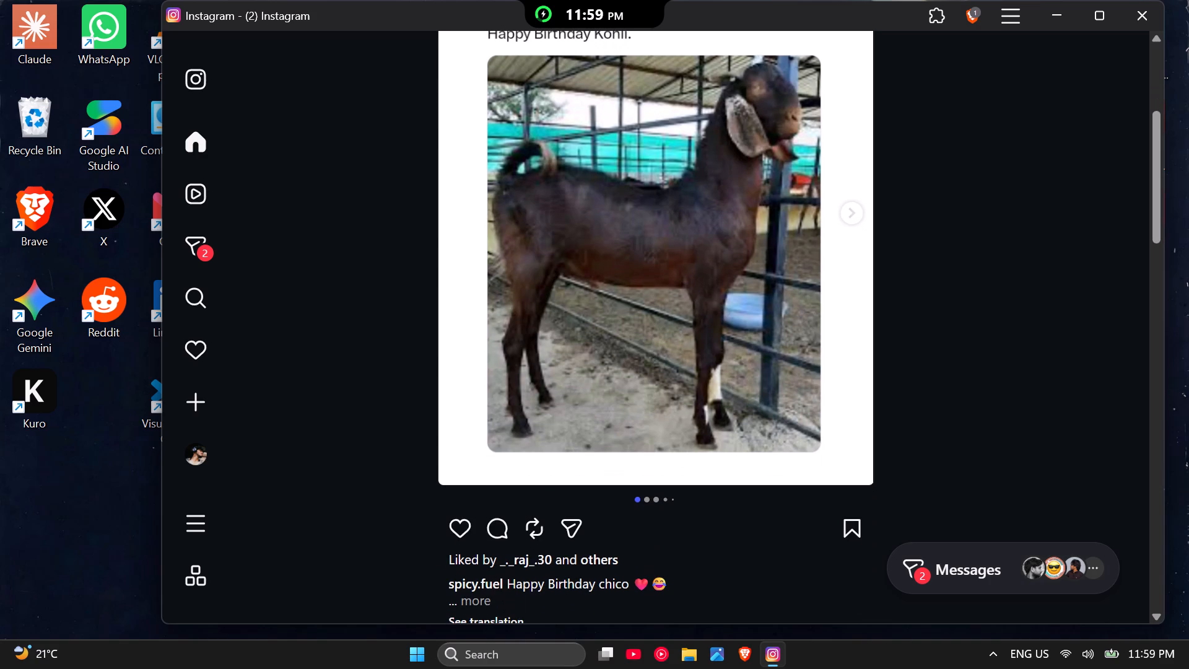
click(461, 531)
Look through all the slides of the liked spicy.fuel carousel post, up to the last one.
scroll(743, 285, up, 1)
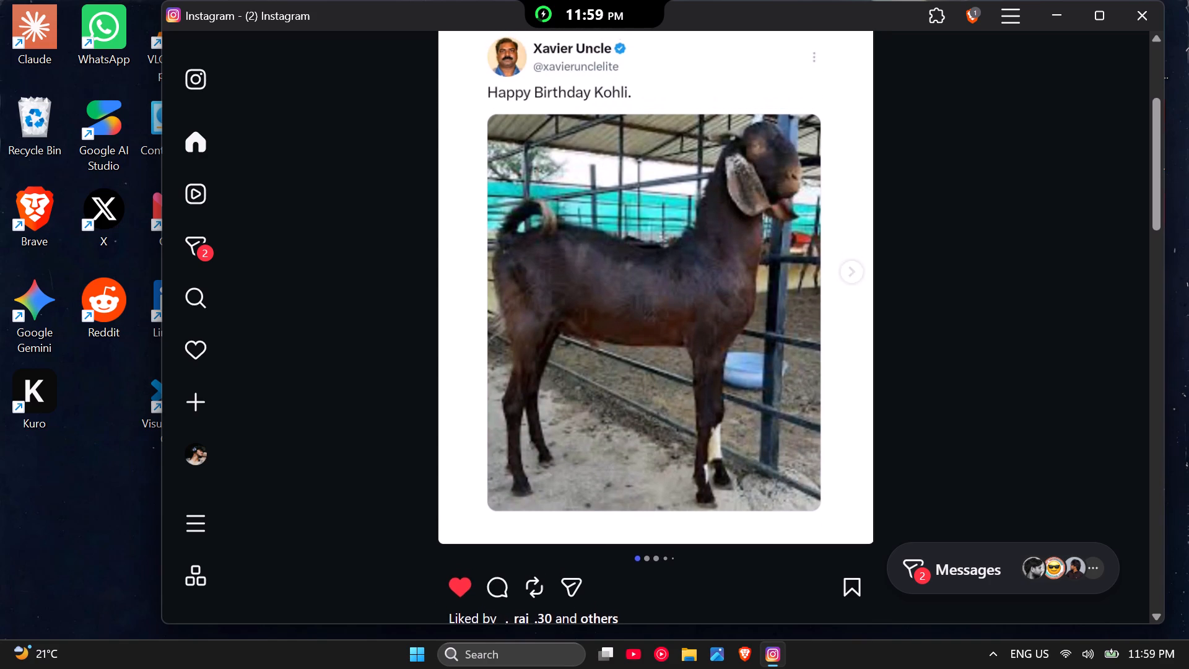
scroll(743, 285, up, 1)
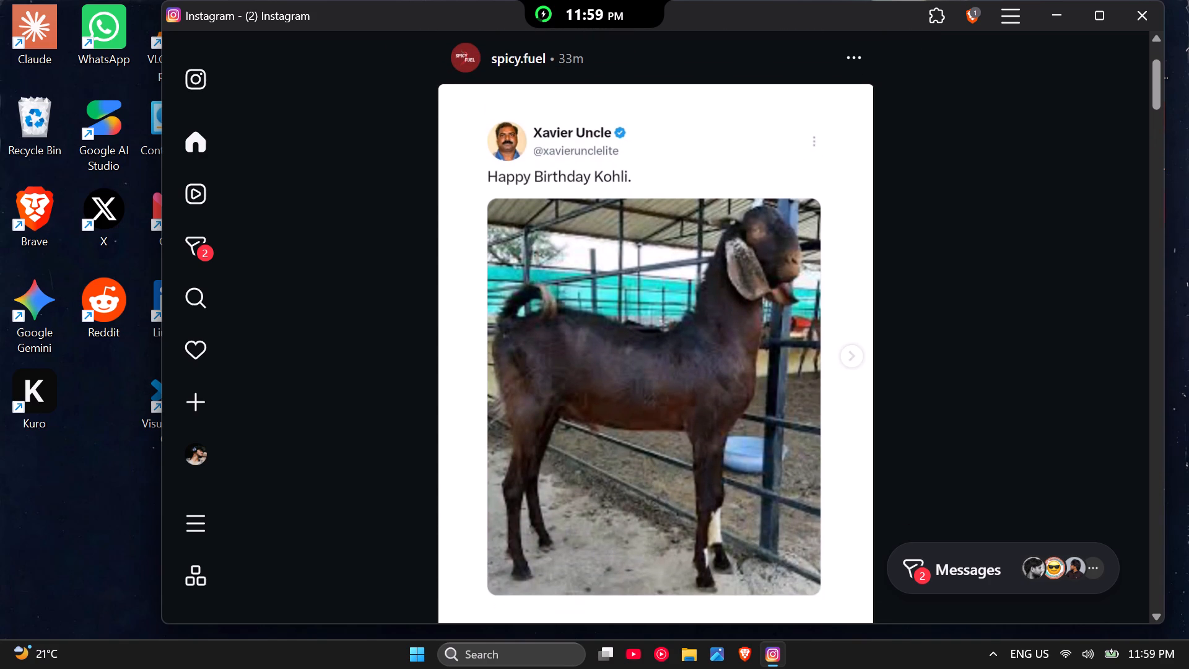
click(861, 364)
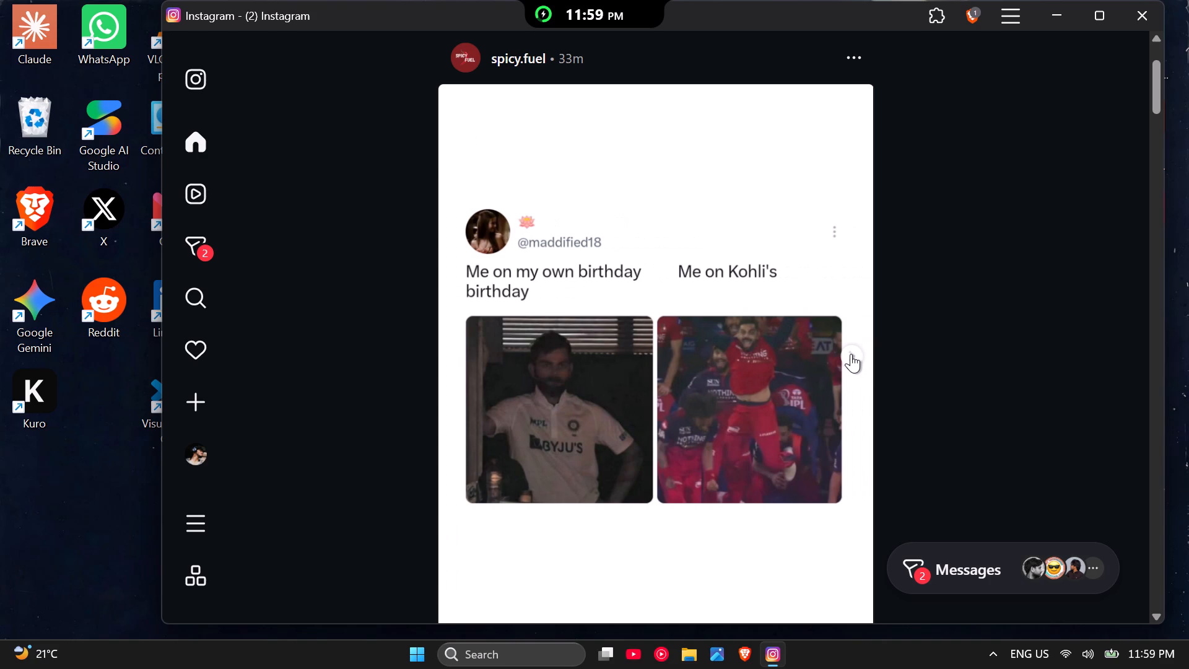
click(851, 352)
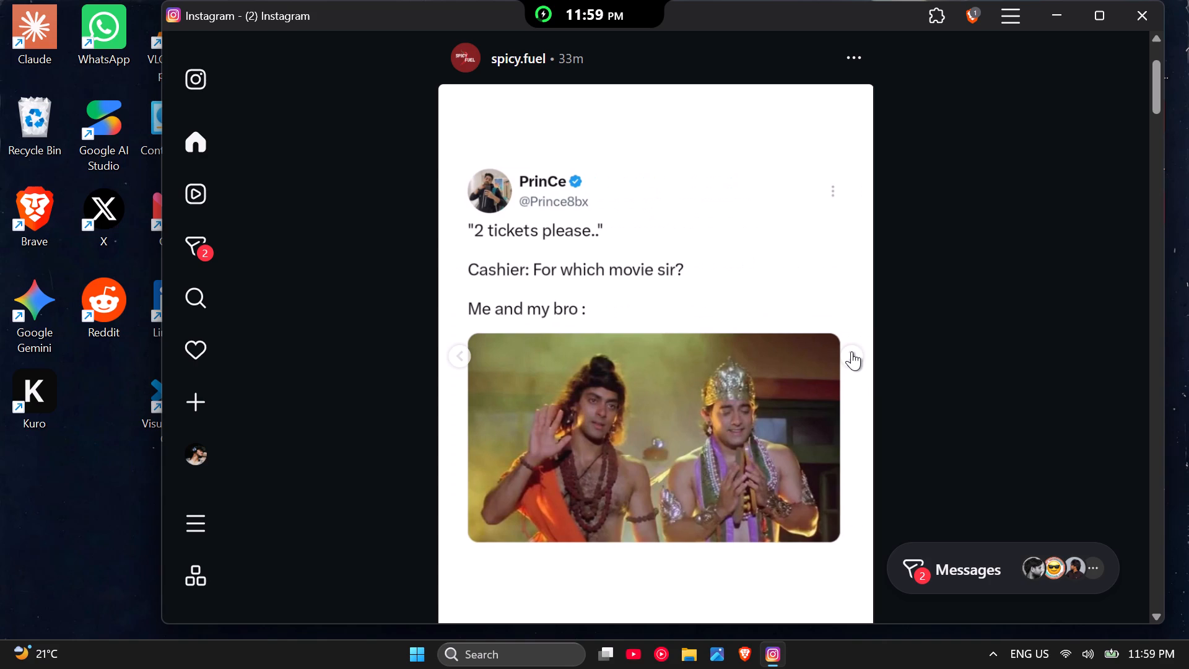
click(855, 351)
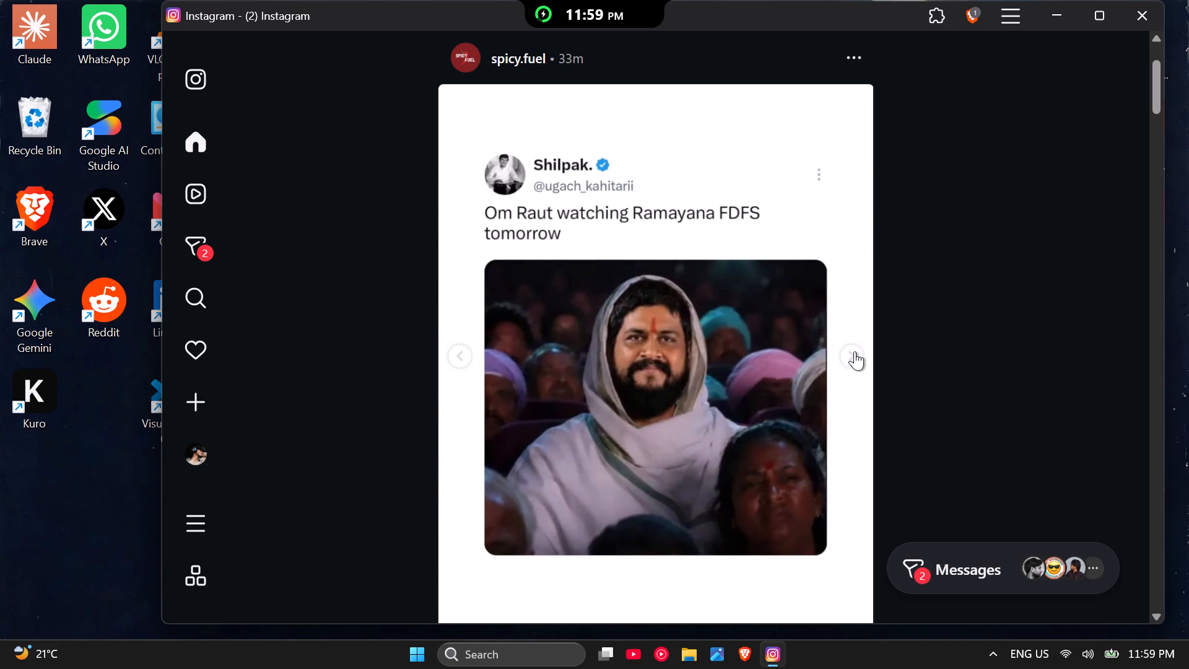
click(855, 351)
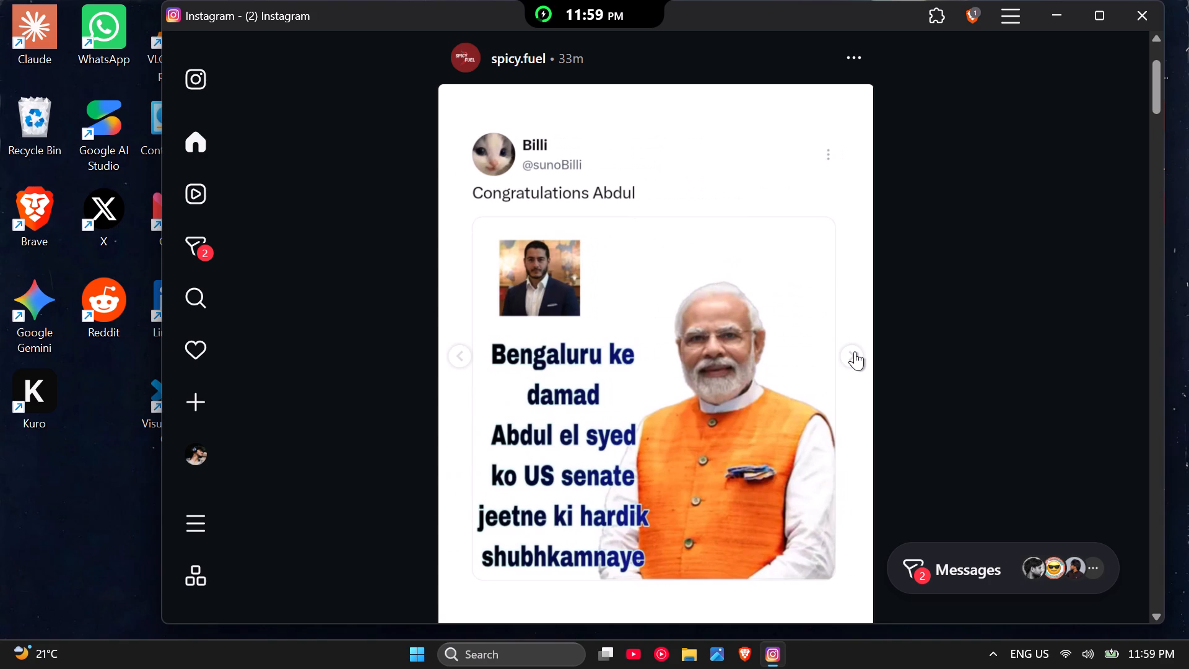
click(855, 351)
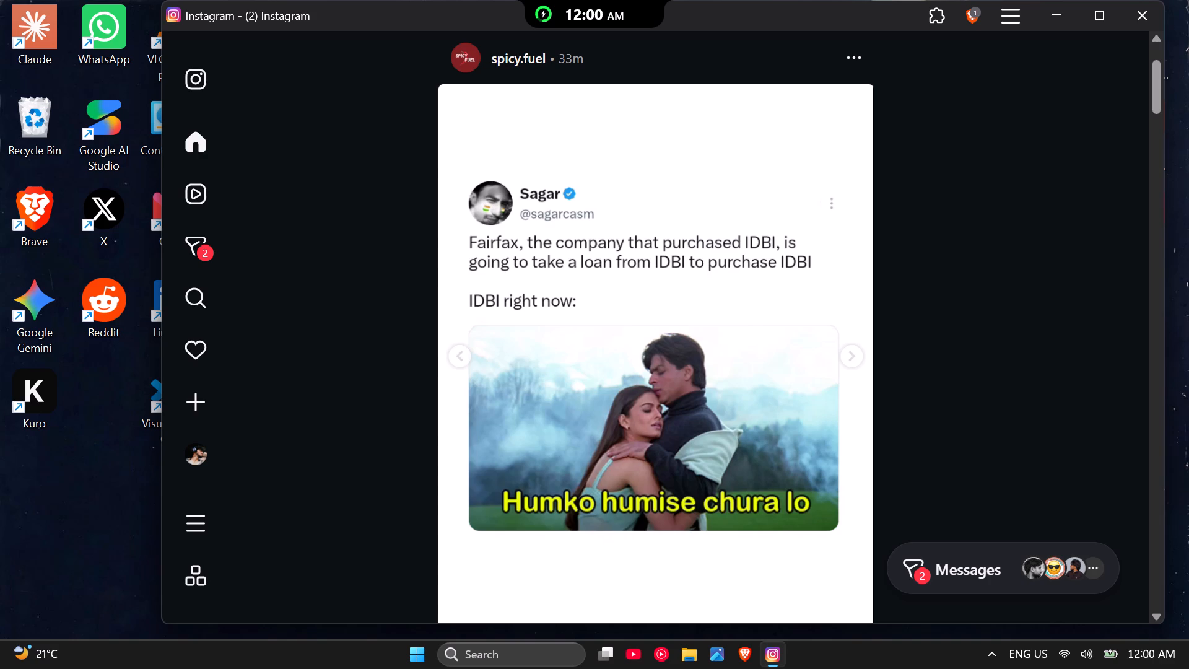
click(853, 359)
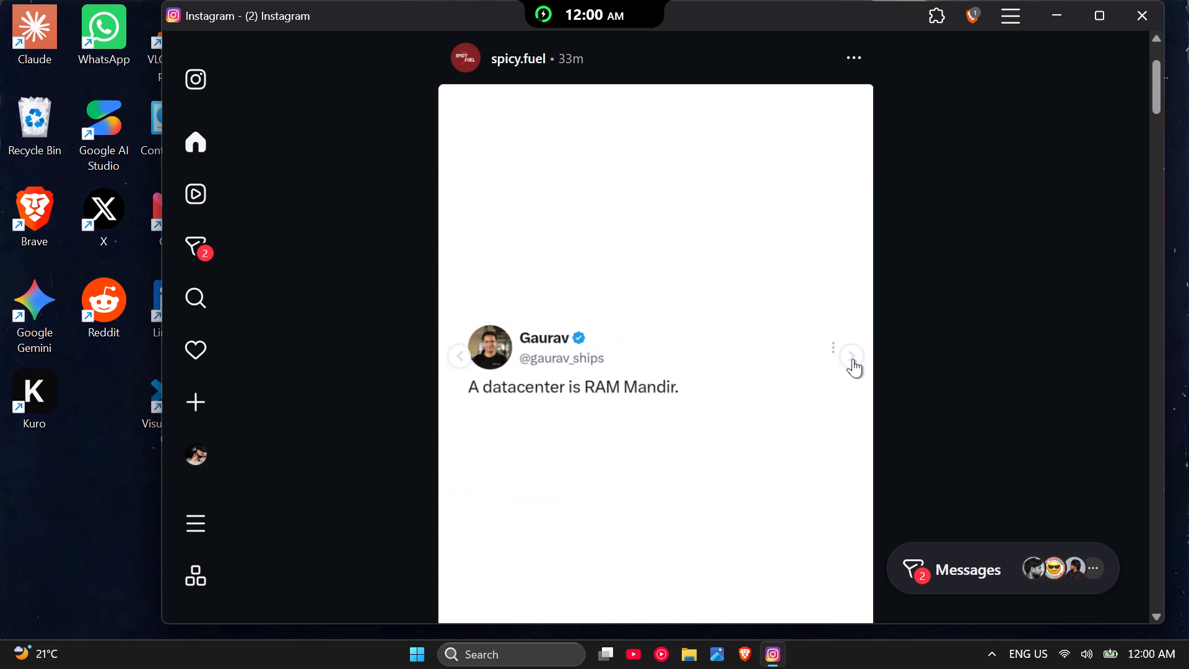
click(853, 359)
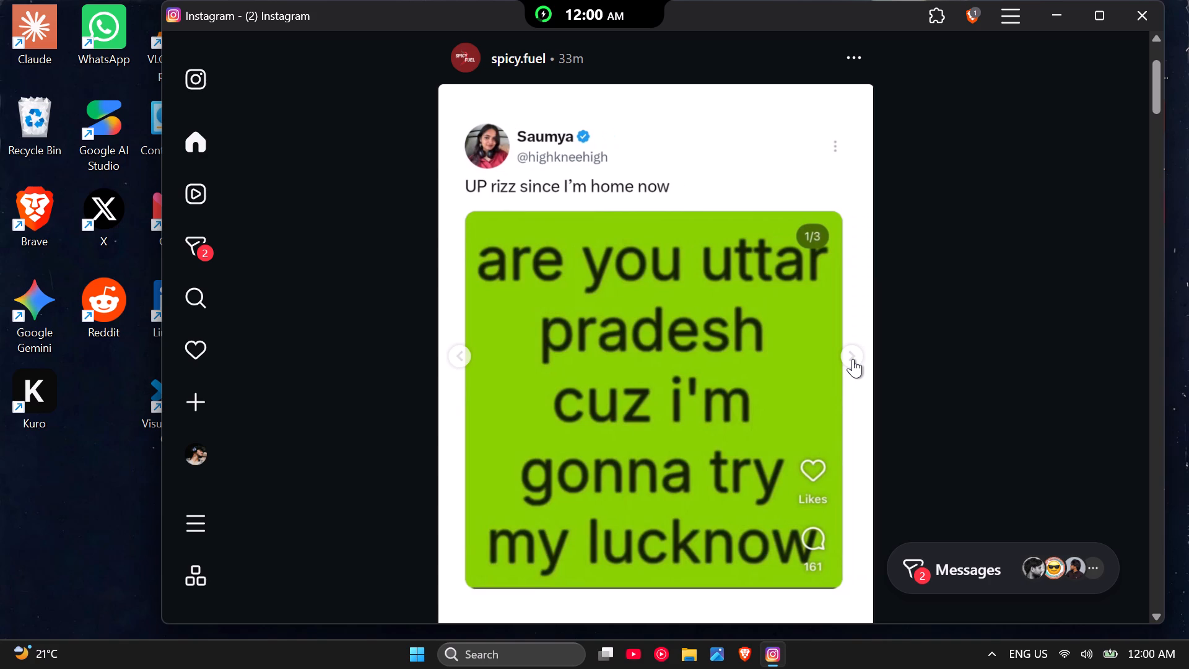
click(853, 359)
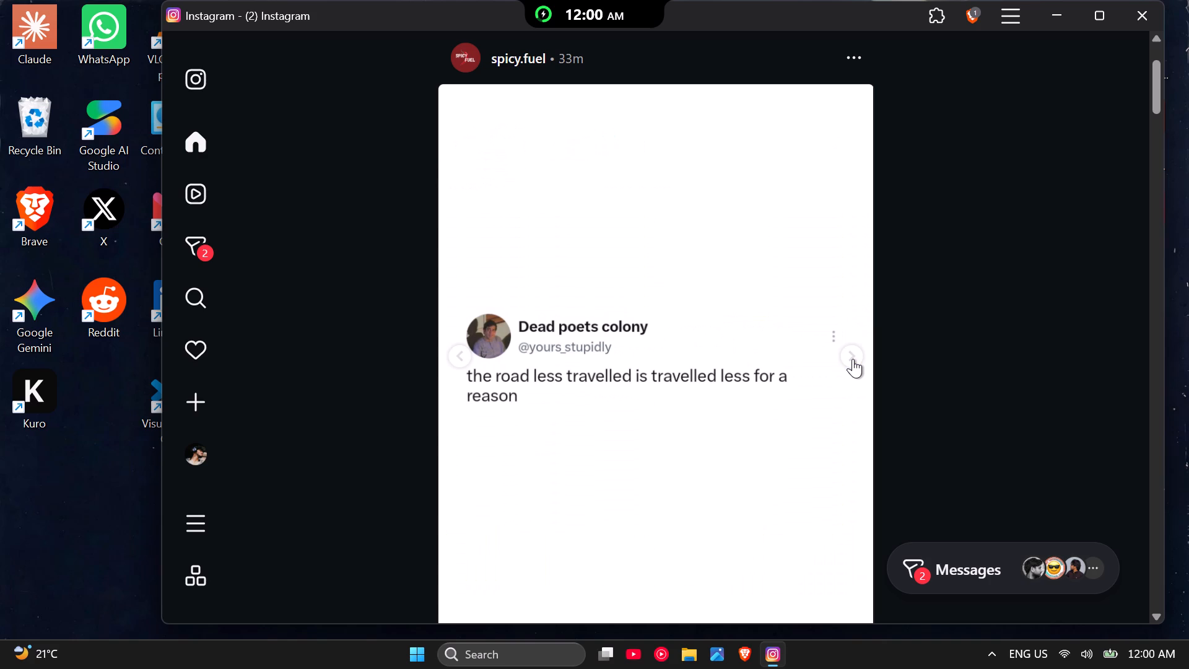
click(853, 359)
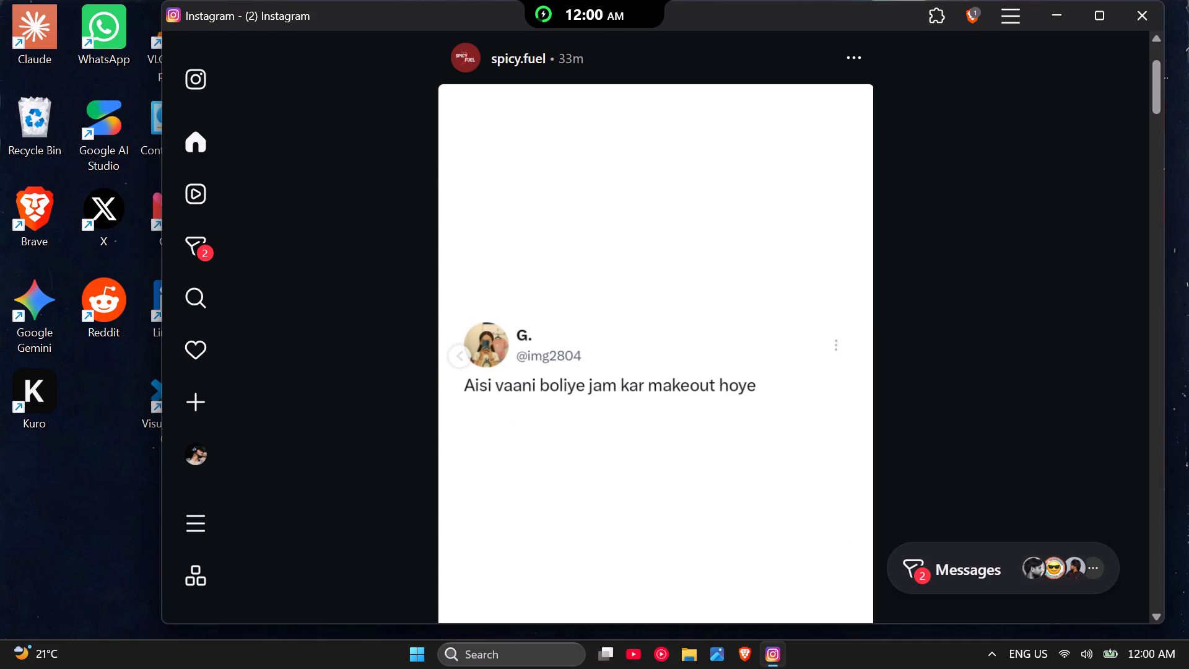
View the first account's stories from the top of the home feed with sound on, skip through several, and close them.
click(194, 138)
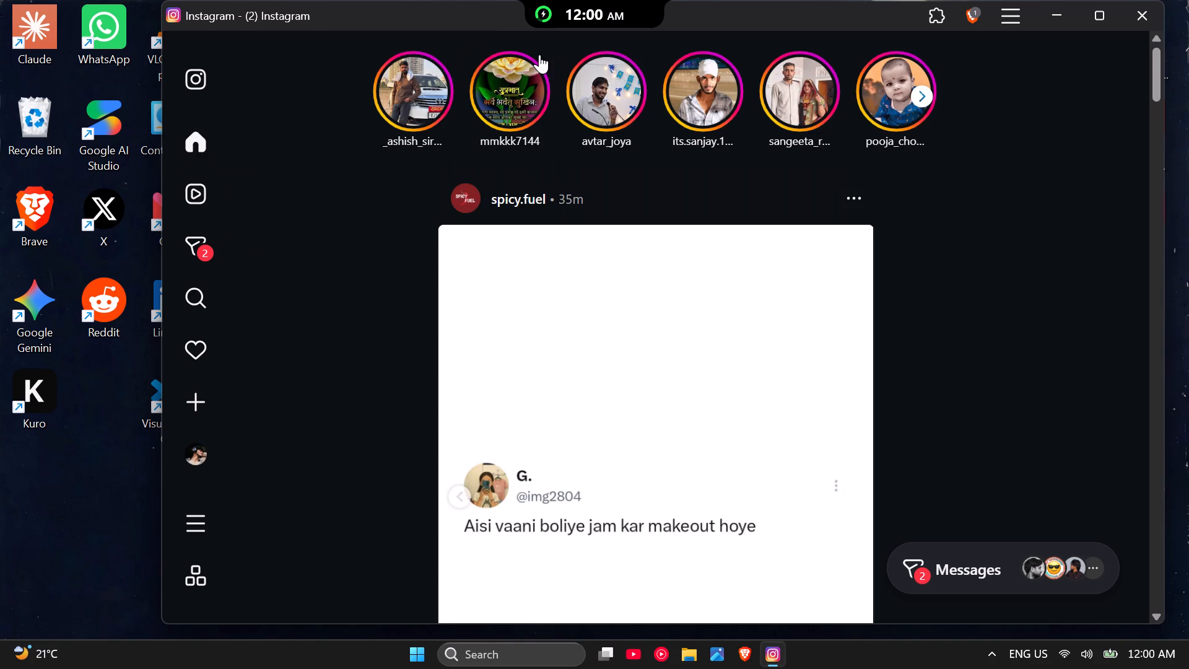
click(403, 106)
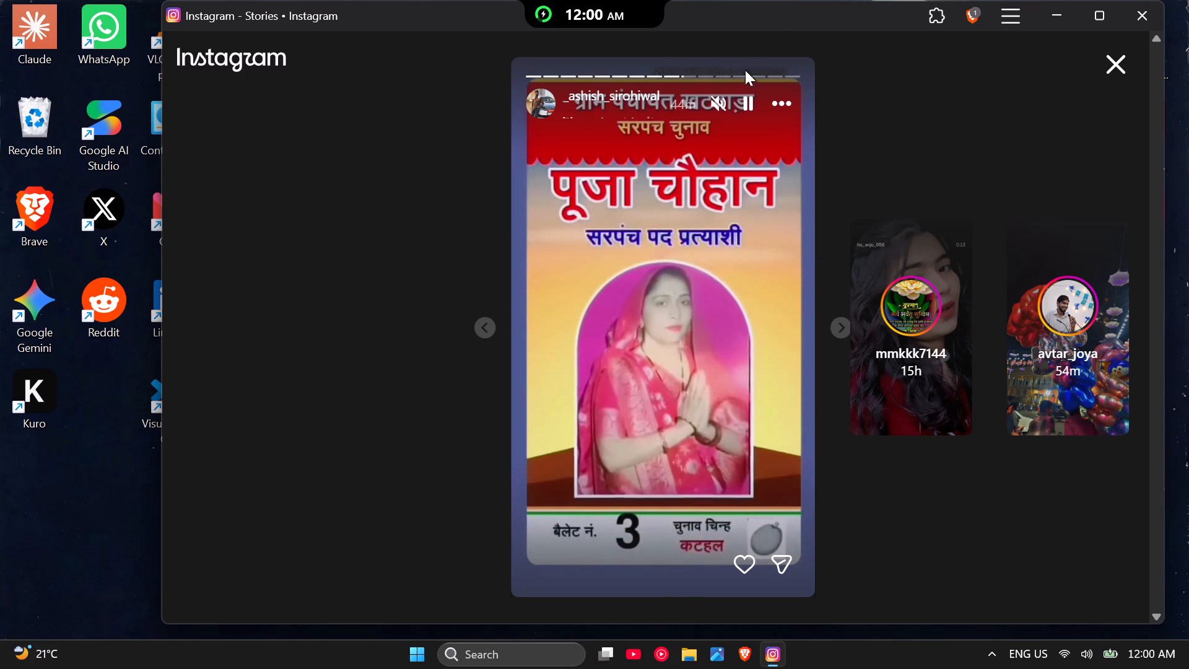
click(718, 98)
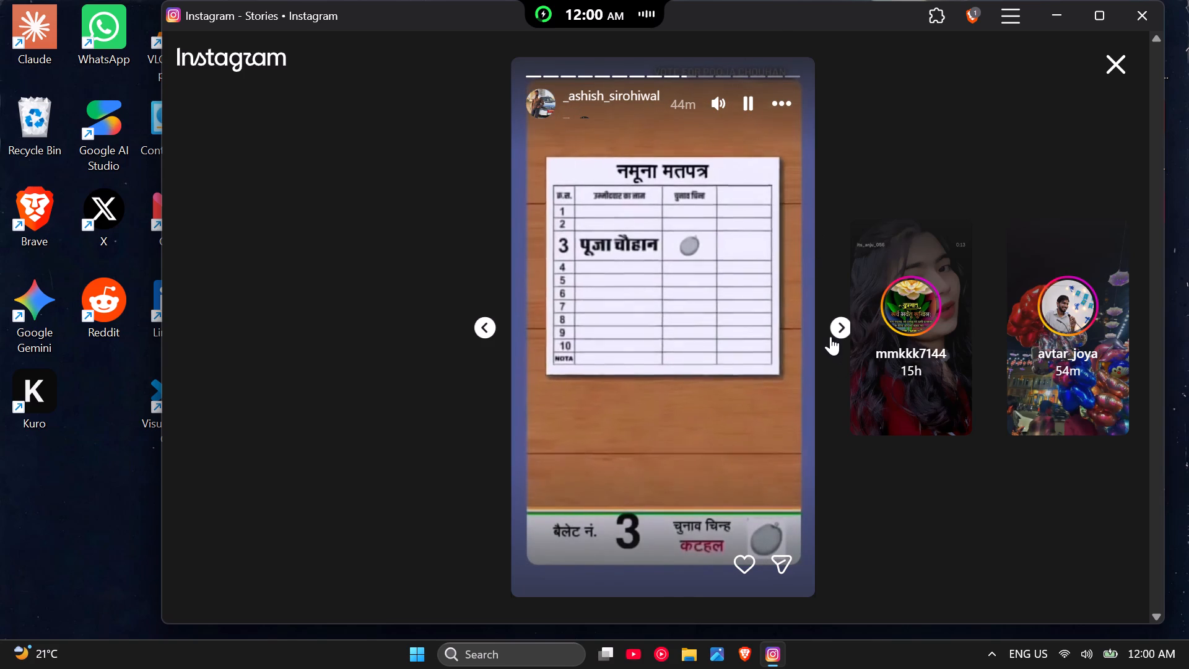
click(830, 336)
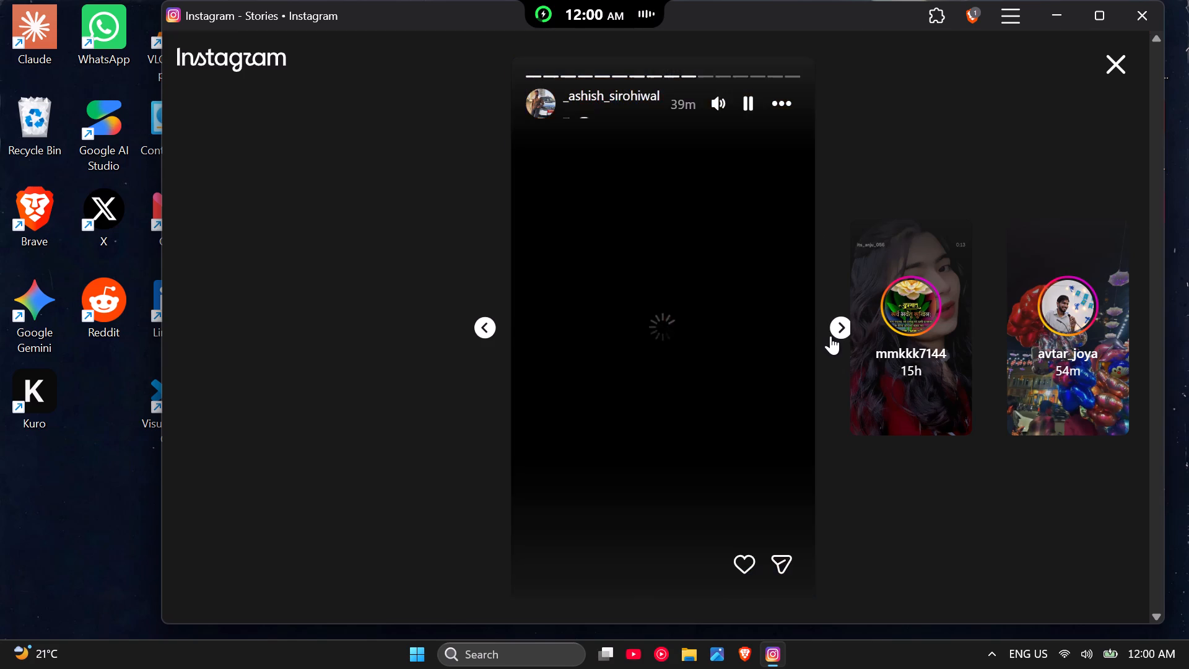
click(830, 336)
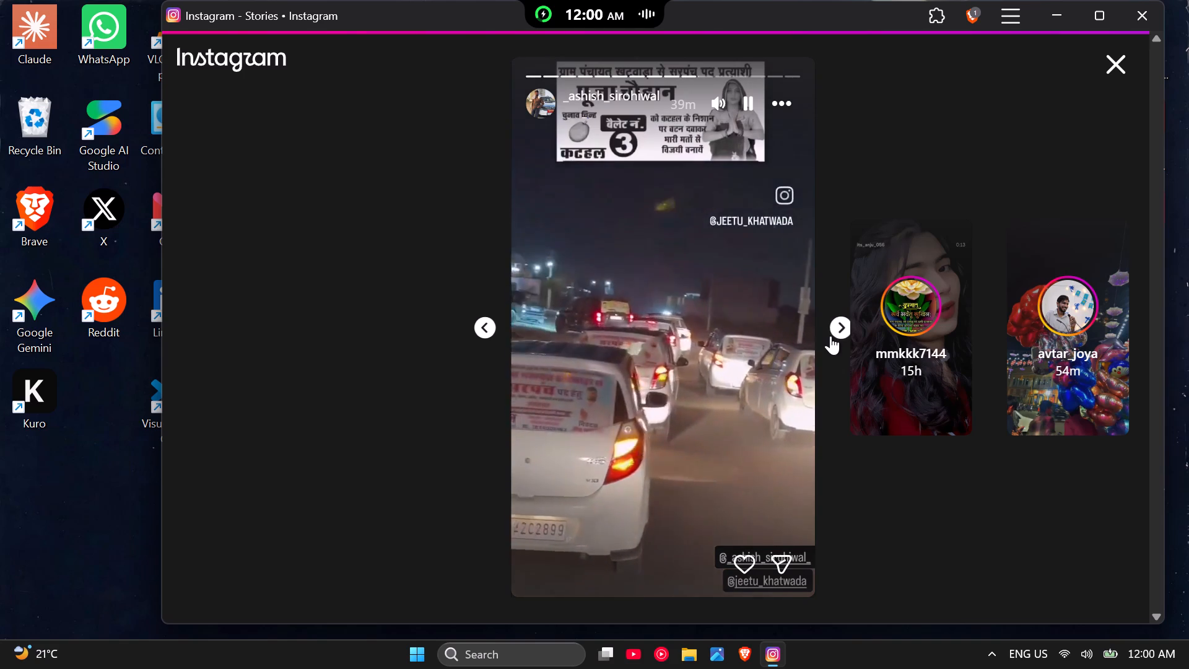
click(830, 336)
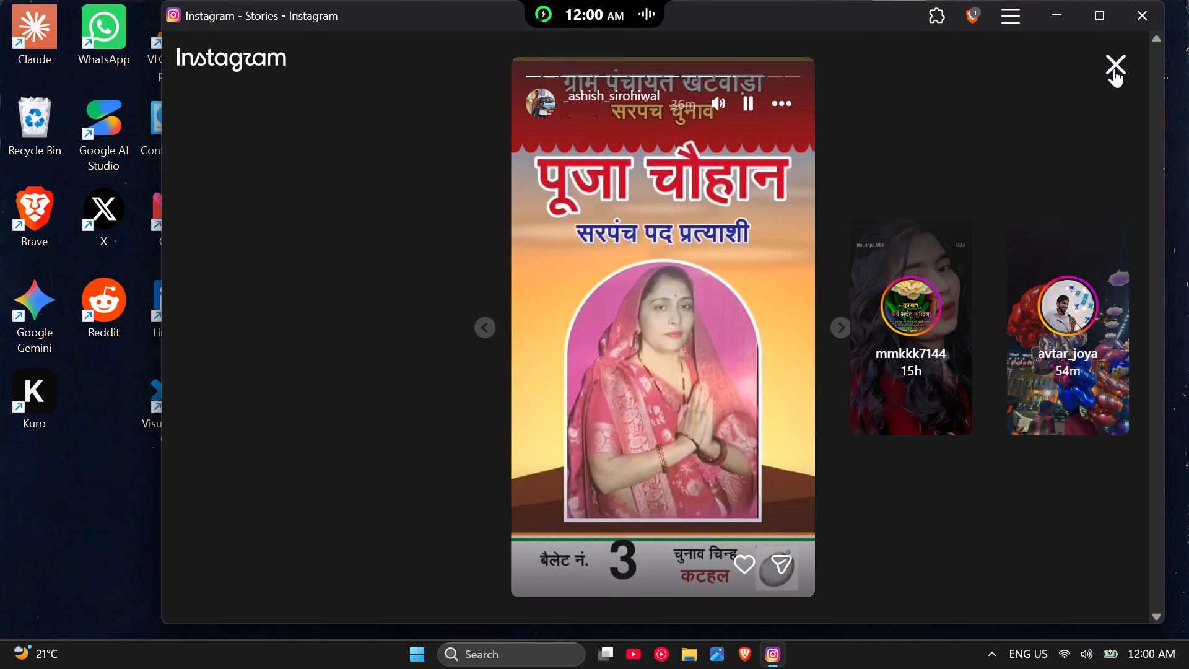
click(1118, 68)
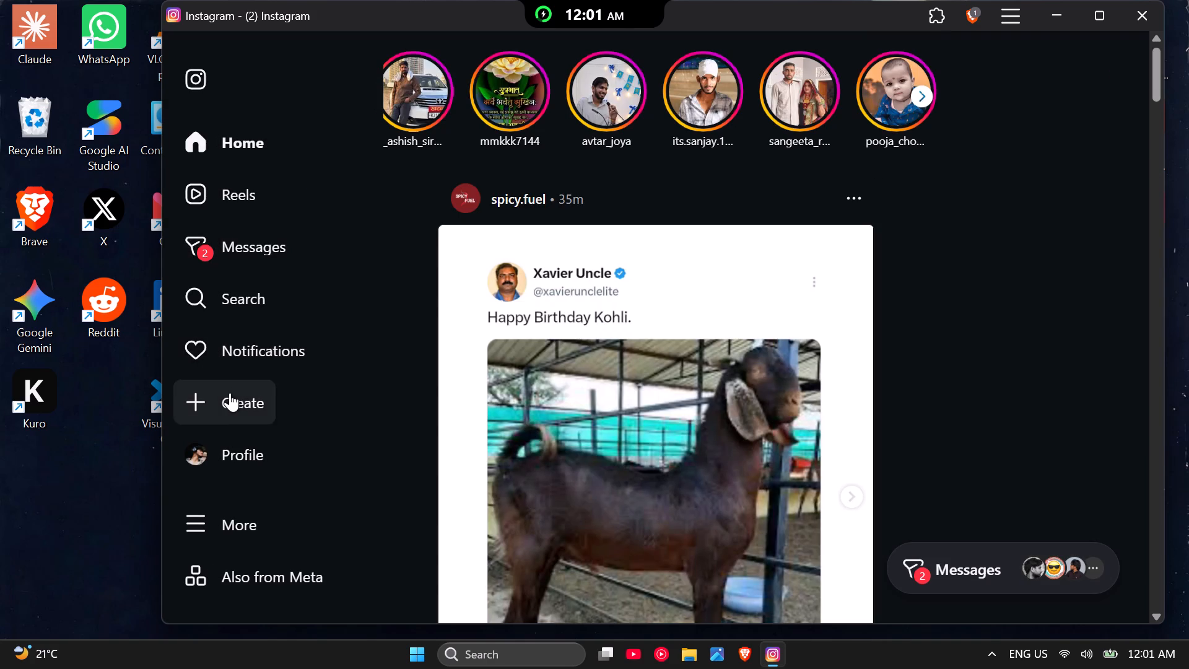
Browse Instagram's Explore grid, watch the jacket-shopping reel with sound, and move on to the following reel.
click(239, 286)
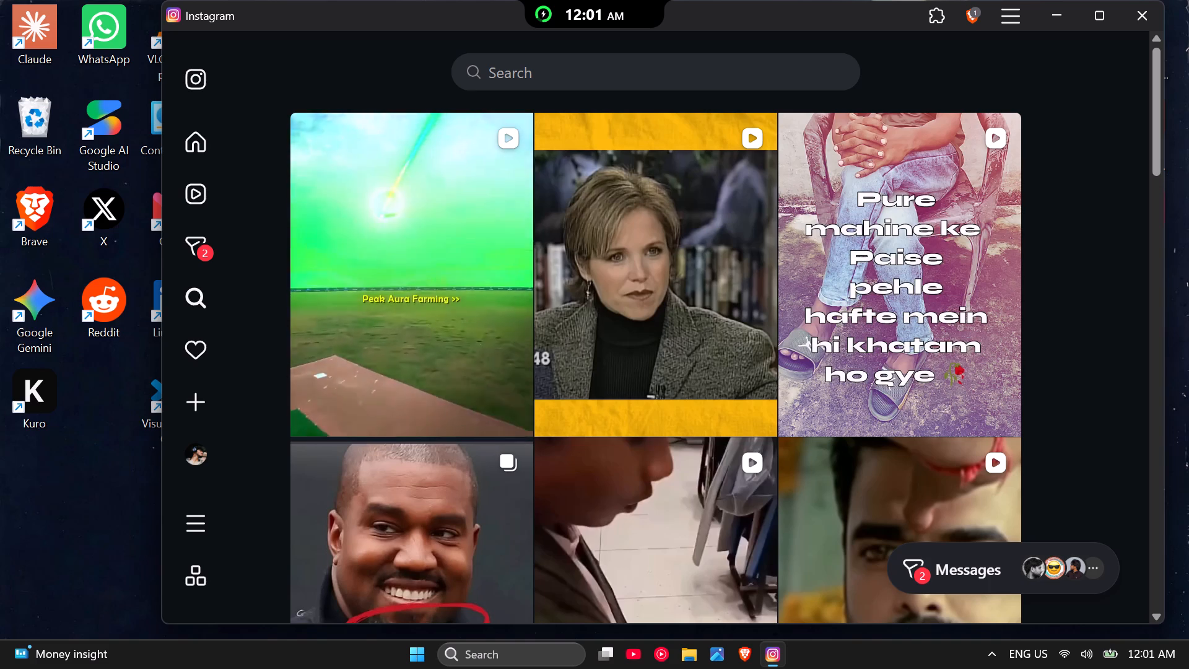
scroll(443, 393, down, 1)
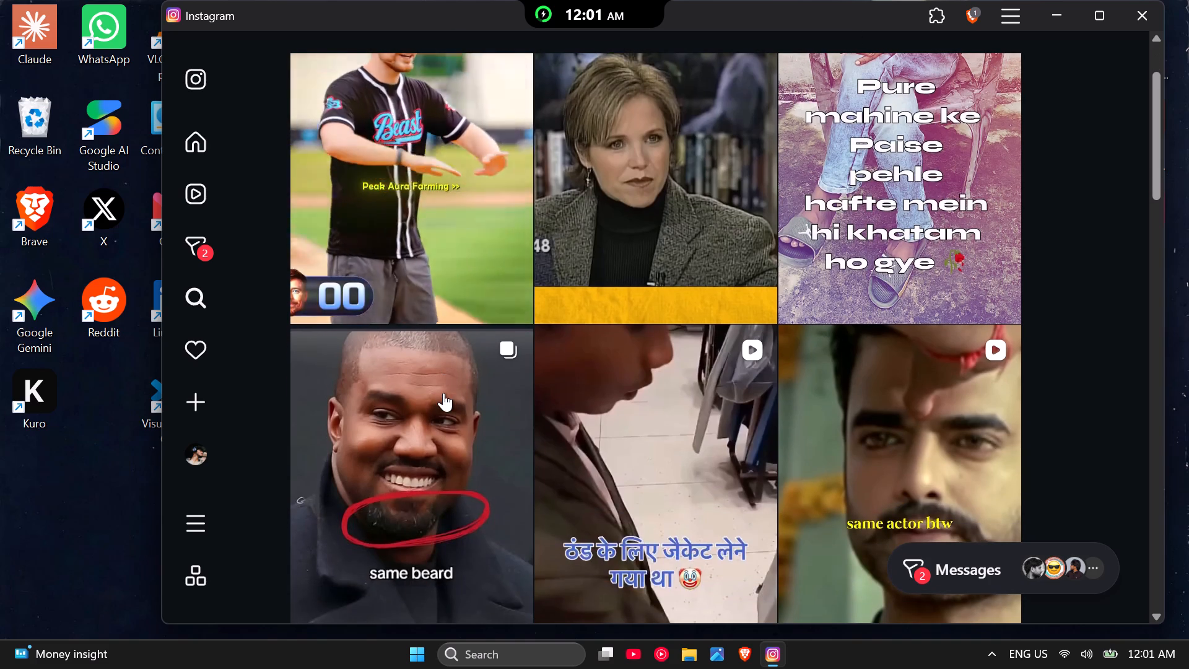
scroll(443, 393, down, 1)
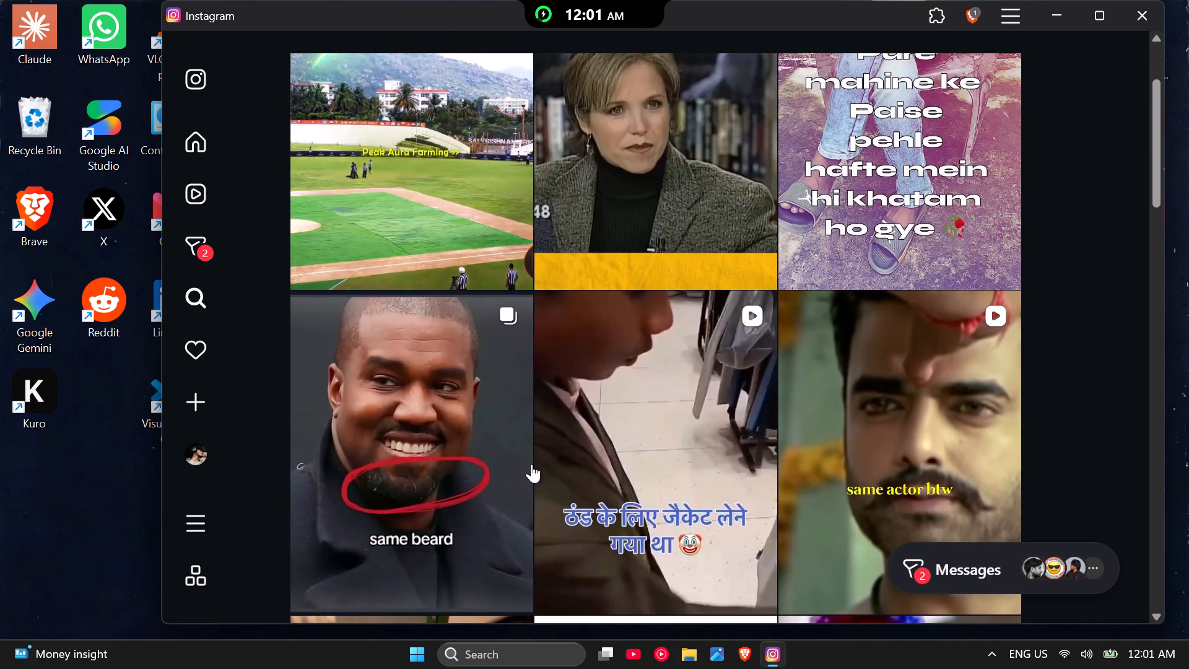
click(554, 484)
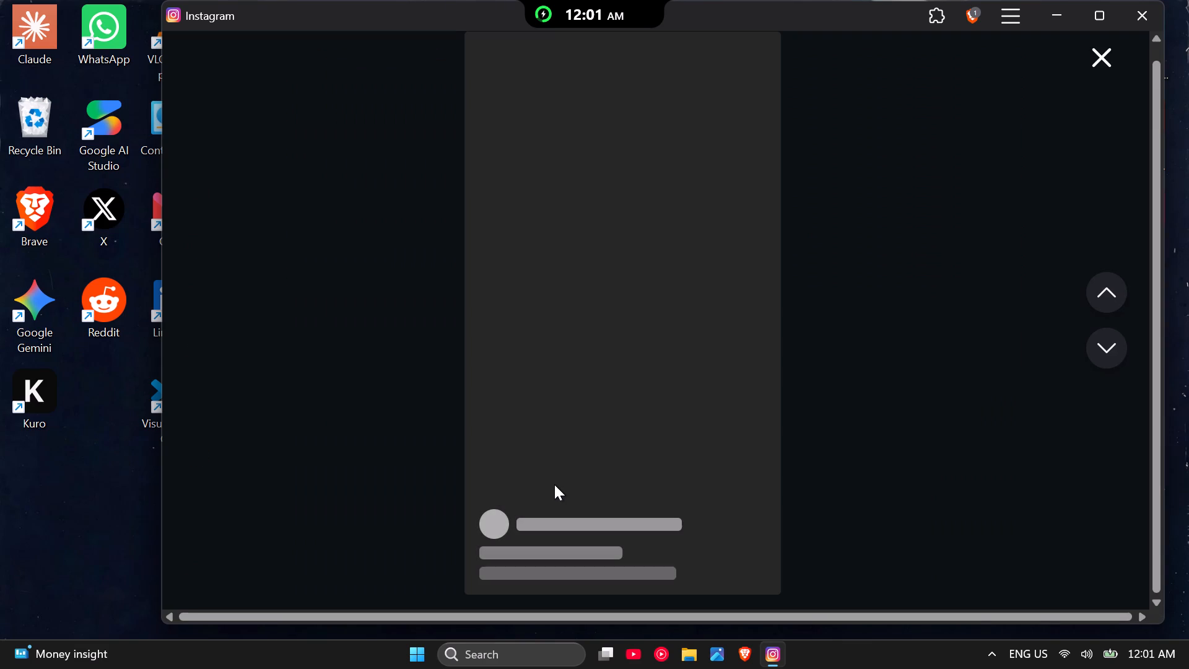
click(554, 484)
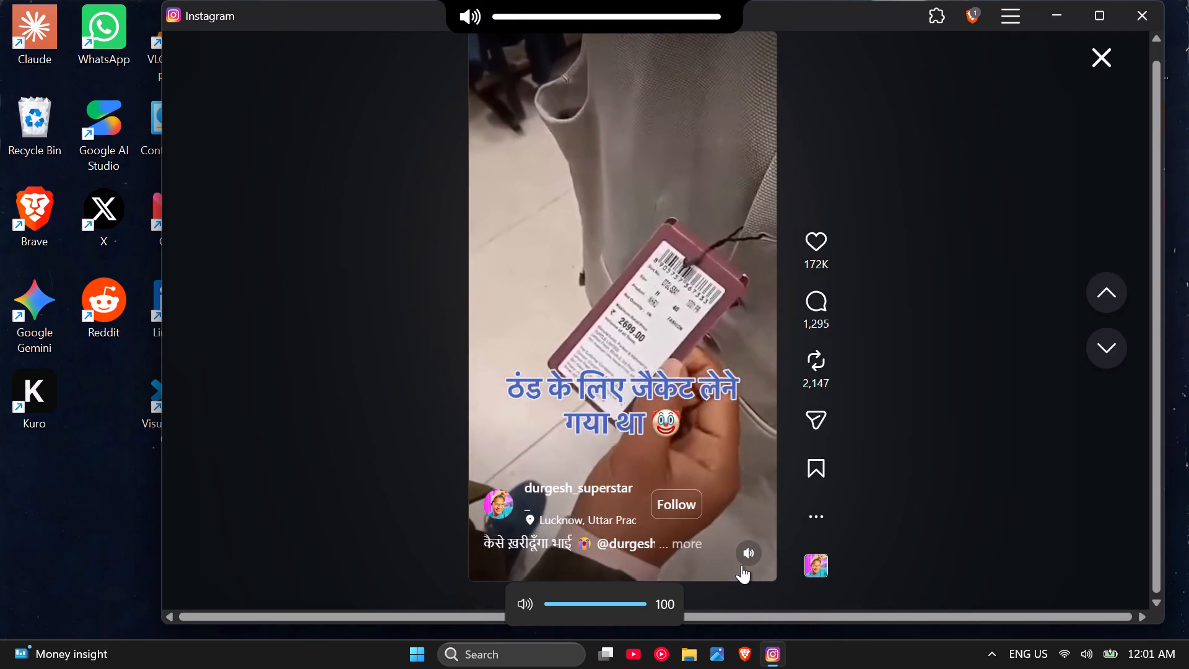
click(745, 556)
click(745, 556)
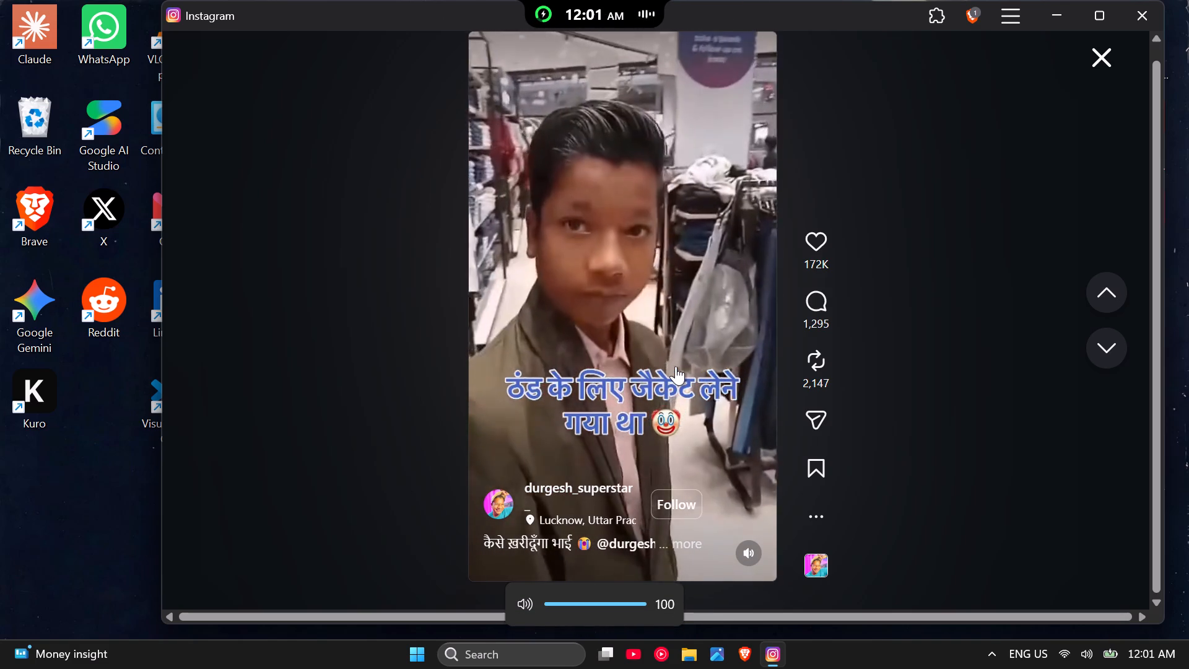
click(676, 366)
click(676, 366)
scroll(676, 366, down, 1)
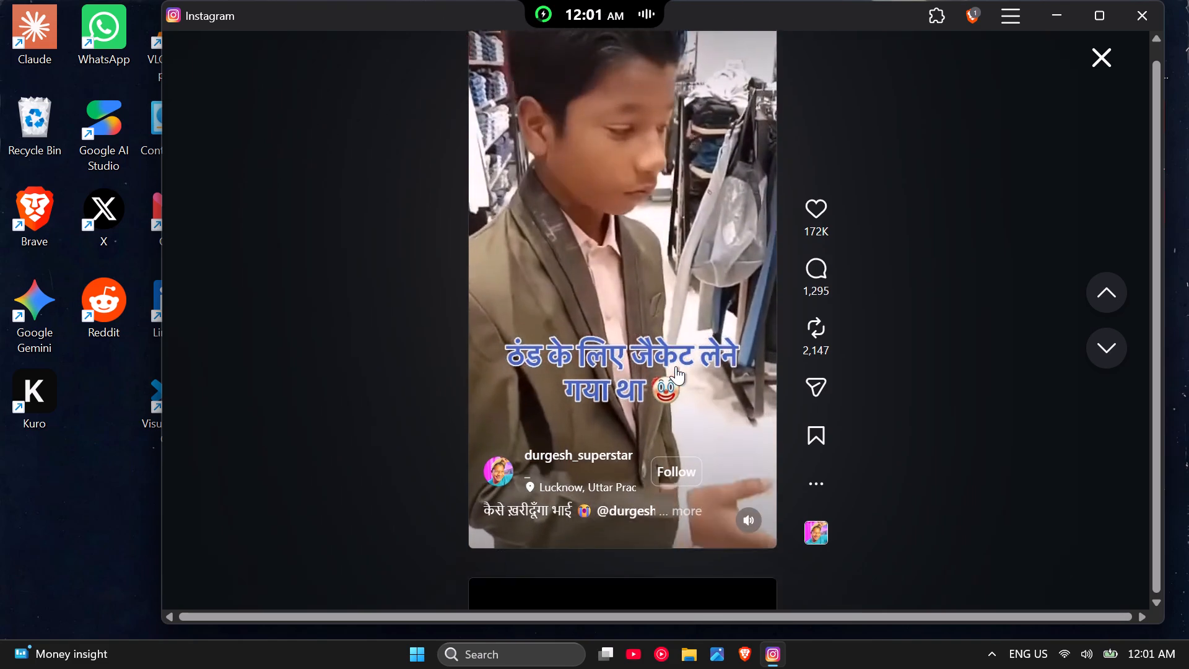
scroll(676, 366, down, 2)
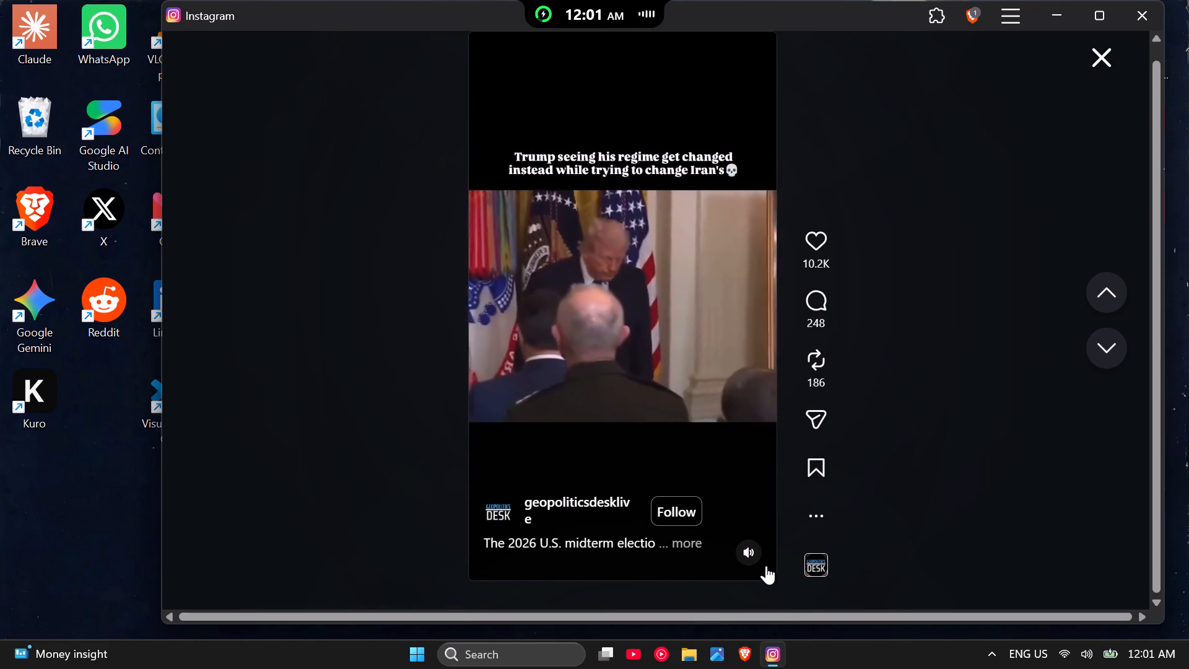
Check the reel, system and media-player sound controls while the geopoliticsdesklive reel plays, and pause the reel.
click(756, 554)
click(756, 554)
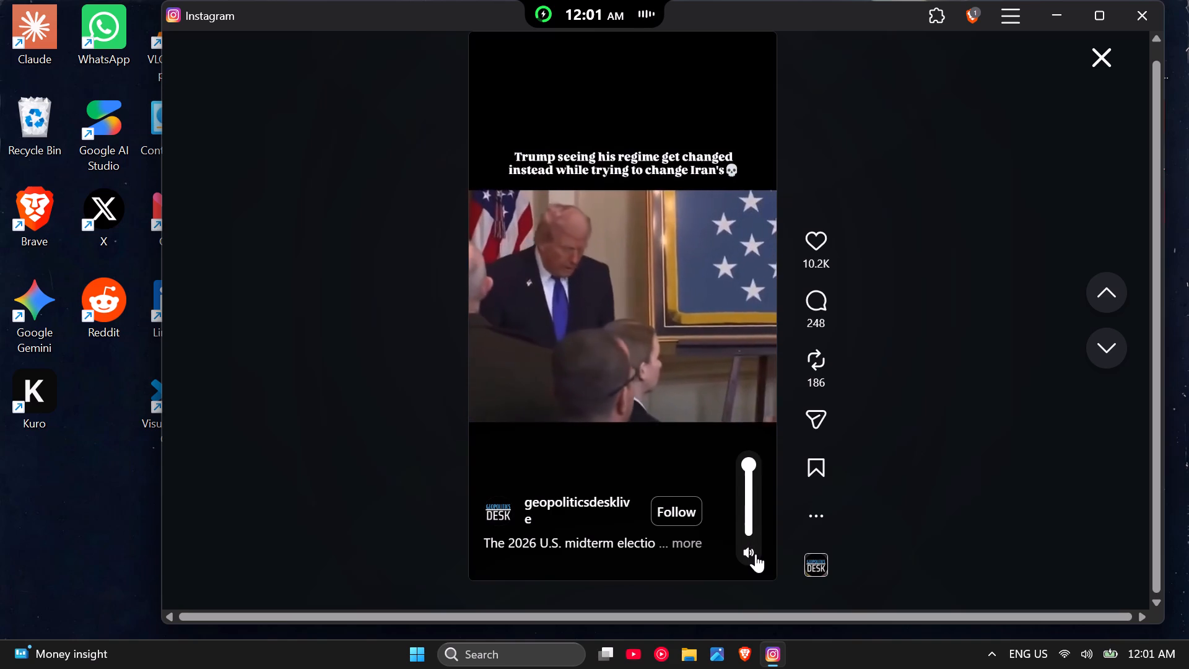
click(1078, 661)
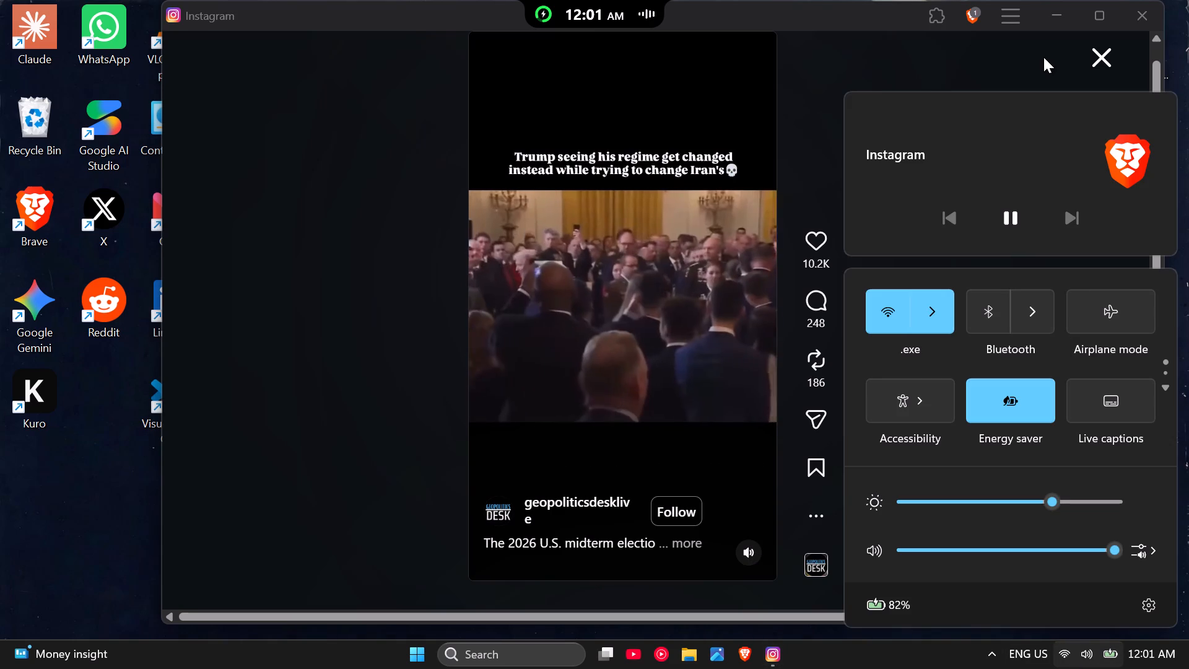
click(636, 6)
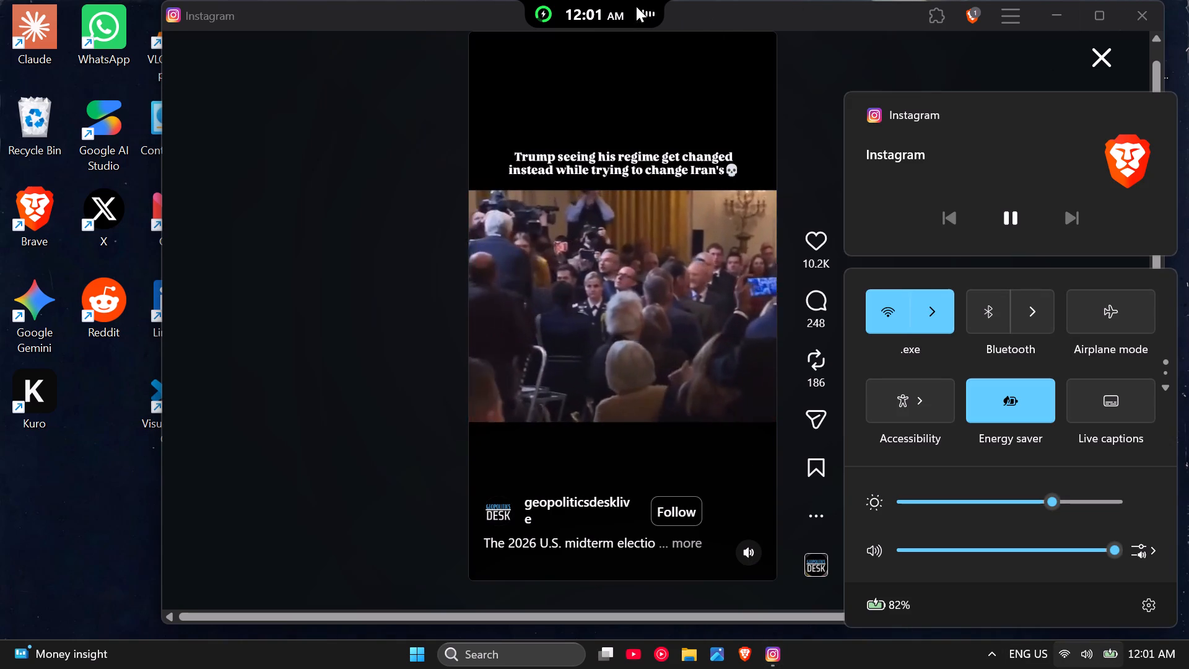
click(640, 4)
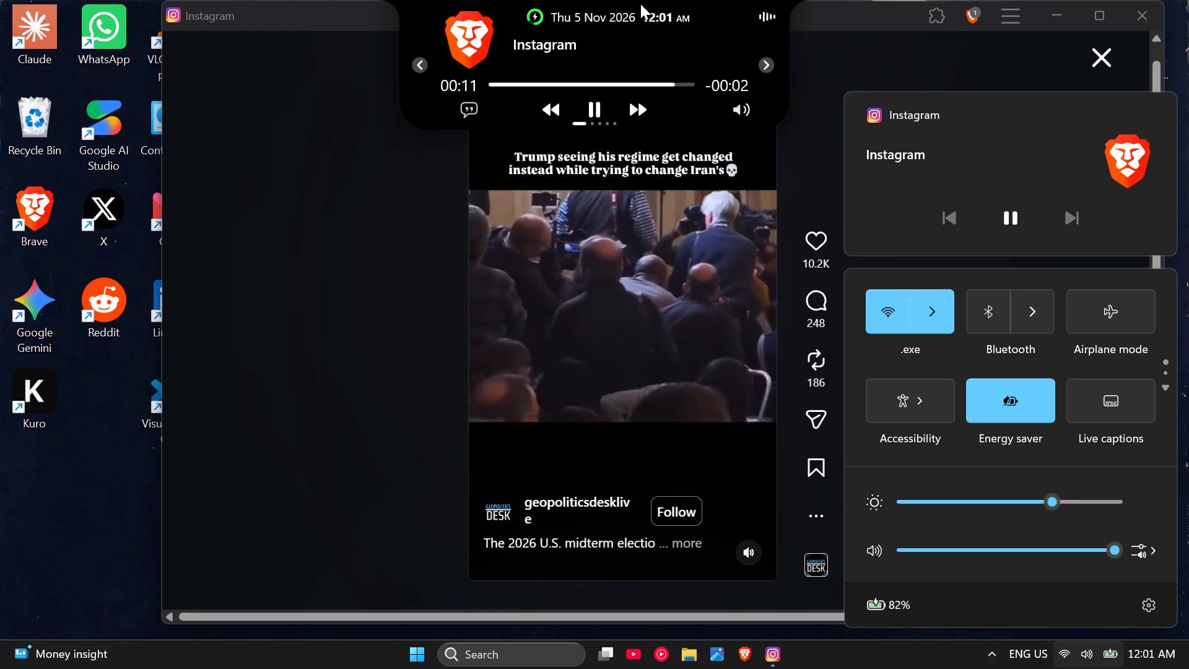
double_click(736, 111)
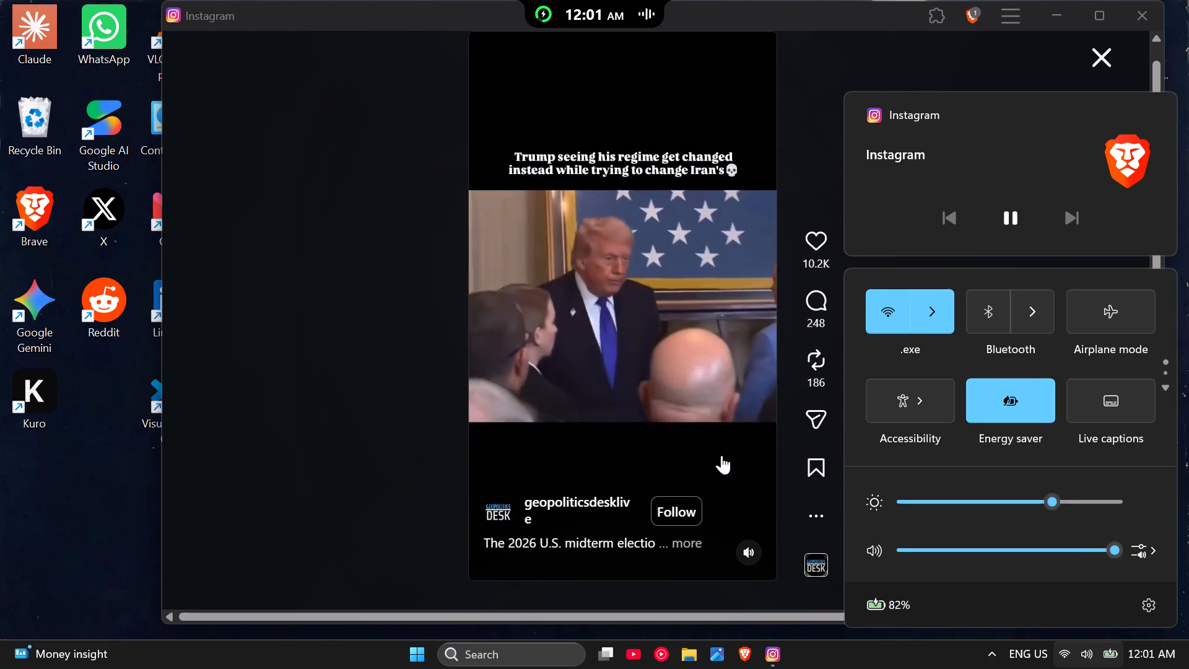
click(679, 414)
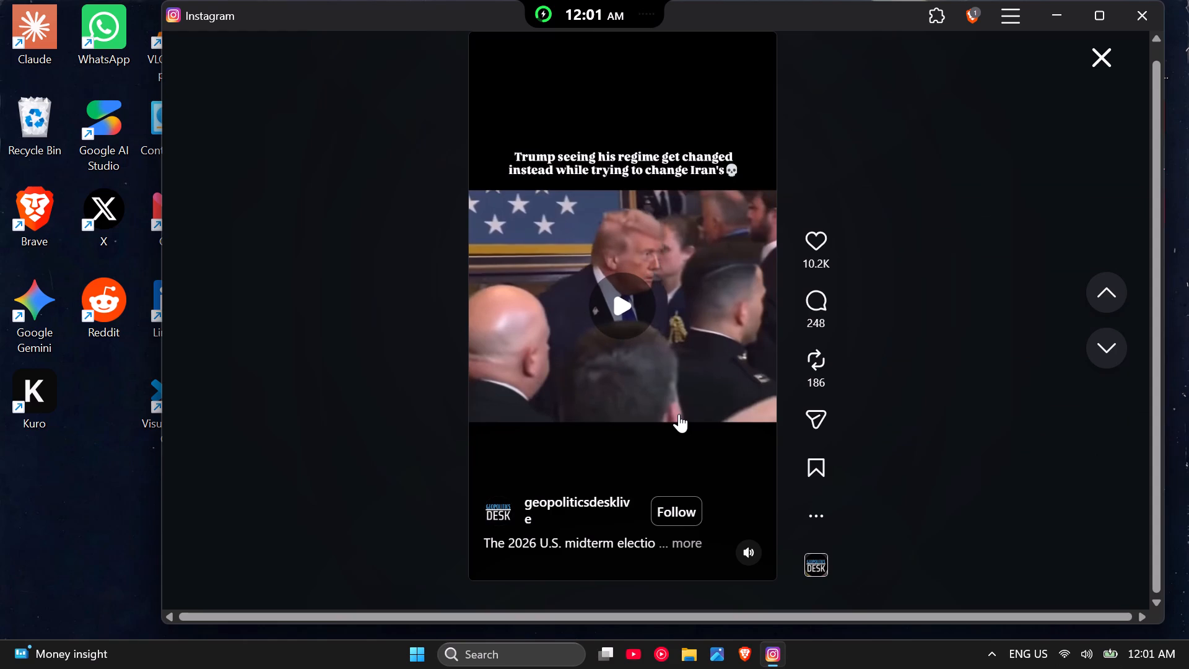
Close the geopoliticsdesklive reel and the Instagram window.
click(1098, 79)
click(1141, 9)
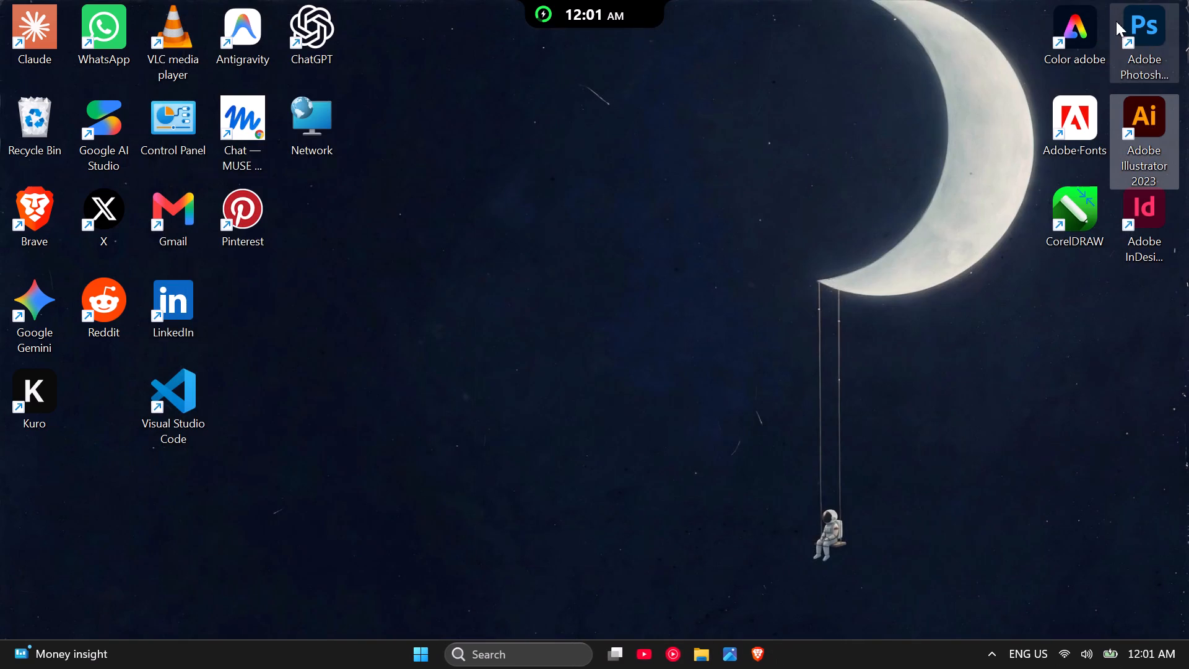
Reopen the Instagram app and maximize its window on the home feed.
click(430, 648)
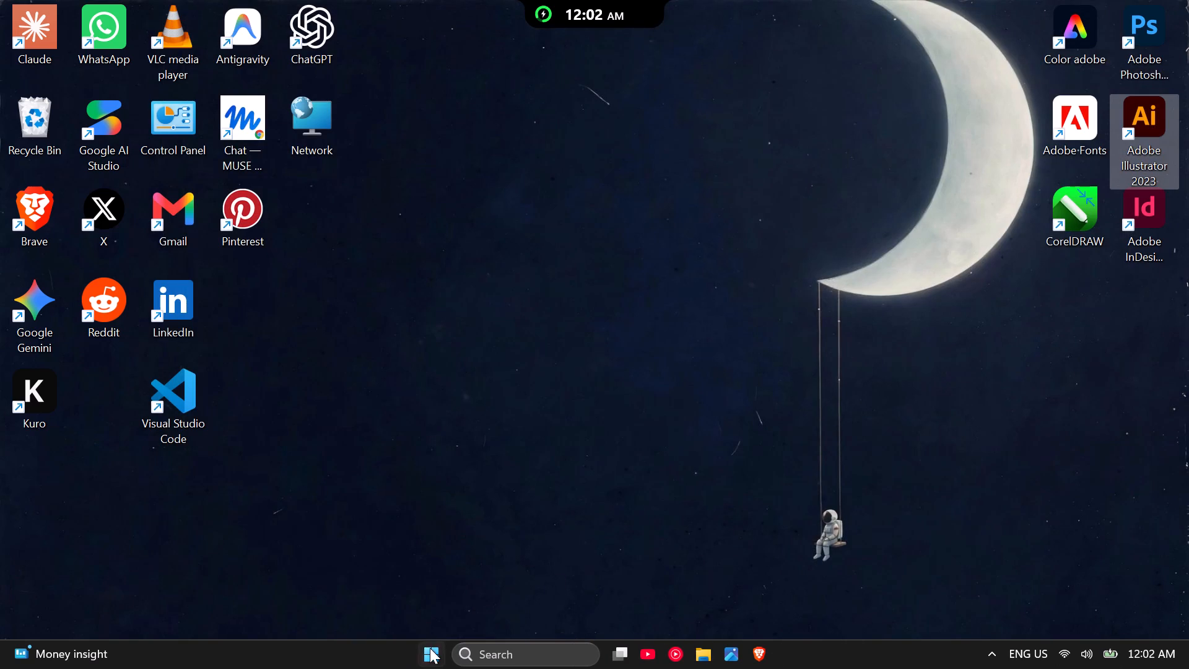
click(458, 75)
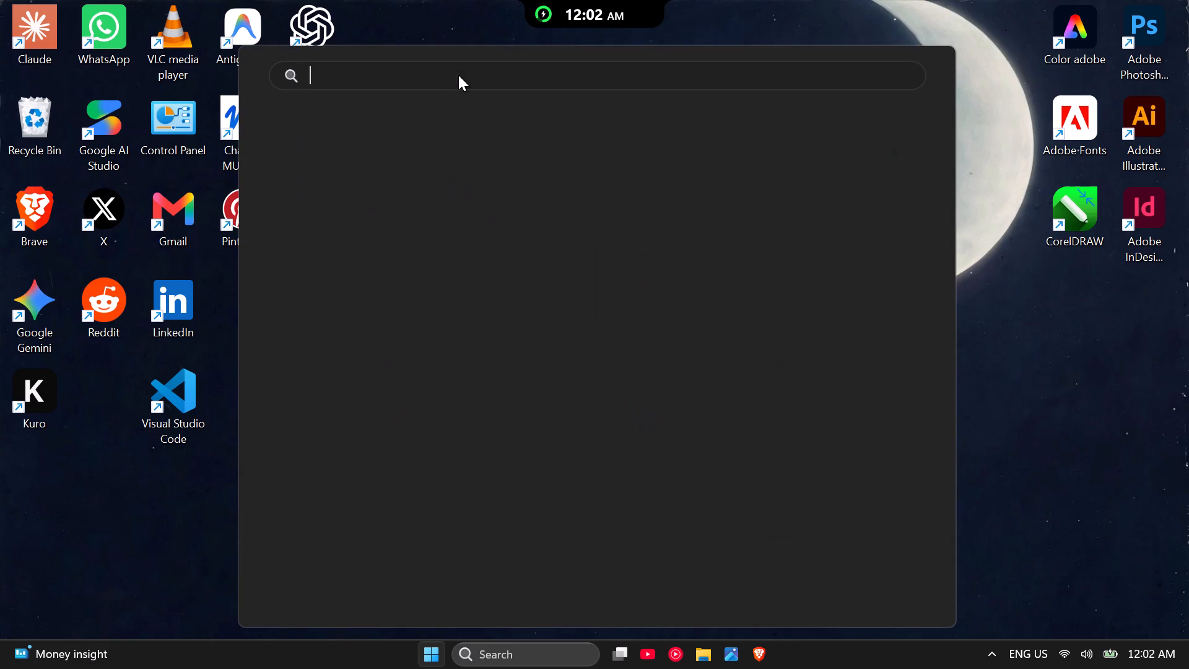
click(409, 160)
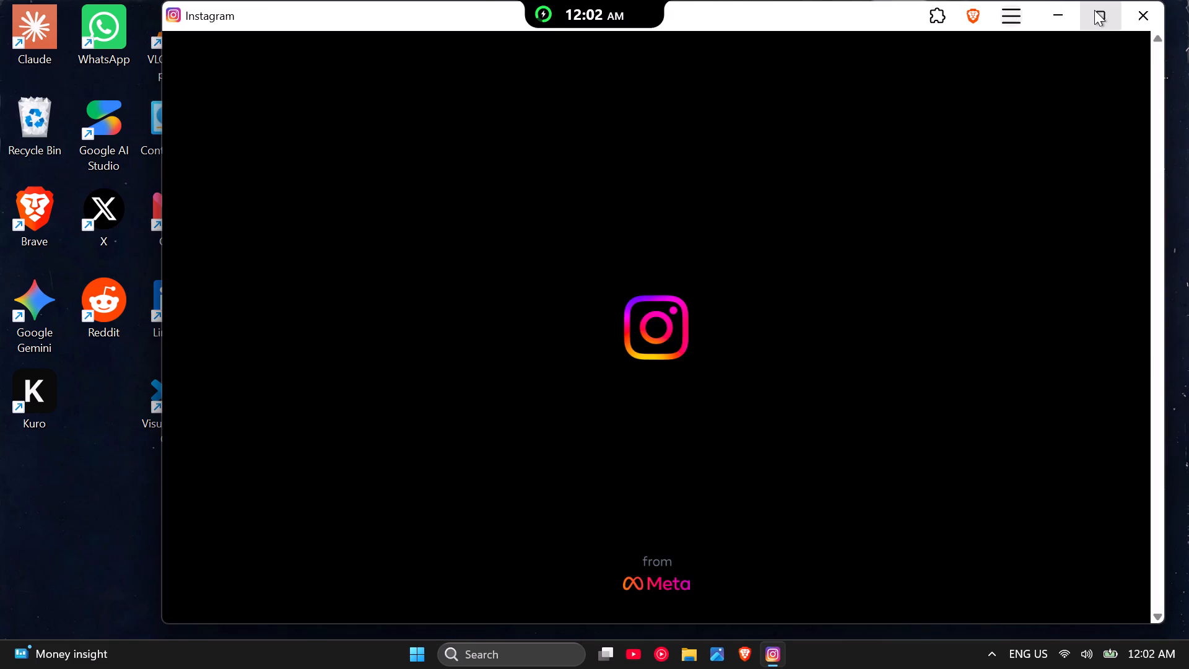
click(1094, 10)
scroll(1094, 10, up, 1)
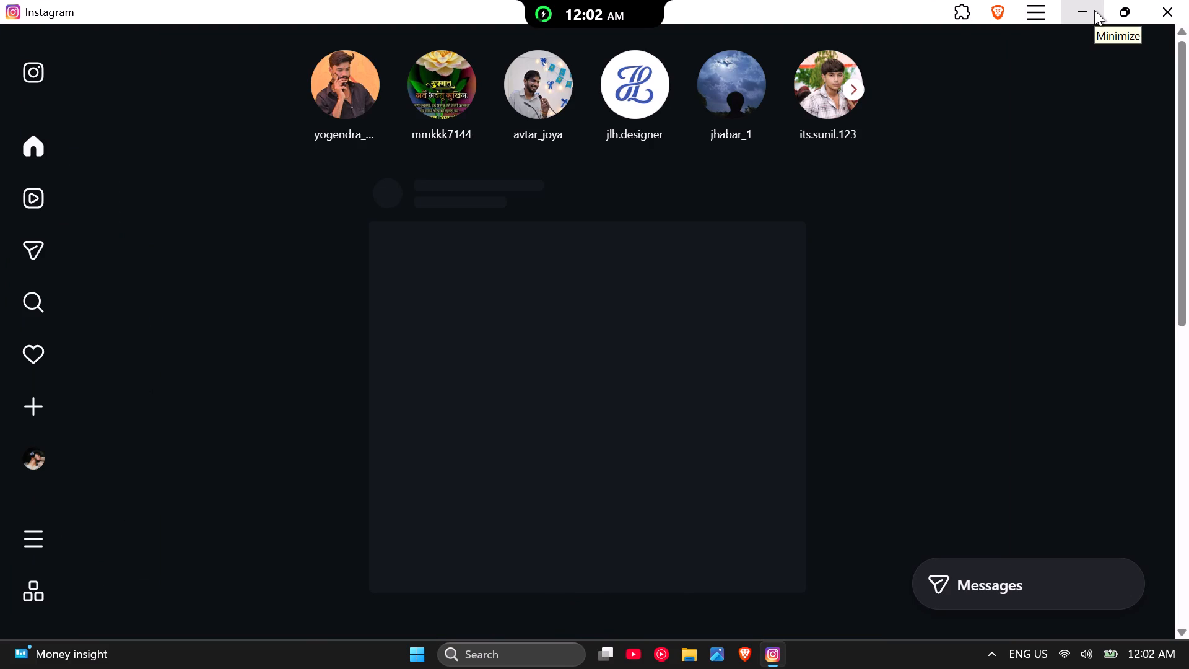
scroll(1094, 10, left, 1)
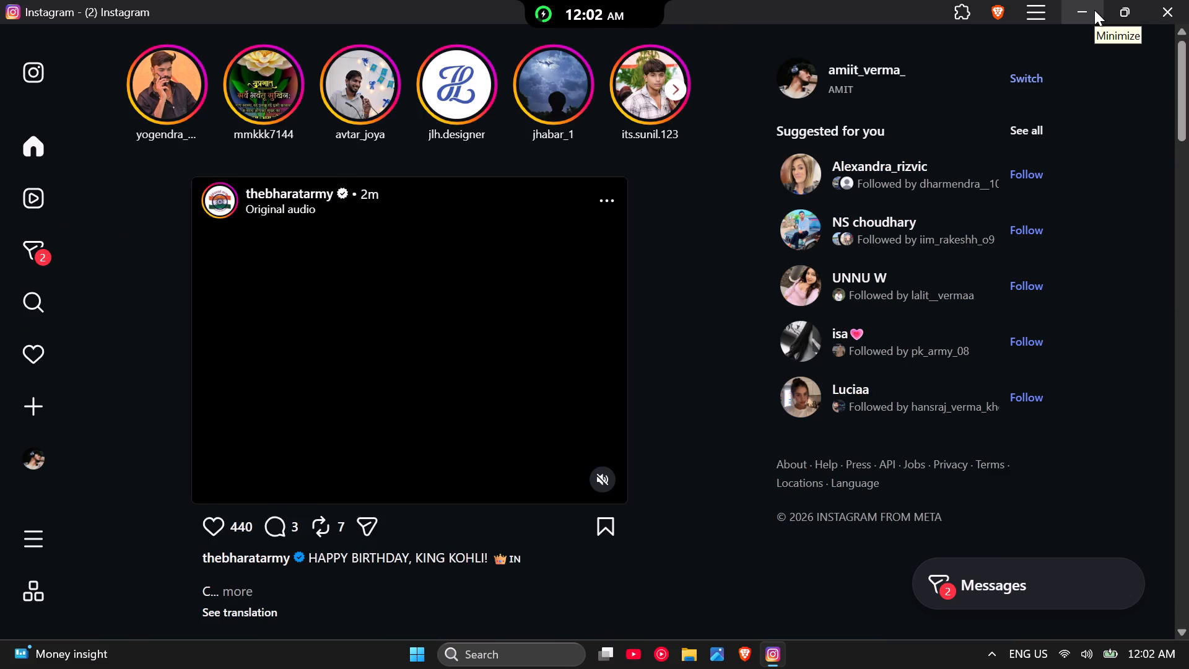
scroll(1094, 10, left, 1)
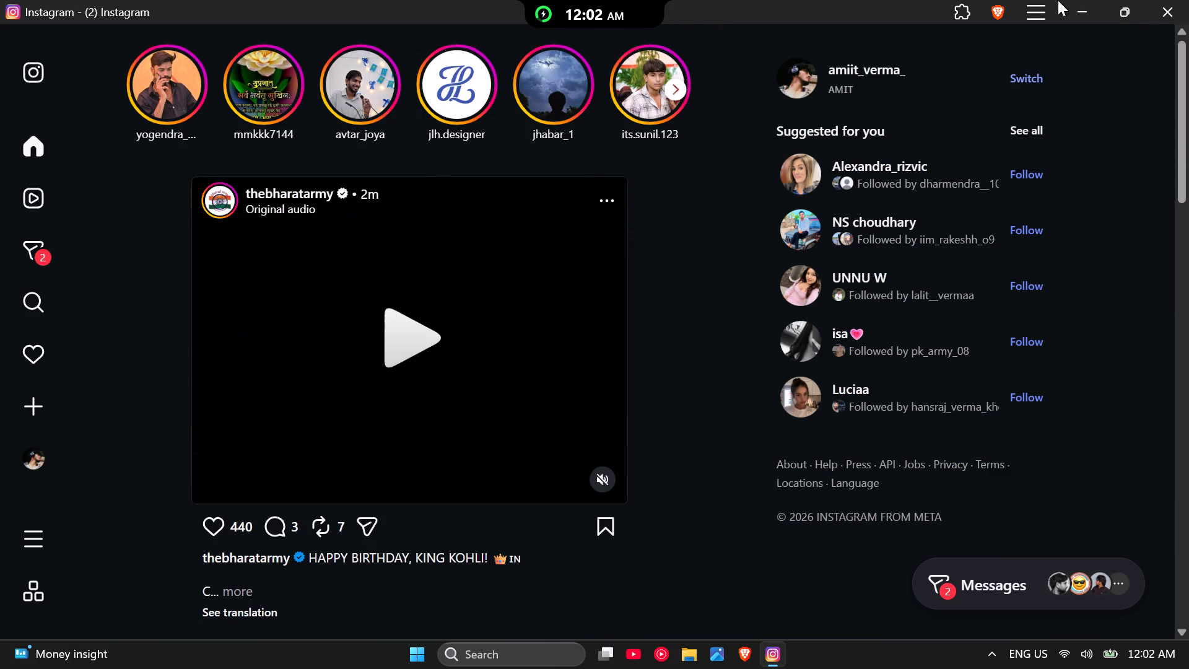
scroll(977, 118, up, 6)
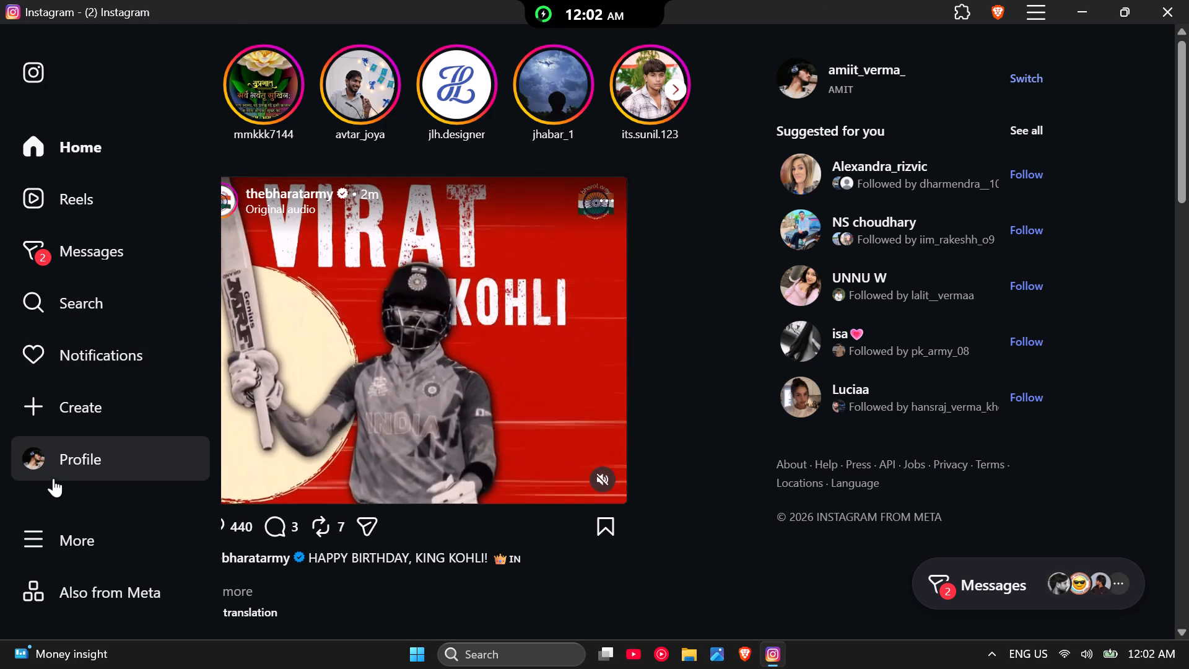
Search Instagram for "laptop me movies free".
click(43, 297)
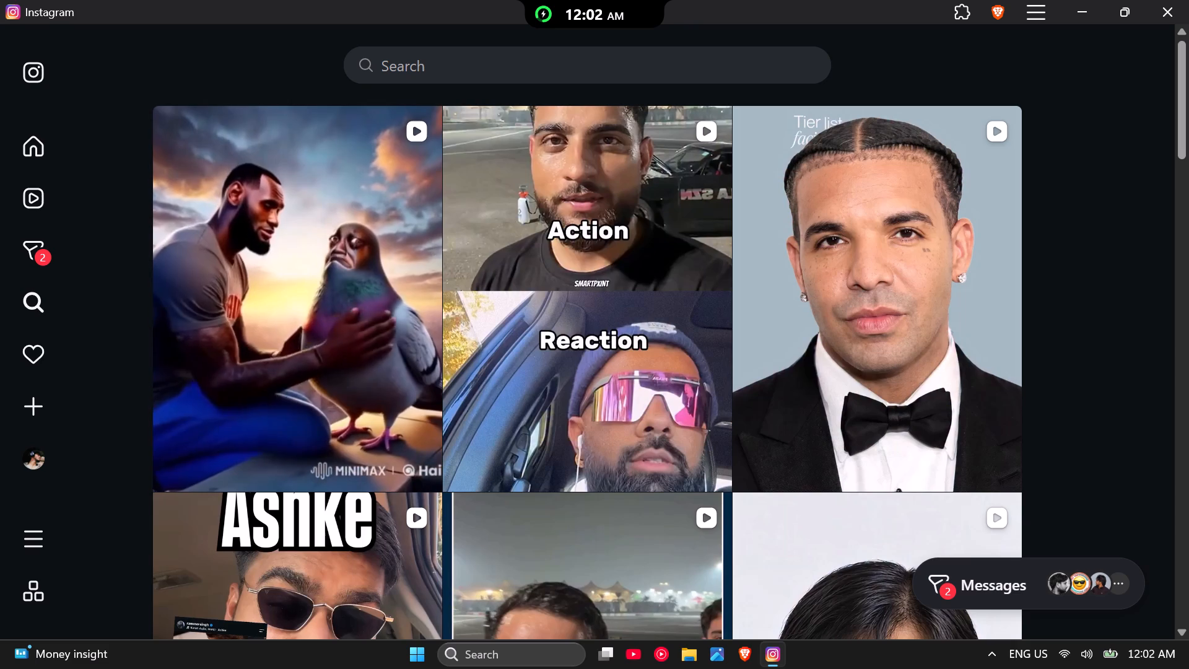
click(417, 76)
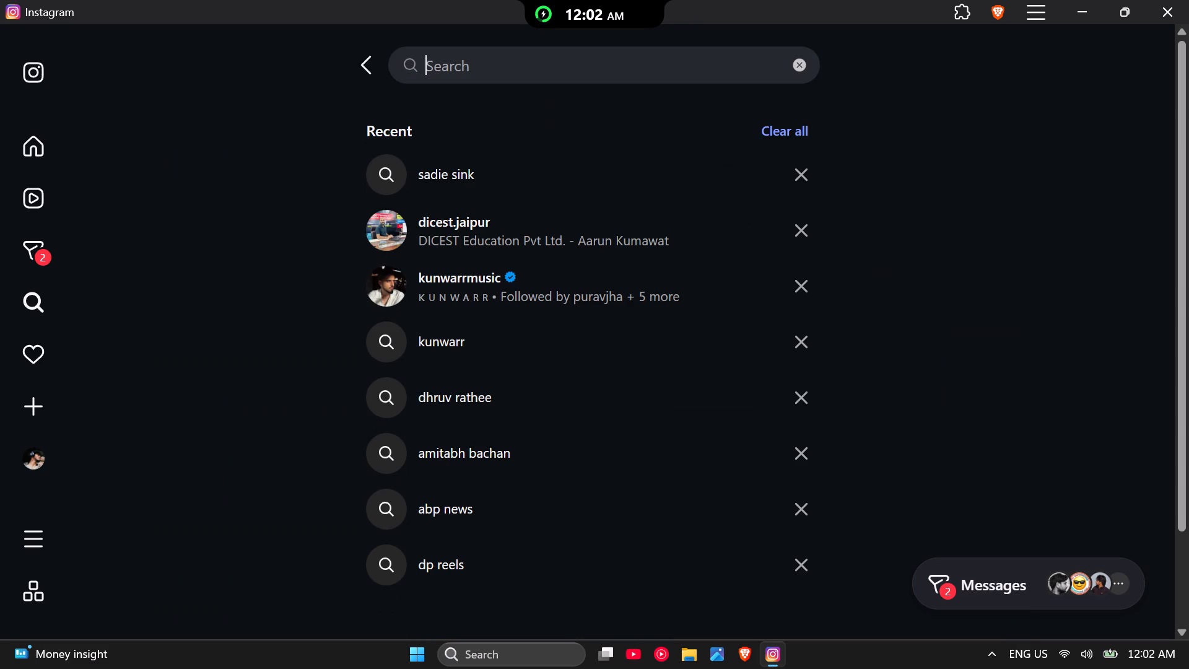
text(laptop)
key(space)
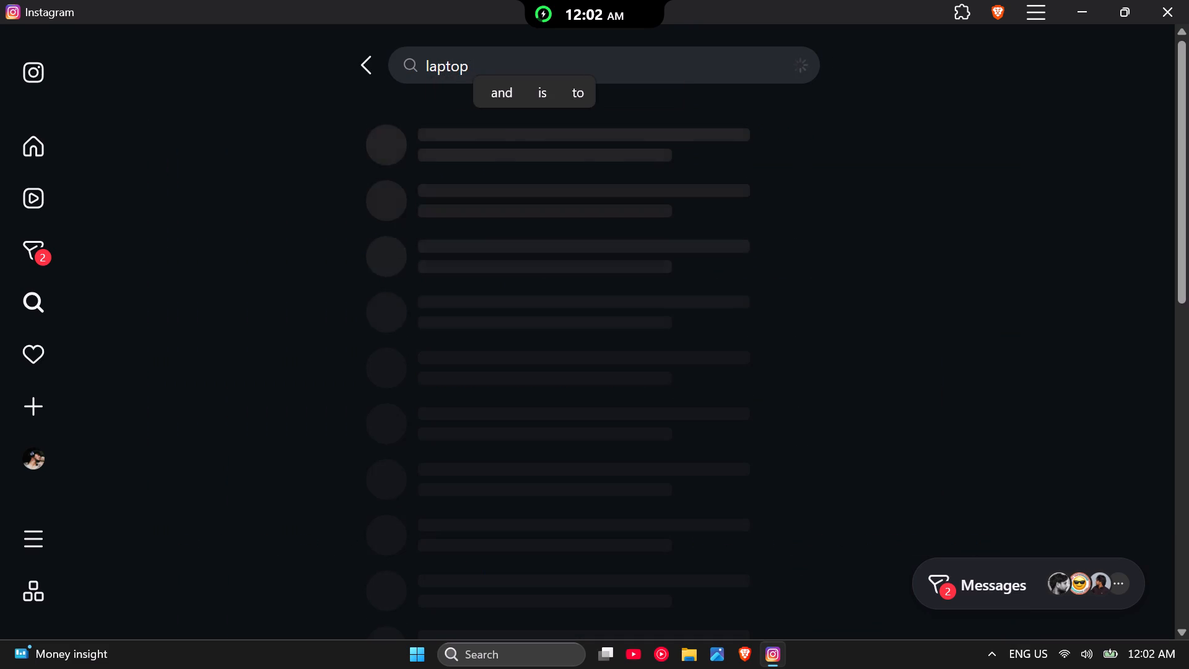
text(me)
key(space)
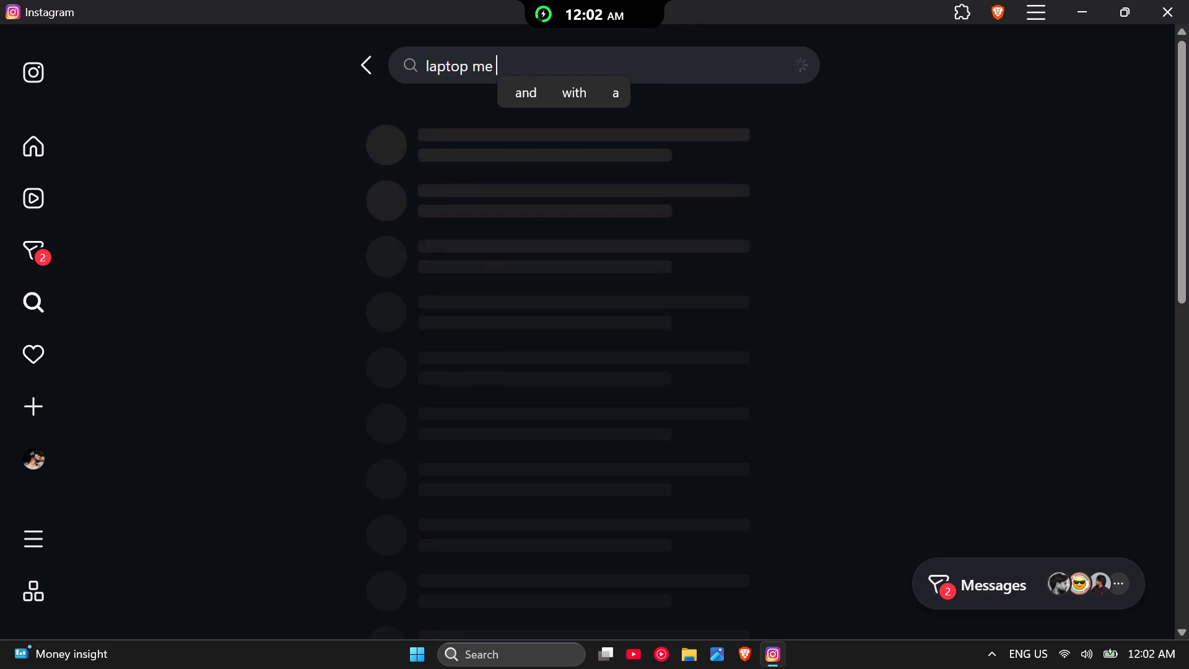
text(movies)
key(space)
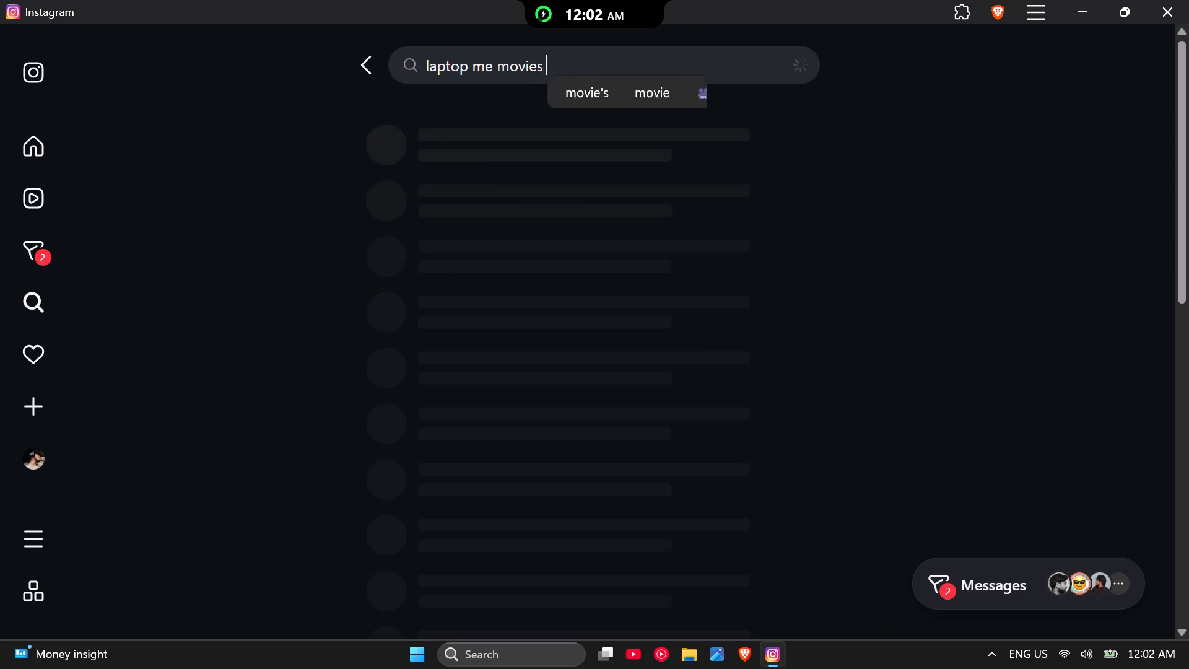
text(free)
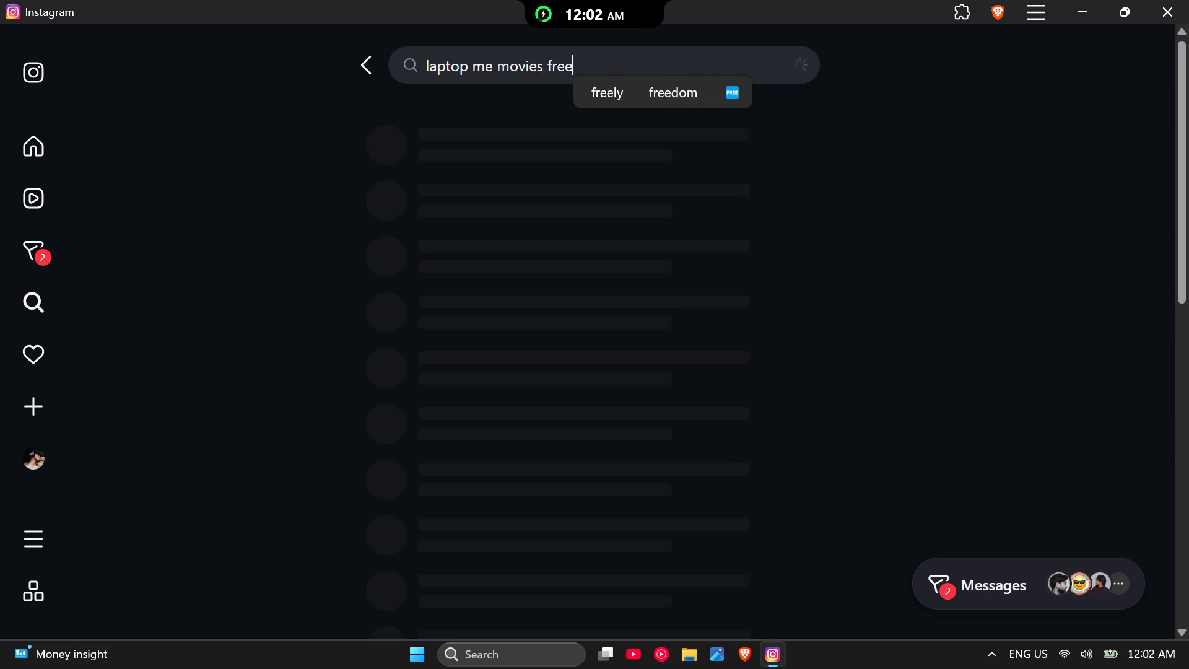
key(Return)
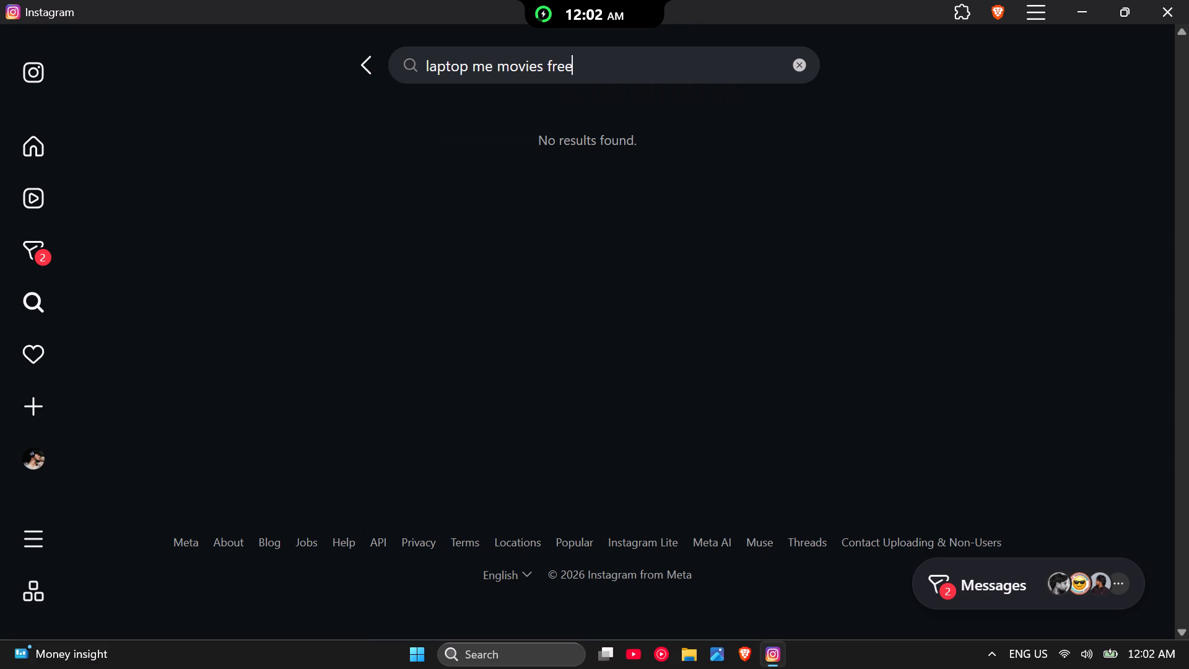
Copy the query "laptop me movies free", clear the search field, and paste the query back to retry the search.
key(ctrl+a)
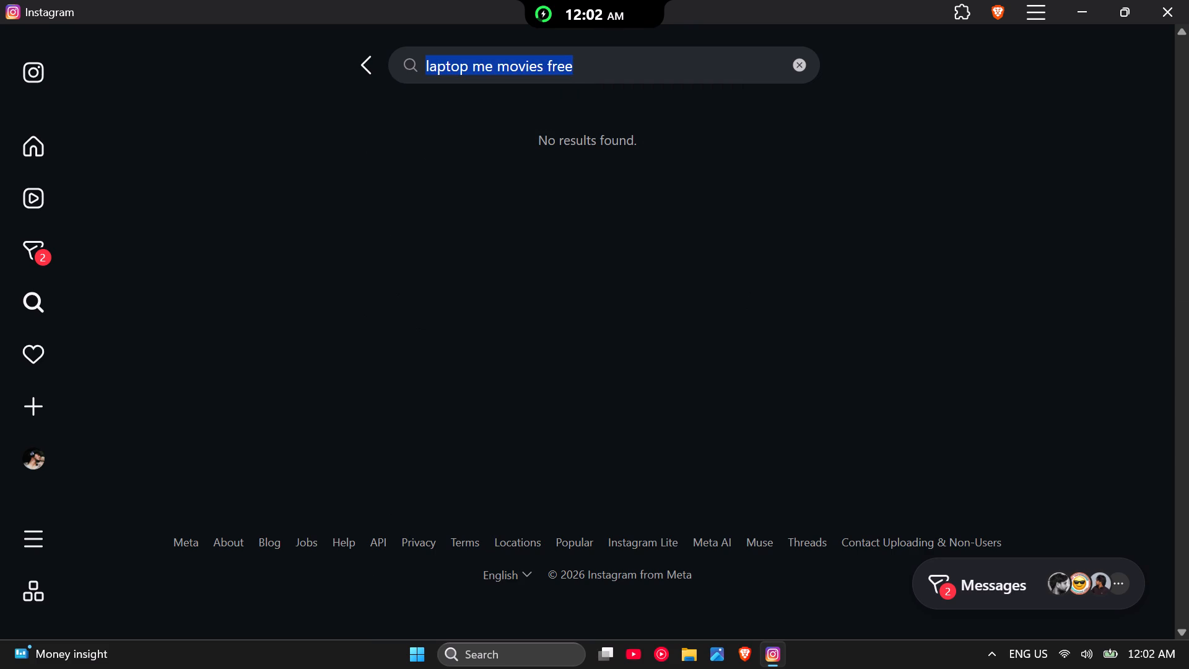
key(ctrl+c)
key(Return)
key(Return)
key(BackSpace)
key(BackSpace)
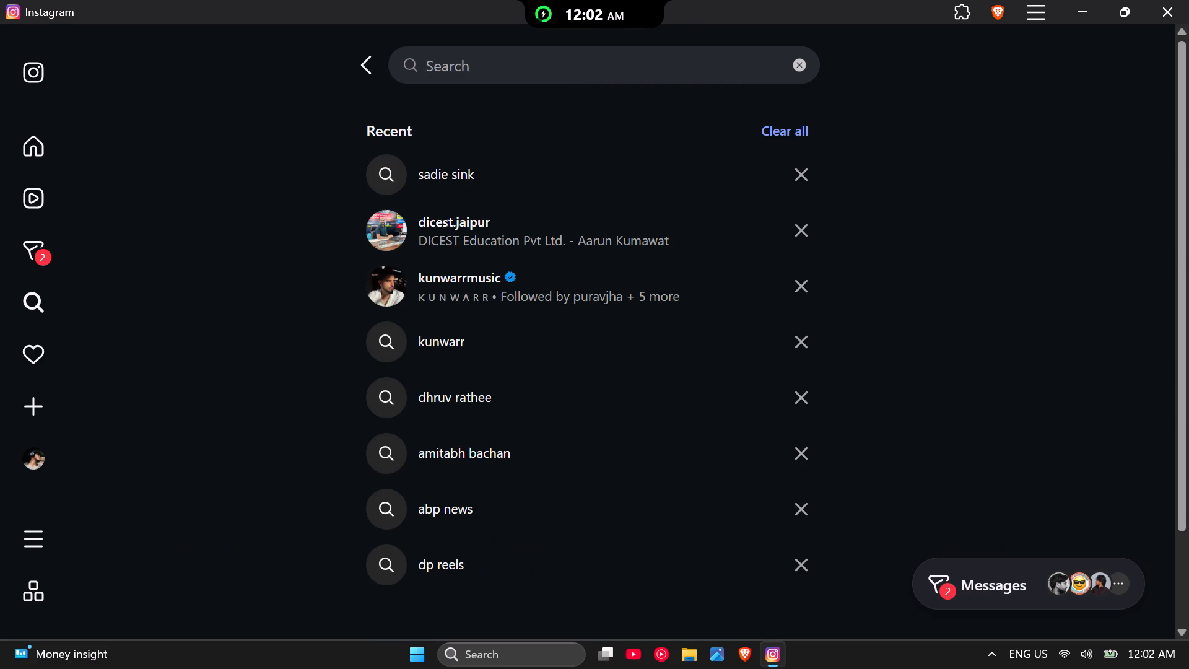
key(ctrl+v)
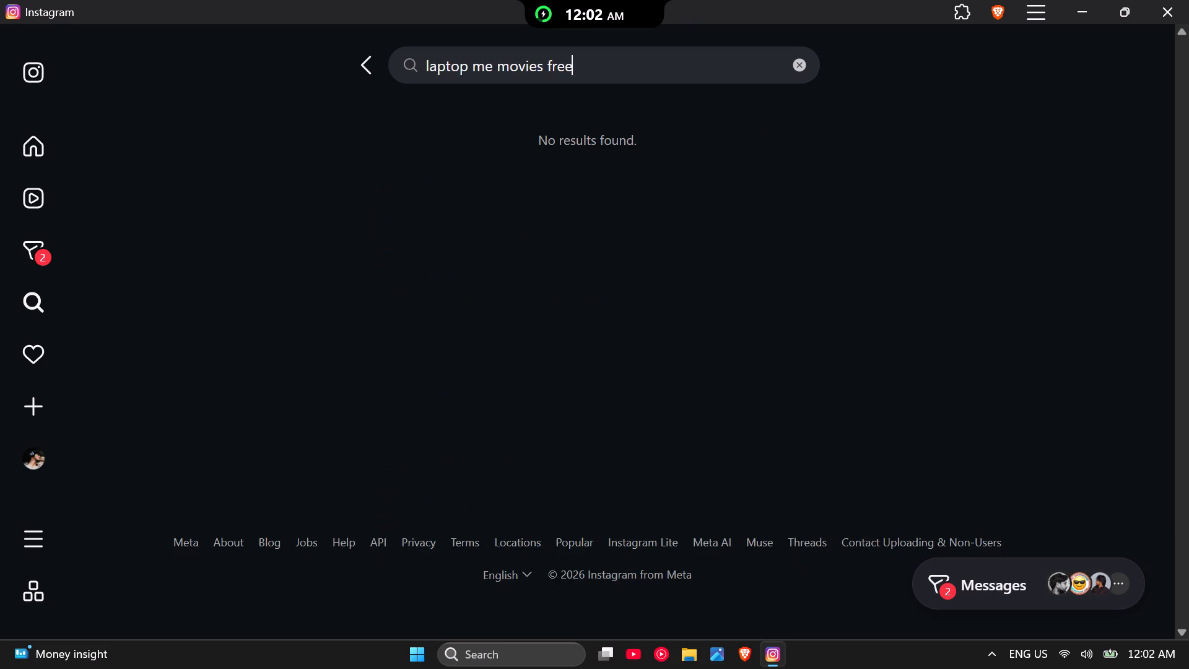